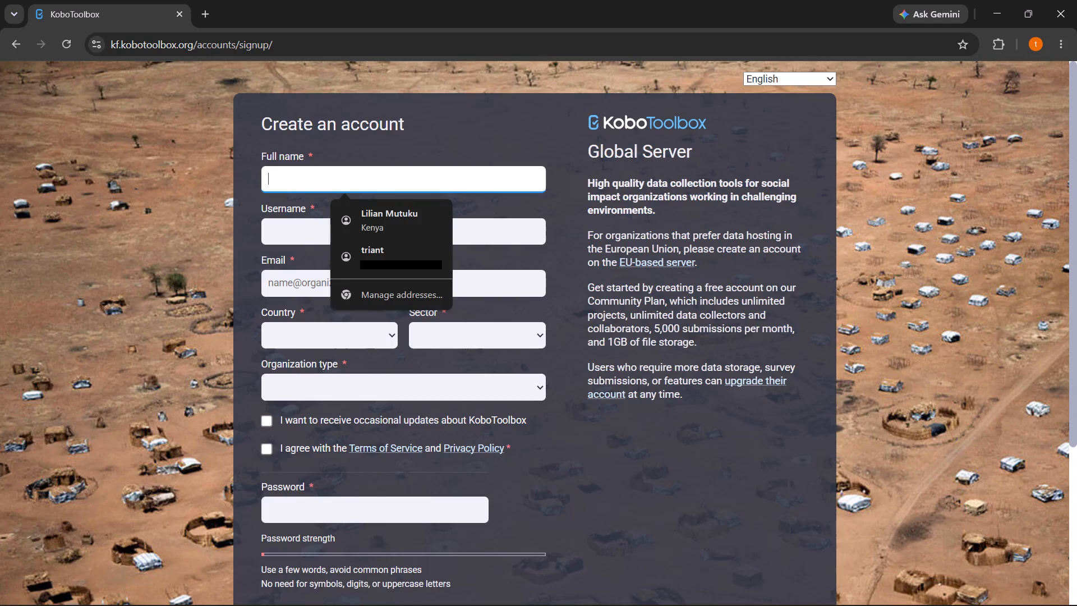
Enter the account holder's name as the full name in the KoboToolbox account sign-up form.
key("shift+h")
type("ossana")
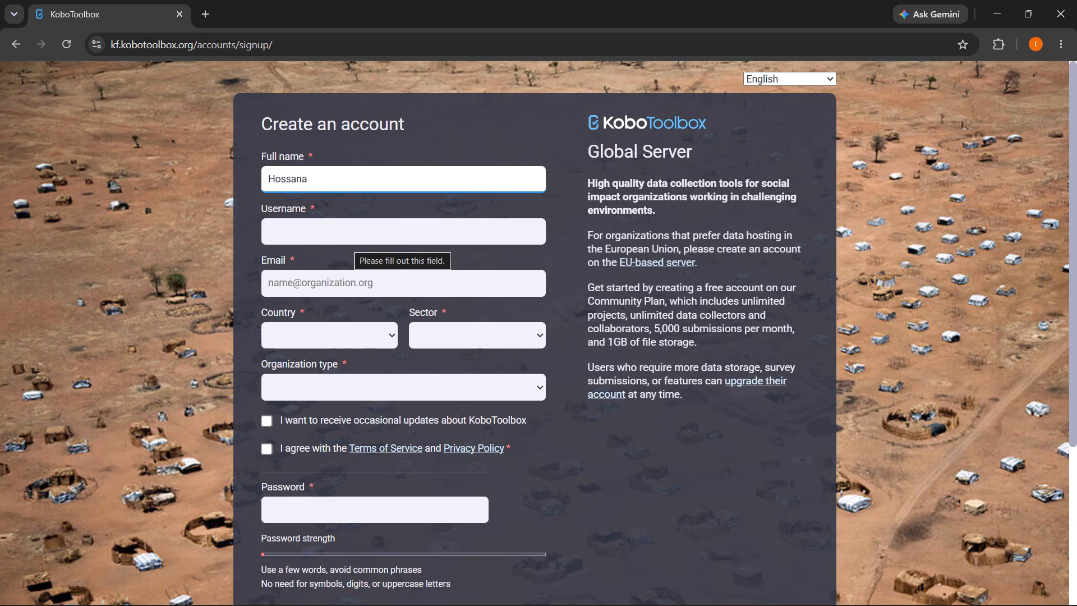
Replace the existing full name entry with the saved autofill name that starts with M.
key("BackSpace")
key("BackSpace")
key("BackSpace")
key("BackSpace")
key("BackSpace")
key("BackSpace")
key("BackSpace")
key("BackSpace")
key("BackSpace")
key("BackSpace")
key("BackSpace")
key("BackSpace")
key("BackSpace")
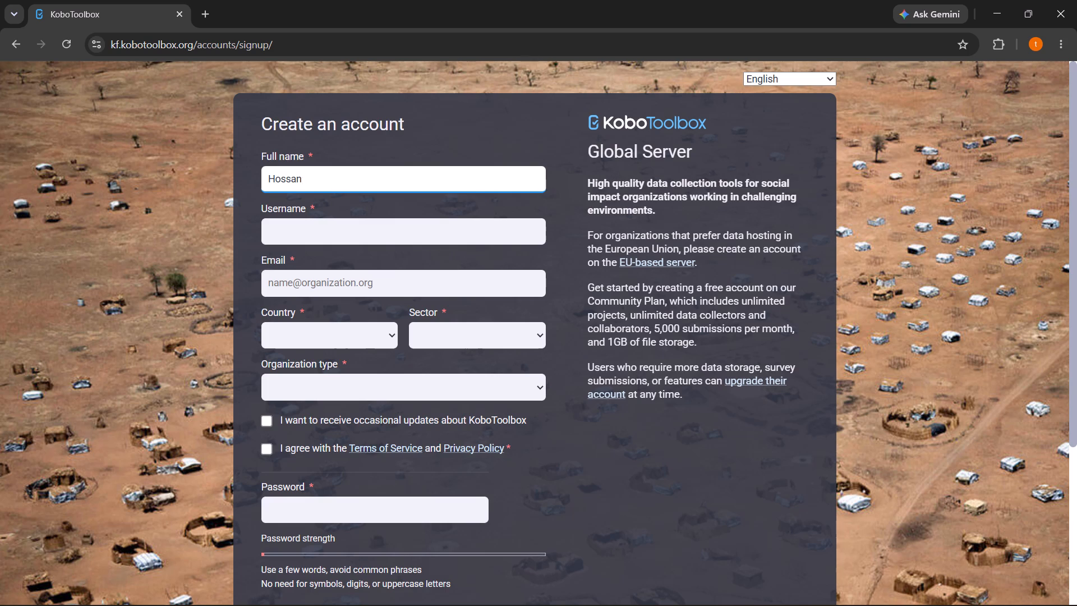
type("Mny")
key("BackSpace")
key("BackSpace")
key("Return")
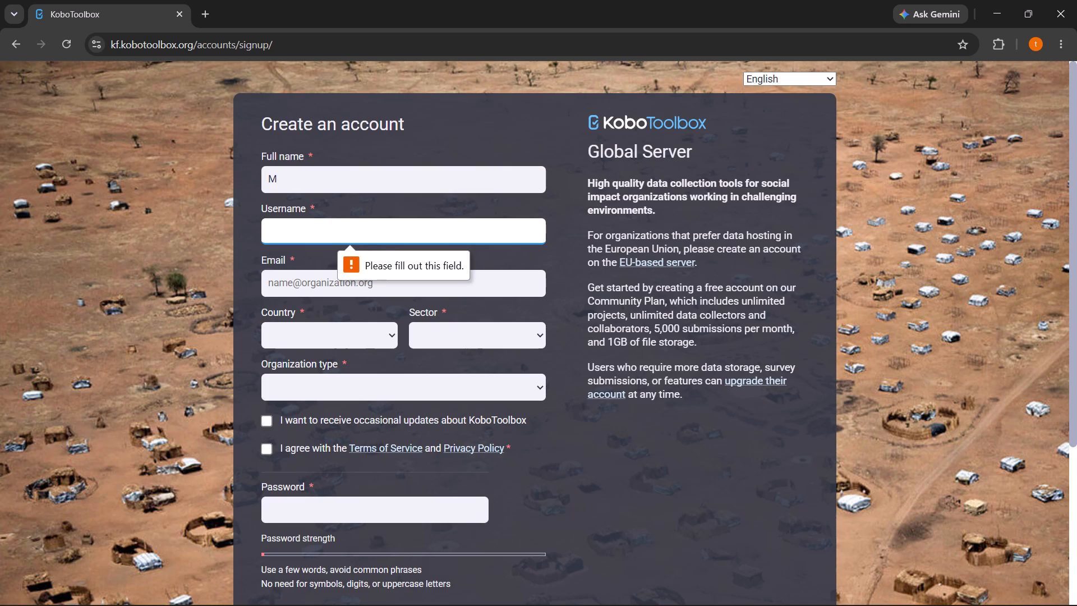
left_click(337, 187)
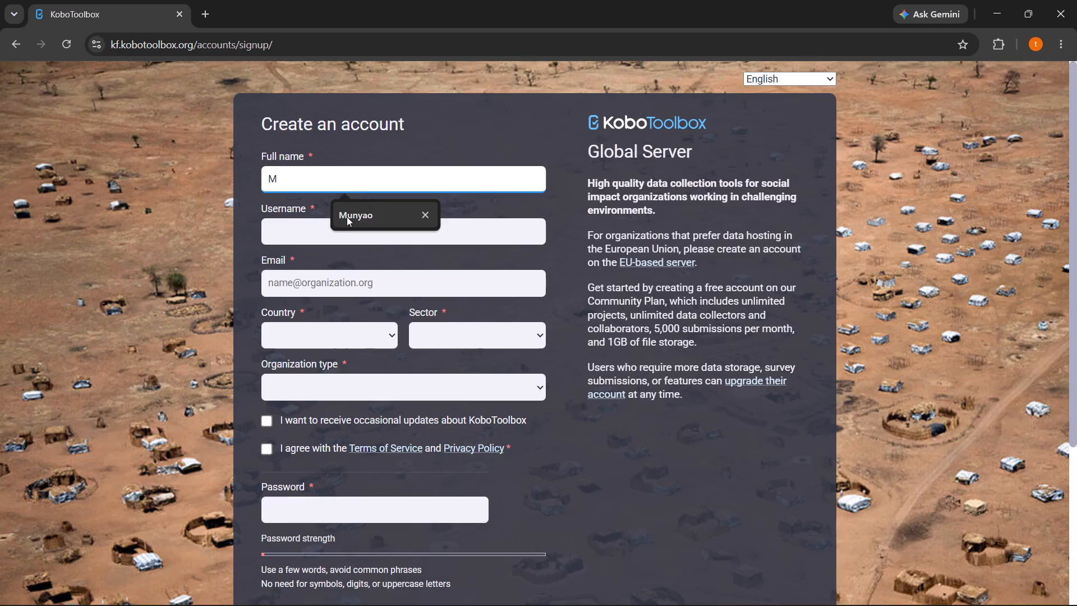
left_click(347, 217)
left_click(320, 236)
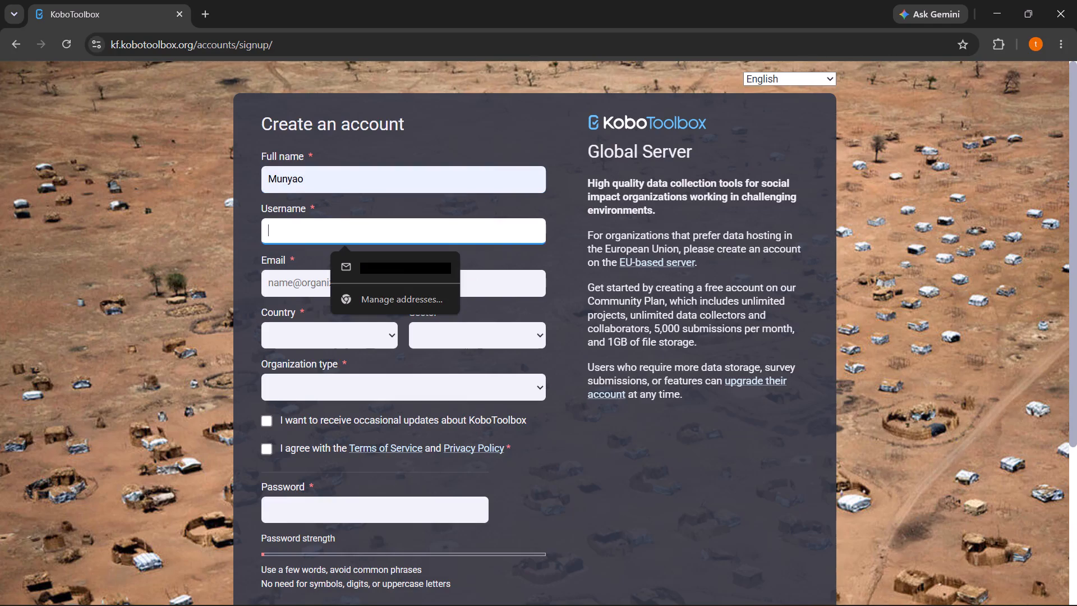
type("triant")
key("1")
Fill in the email field with the saved email address.
left_click(287, 291)
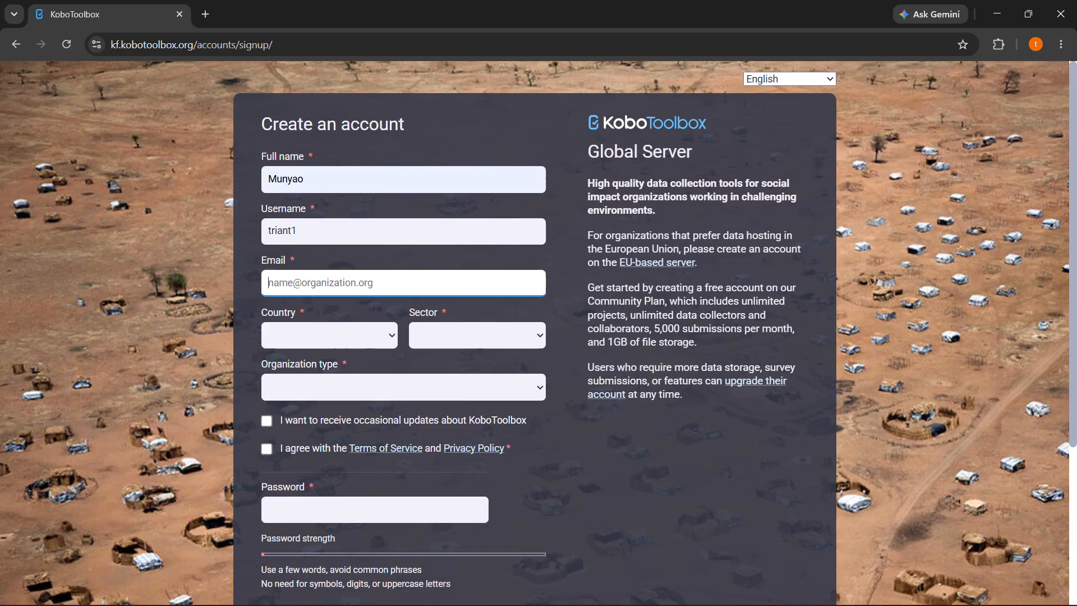
left_click(357, 312)
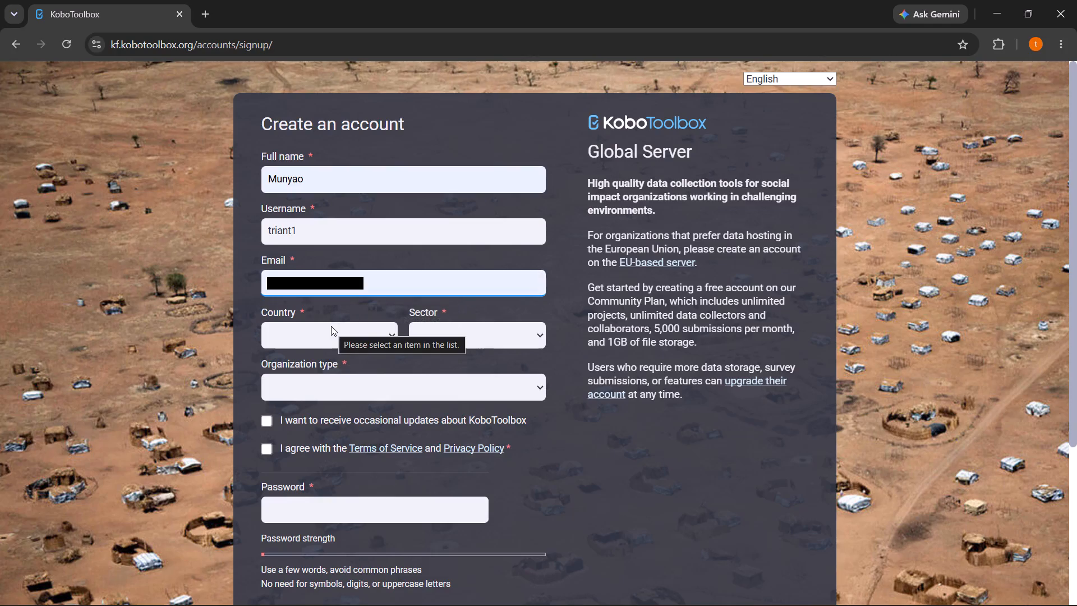
left_click(1036, 40)
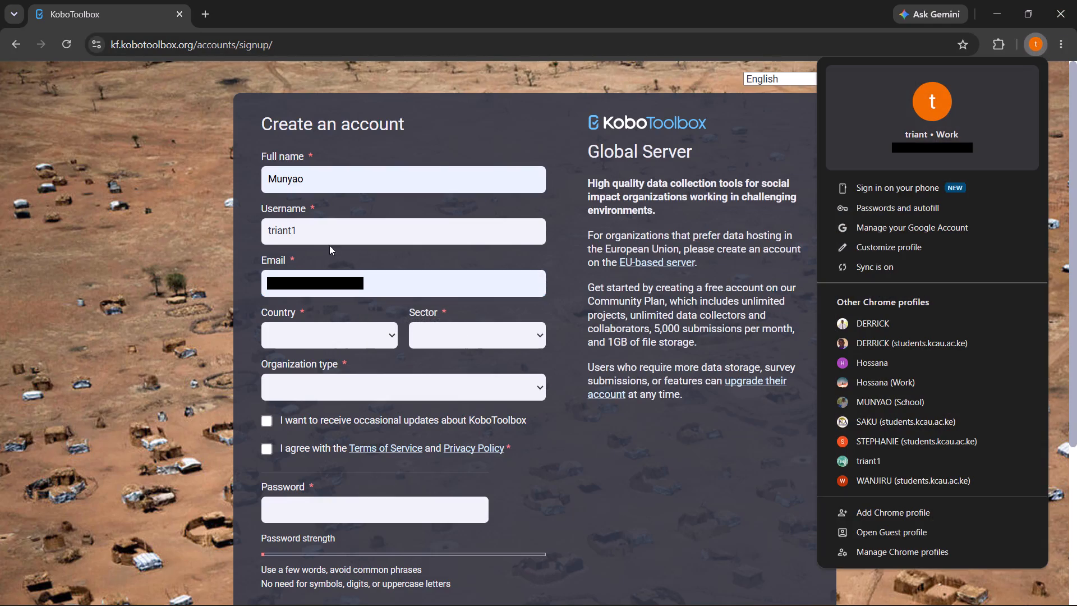
left_click(325, 233)
key("BackSpace")
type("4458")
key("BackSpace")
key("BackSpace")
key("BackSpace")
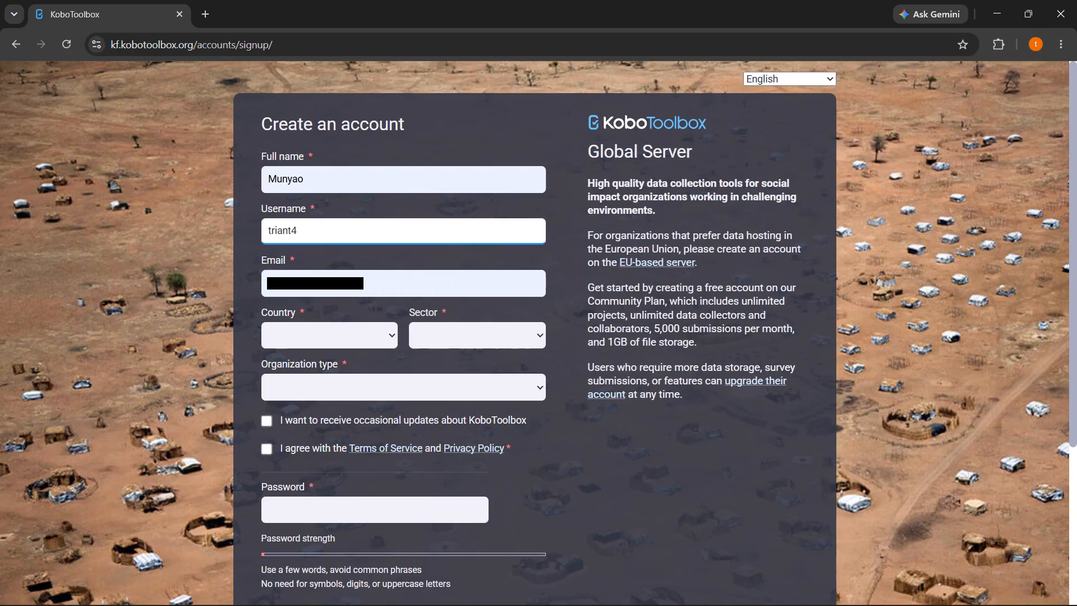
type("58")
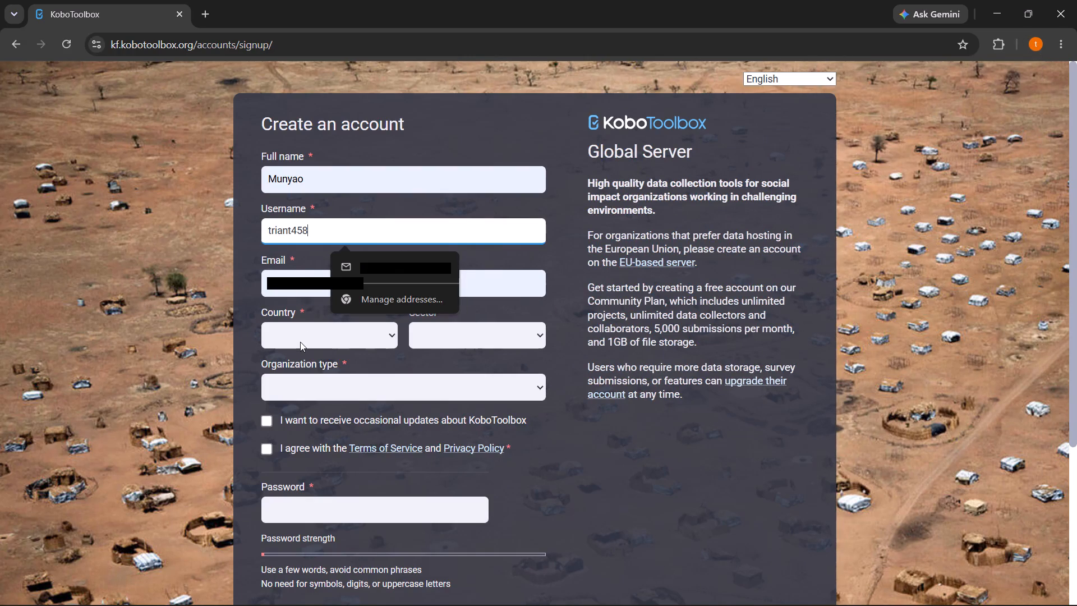
Set the country to Kenya.
left_click(300, 342)
scroll(361, 220, "down", 9)
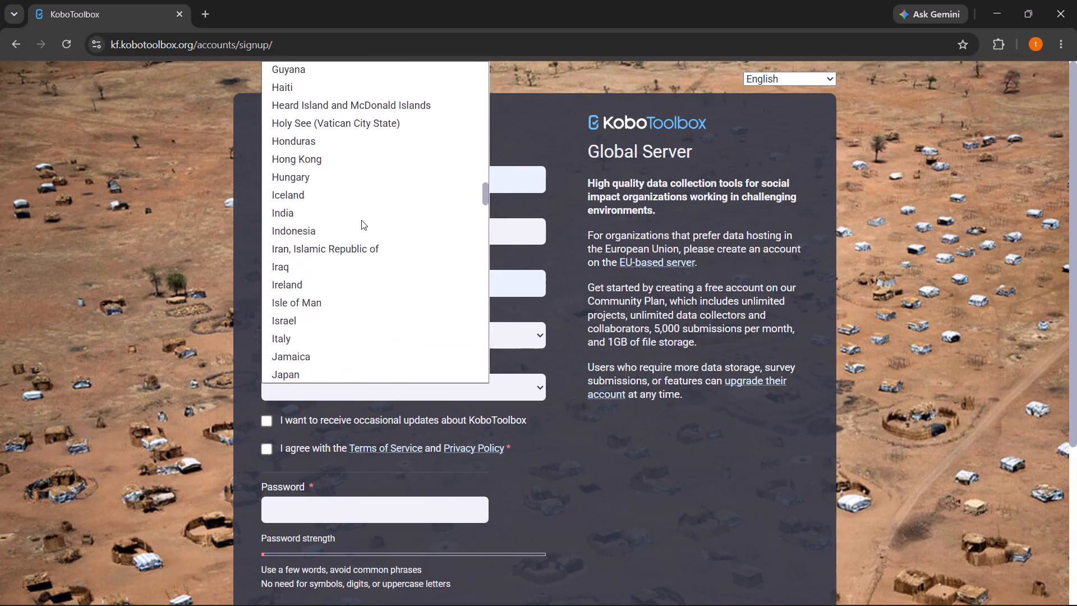
left_click(337, 149)
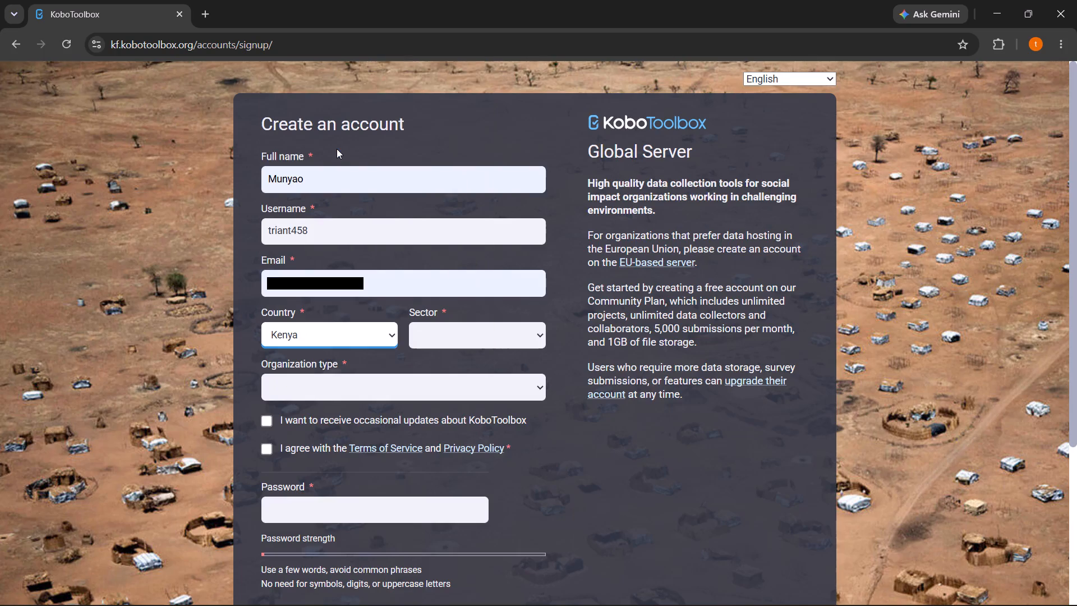
Open the Sector choices and go through the available options.
left_click(456, 348)
left_click(458, 342)
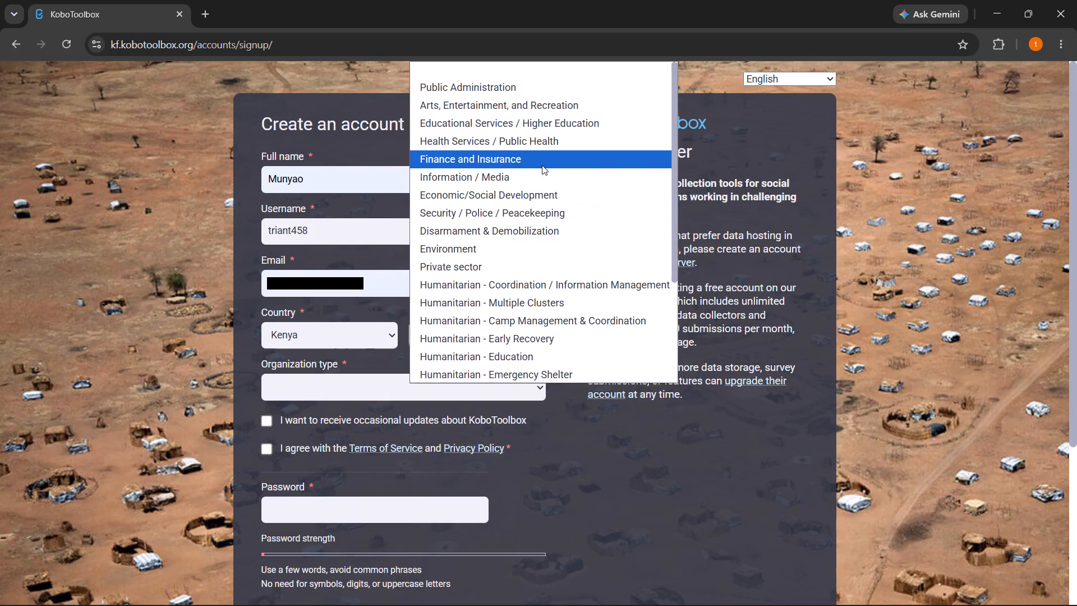
scroll(542, 149, "down", 2)
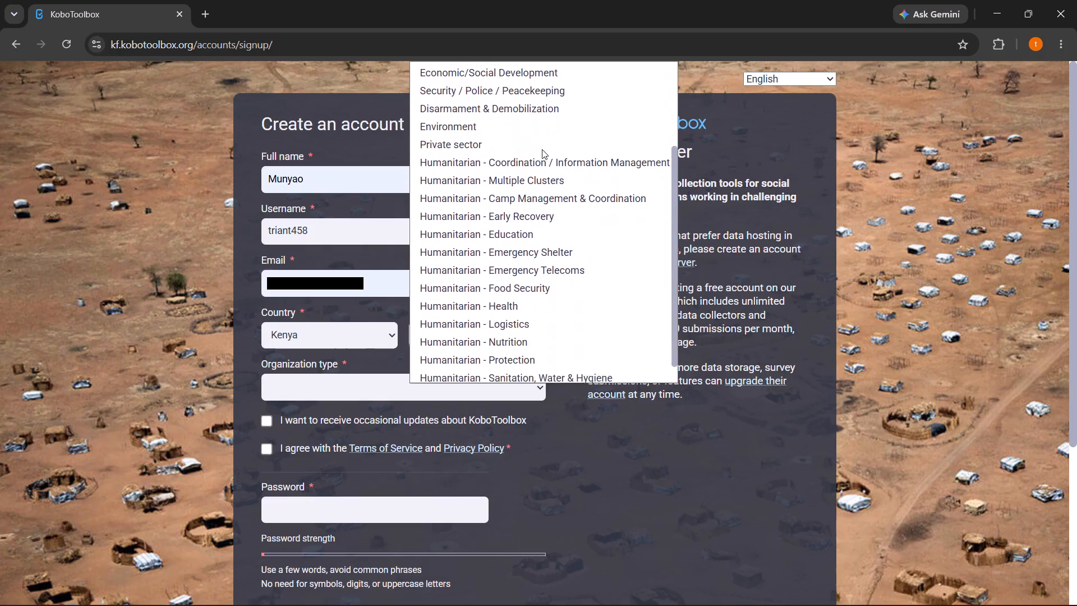
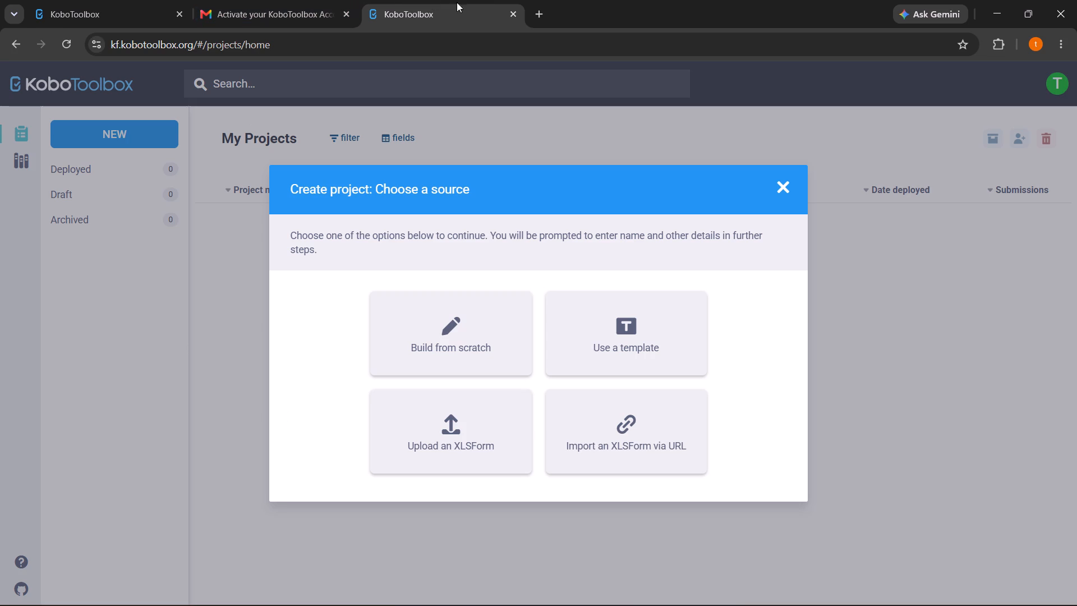
Start a new project built from scratch and name it GEA RDIP Prototype.
left_click(528, 12)
left_click(439, 355)
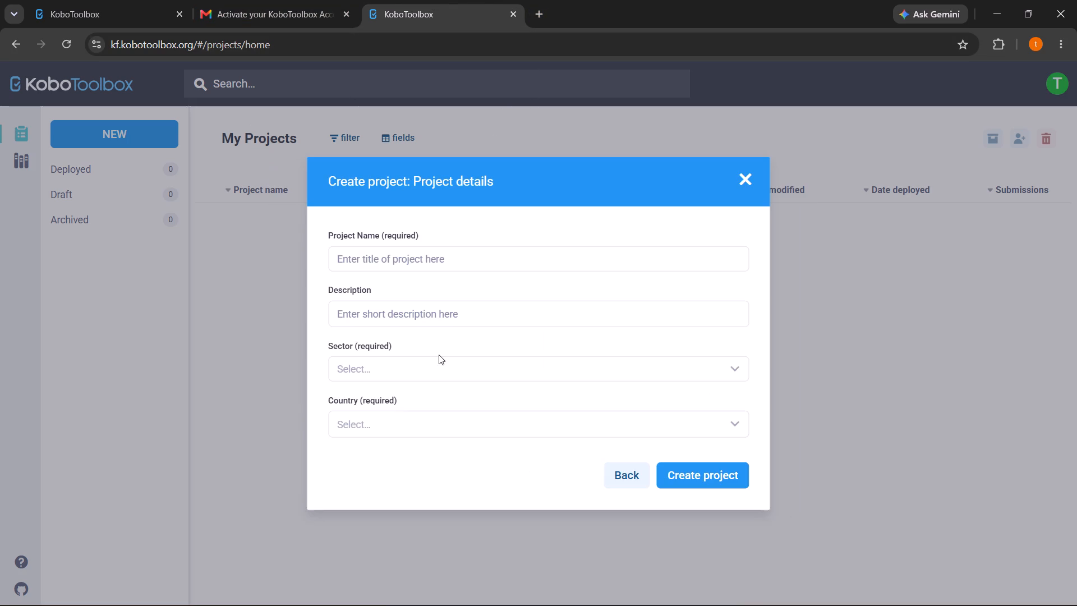
left_click(416, 255)
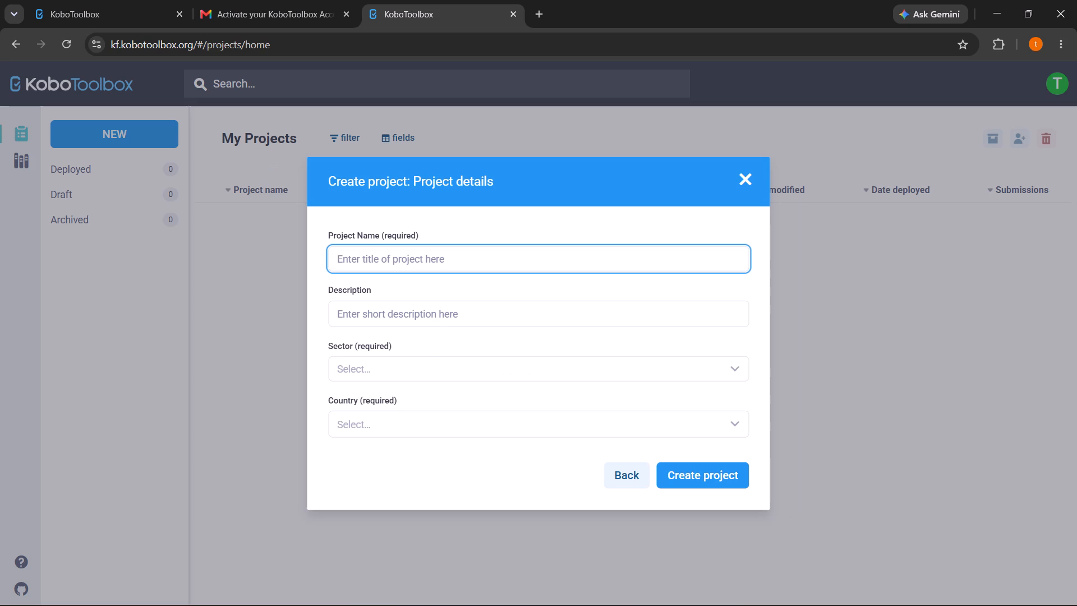
type("GEA")
key("space")
type("RDIP")
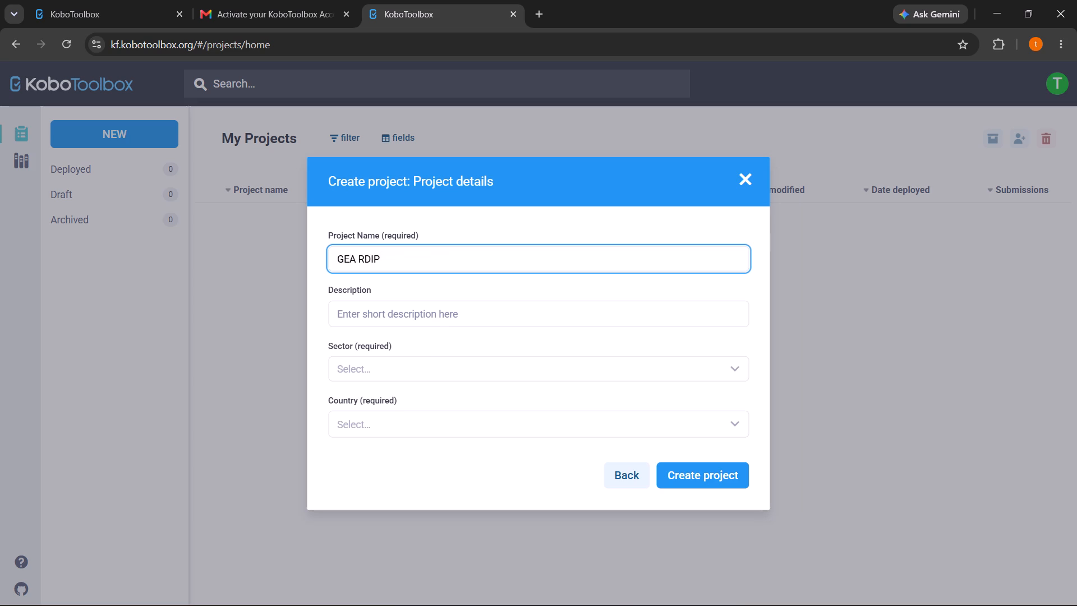
key("space")
type("Prototype")
Set the project's sector to Private sector.
left_click(378, 364)
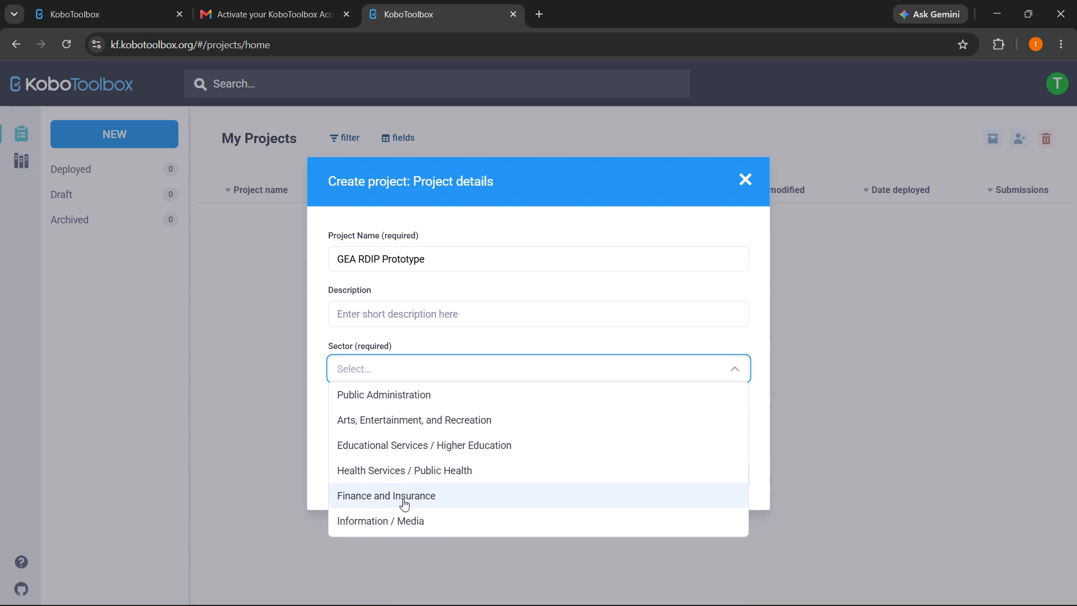
scroll(403, 499, "down", 3)
left_click(405, 439)
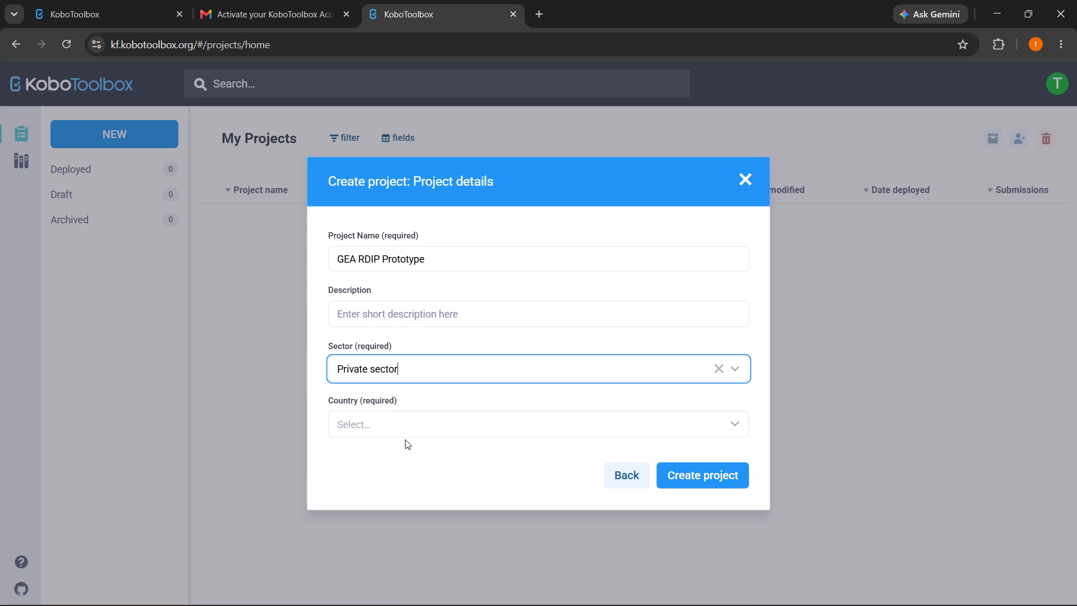
Set the project's country to Kenya and create the project.
left_click(404, 426)
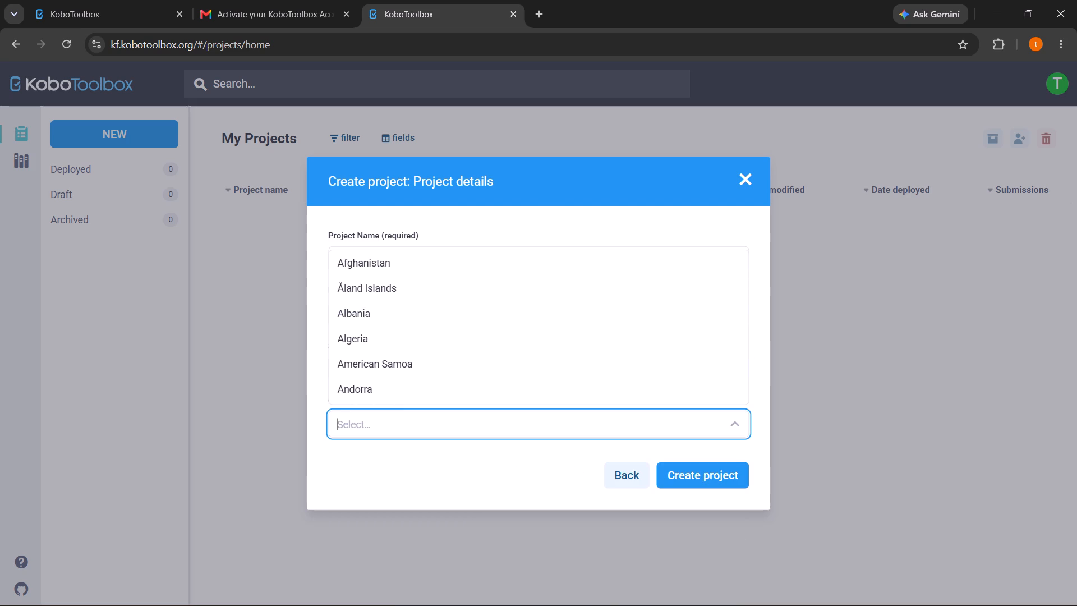
scroll(536, 243, "down", 1)
type("Keny")
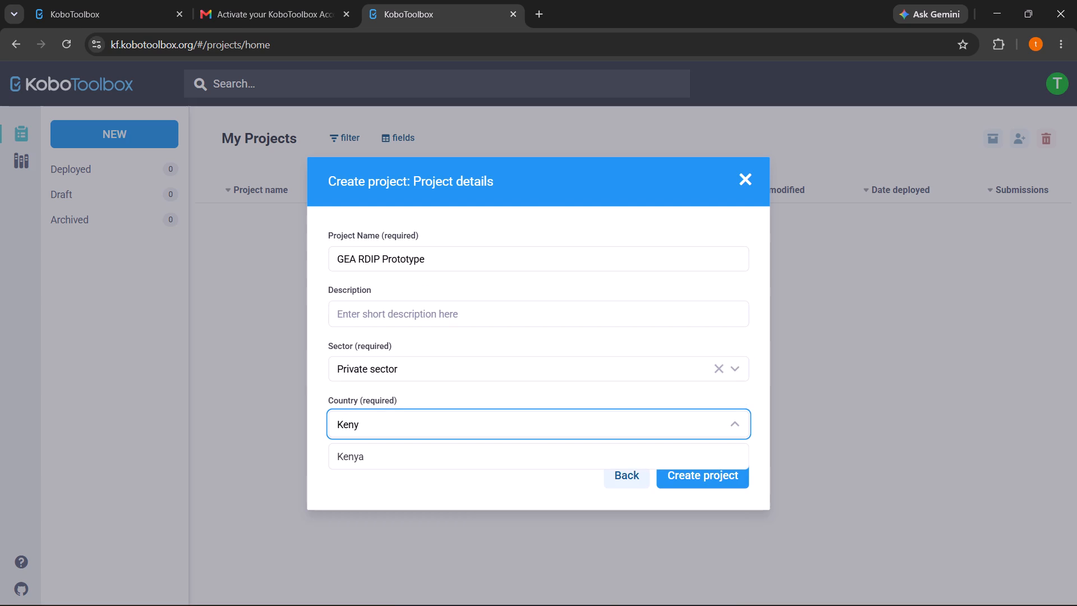
key("a")
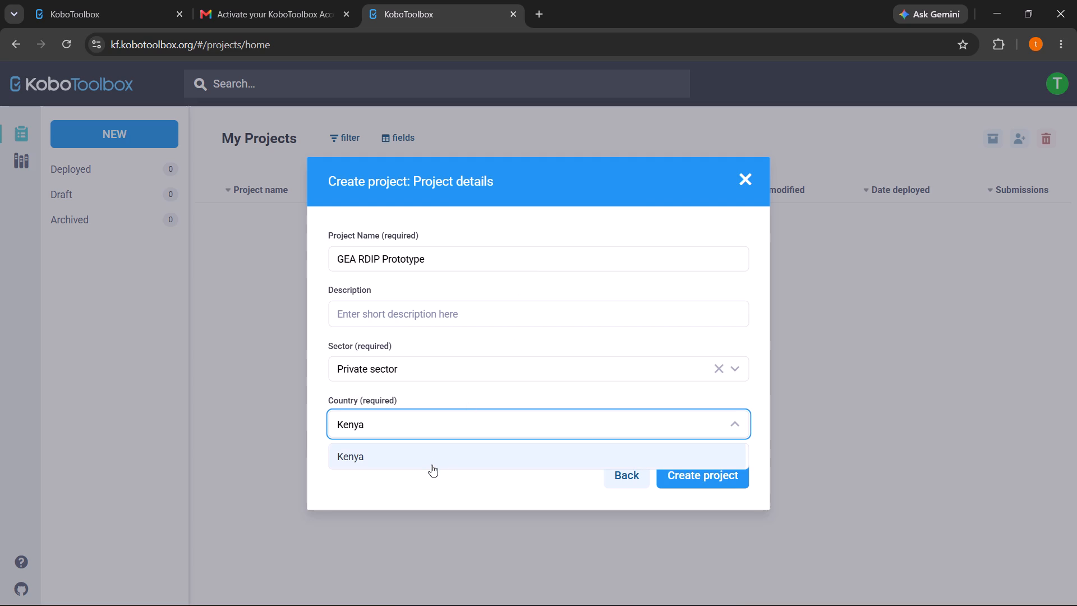
left_click(431, 465)
left_click(680, 481)
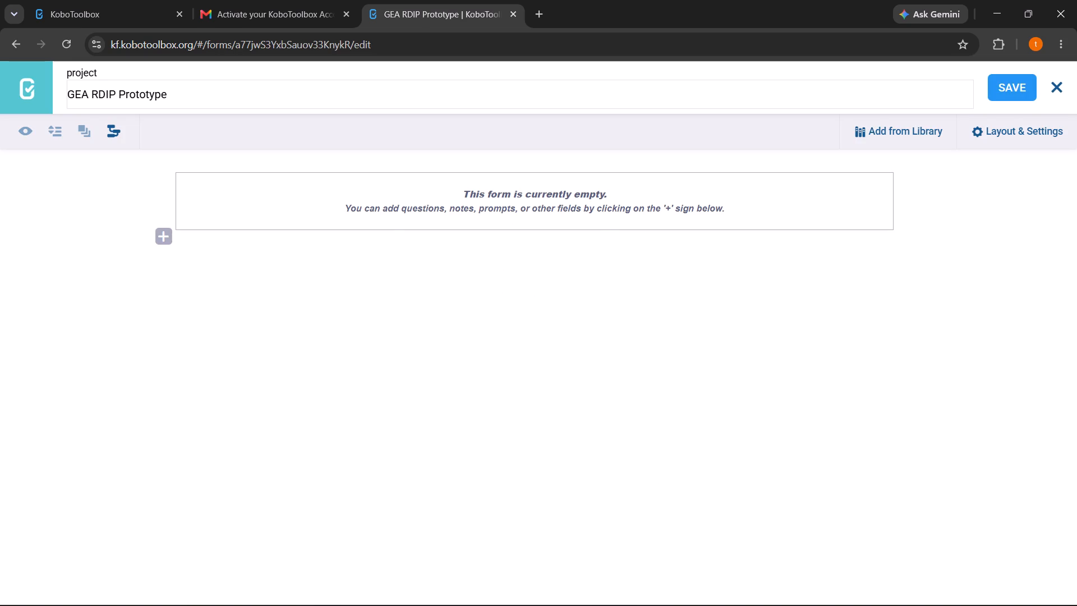
Try to preview the empty form.
left_click(25, 134)
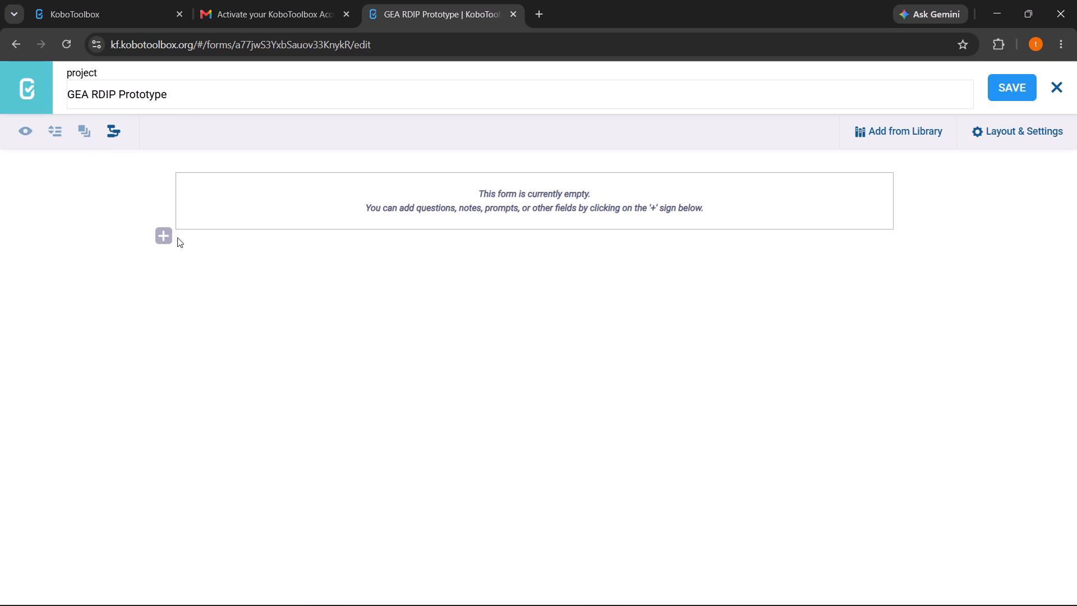
Start adding the empty form's first question, briefly checking the form's layout and metadata settings before returning to the question text.
left_click(165, 233)
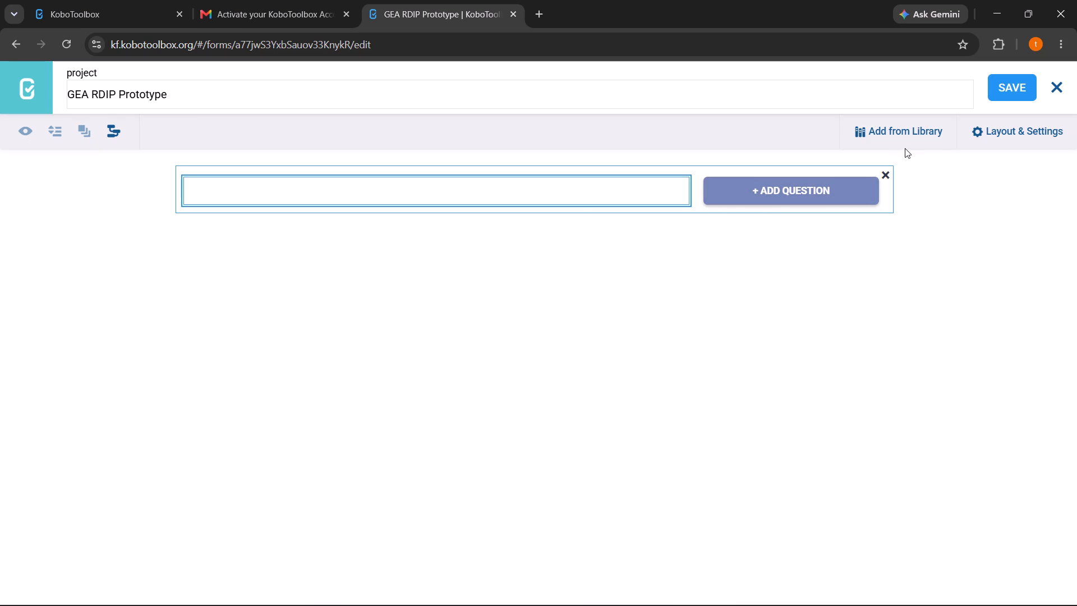
left_click(991, 134)
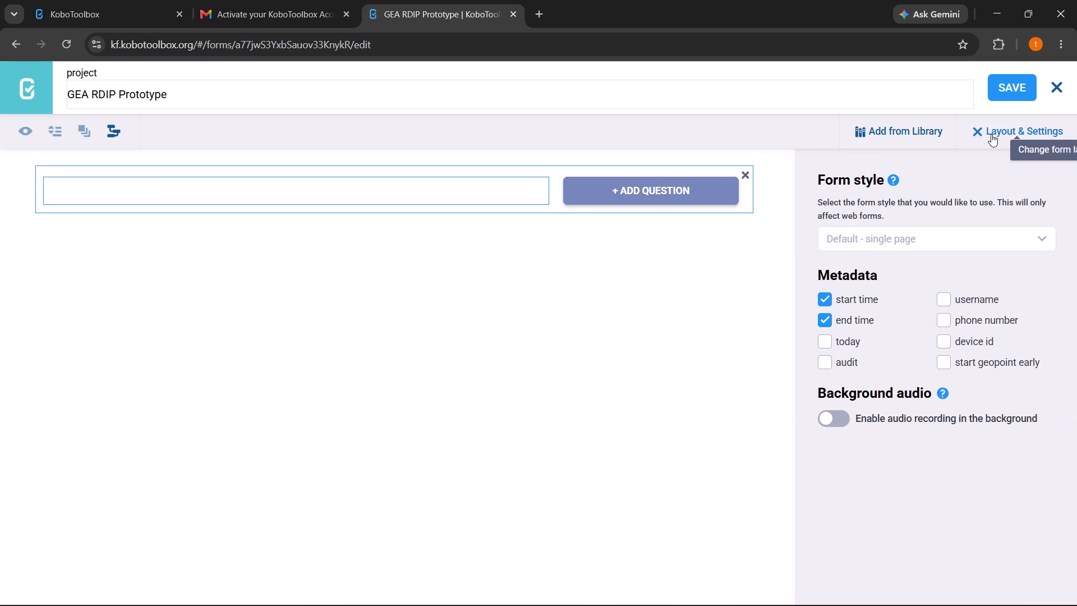
left_click(991, 134)
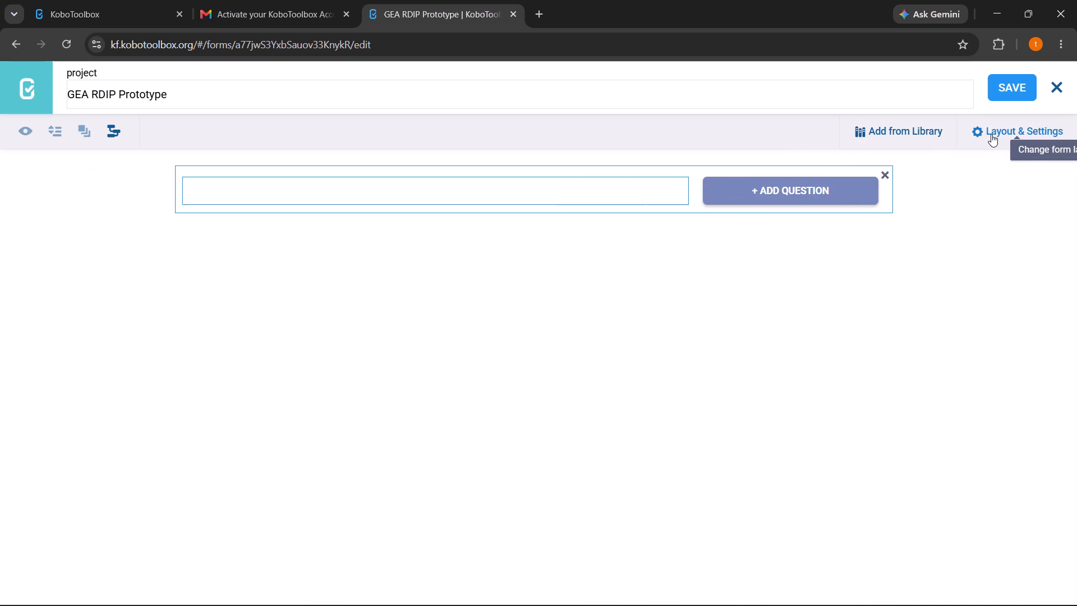
left_click(536, 191)
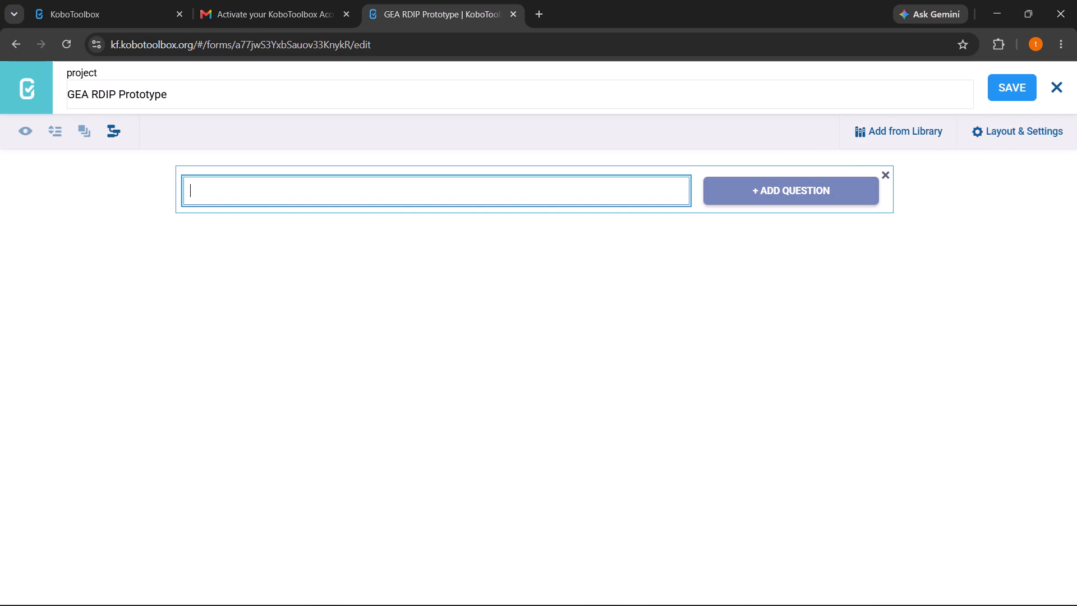
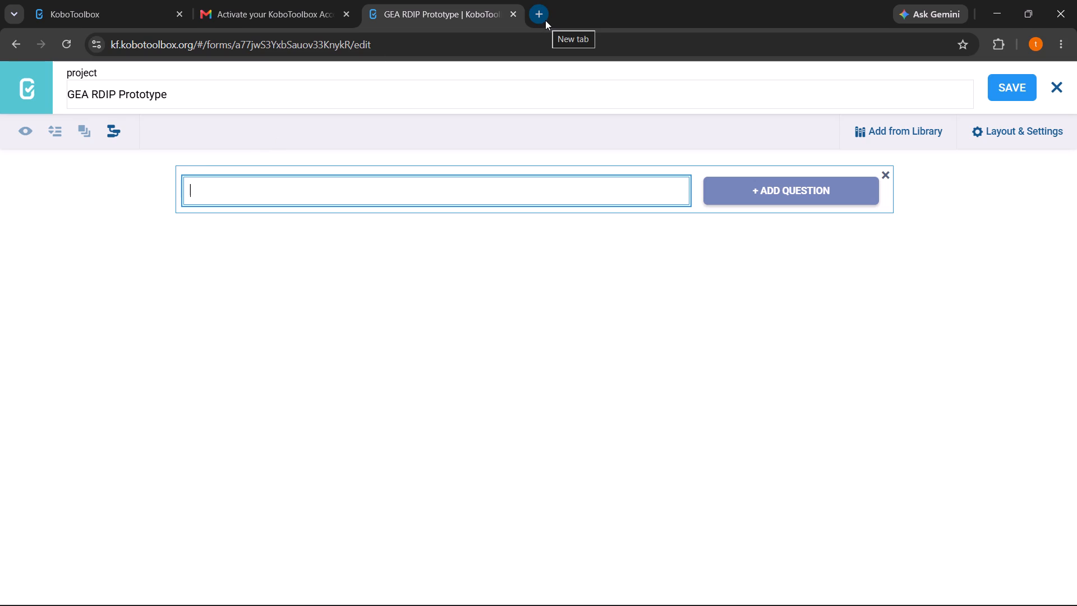
Enter the text of the form's first question, starting with "Is there a decicated ICT".
type("Is th")
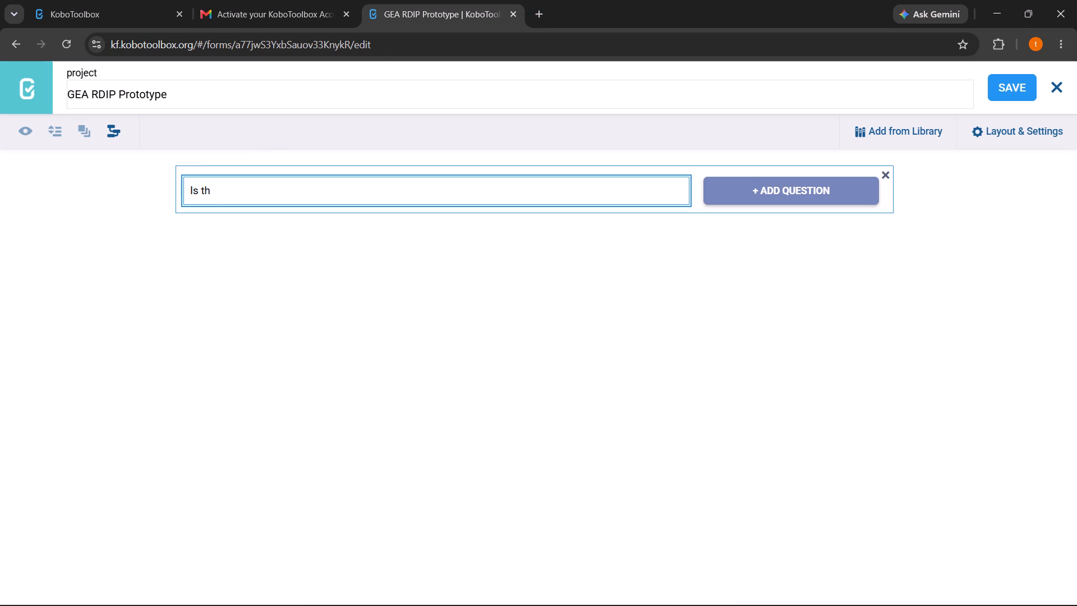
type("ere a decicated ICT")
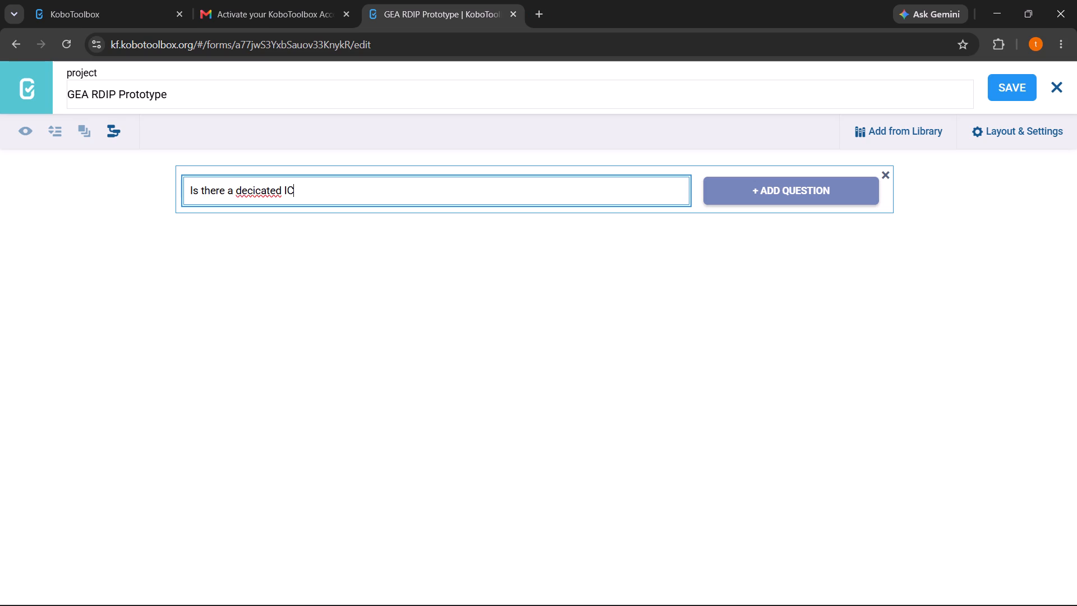
Correct the misspelled word "decicated" to "dedicated" in the first question's text.
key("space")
left_click(251, 186)
key("BackSpace")
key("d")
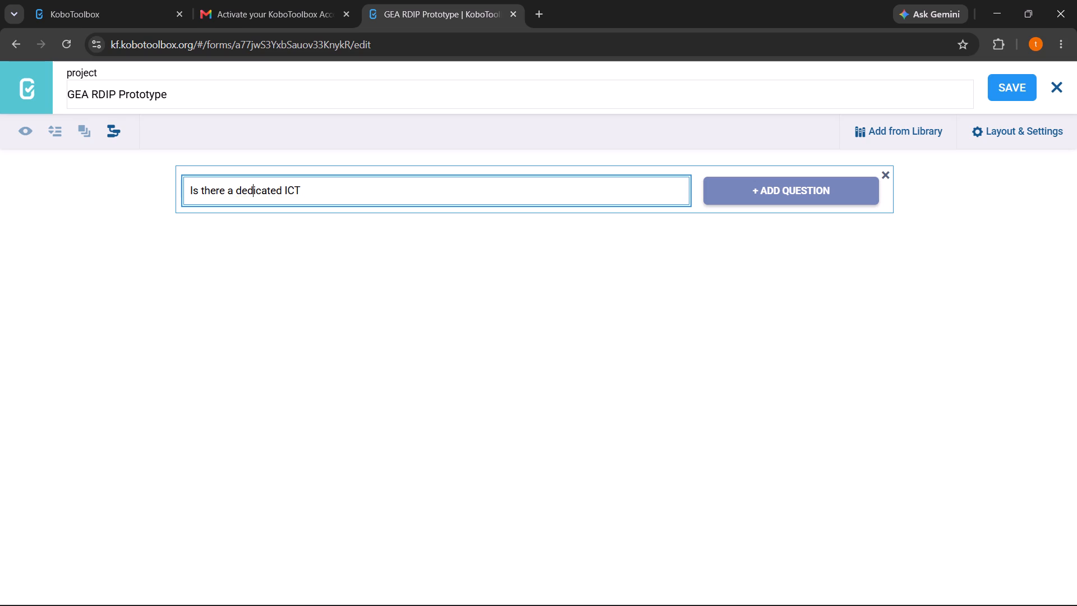
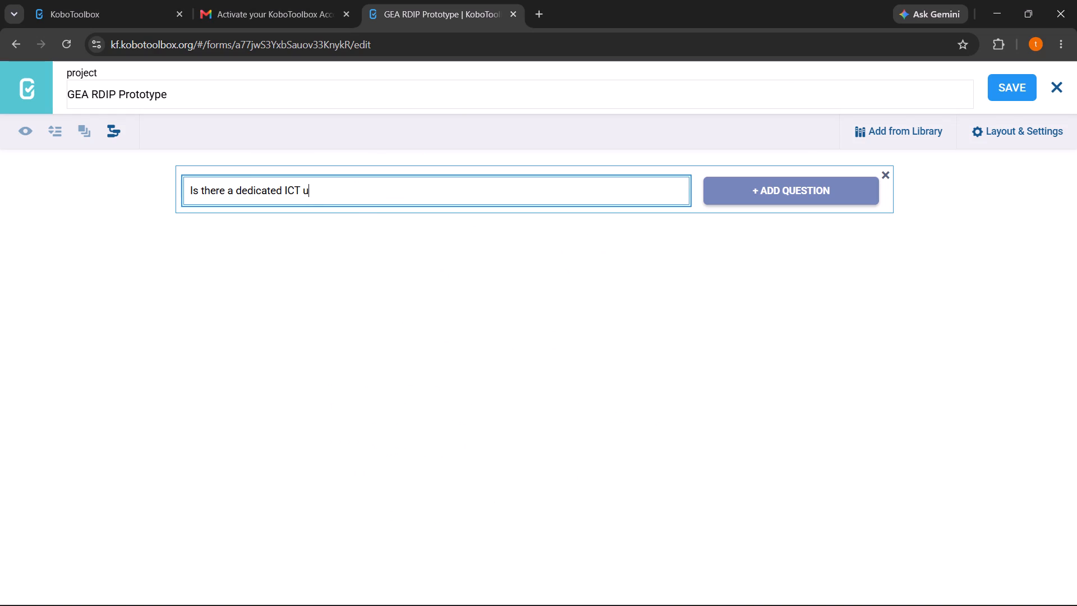
Replace the draft text of the form's first question with "Organizational Mandate".
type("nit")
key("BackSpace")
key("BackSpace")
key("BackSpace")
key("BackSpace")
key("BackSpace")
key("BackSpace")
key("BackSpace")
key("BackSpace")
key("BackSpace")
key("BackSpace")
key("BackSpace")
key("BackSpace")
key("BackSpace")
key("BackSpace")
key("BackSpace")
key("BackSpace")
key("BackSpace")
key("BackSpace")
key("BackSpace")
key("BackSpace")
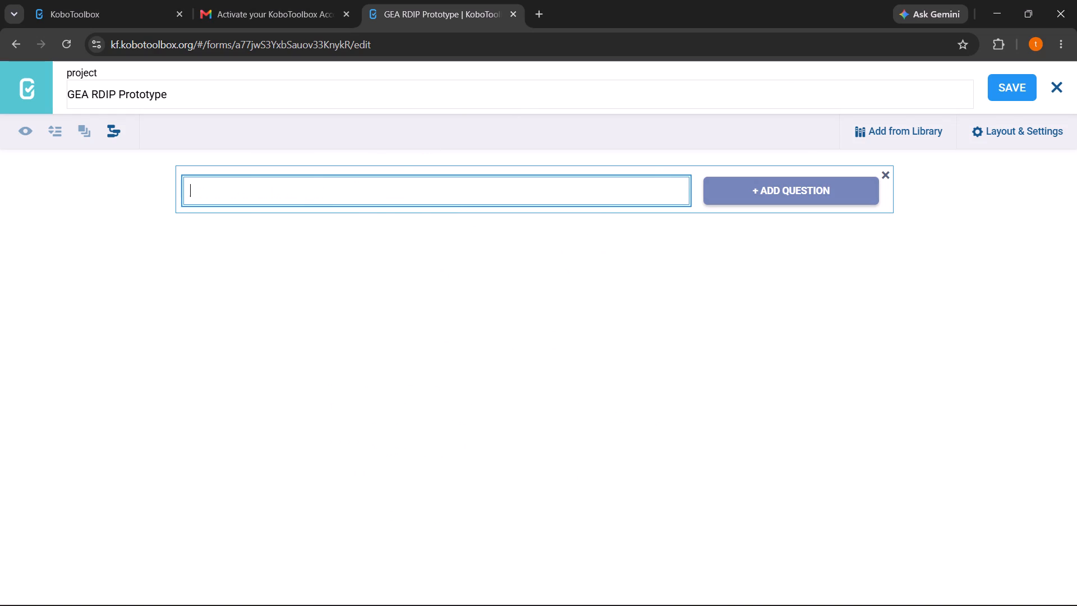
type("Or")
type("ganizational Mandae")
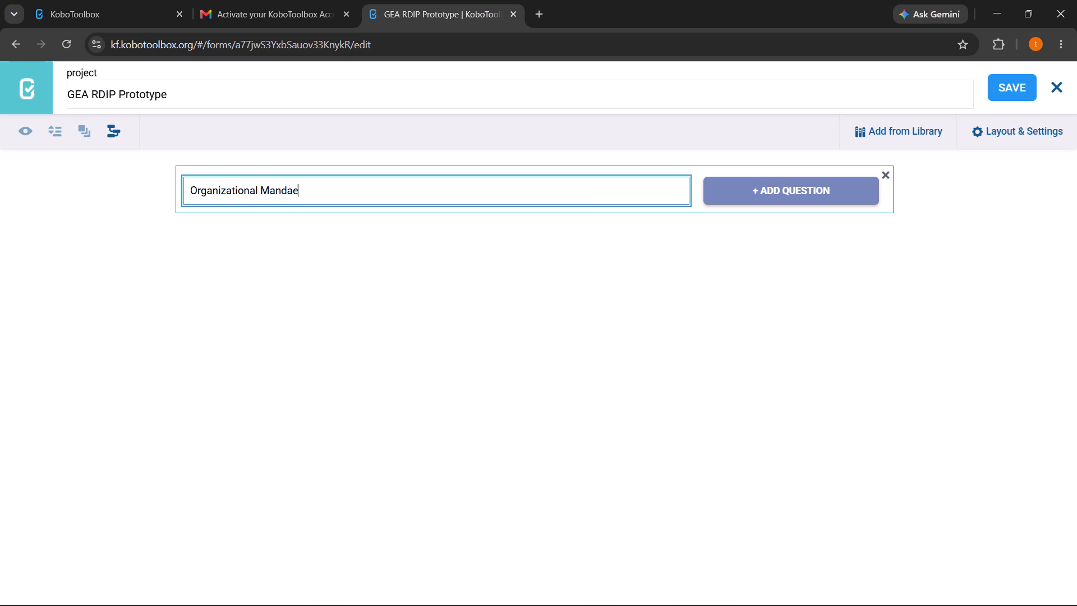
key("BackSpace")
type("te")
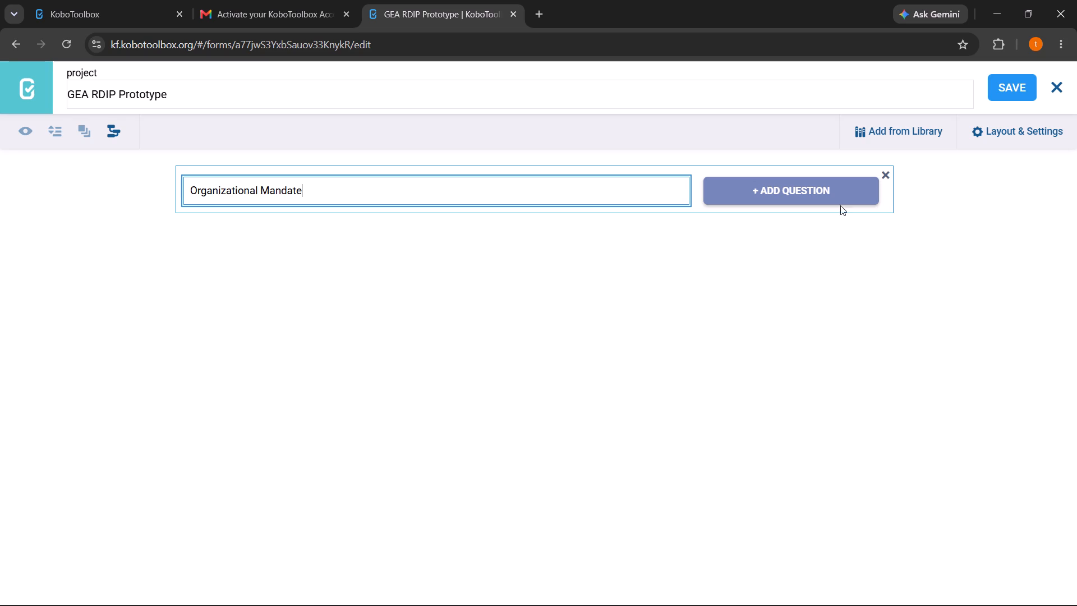
Add "Organizational Mandate" as a Select One question with the response options Yes and No.
left_click(840, 203)
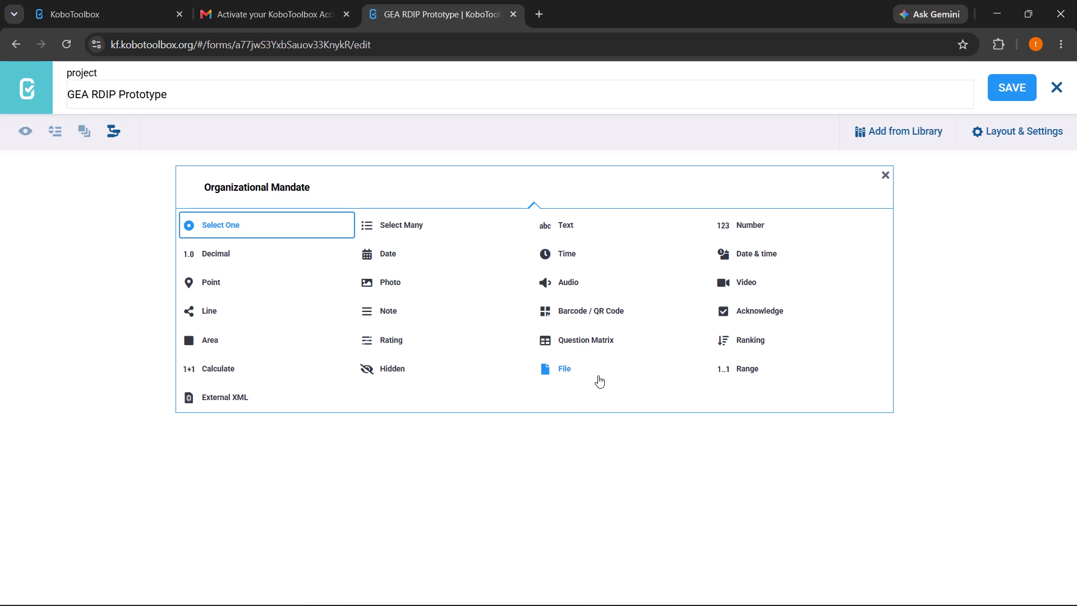
left_click(307, 231)
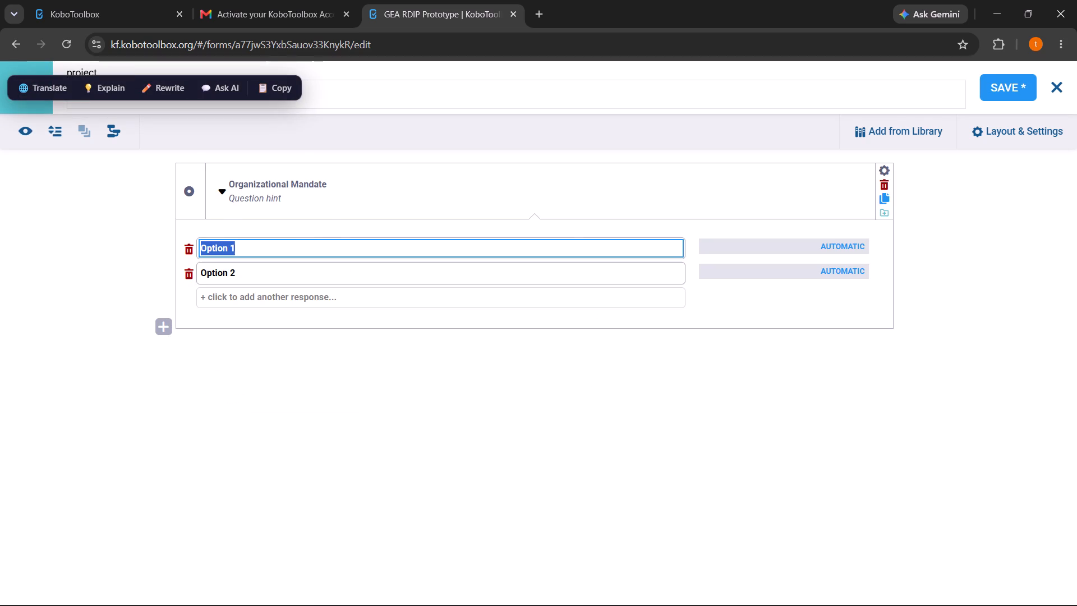
type("Yes")
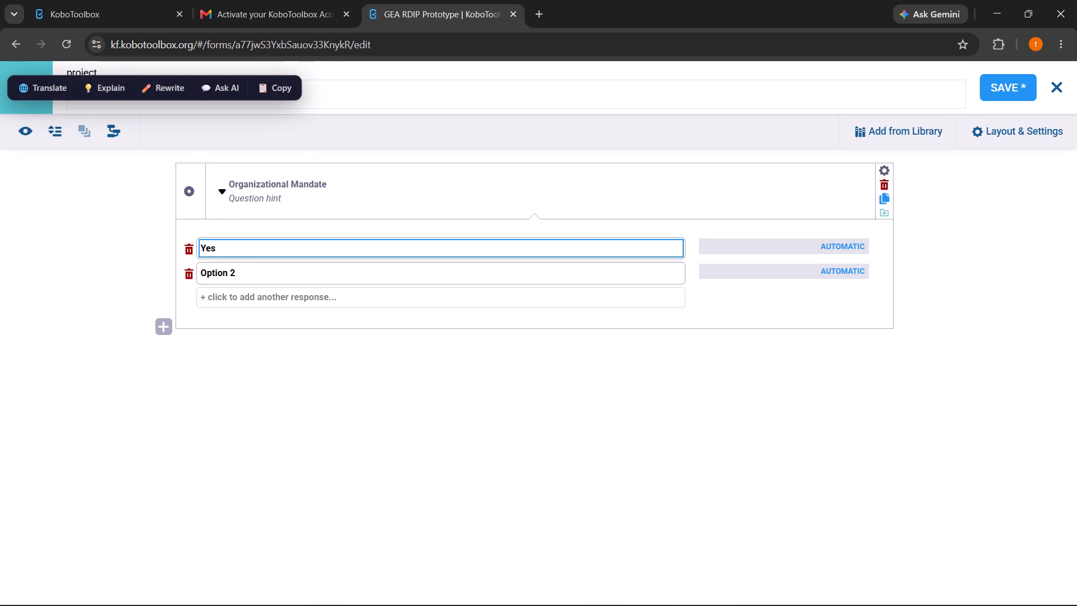
triple_click(257, 275)
key("shift+y")
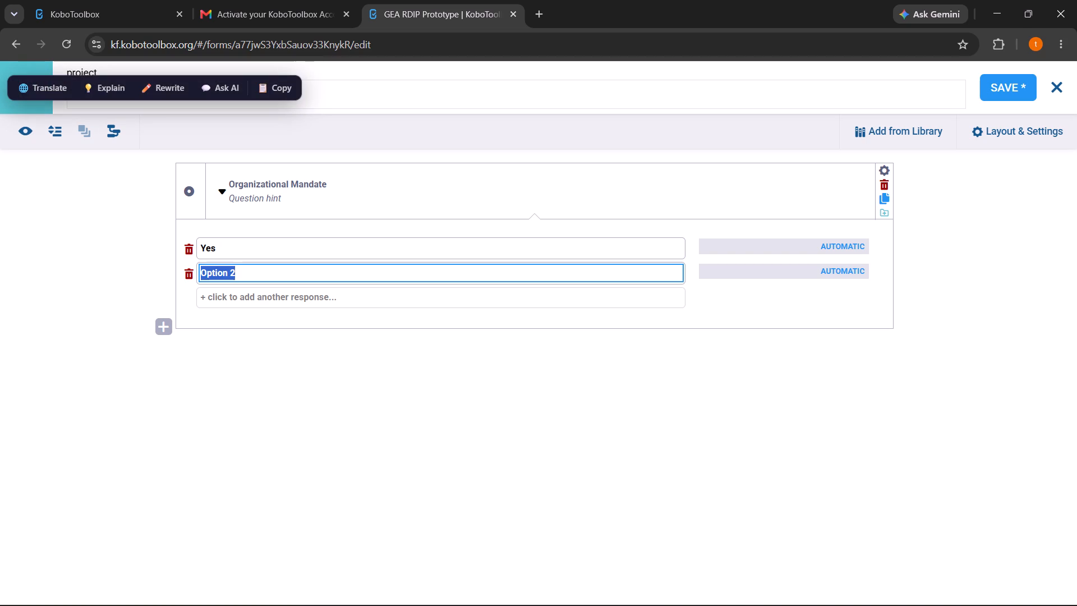
key("BackSpace")
type("No")
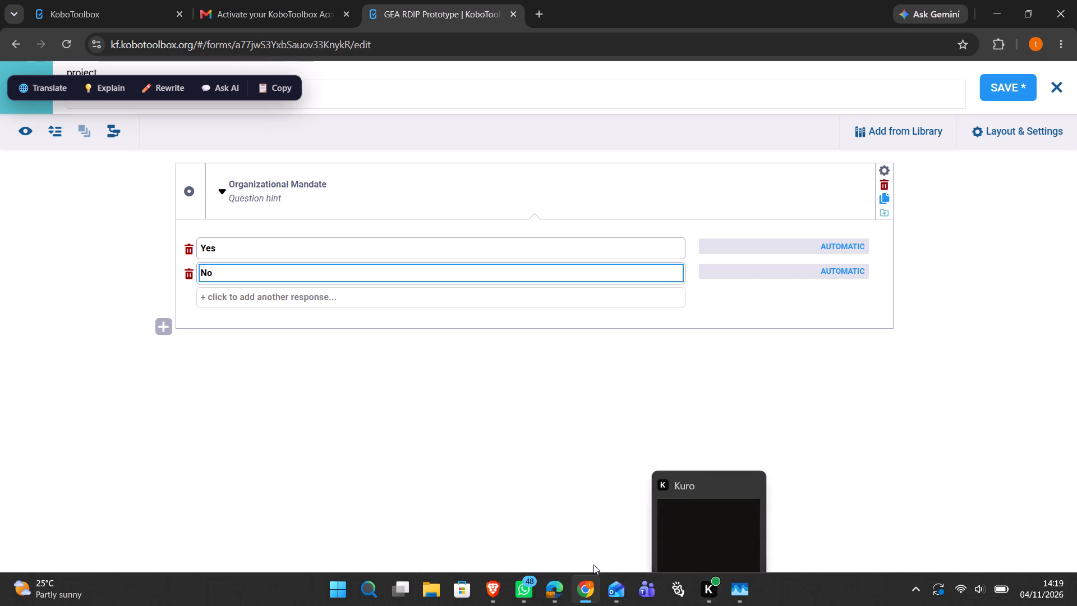
Switch to the Brave browser and rewind the "Mobile data collection using ODK and Kobo Toolbox platform" video to about 17:53.
left_click(489, 583)
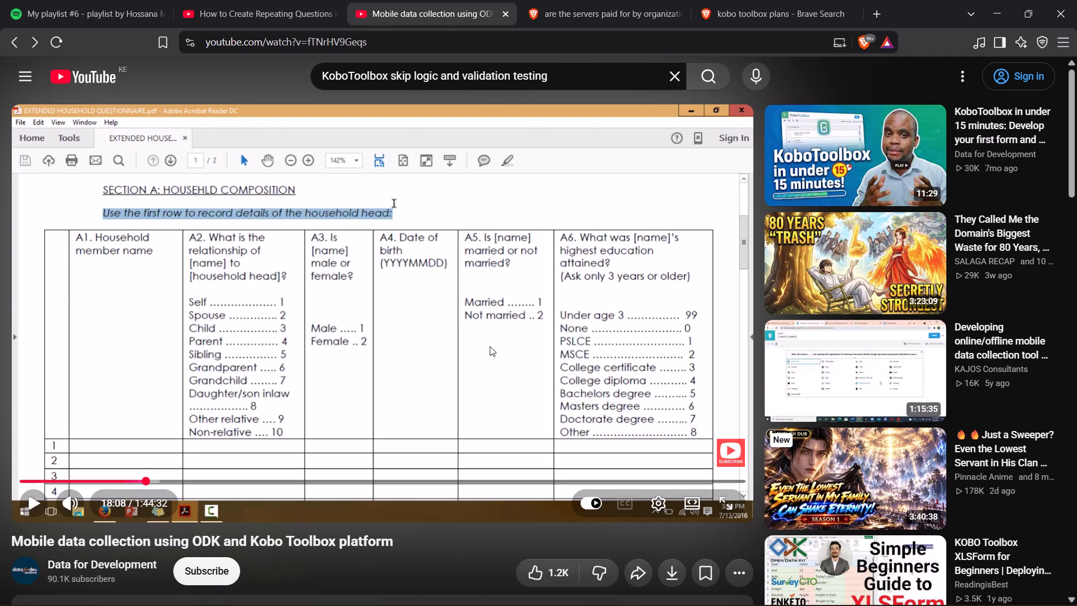
key("Left")
key("Left")
key("Left")
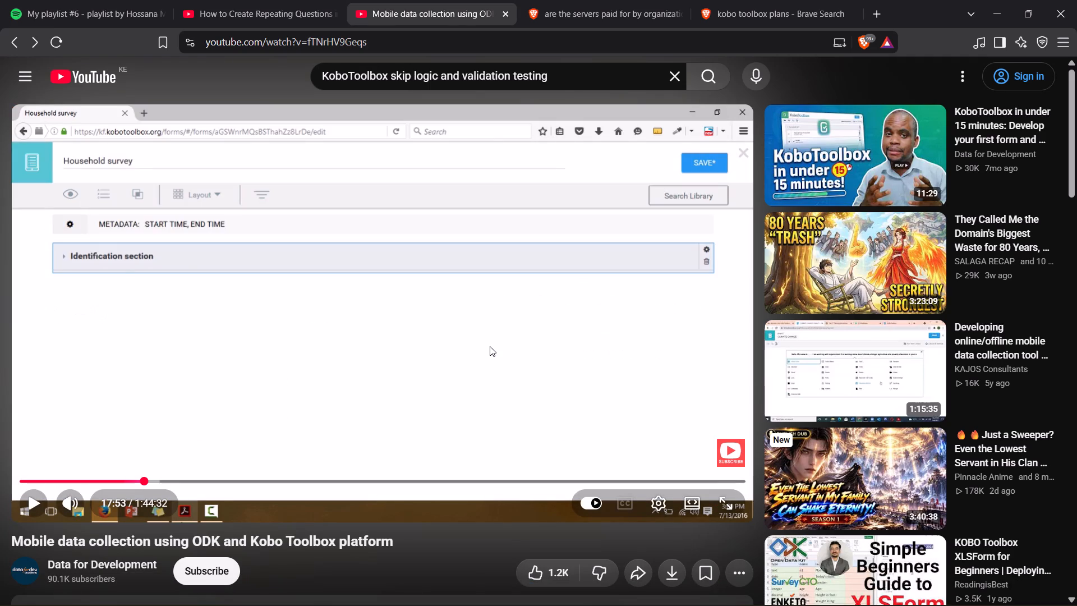
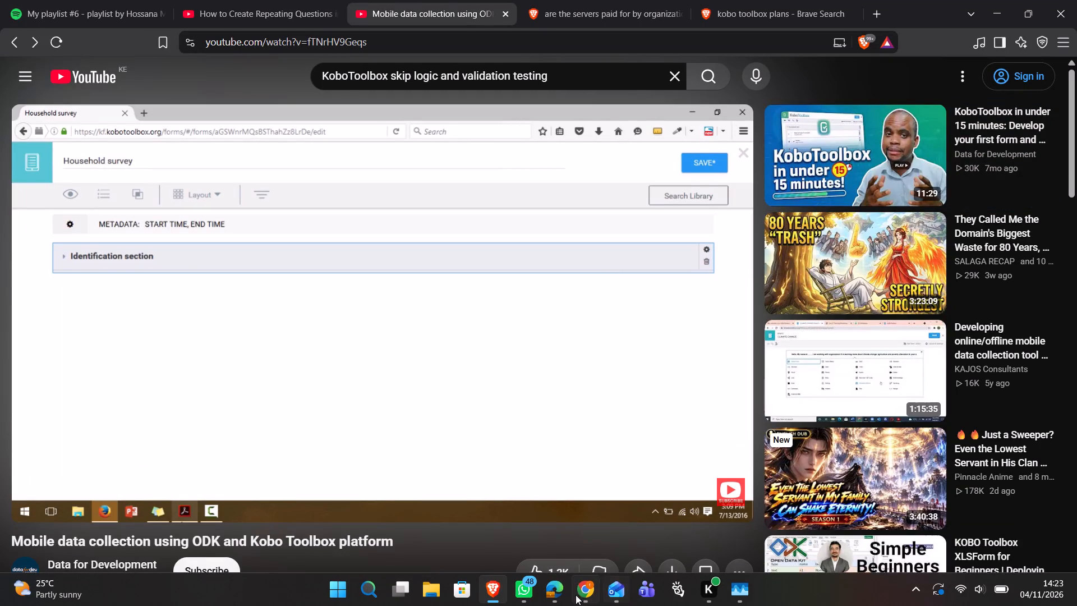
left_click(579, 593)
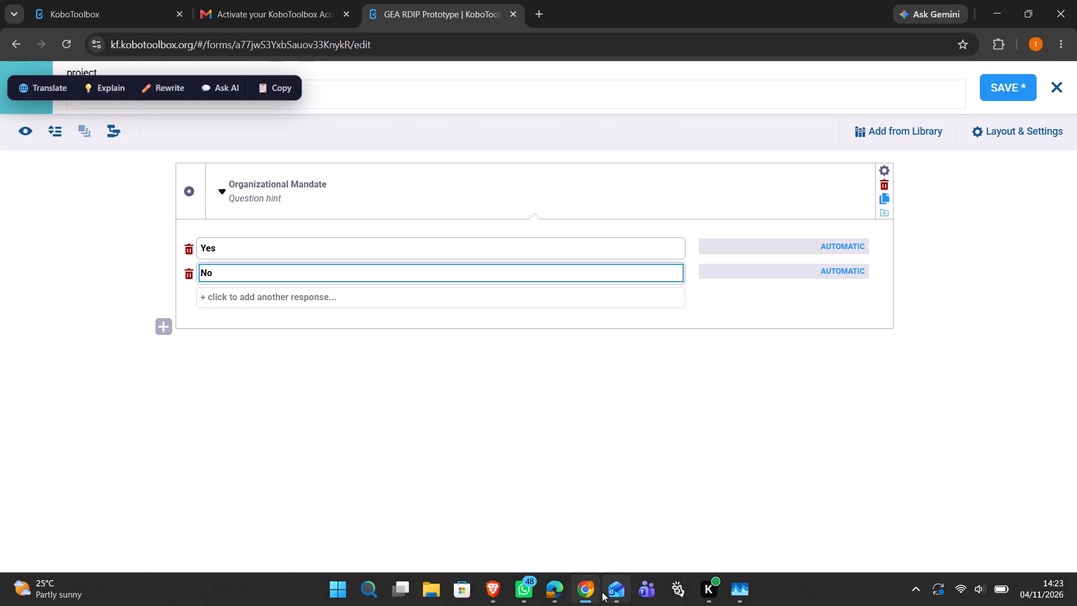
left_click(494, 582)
Rewind the tutorial video in full screen to about 15:28 and play it from there.
key("Left")
key("Left")
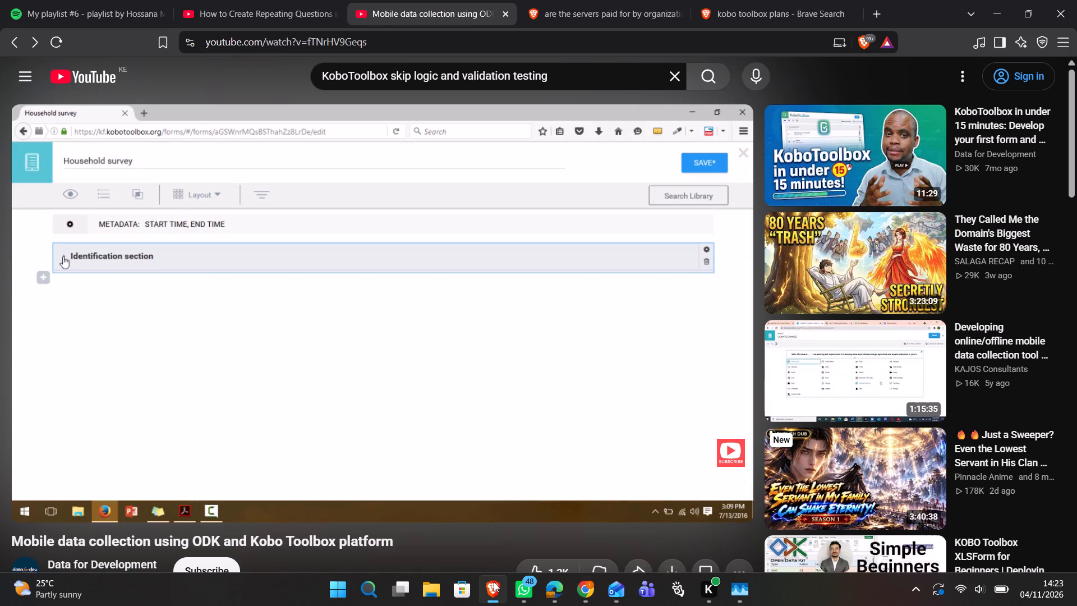
key("Left")
key("Left")
key("Left")
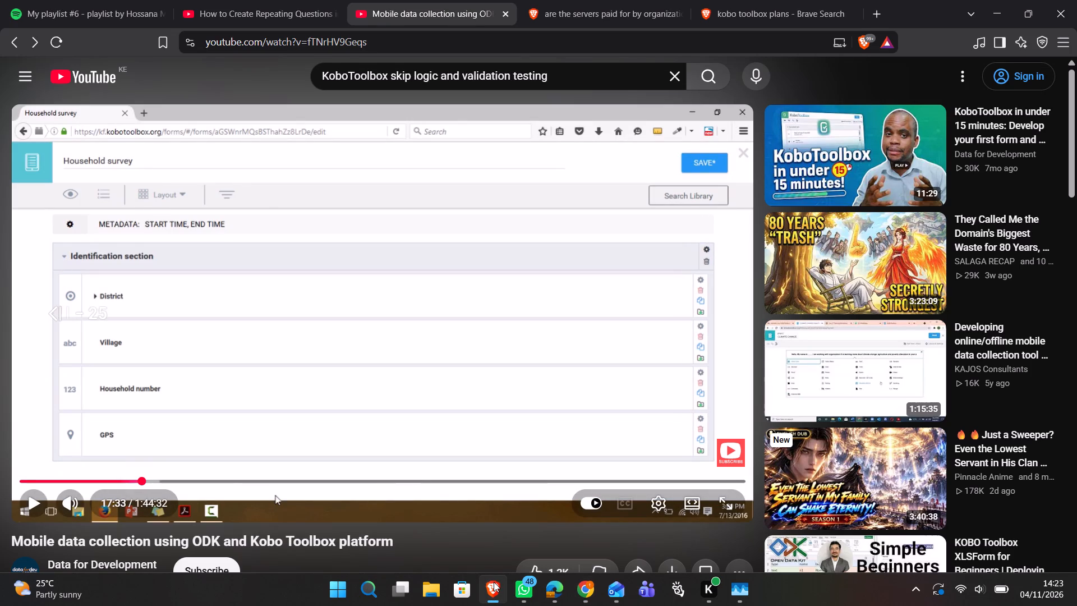
key("f")
key("Left")
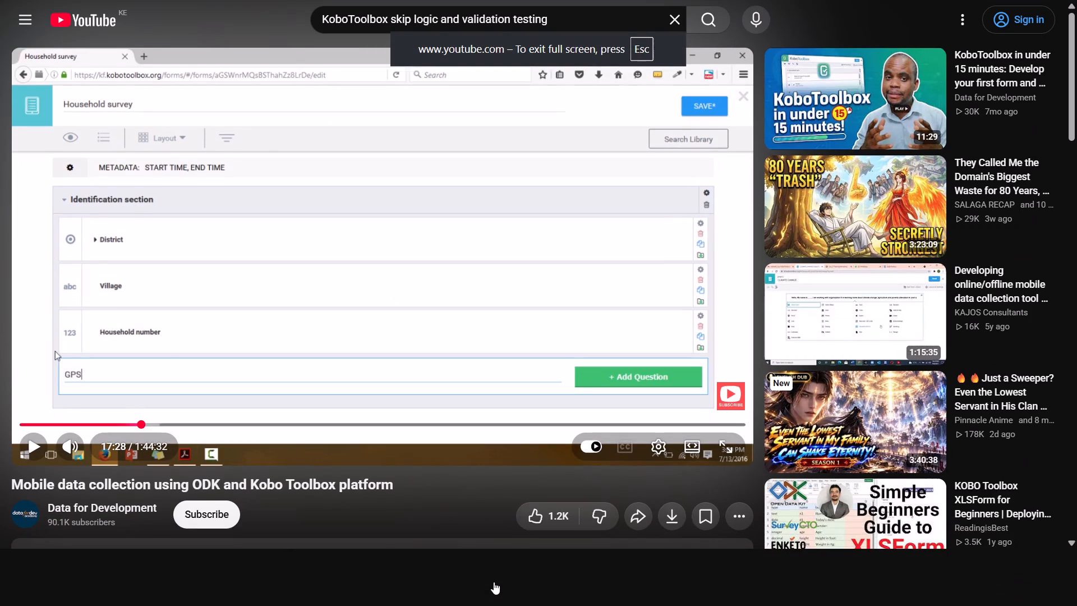
key("Left")
key("Left")
key("Left")
key("Left")
key("Left")
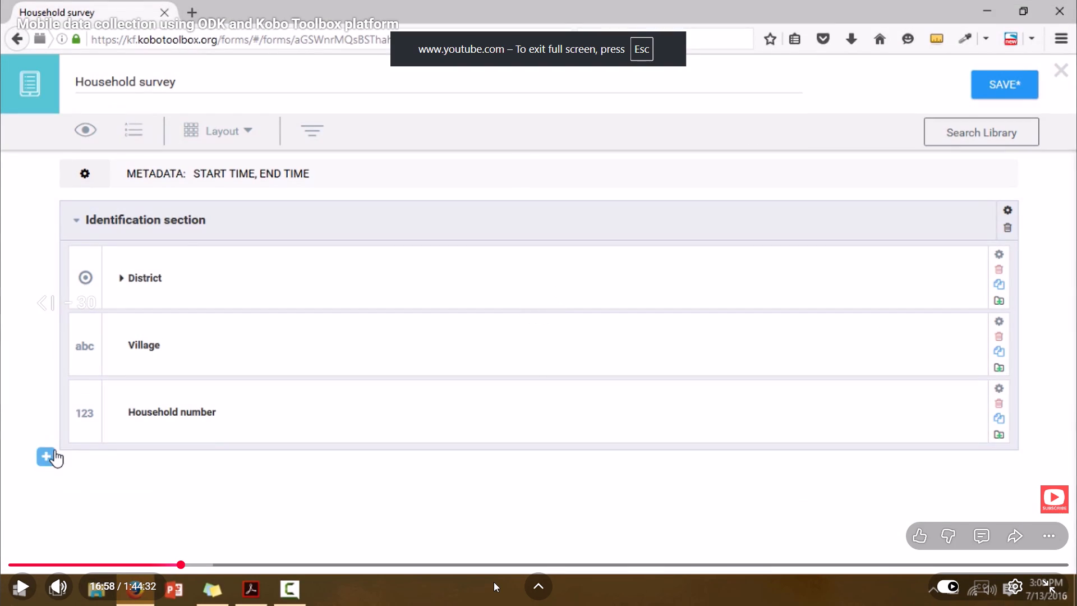
key("Left")
key("Left")
key("Left")
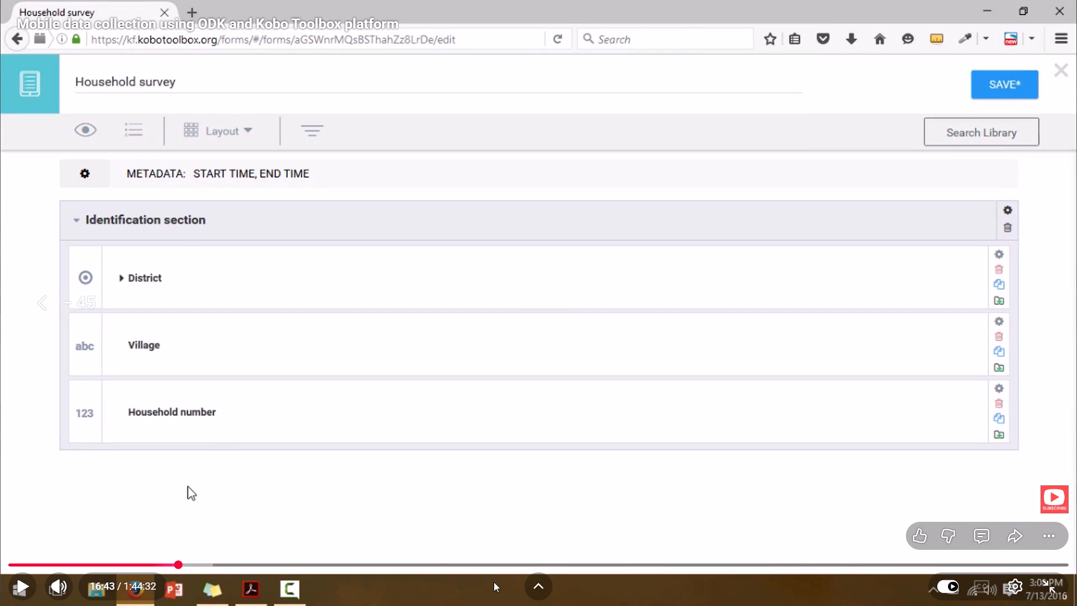
key("Left")
key("Left")
key("Left")
key("Left")
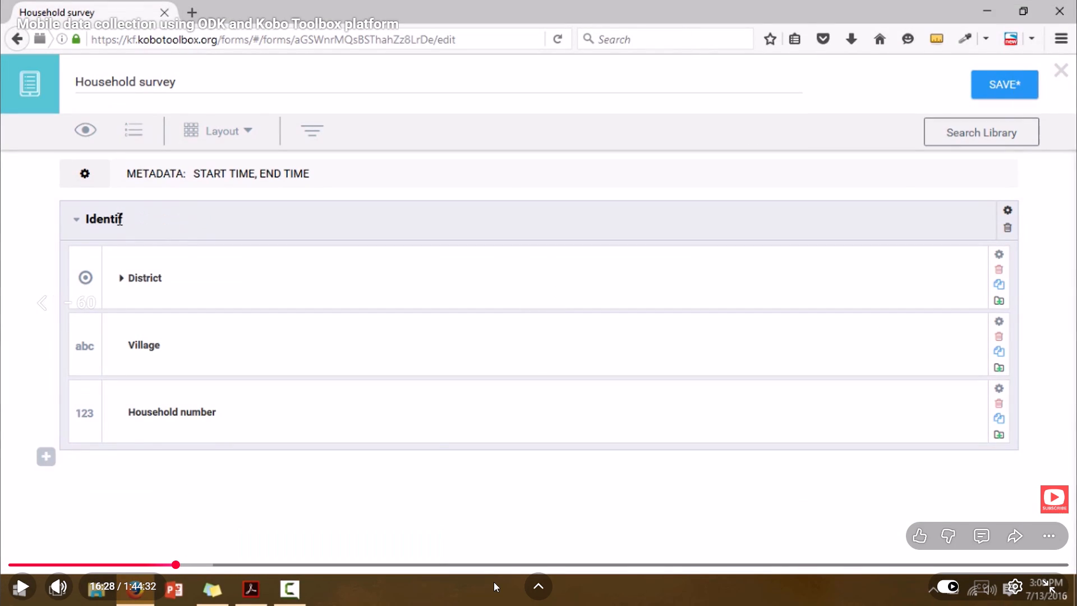
key("Left")
key("Left")
key("Left")
key("Left")
key("Left")
key("Left")
key("Left")
key("Left")
key("Left")
key("Left")
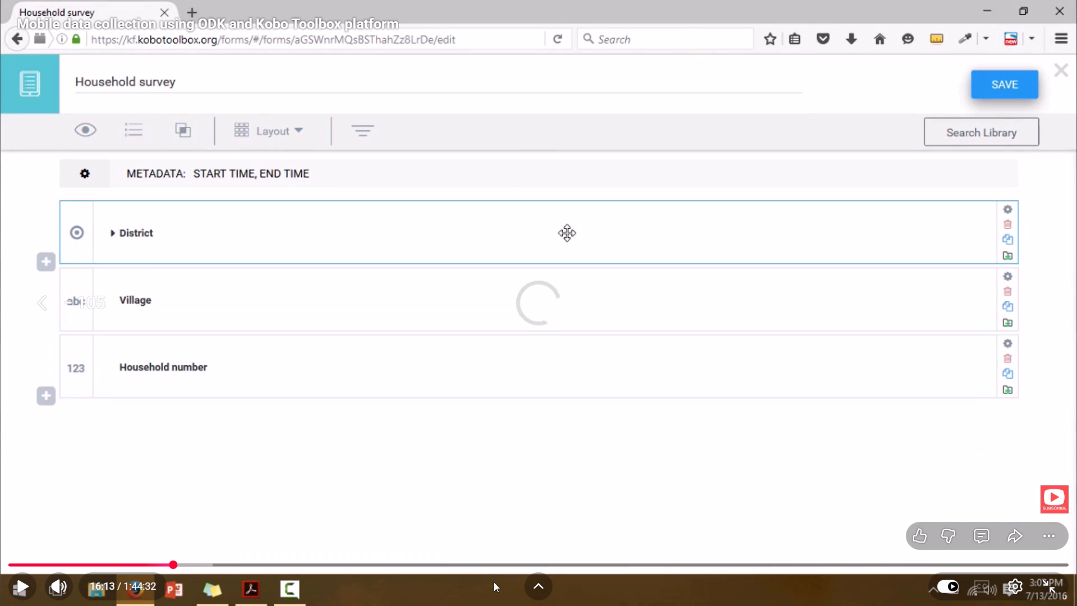
key("Left")
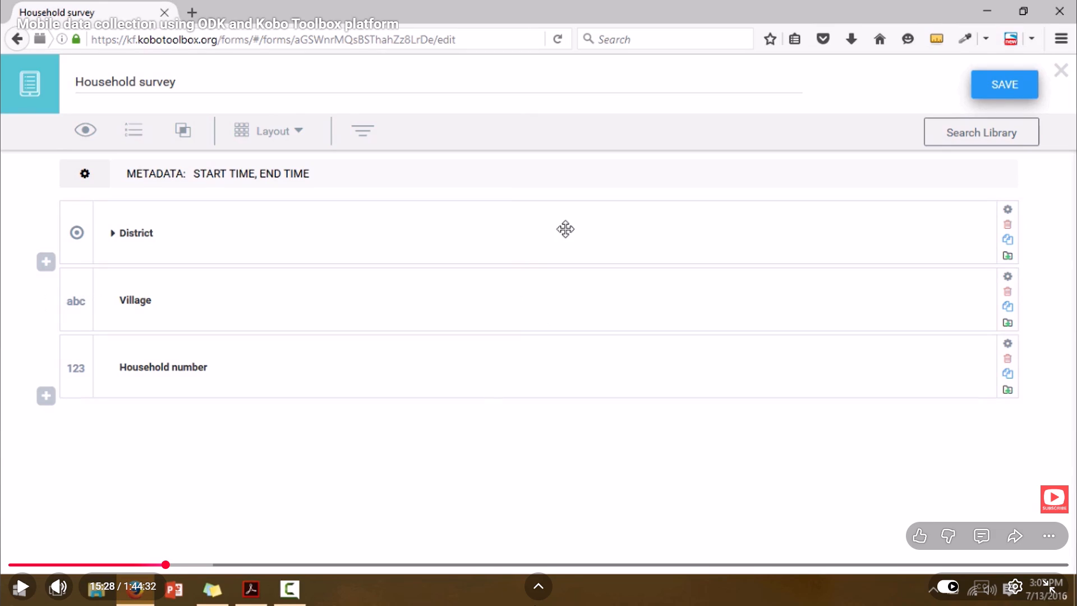
scroll(311, 527, "left", 1)
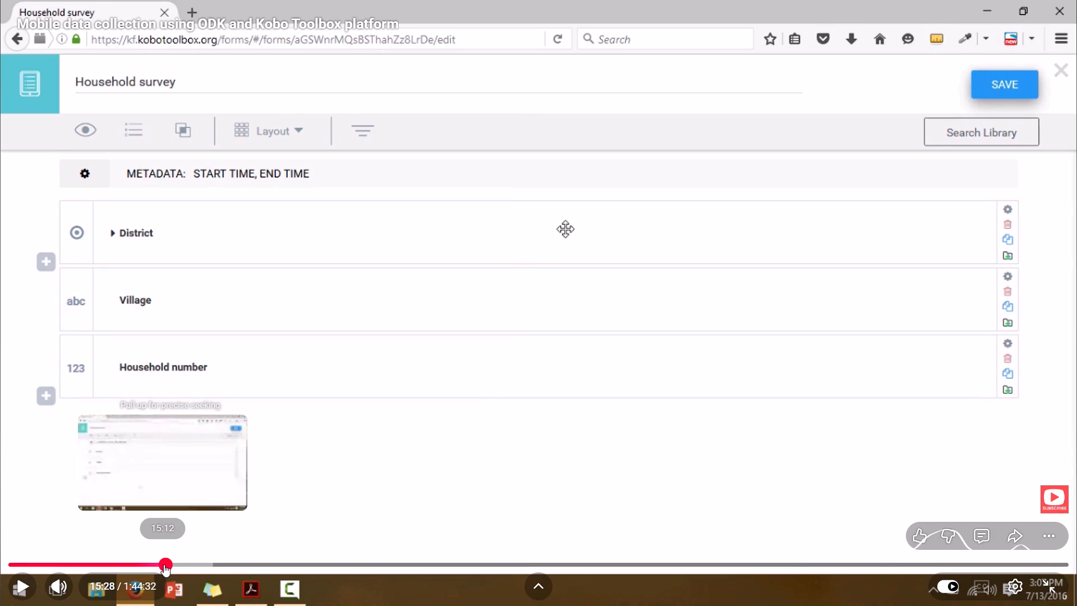
key("space")
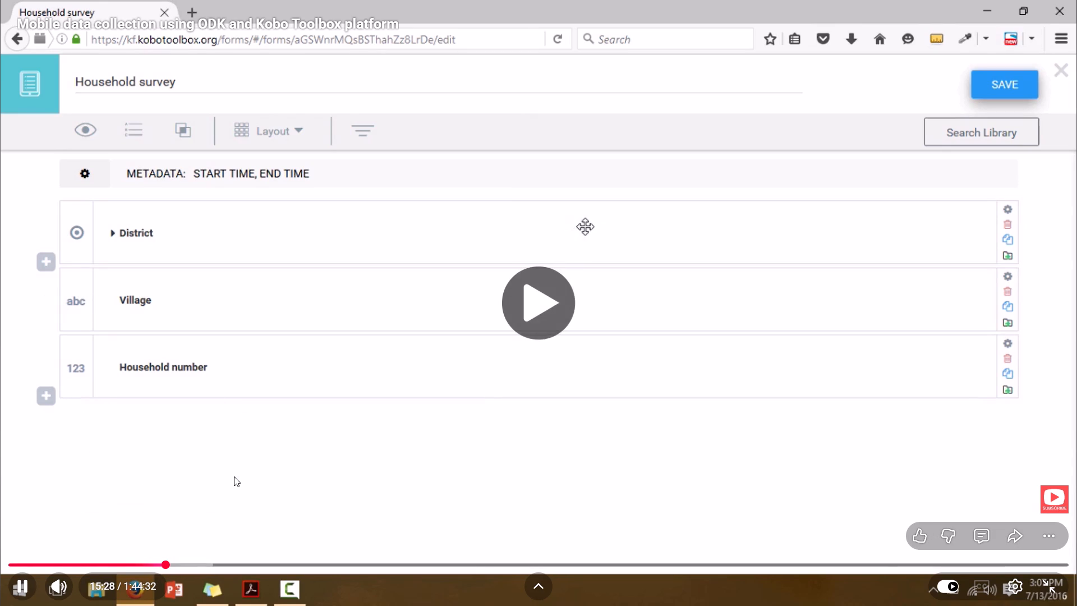
Go back to about 13:08 in the tutorial, watch how values are assigned to response options, pause it and leave full screen.
left_click(145, 563)
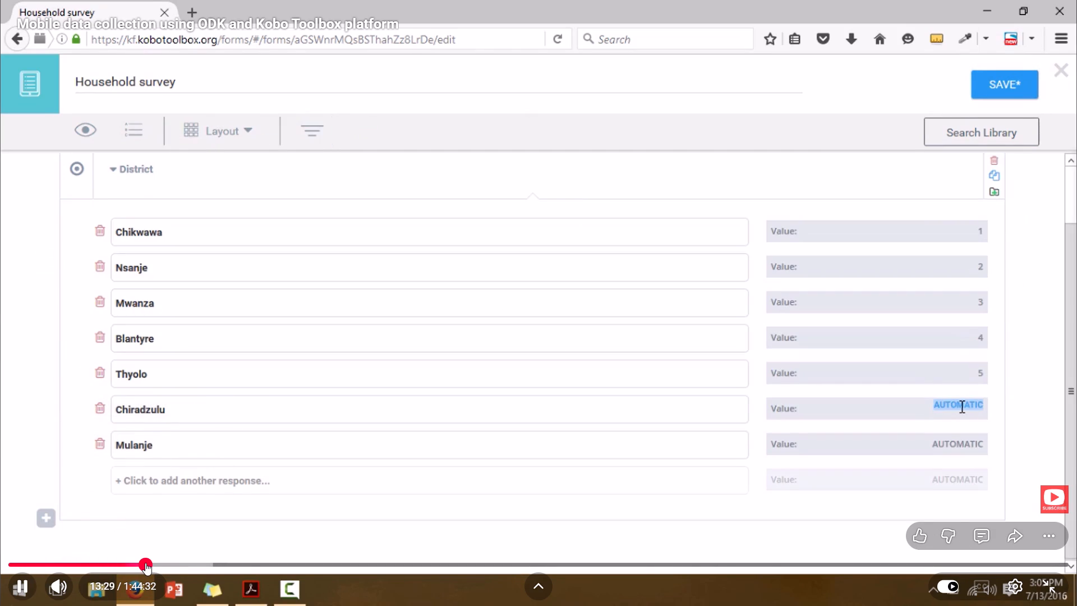
key("Left")
key("Left")
key("Left")
key("Left")
key("Left")
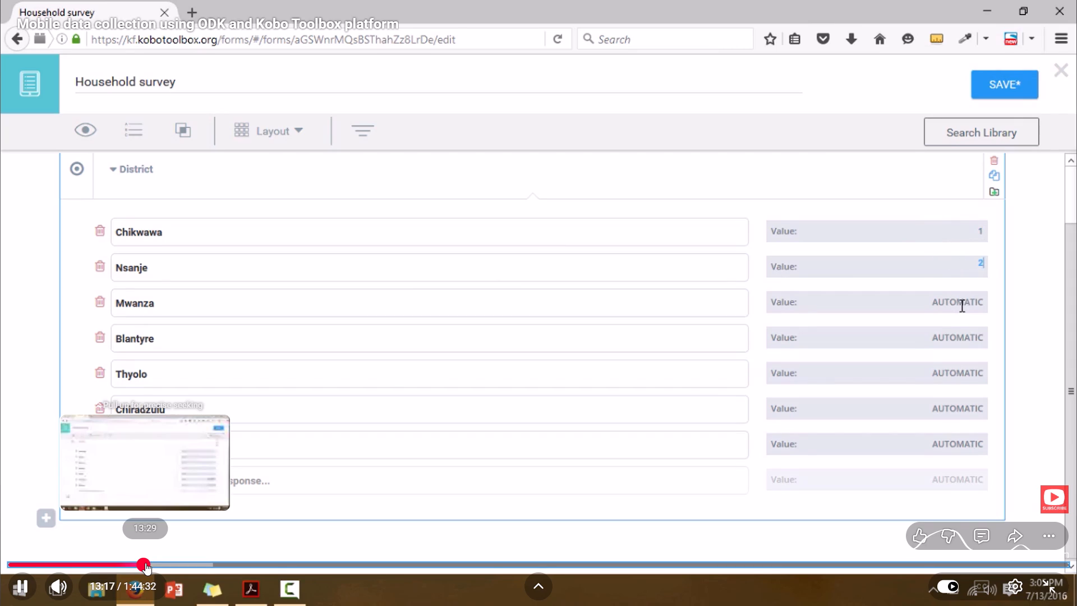
key("Left")
key("Left")
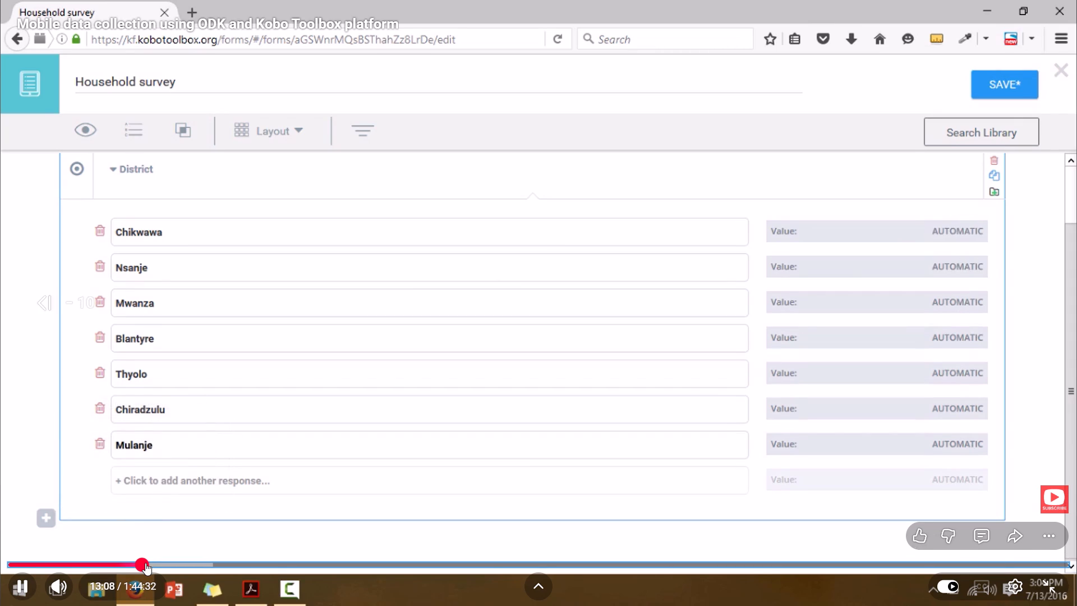
key("Left")
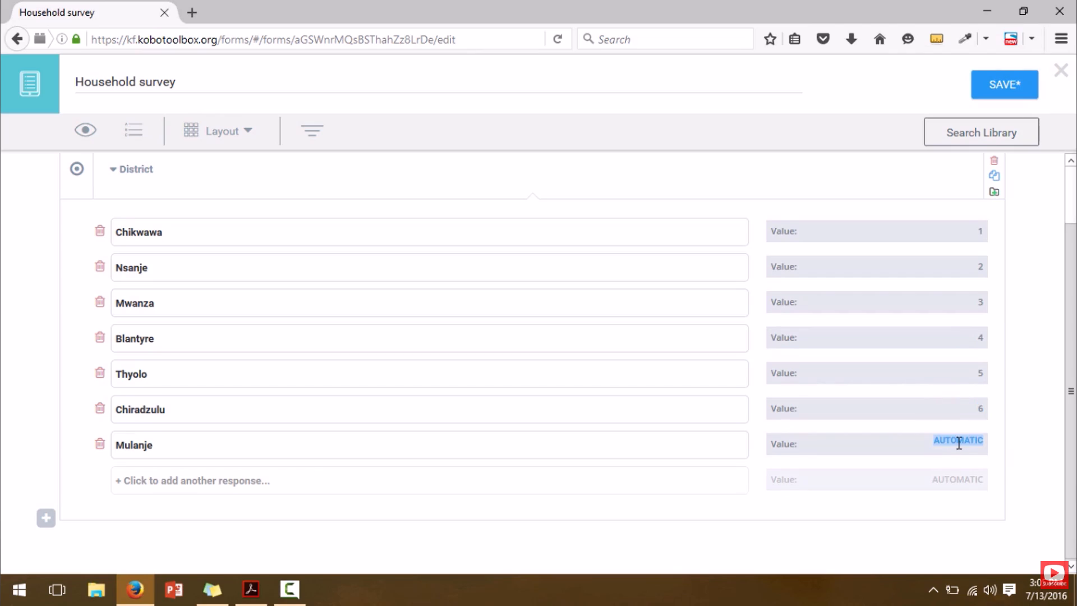
key("space")
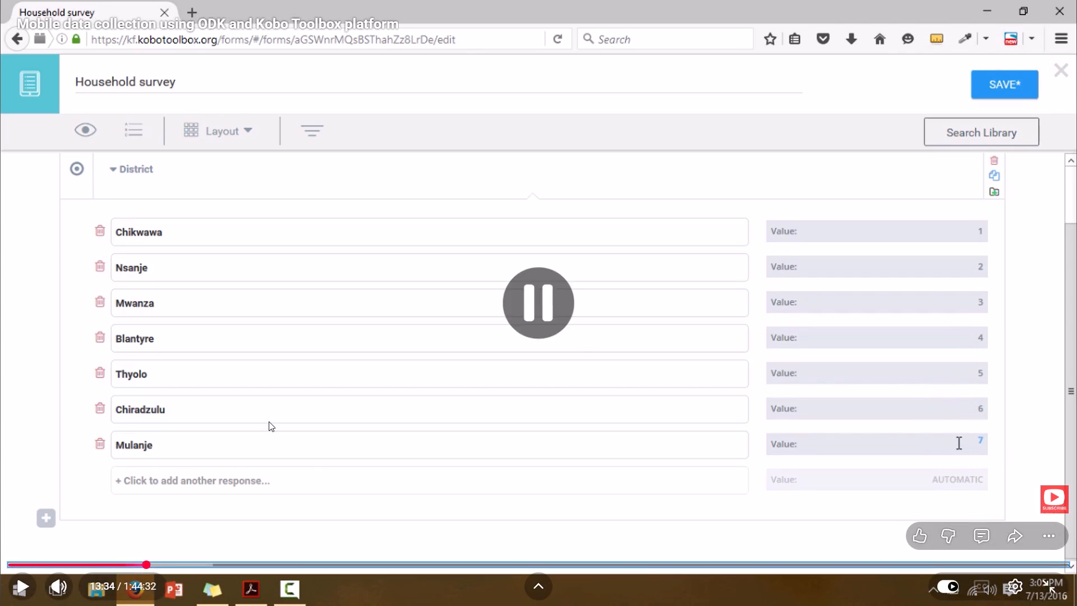
key("f")
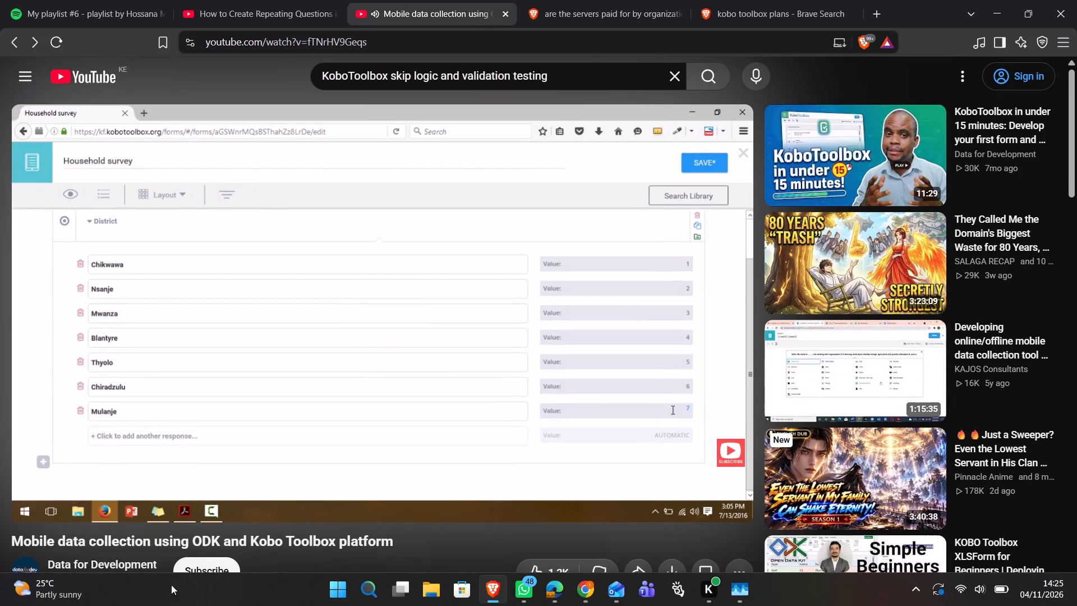
Switch to Chrome and set the Organizational Mandate response values to 1 for Yes and 2 for No.
left_click(584, 602)
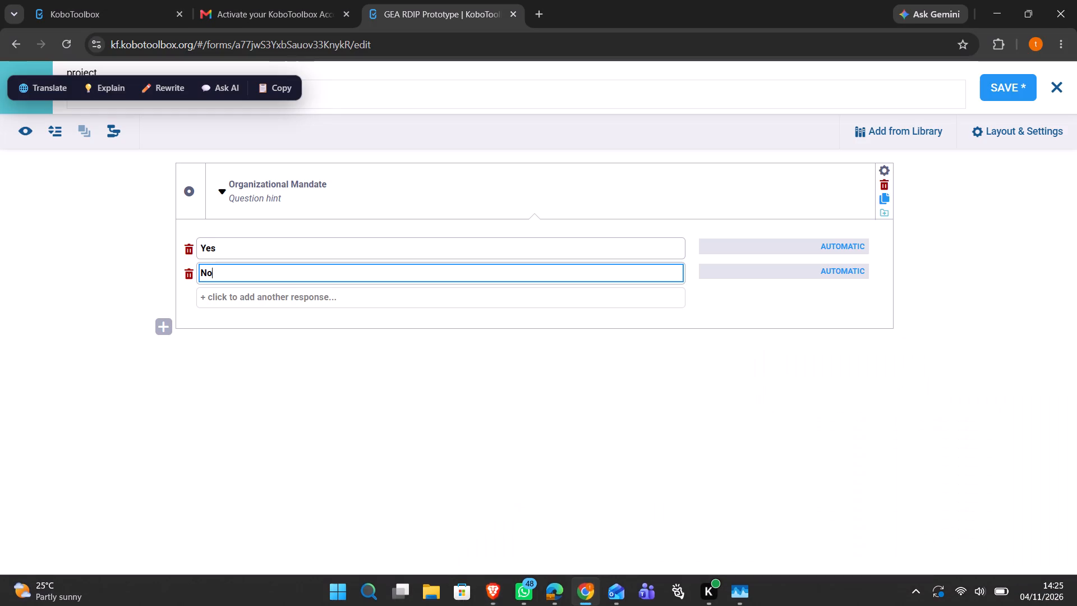
double_click(806, 243)
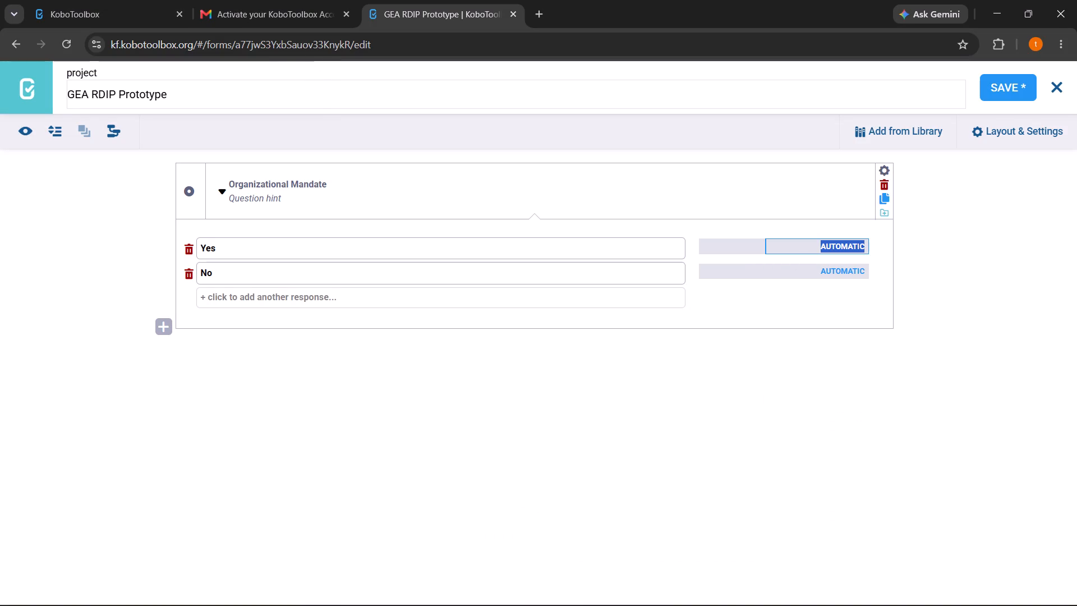
key("1")
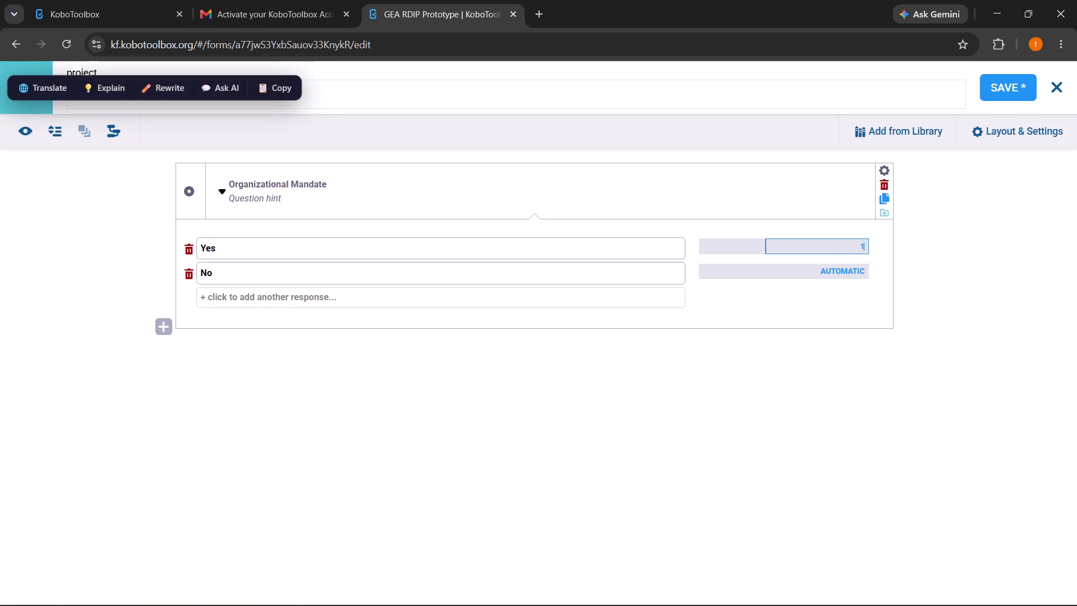
double_click(844, 267)
key("2")
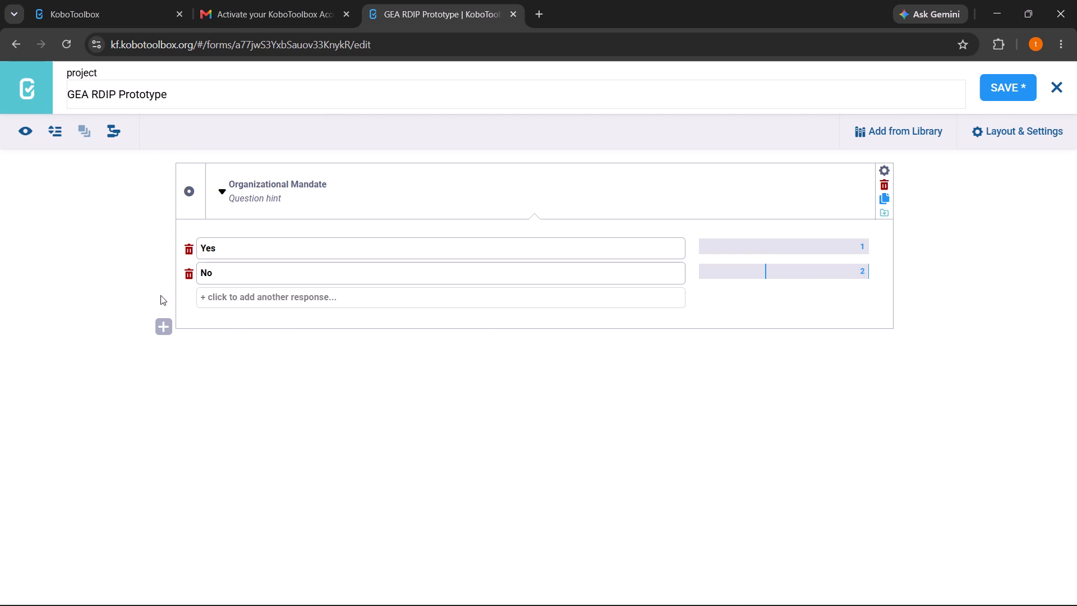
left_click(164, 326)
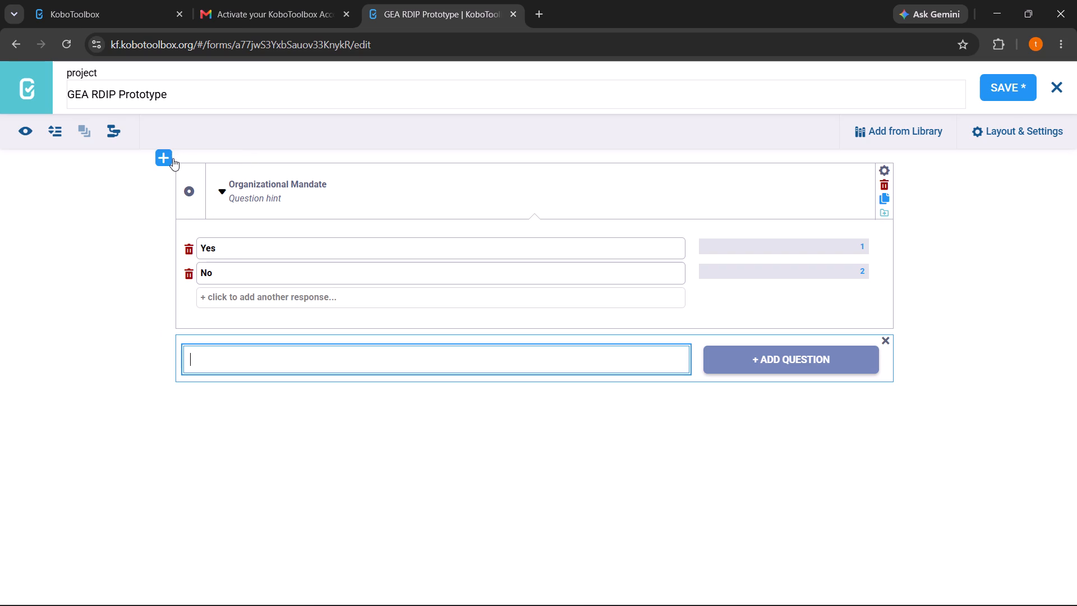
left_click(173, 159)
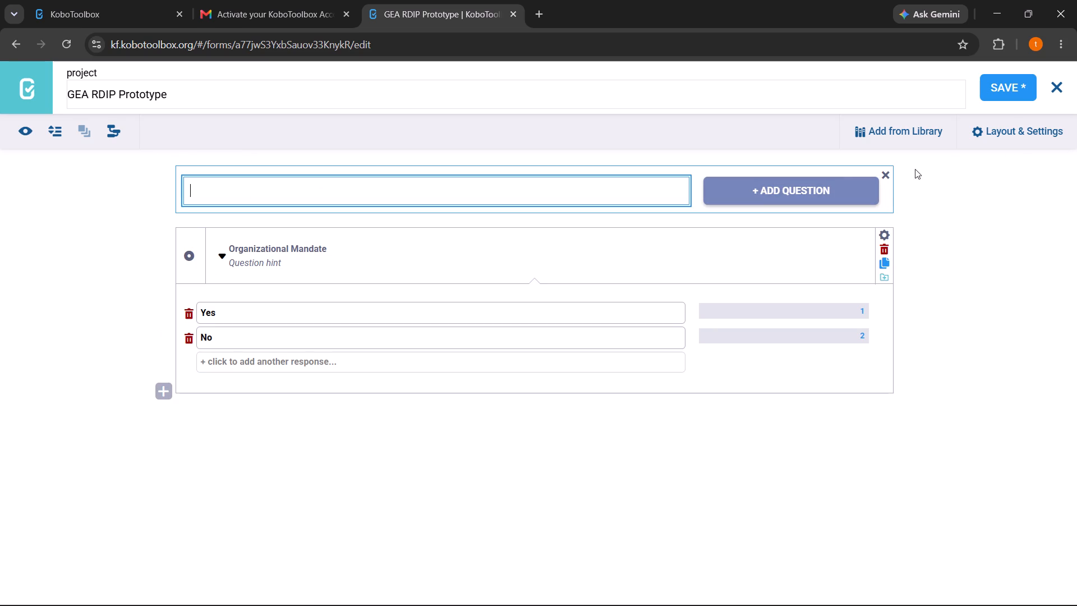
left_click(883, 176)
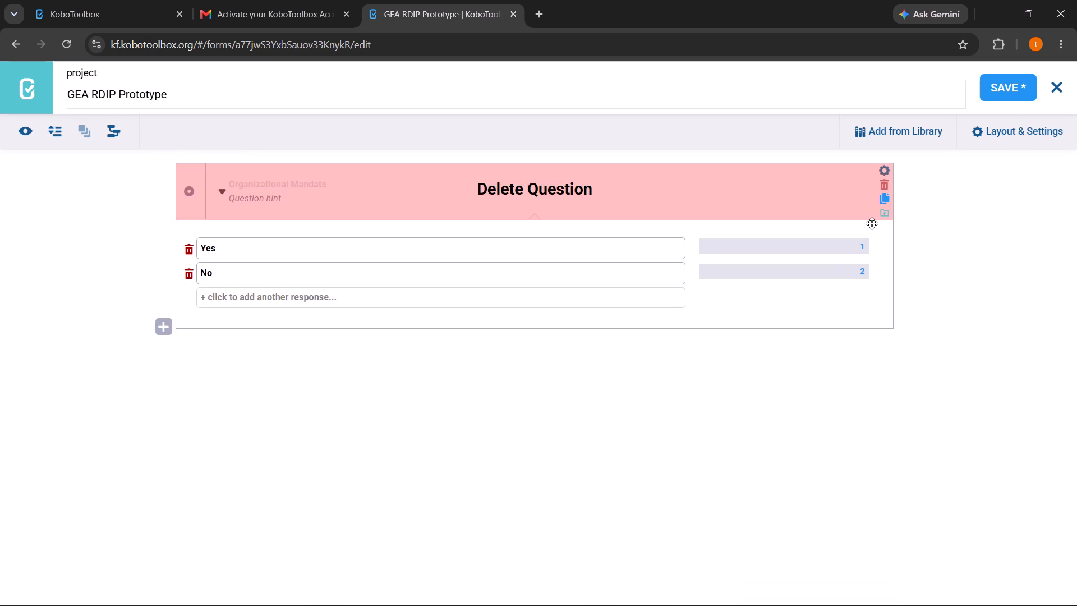
Add the Organizational Mandate question to the library.
left_click(812, 311)
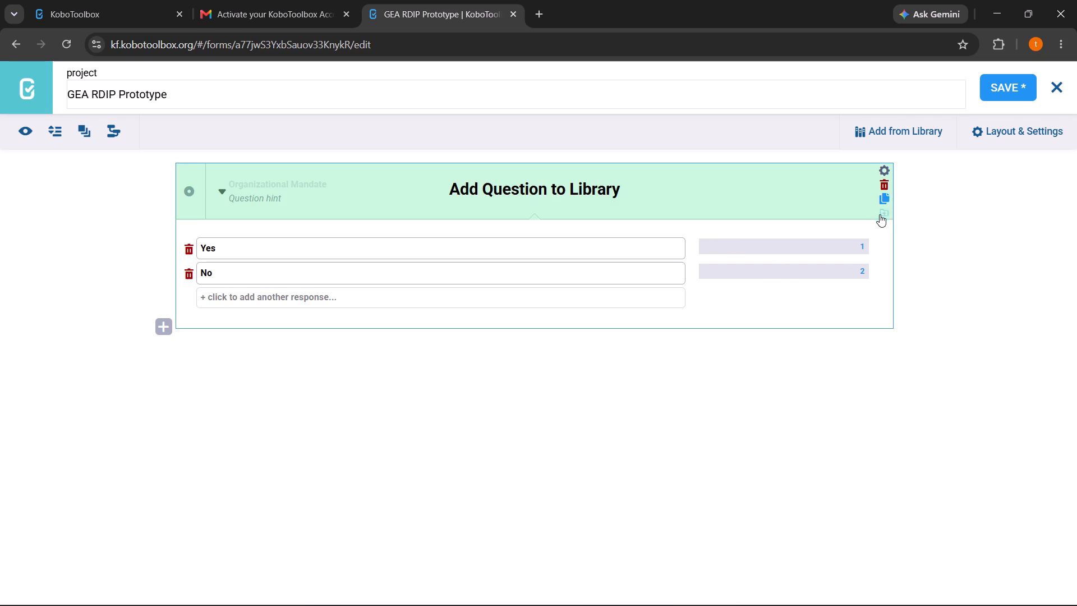
left_click(881, 213)
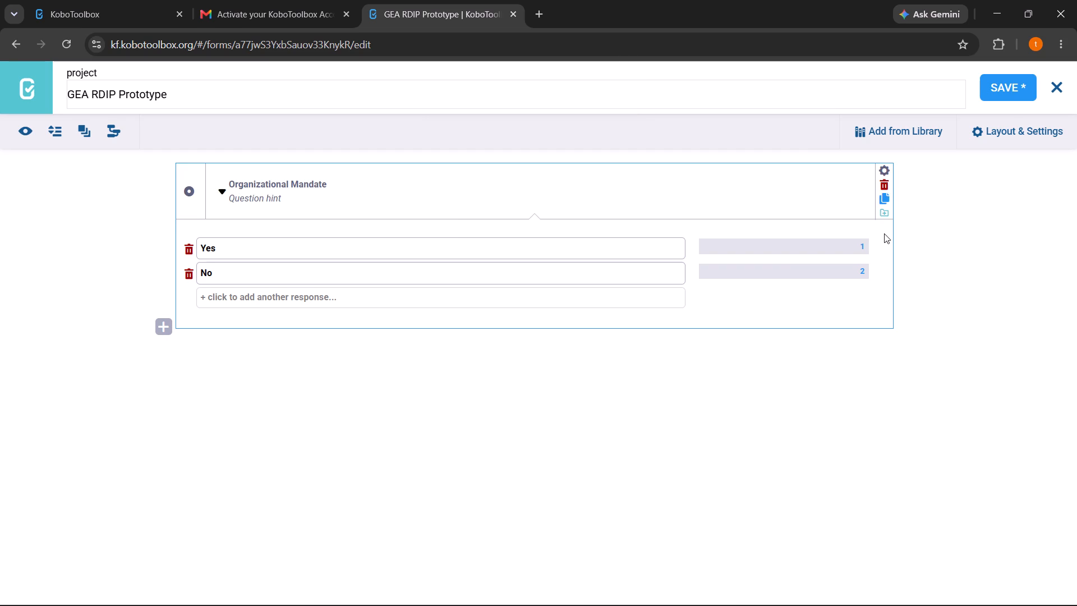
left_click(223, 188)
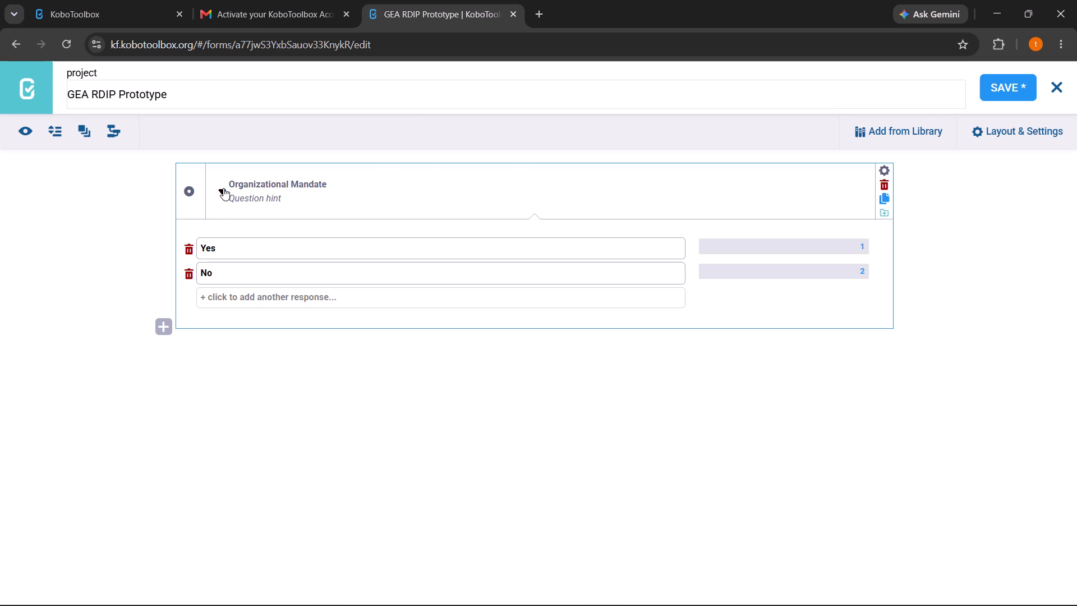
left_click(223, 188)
Replace the Organizational Mandate question's label with wording that begins "Is there a dedicated".
triple_click(319, 183)
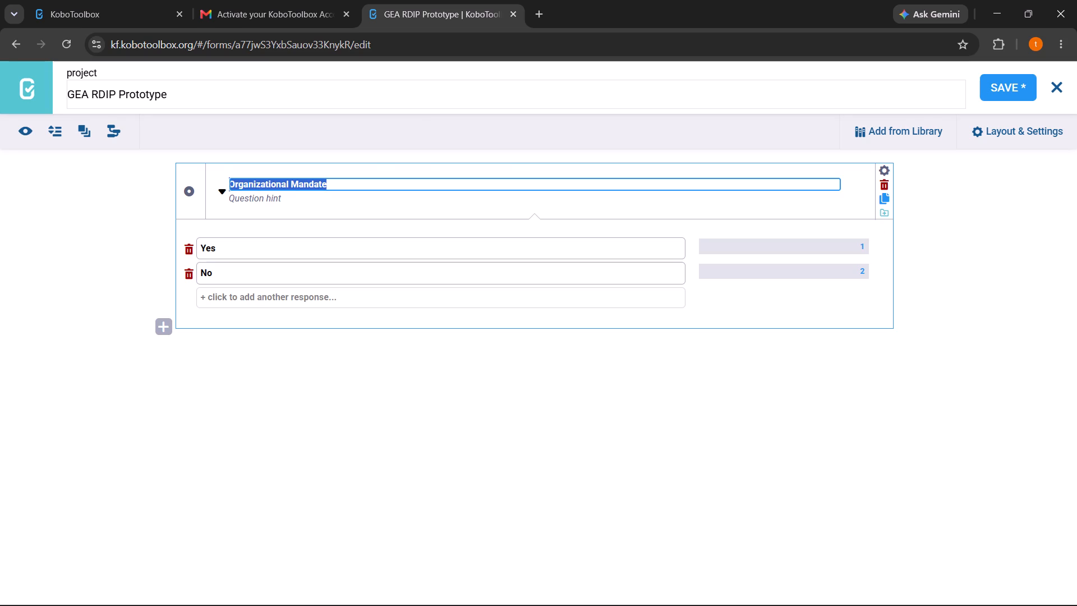
type("Is")
key("space")
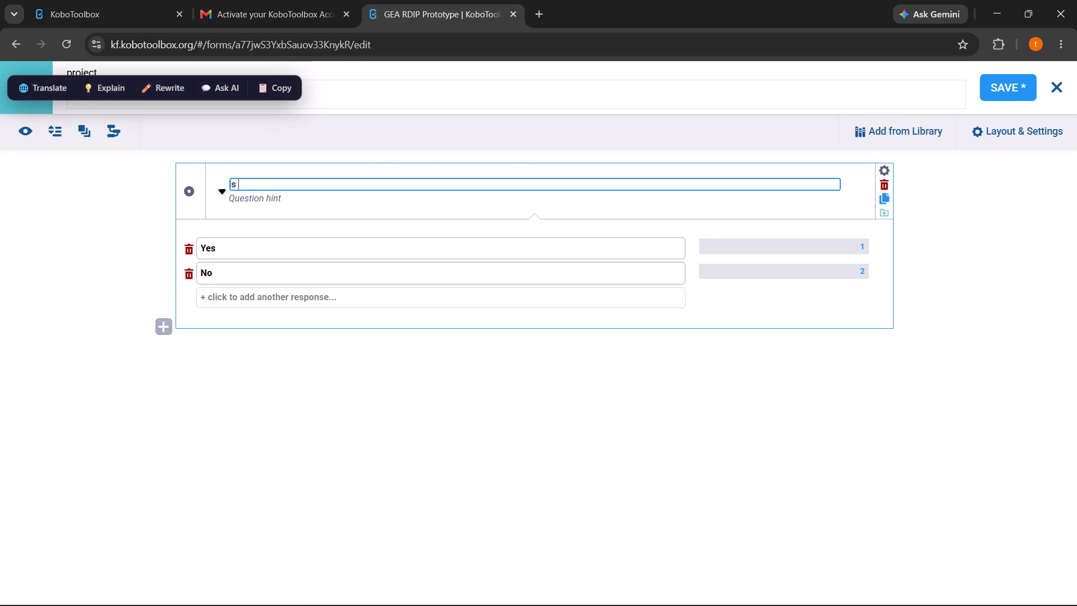
key("BackSpace")
key("BackSpace")
key("BackSpace")
key("shift+i")
key("space")
key("shift+i")
key("BackSpace")
key("BackSpace")
key("BackSpace")
key("BackSpace")
key("BackSpace")
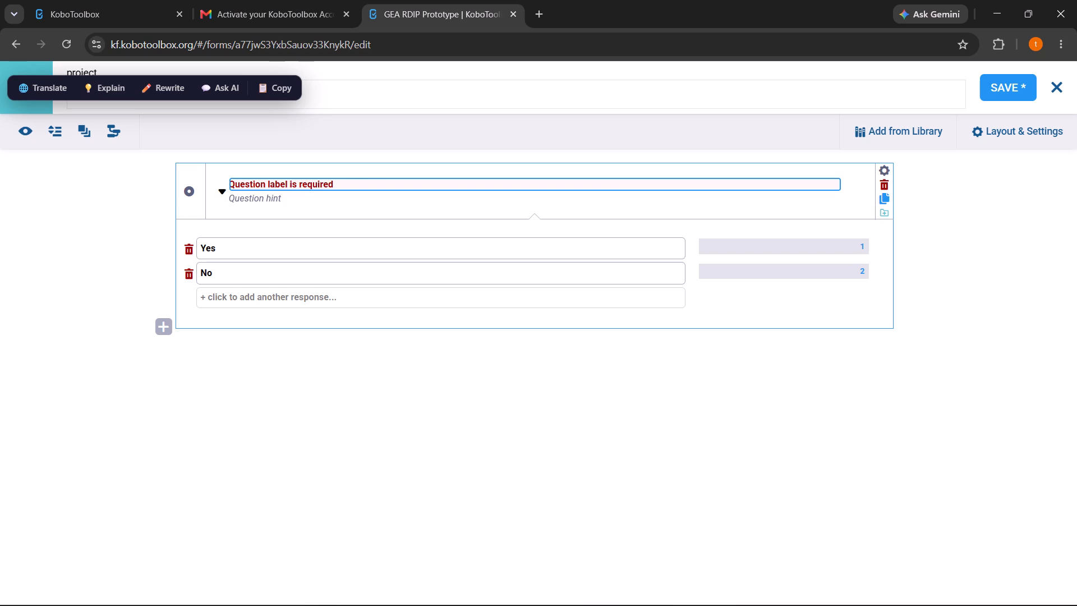
left_click(318, 183)
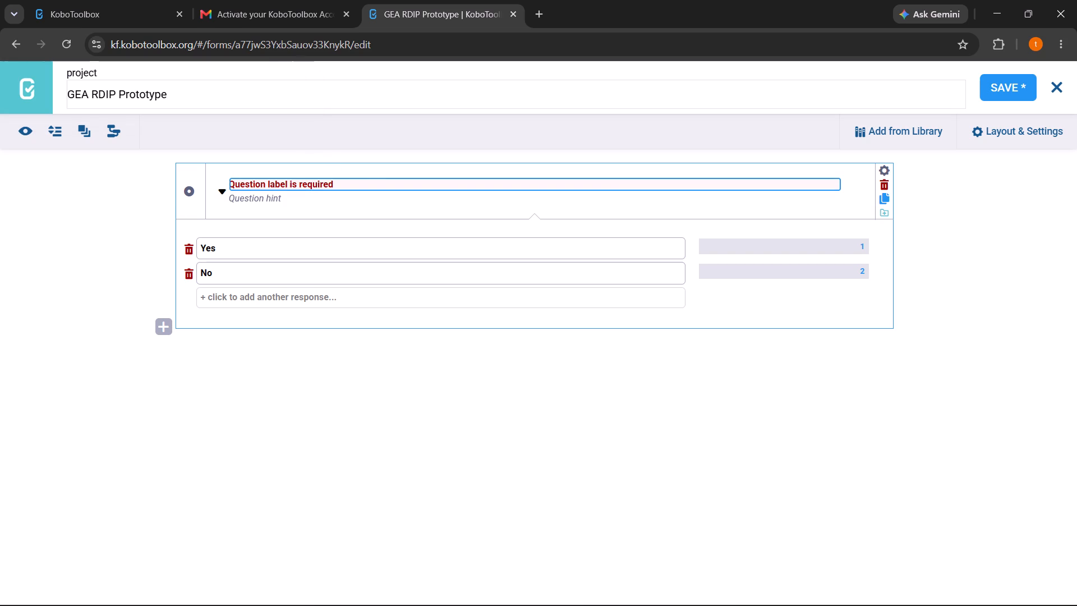
key("space")
key("space")
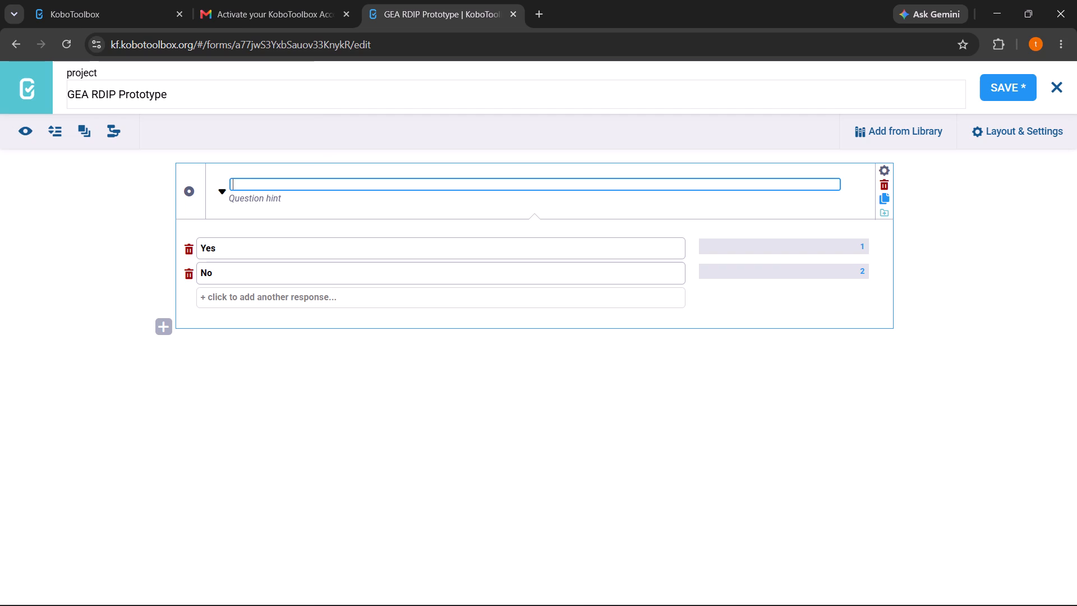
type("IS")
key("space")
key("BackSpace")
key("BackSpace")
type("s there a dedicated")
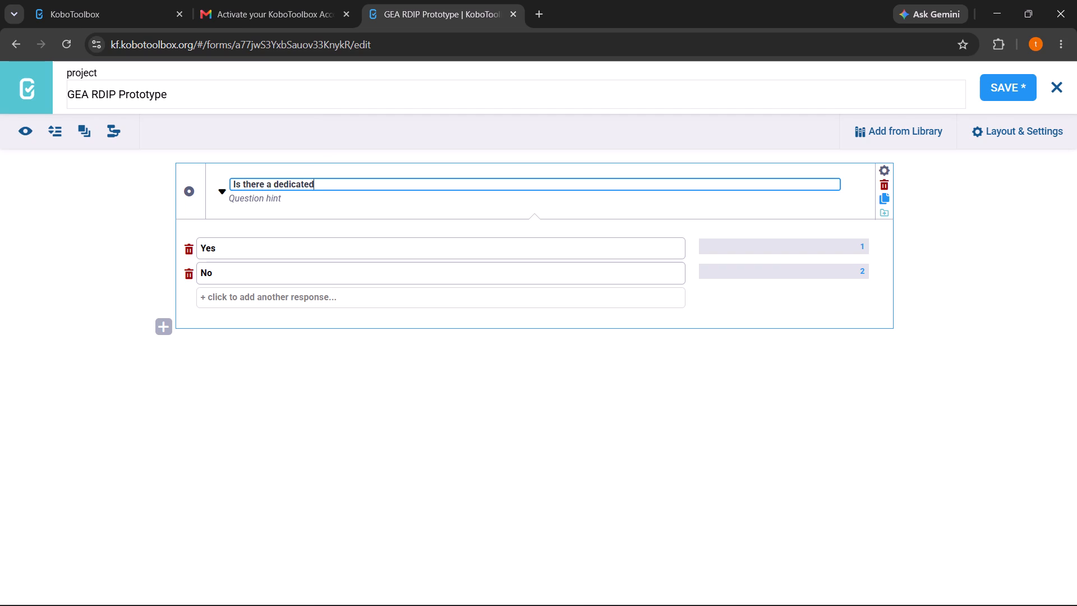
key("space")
Complete the question label so it reads "Is there a dedicated ICT unit?".
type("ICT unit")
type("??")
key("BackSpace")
Start another question after the ICT unit question, leaving its label blank, and bring up the available question types.
left_click(167, 327)
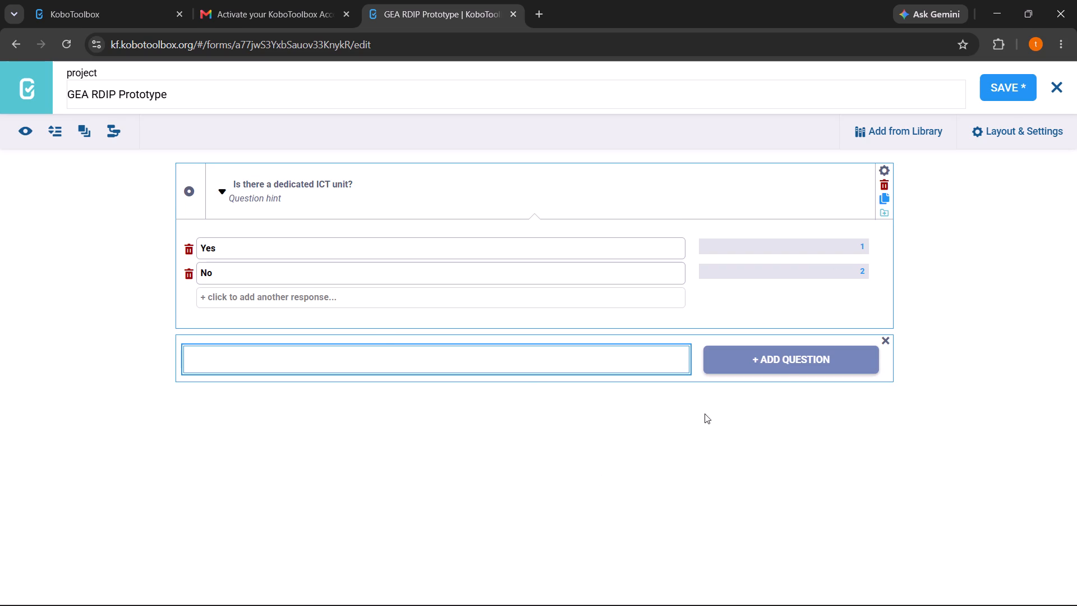
left_click(786, 362)
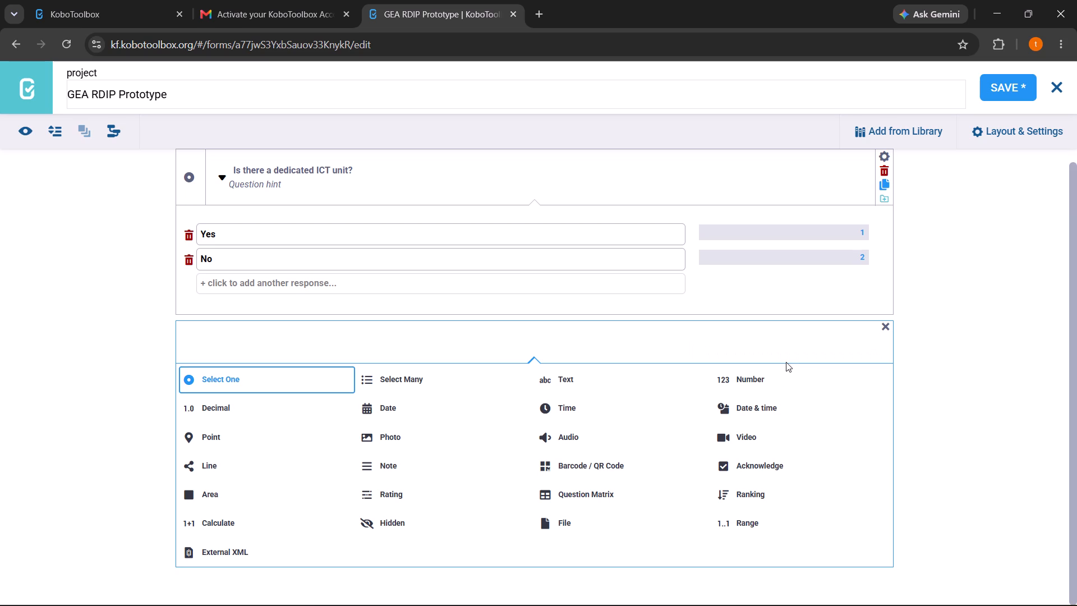
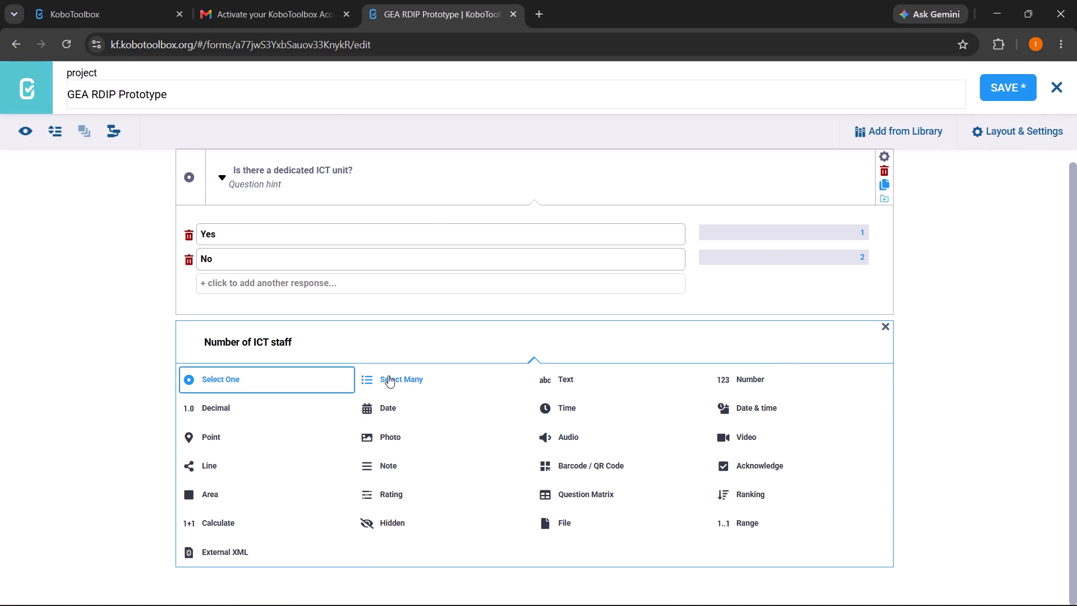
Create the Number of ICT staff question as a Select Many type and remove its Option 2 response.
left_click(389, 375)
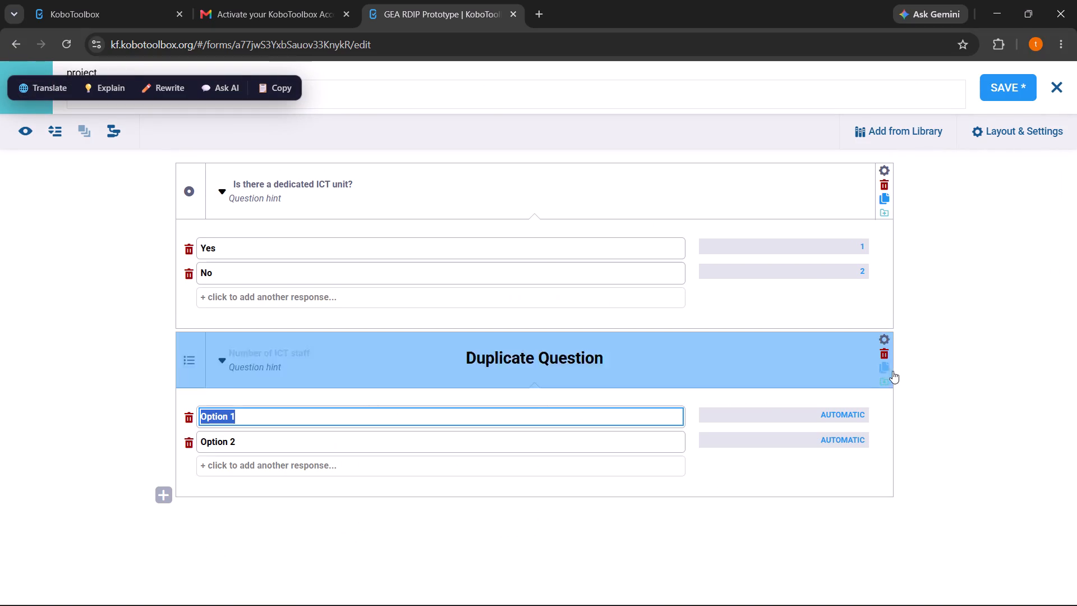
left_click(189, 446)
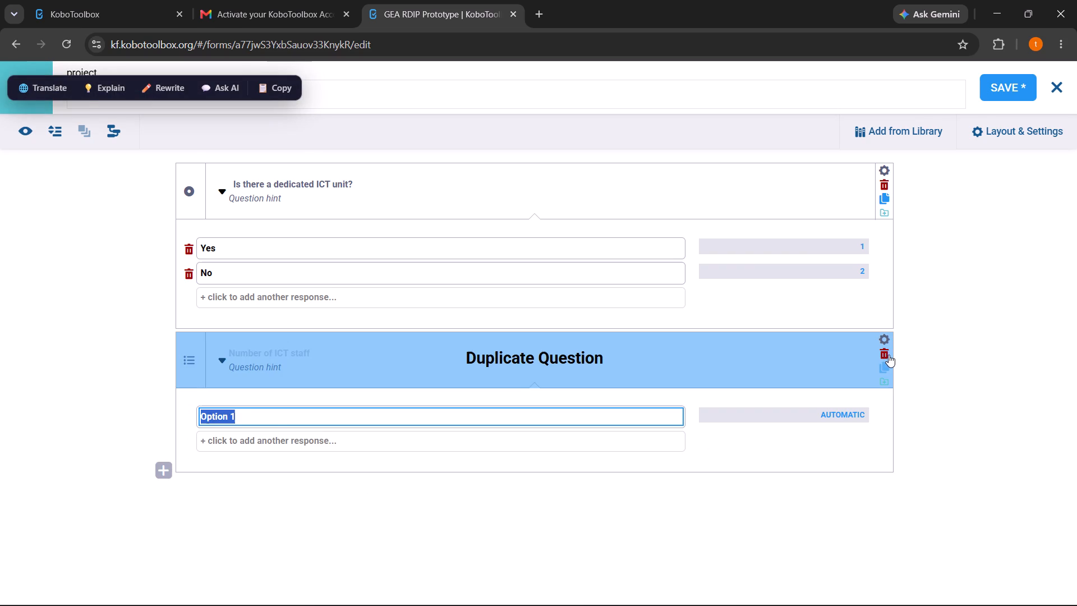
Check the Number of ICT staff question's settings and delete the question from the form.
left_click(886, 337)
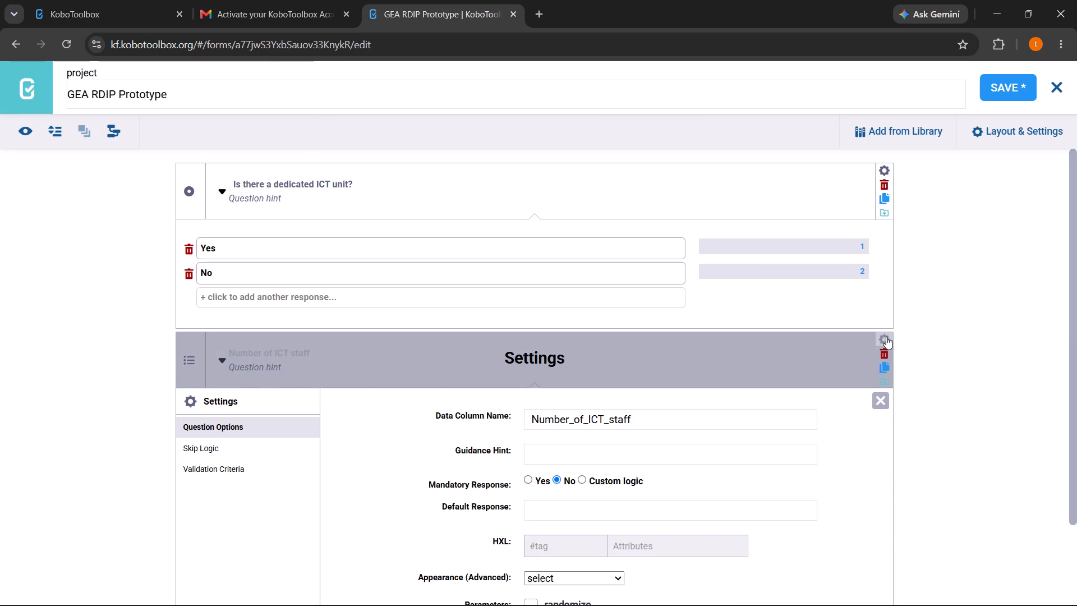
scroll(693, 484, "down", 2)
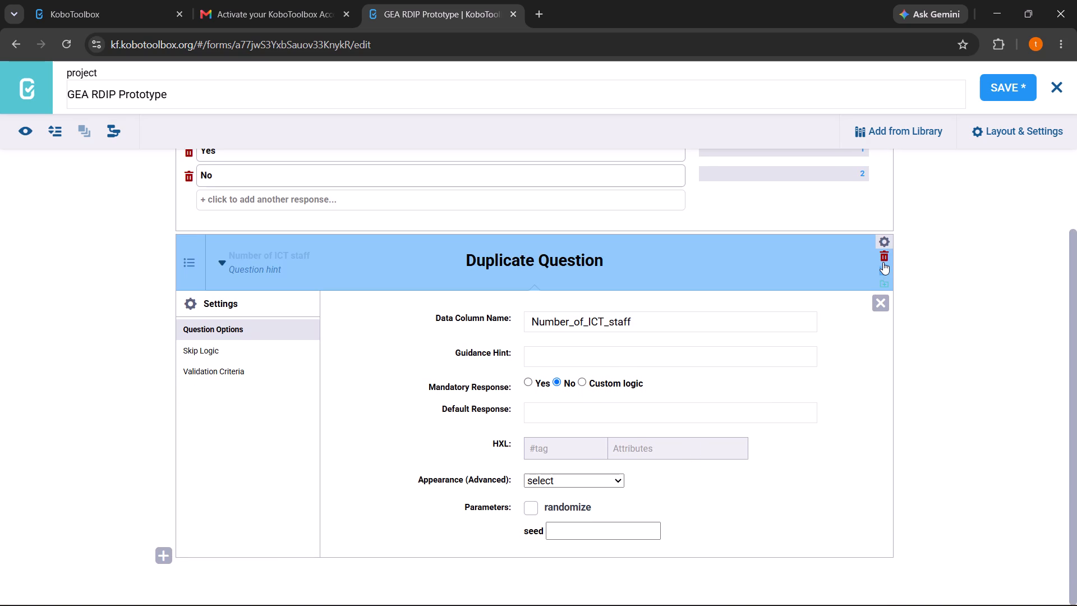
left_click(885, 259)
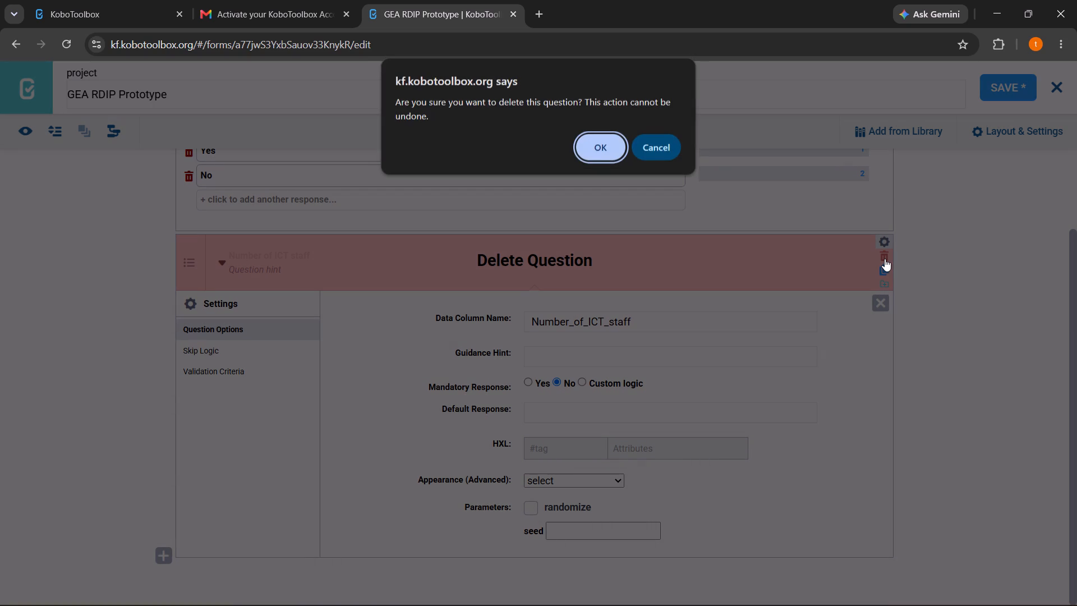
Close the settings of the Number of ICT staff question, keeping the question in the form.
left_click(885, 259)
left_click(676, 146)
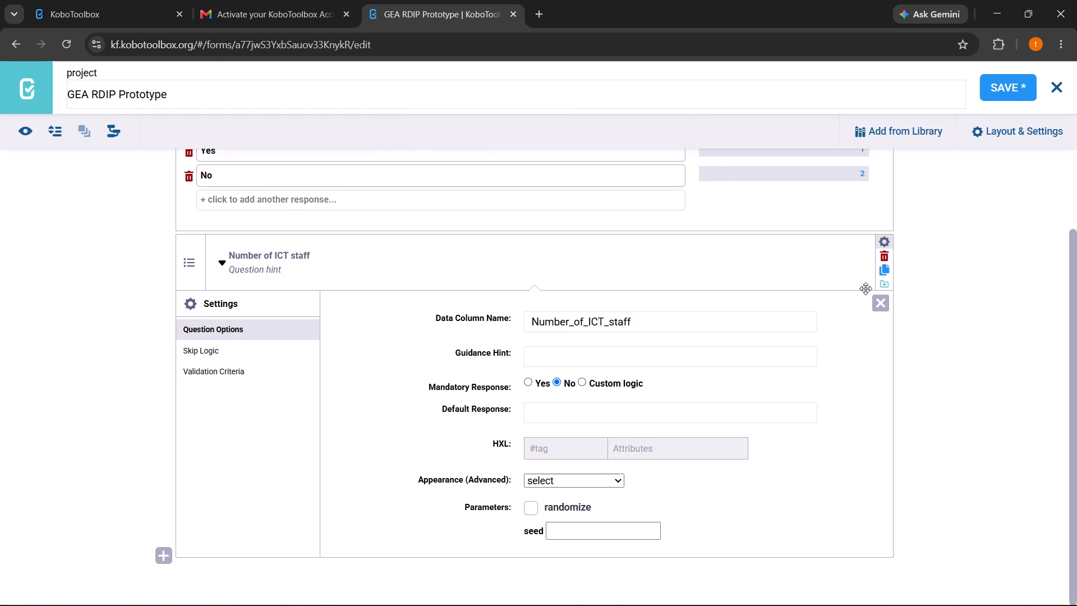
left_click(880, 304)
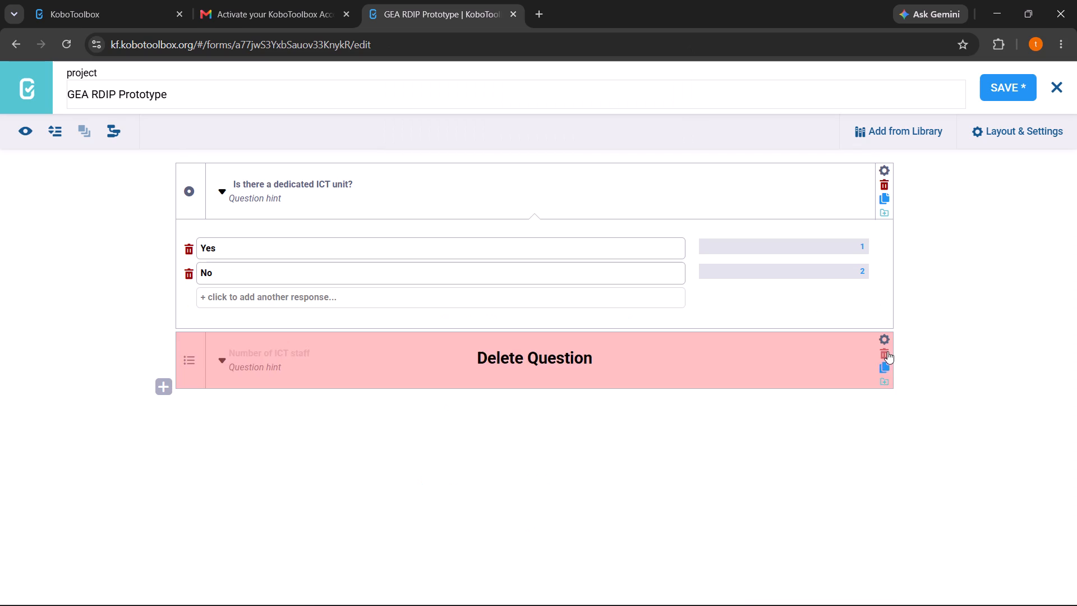
Add the Number of ICT staff question to the library.
left_click(885, 380)
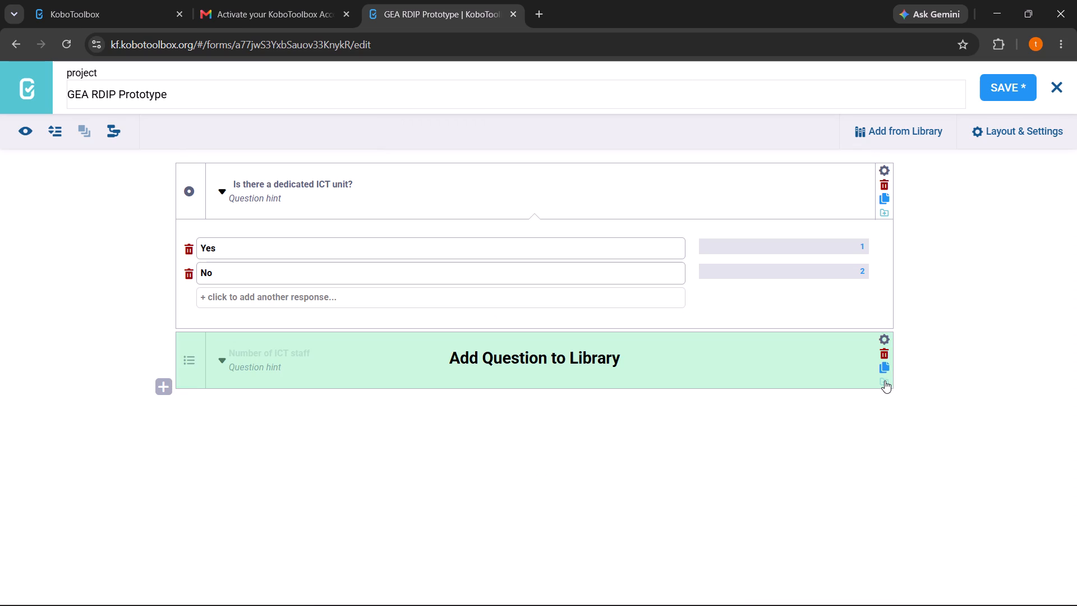
left_click(790, 347)
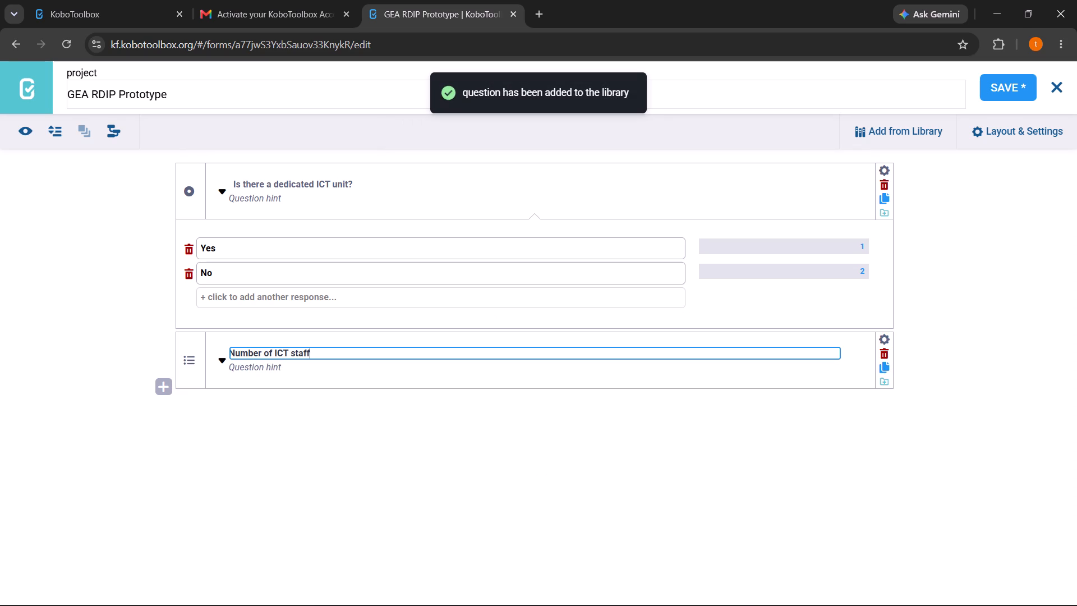
Expand the Number of ICT staff question's response options and delete the question from the form.
left_click(224, 364)
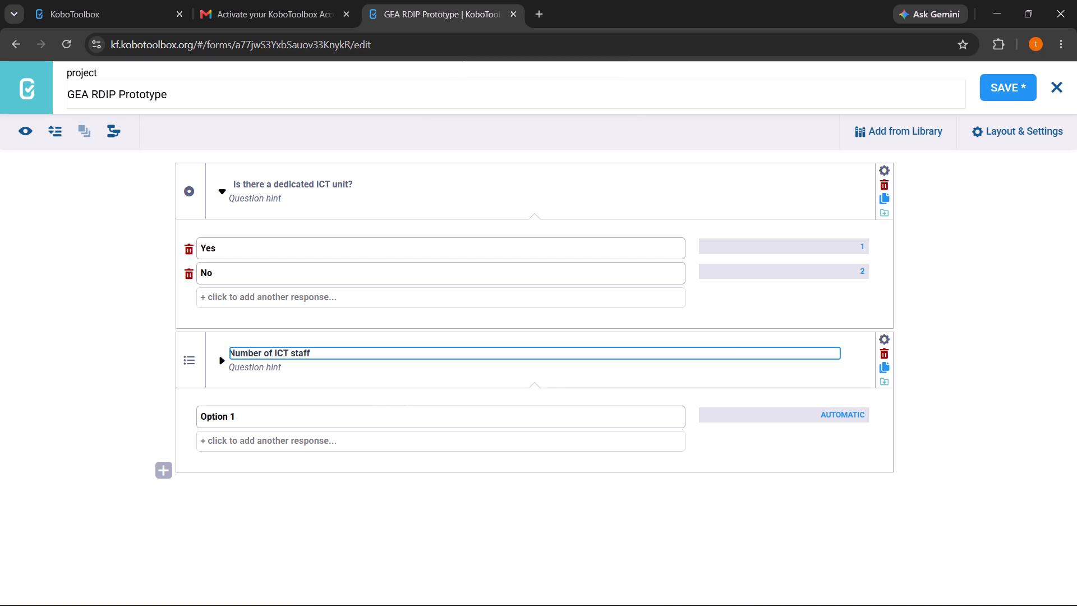
left_click(886, 357)
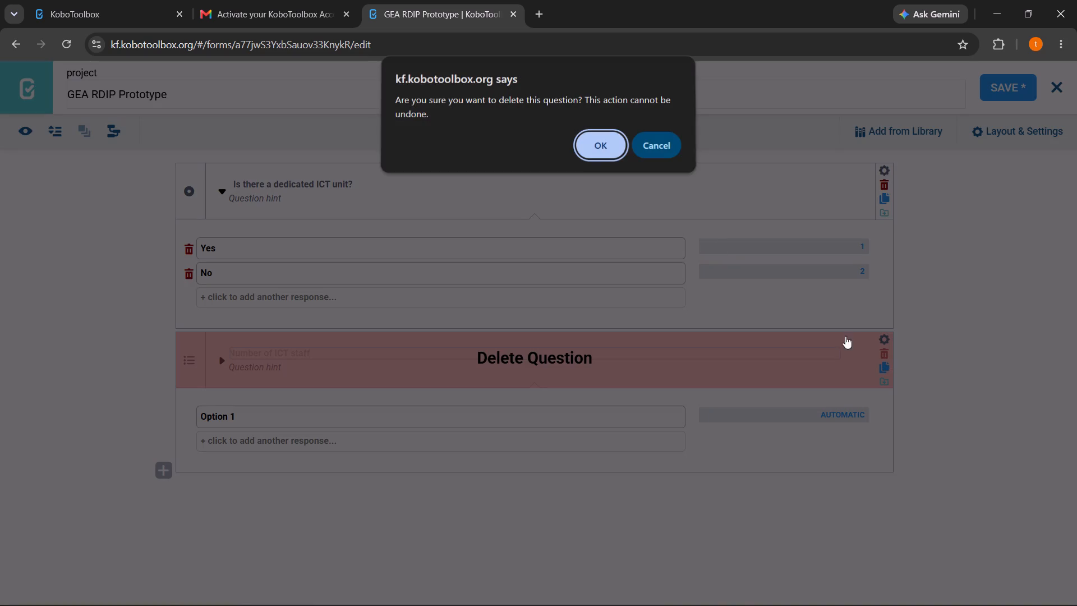
left_click(618, 153)
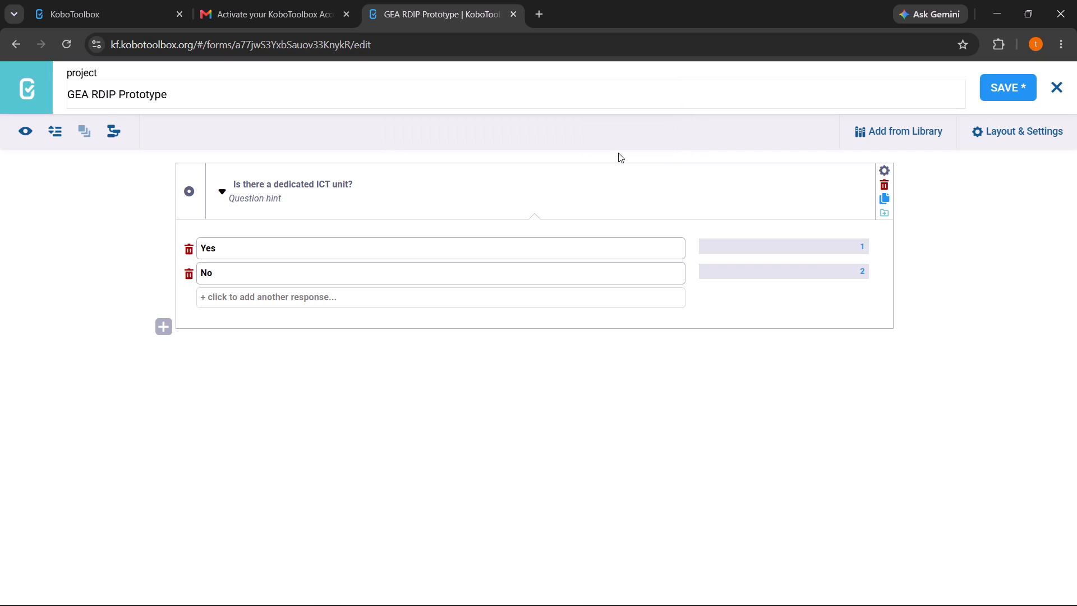
Add a new question labelled "Number of ICT staff" below the dedicated ICT unit question.
left_click(168, 324)
type("Number oh")
key("BackSpace")
type("f ICT staff")
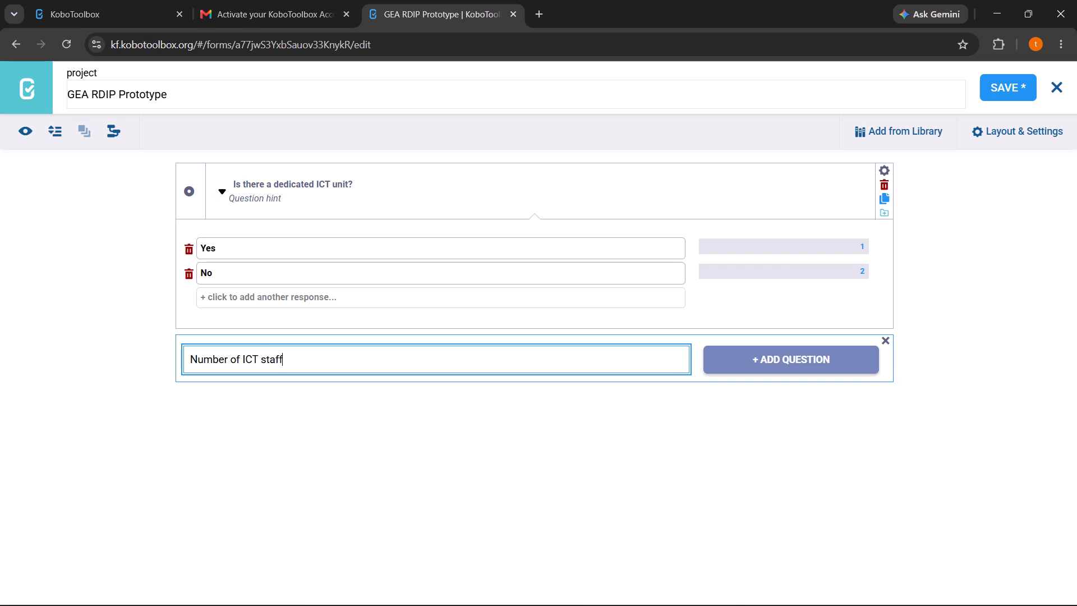
left_click(774, 369)
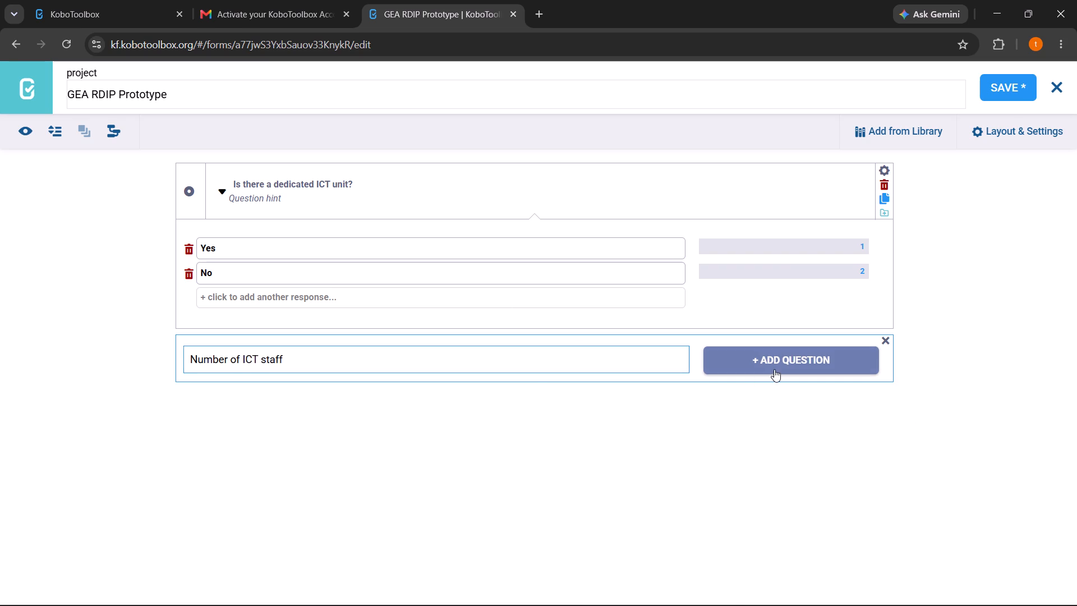
Make Number of ICT staff a Select One question with four response options.
left_click(266, 373)
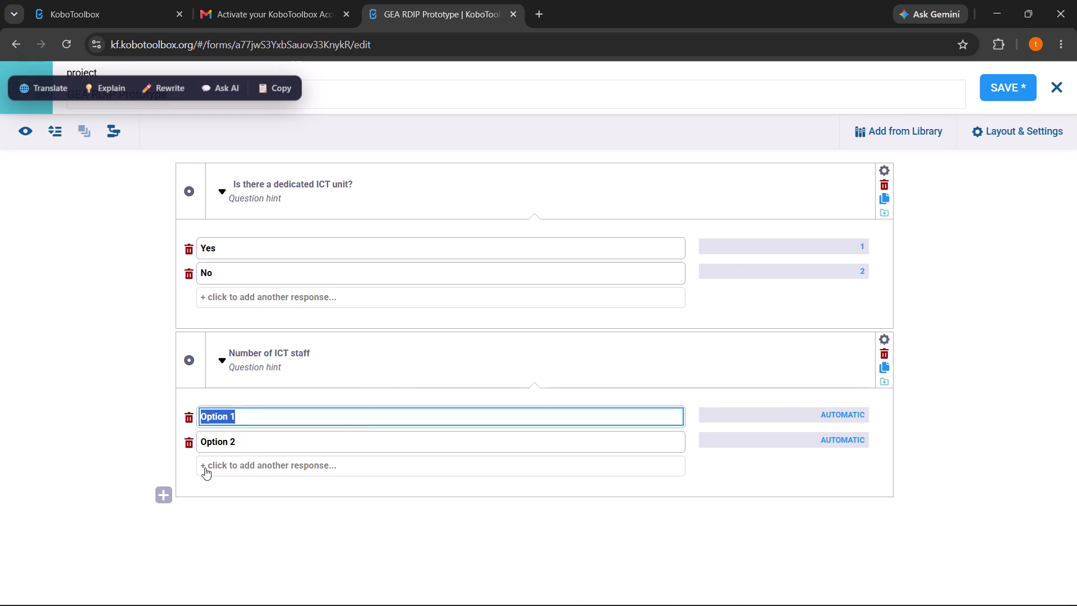
left_click(205, 467)
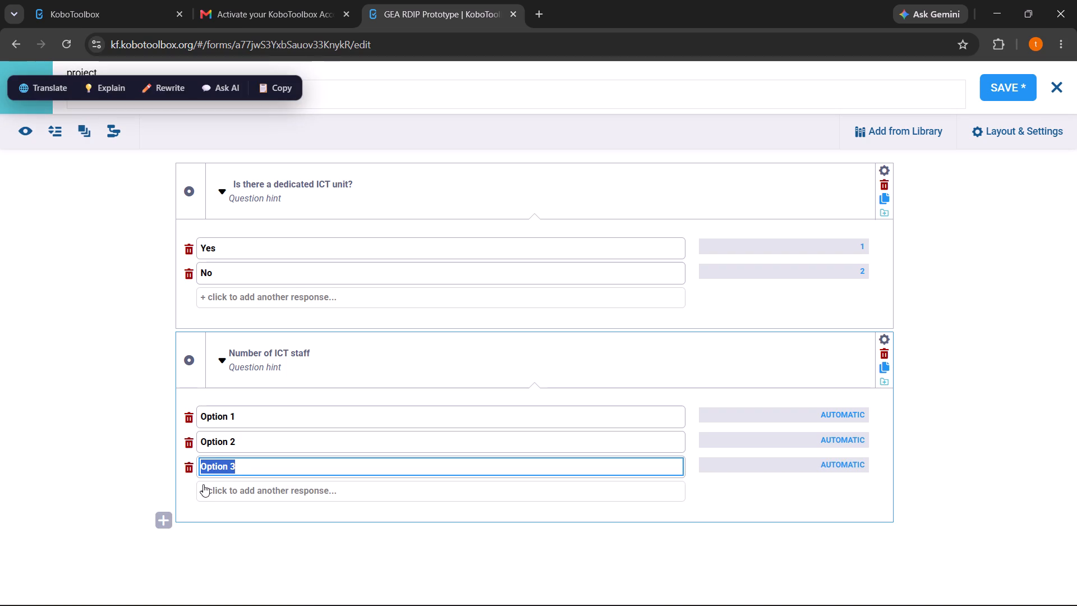
left_click(203, 484)
Rename the first response option of the Number of ICT staff question as 0.
triple_click(253, 420)
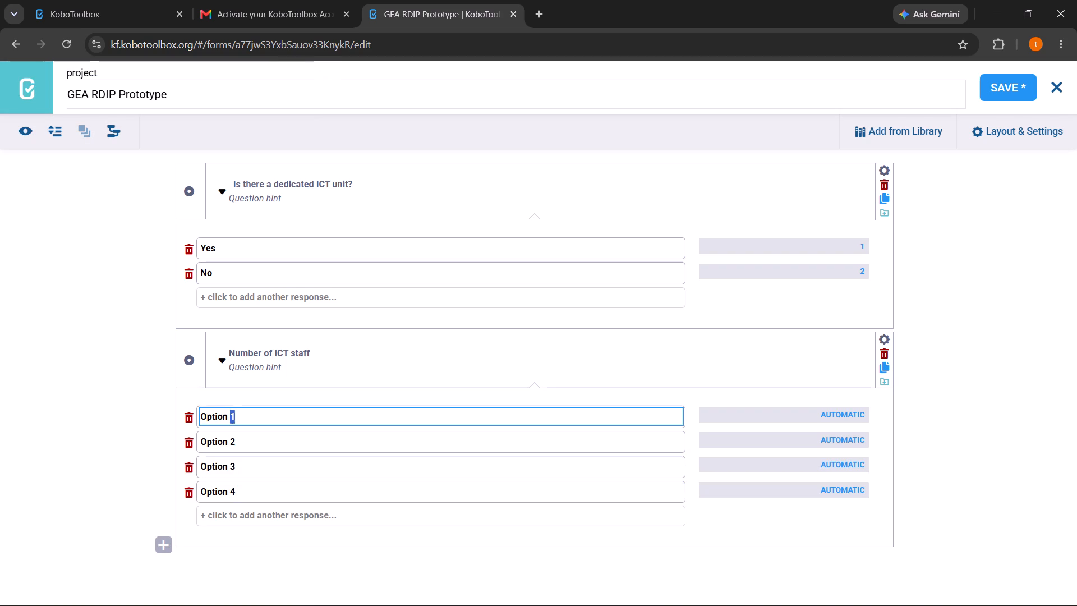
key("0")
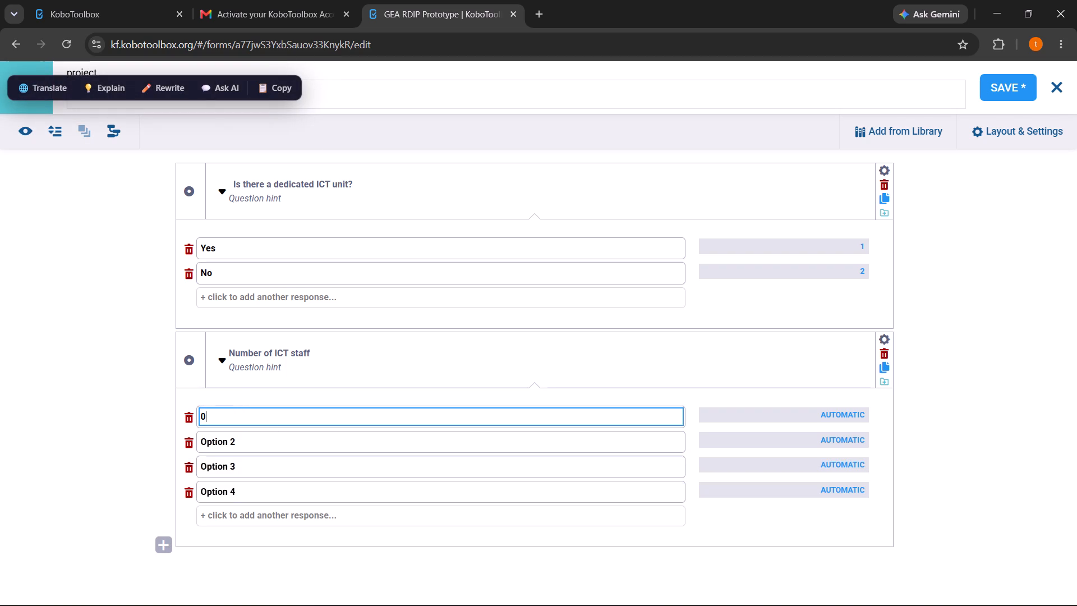
Open the automatic value of the 0 response option for editing.
triple_click(264, 447)
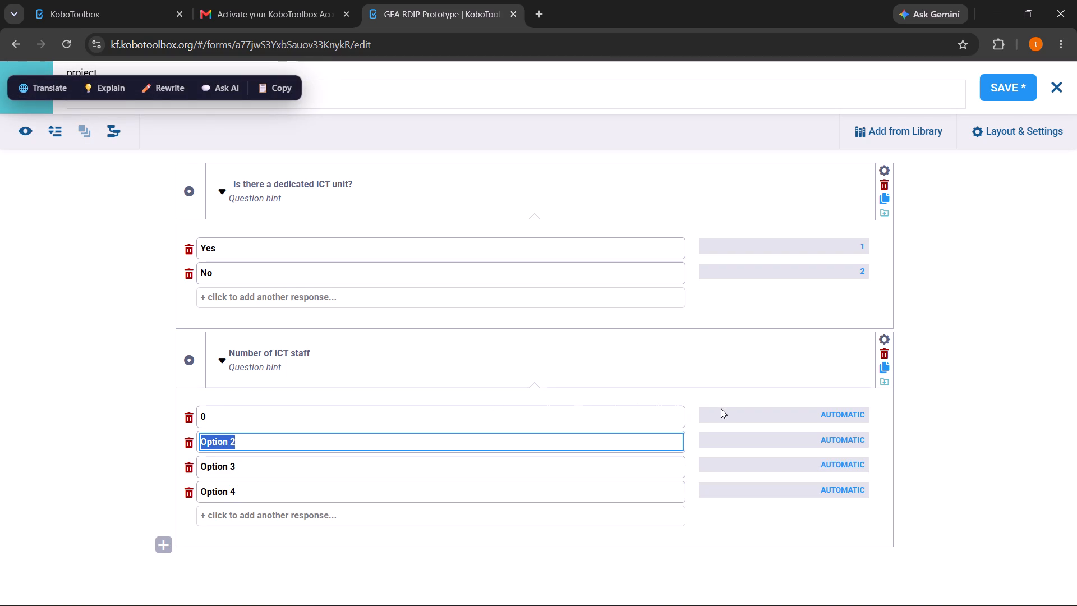
double_click(721, 408)
double_click(723, 411)
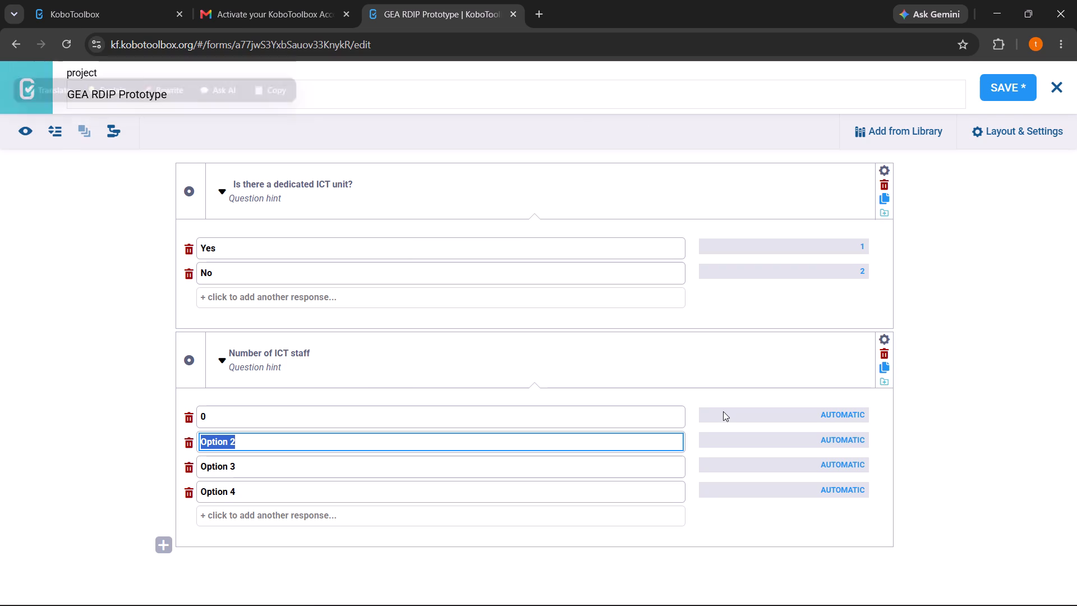
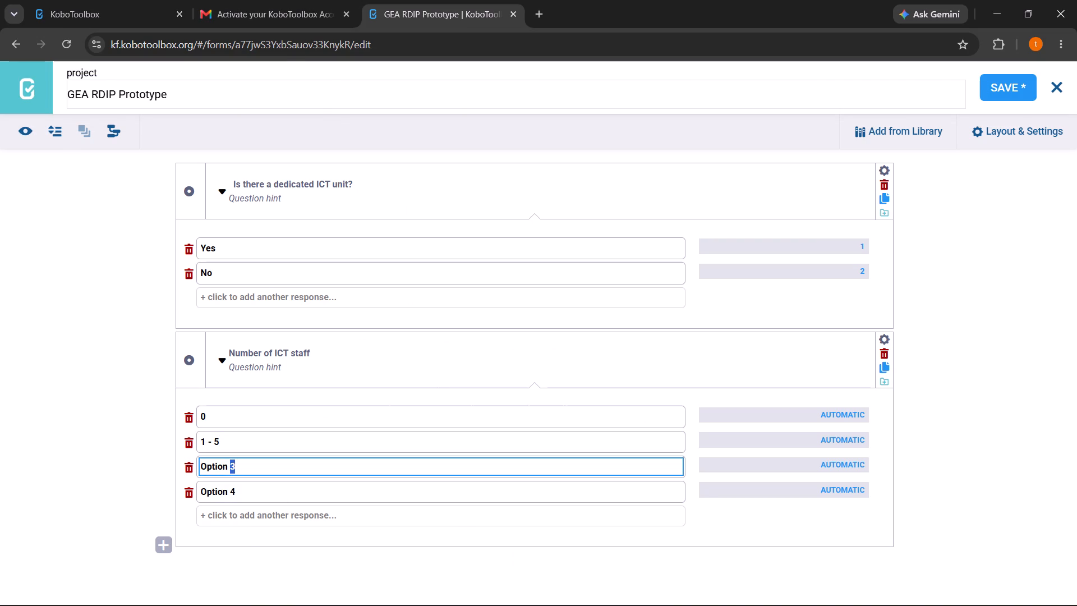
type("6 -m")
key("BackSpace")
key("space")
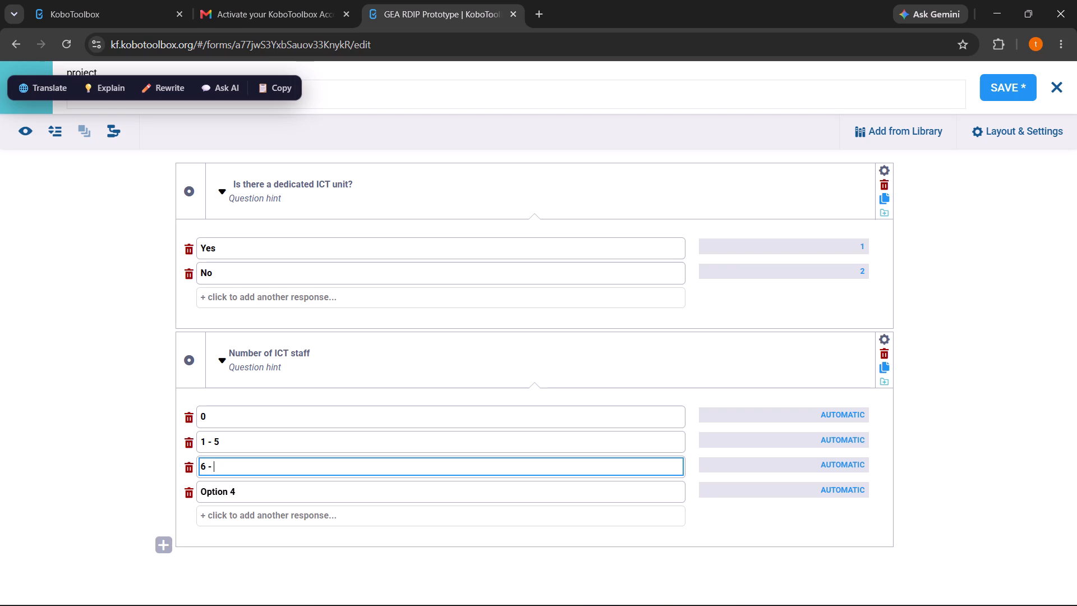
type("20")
triple_click(241, 488)
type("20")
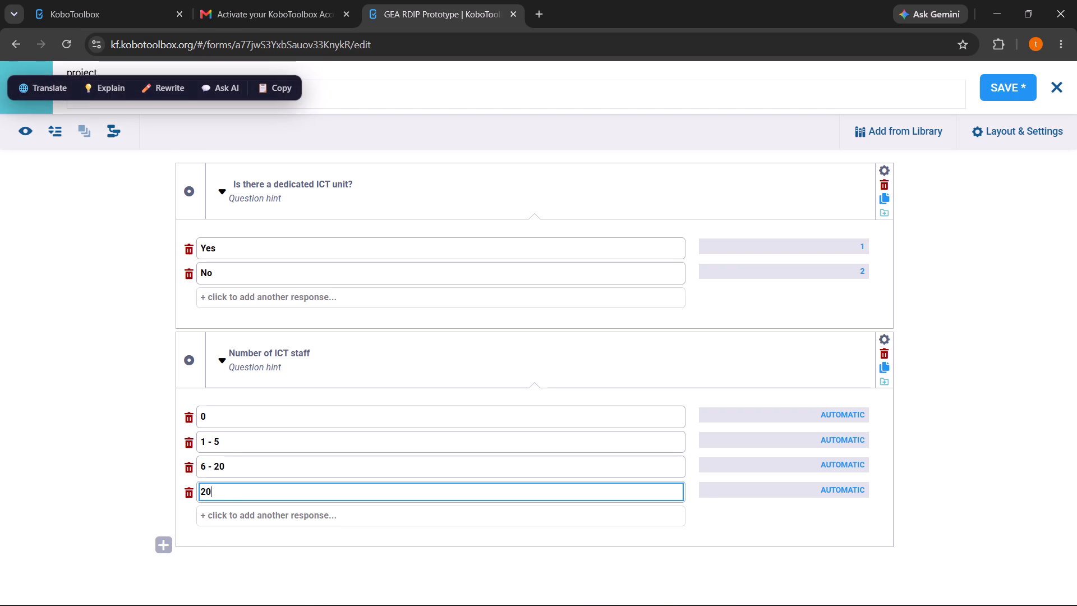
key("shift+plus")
Replace the automatic values of the staff options 0 and 1 - 5 with 1 and 2, and open the 6 - 20 option's value for editing.
triple_click(840, 415)
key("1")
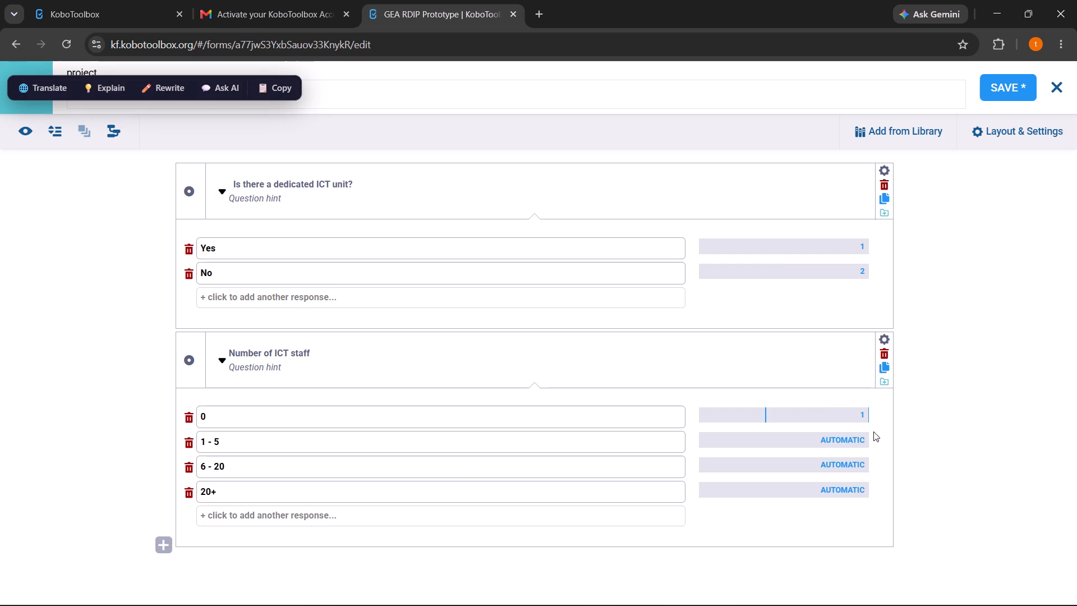
triple_click(856, 438)
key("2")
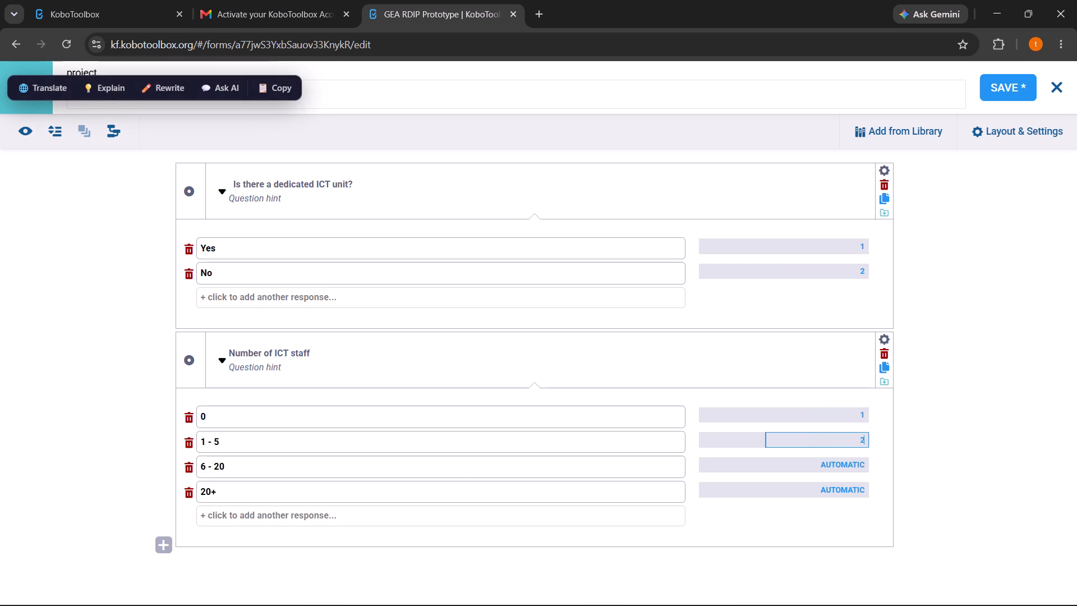
triple_click(853, 467)
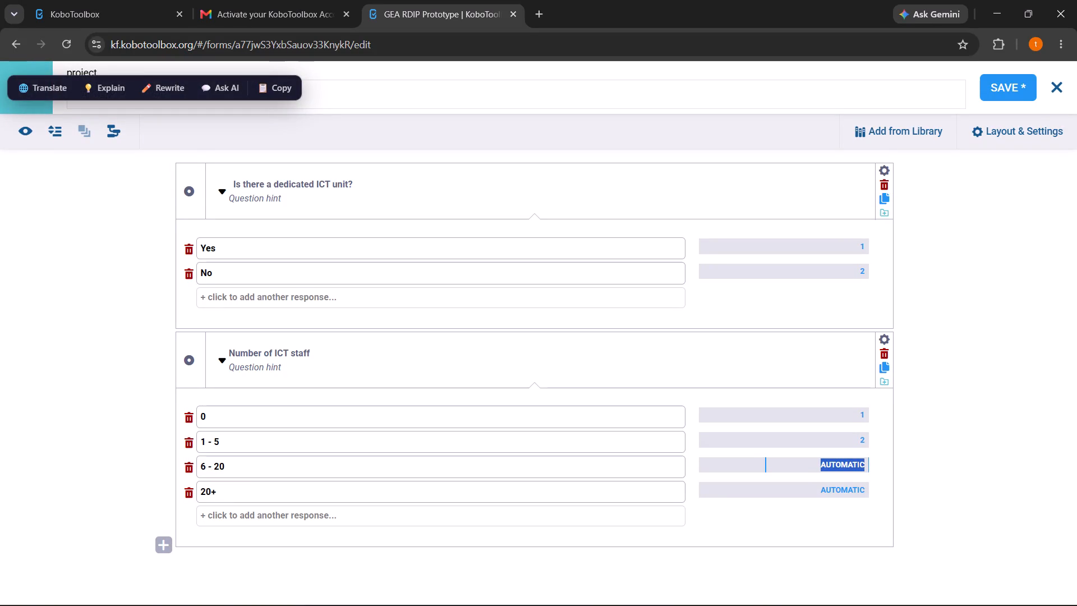
Search Google for "three the number" in a new browser tab and expand the AI overview of the results.
left_click(542, 7)
type("three the number")
key("Return")
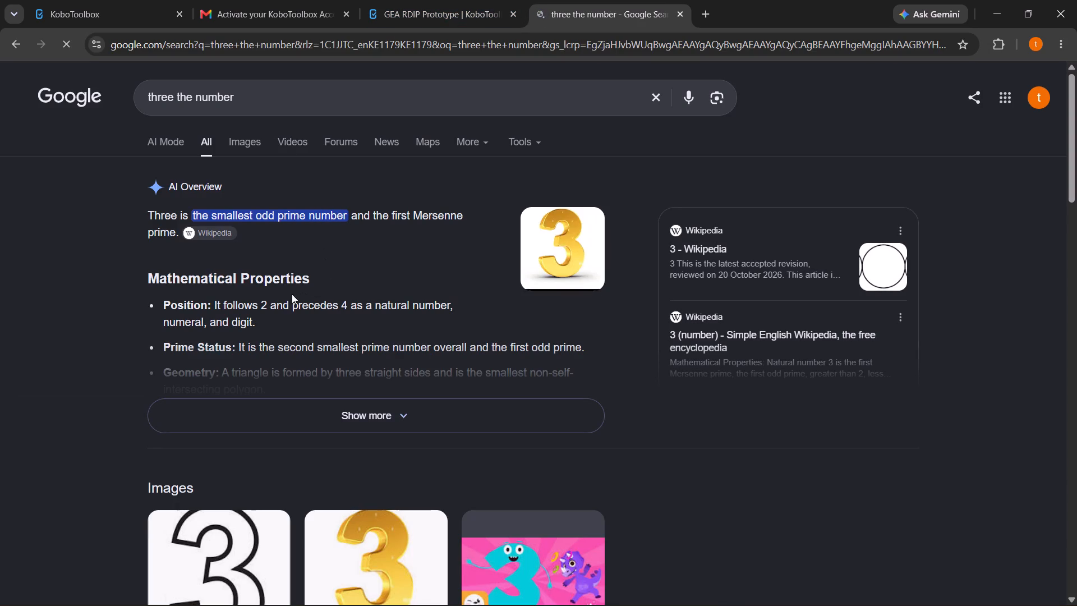
left_click(302, 411)
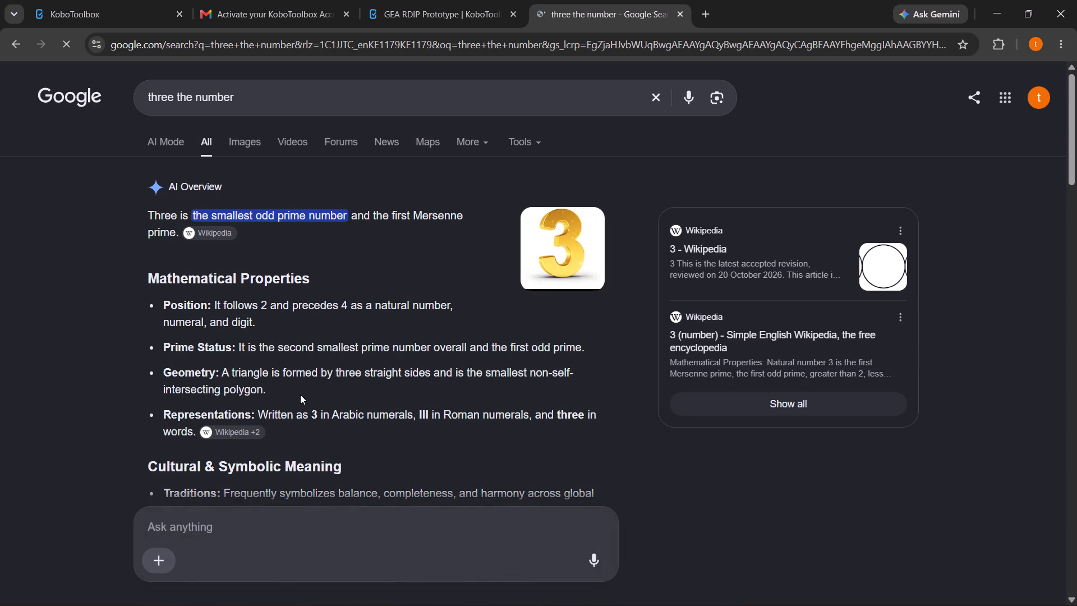
Copy the numeral 3 from the AI overview and paste it into the KoboToolbox form as the 6 - 20 response's value.
double_click(311, 411)
key("ctrl+c")
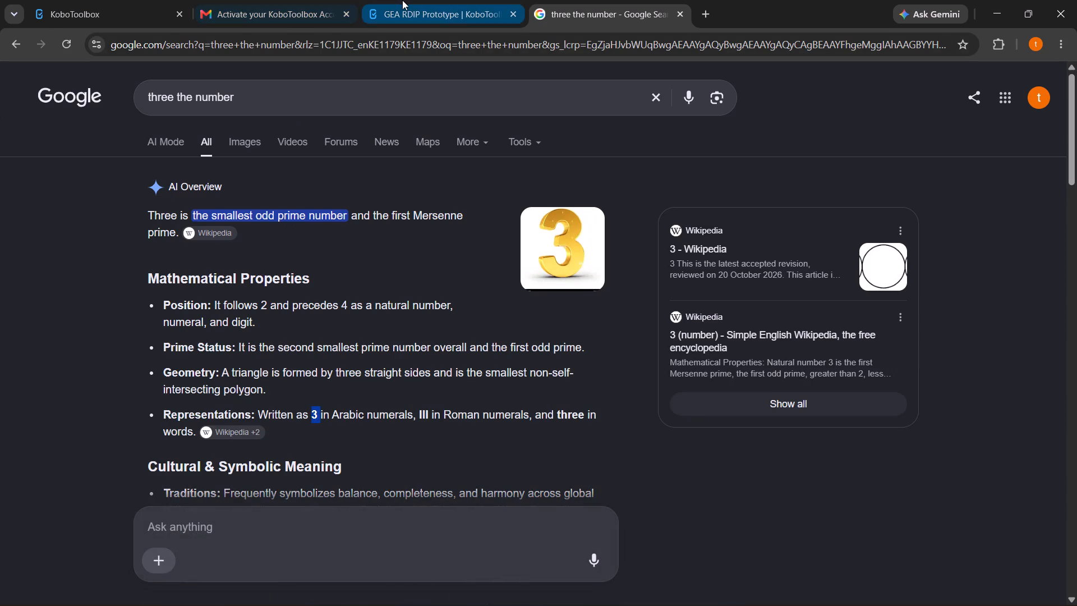
left_click(402, 0)
key("ctrl+c")
key("ctrl+v")
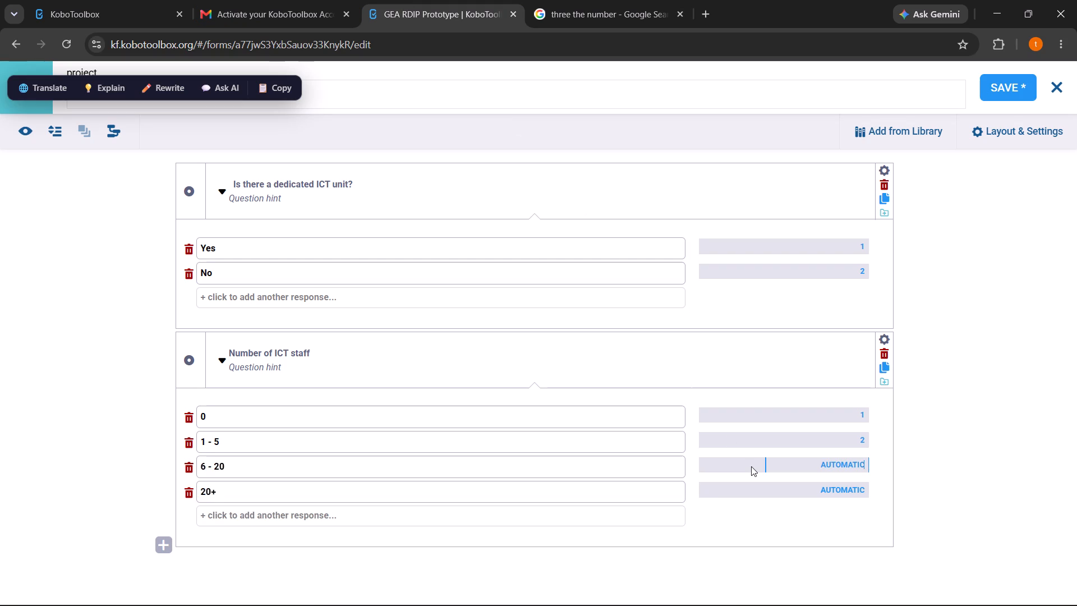
key("BackSpace")
key("BackSpace")
key("BackSpace")
key("BackSpace")
key("BackSpace")
key("BackSpace")
key("BackSpace")
key("BackSpace")
key("BackSpace")
key("BackSpace")
key("BackSpace")
key("BackSpace")
key("BackSpace")
key("BackSpace")
key("ctrl+v")
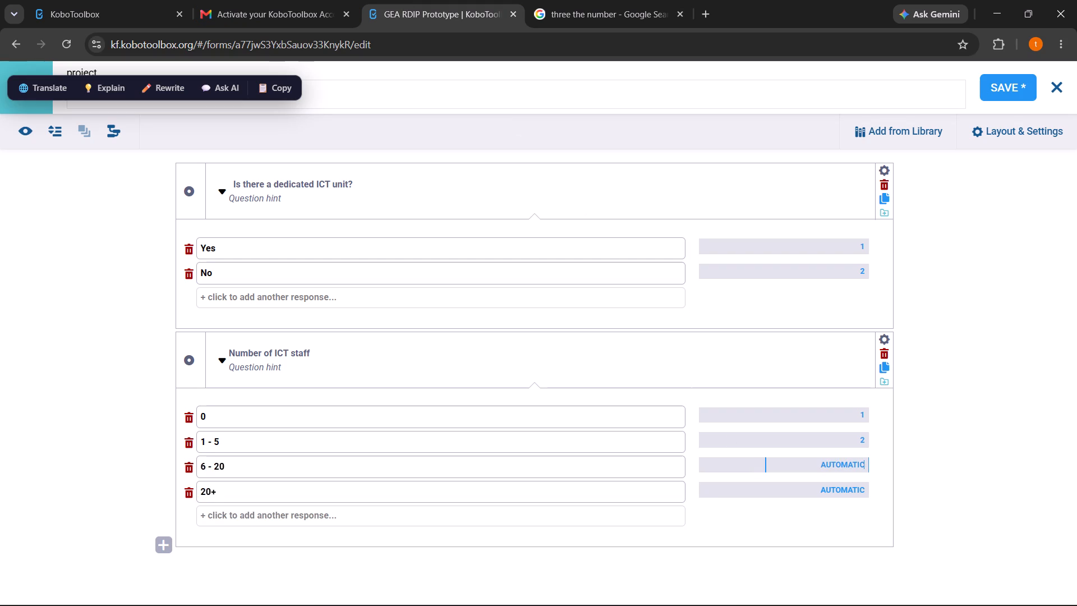
key("ctrl+BackSpace")
key("super+v")
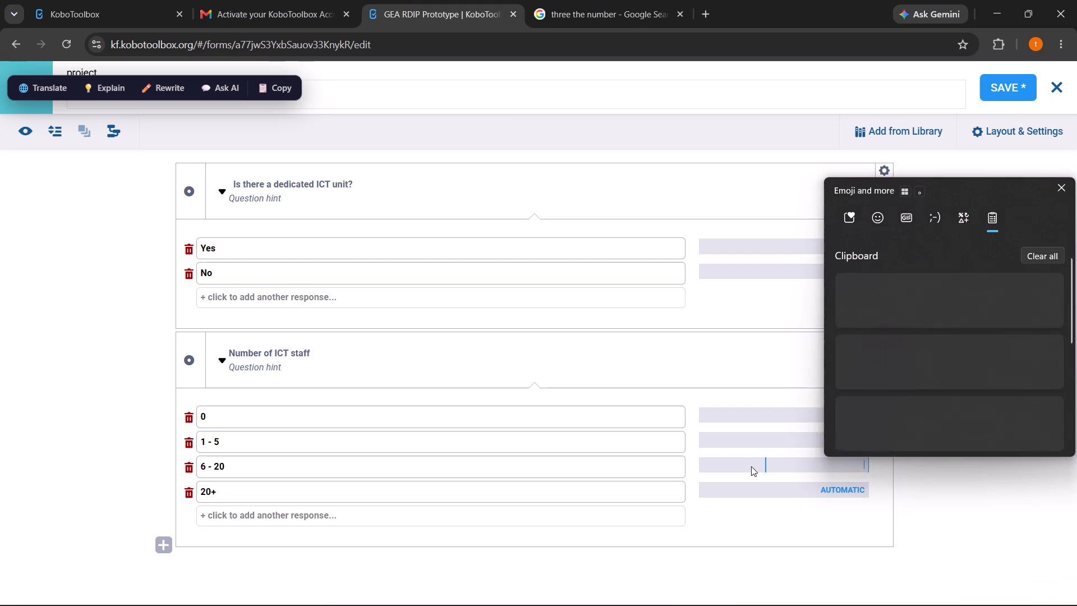
left_click(845, 352)
key("ctrl+v")
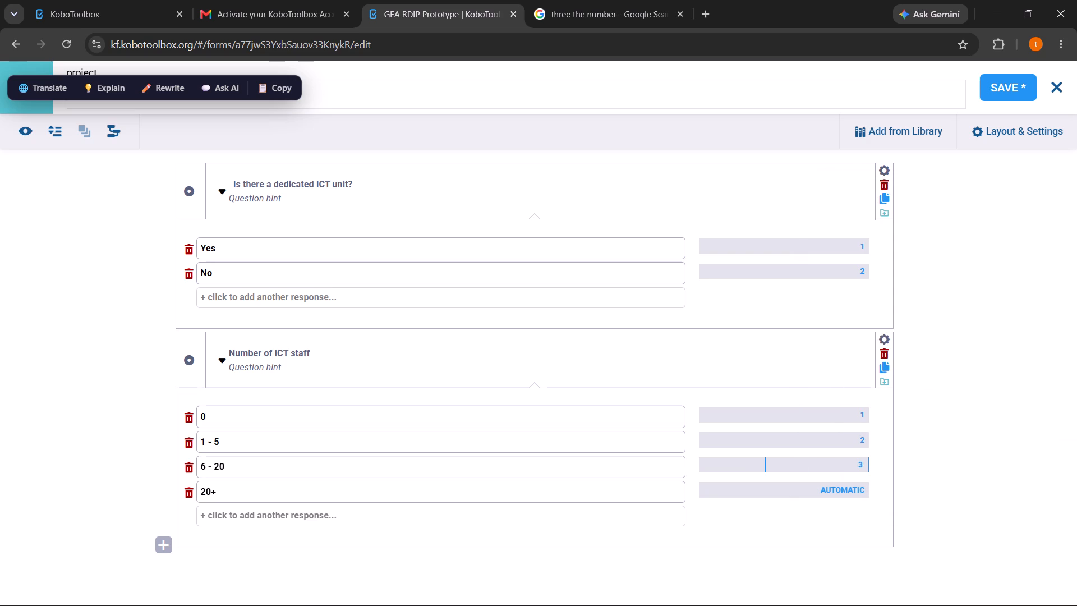
Set the value of the 20+ response to 4 in the Number of ICT staff question.
triple_click(844, 492)
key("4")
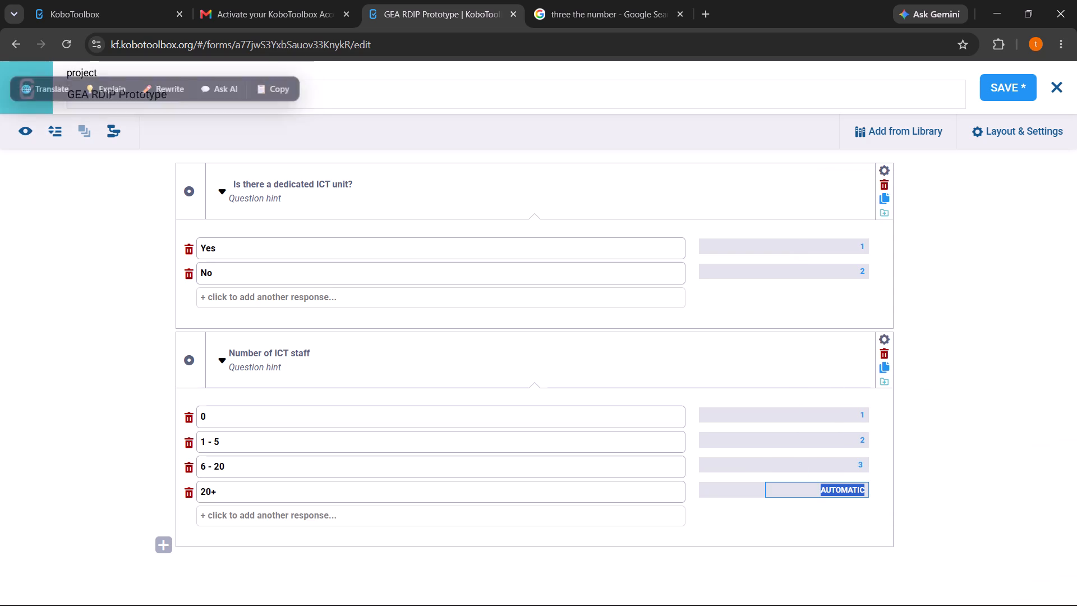
scroll(568, 476, "down", 5)
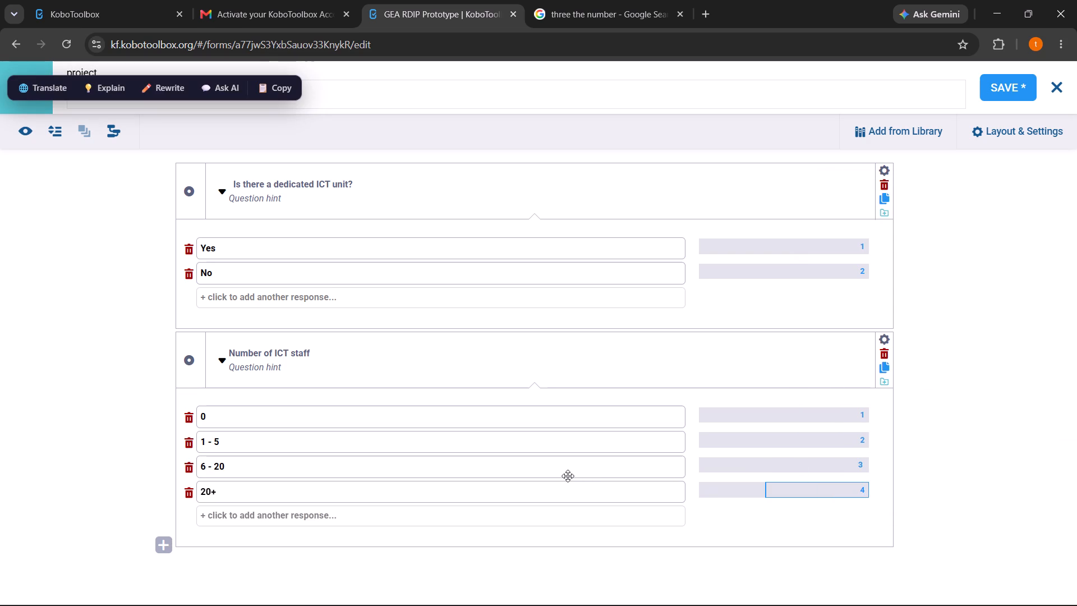
scroll(568, 476, "down", 1)
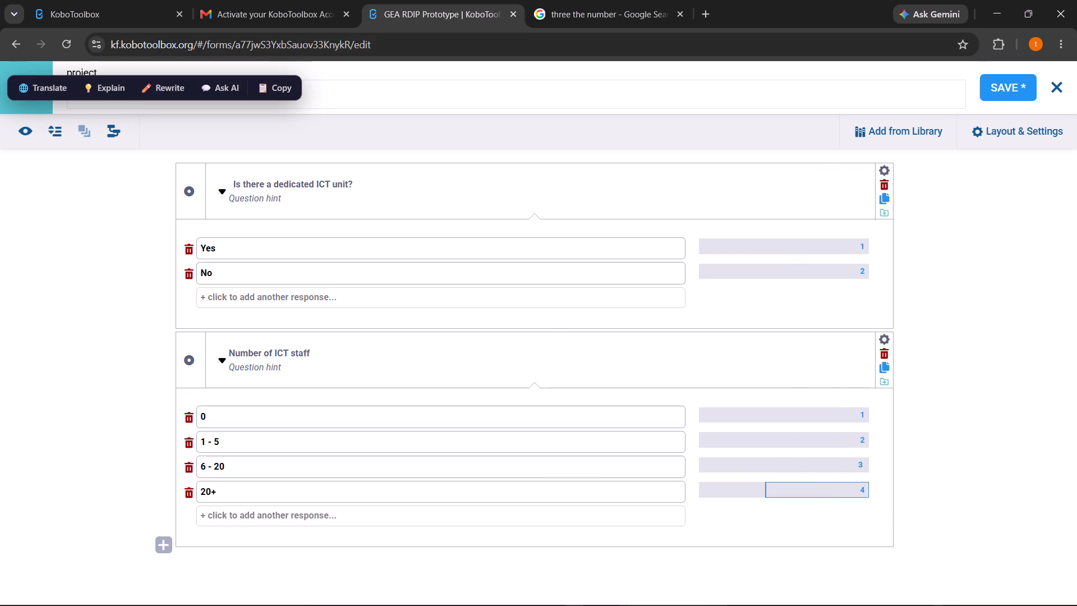
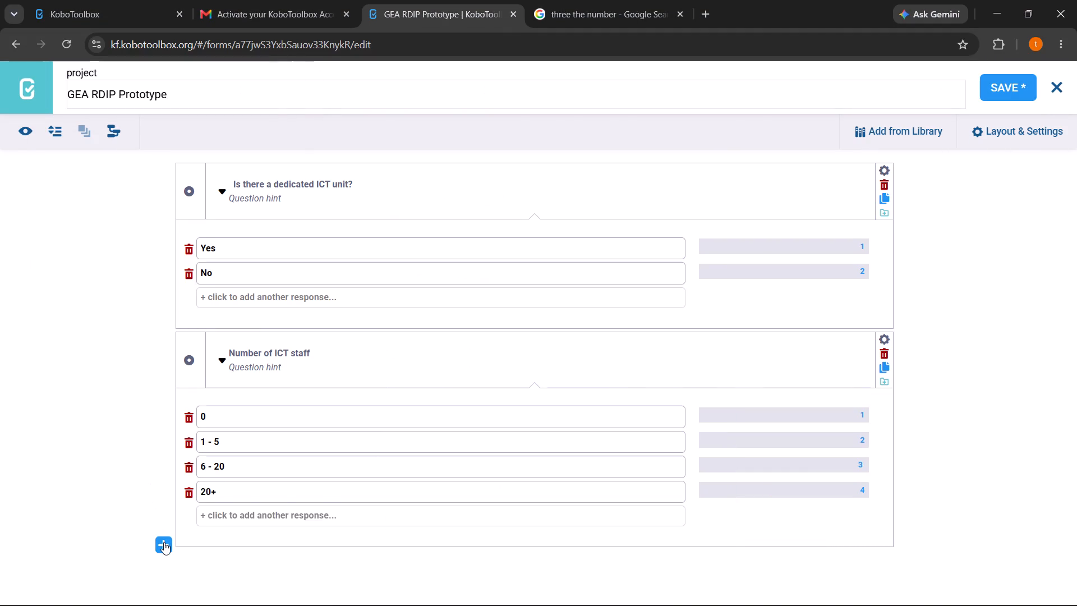
Add a Select One question labelled "Prescence at state or county level" below Number of ICT staff, collapsing the two existing questions' response options.
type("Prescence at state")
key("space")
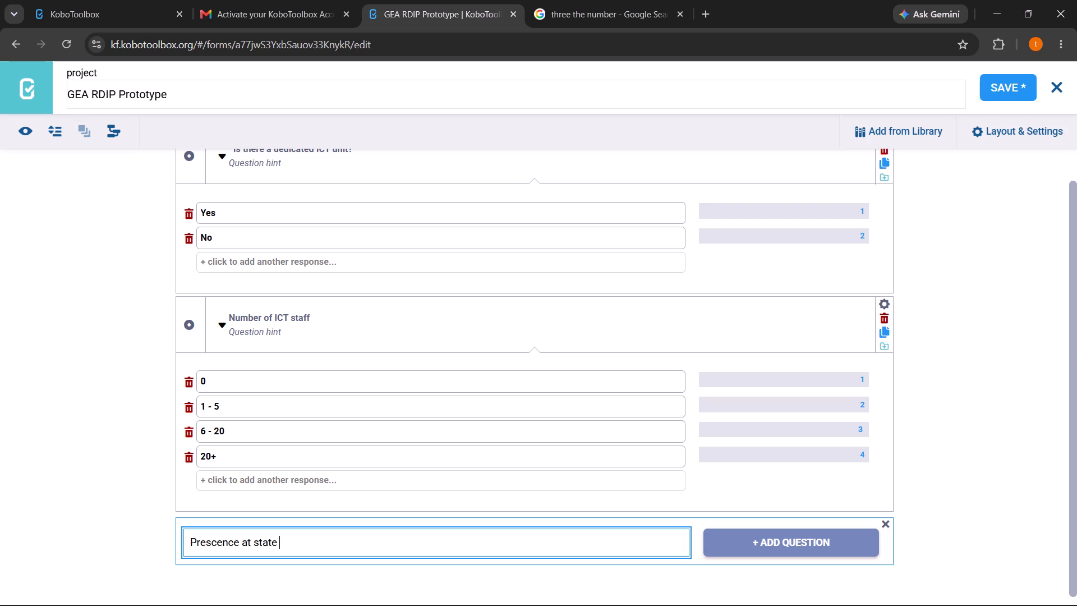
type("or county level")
scroll(519, 489, "down", 2)
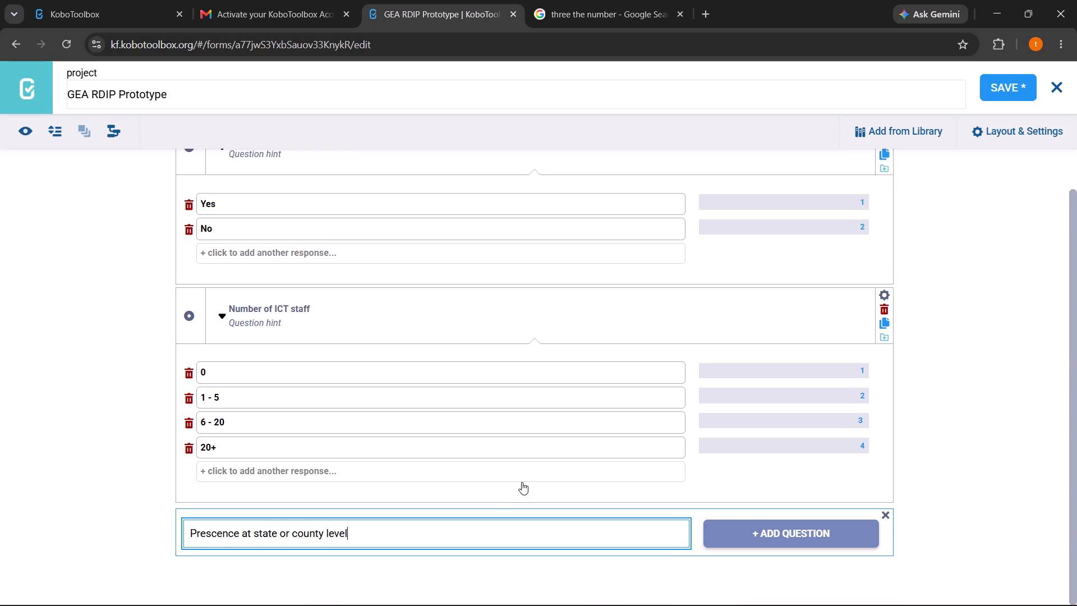
scroll(522, 482, "down", 2)
left_click(740, 542)
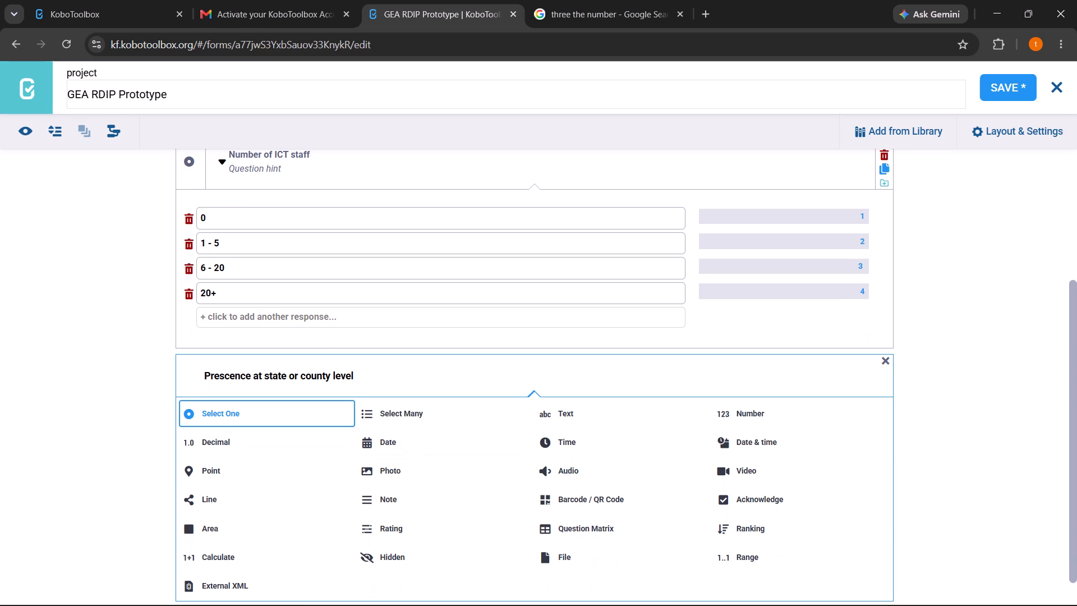
left_click(219, 165)
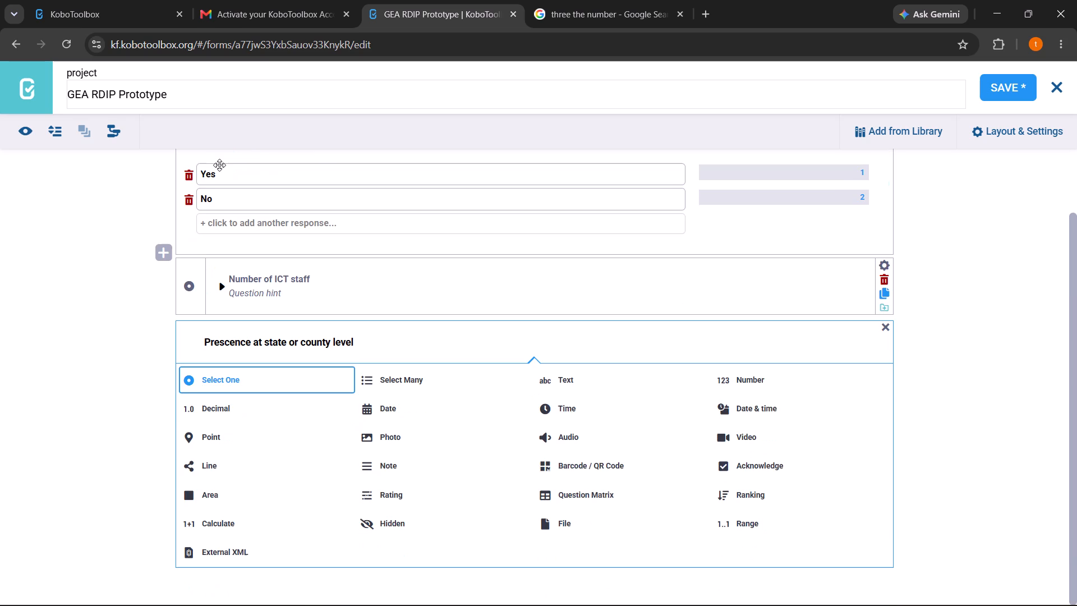
scroll(229, 227, "up", 3)
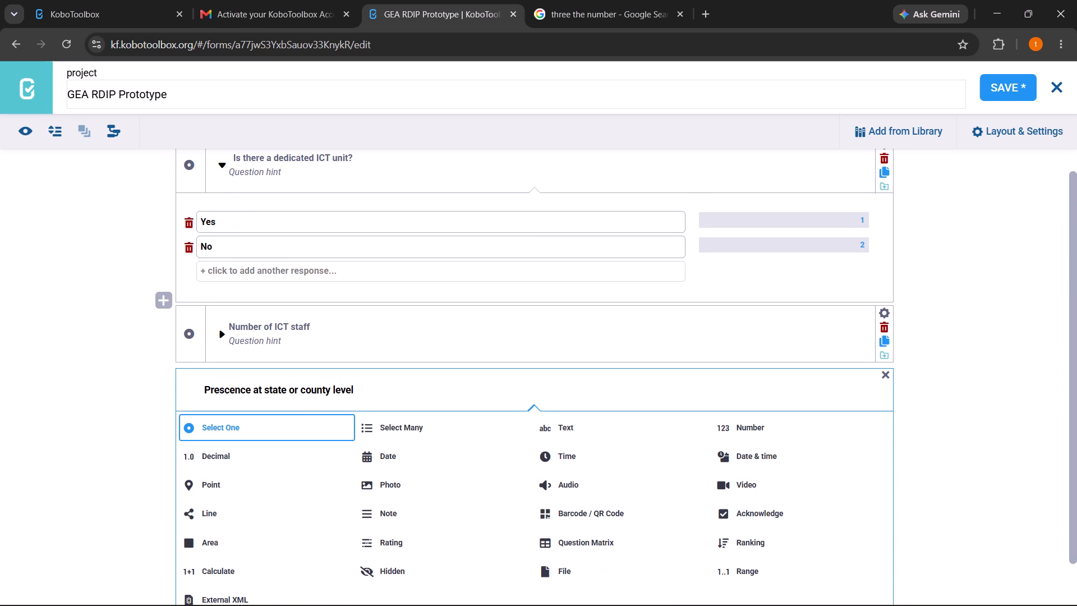
left_click(219, 193)
scroll(219, 193, "down", 3)
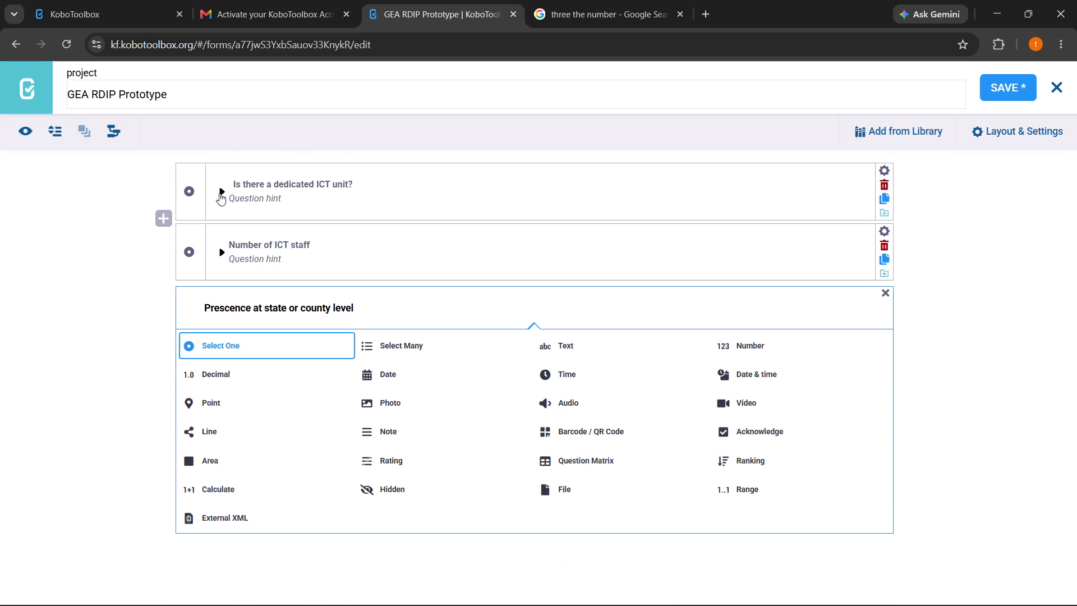
left_click(301, 339)
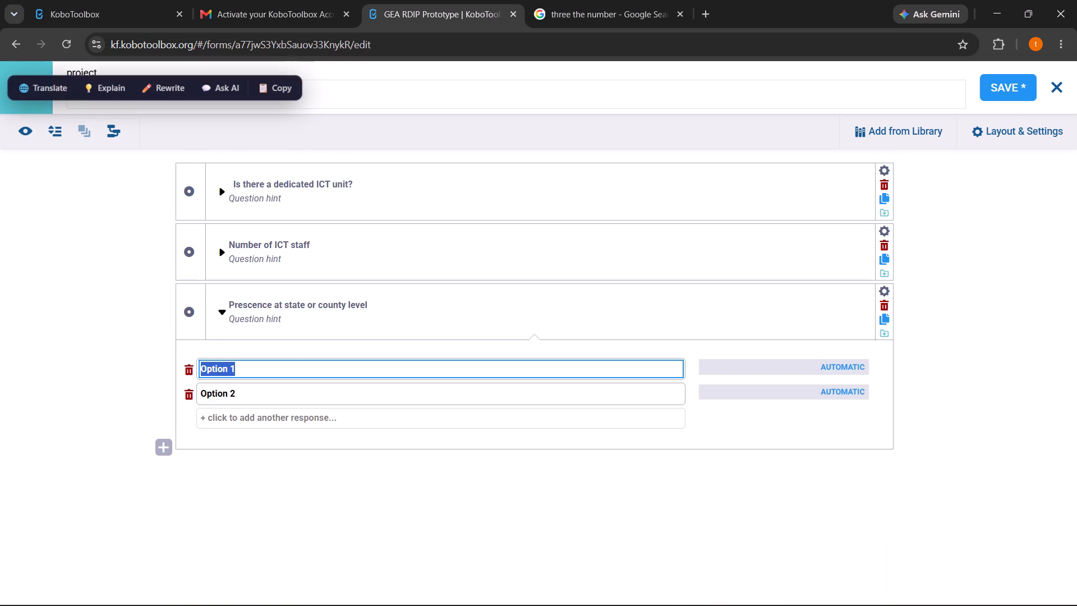
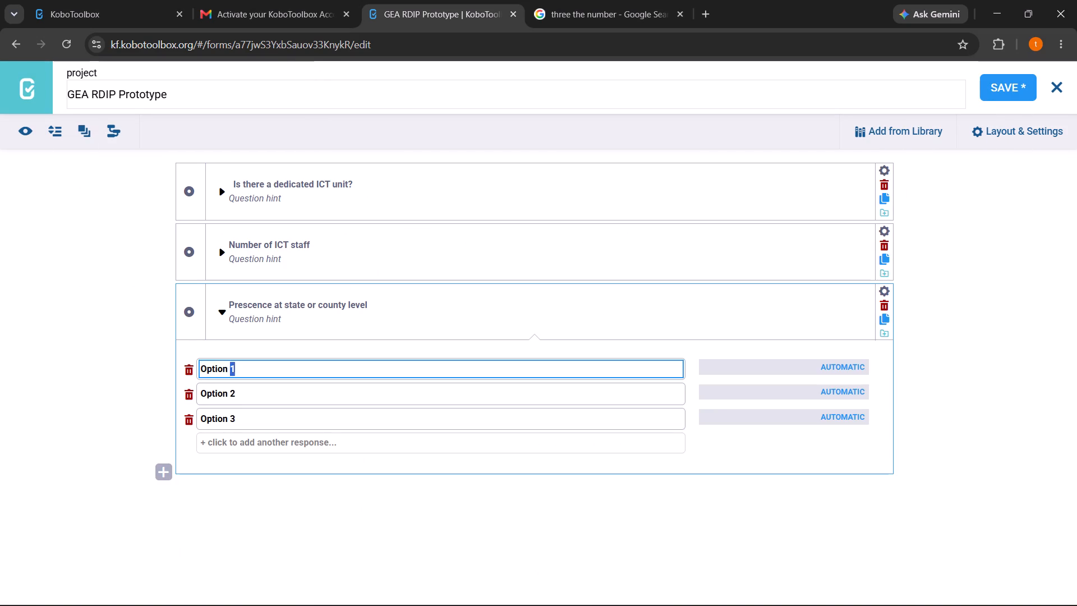
Label the three response options of the "Prescence at state or county level" question None, Some and All states.
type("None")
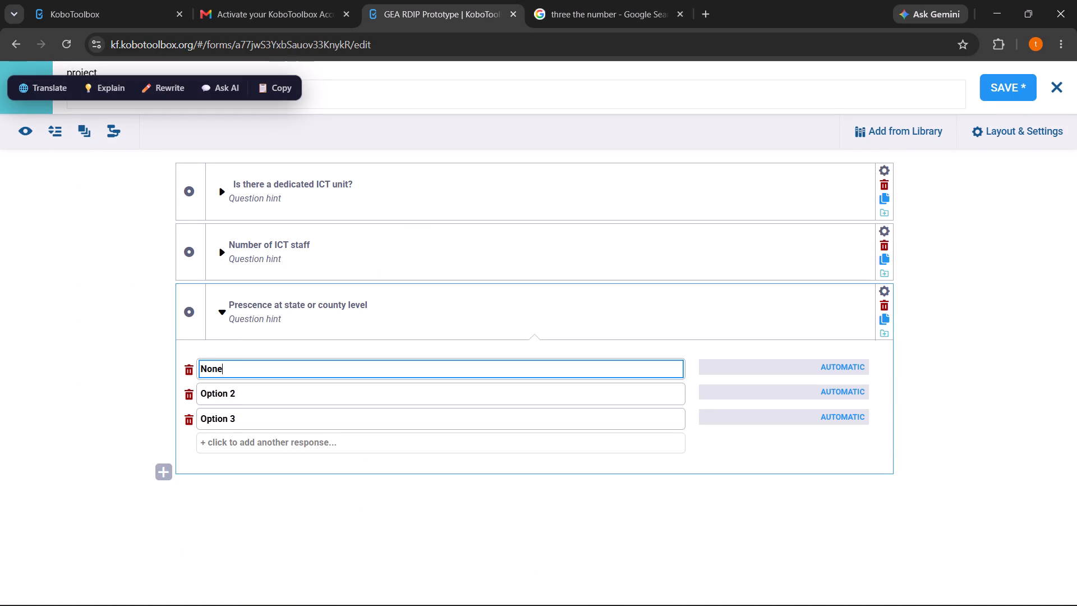
triple_click(213, 397)
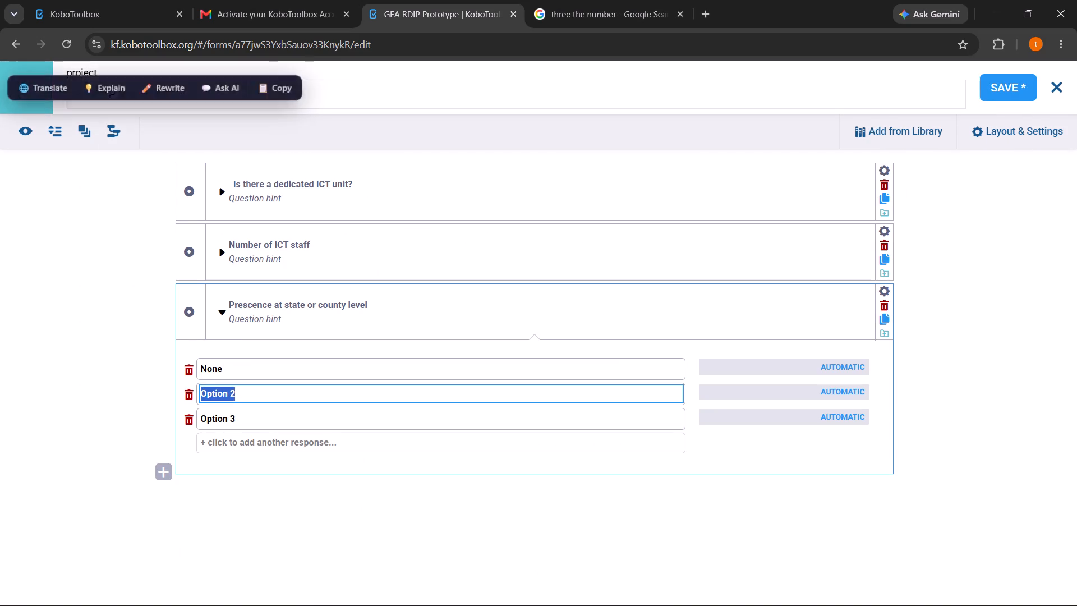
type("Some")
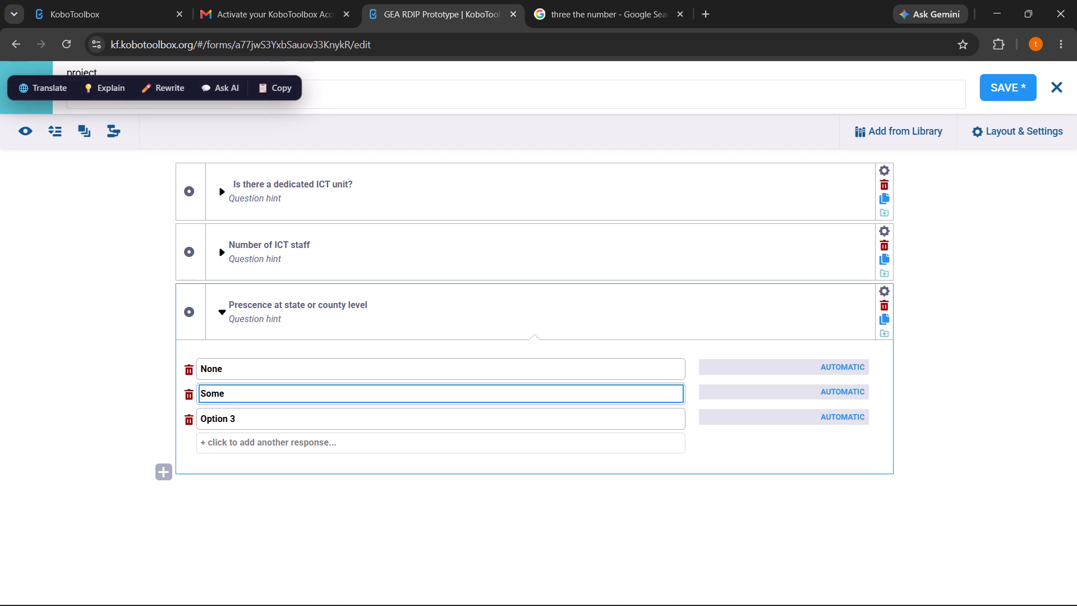
triple_click(220, 423)
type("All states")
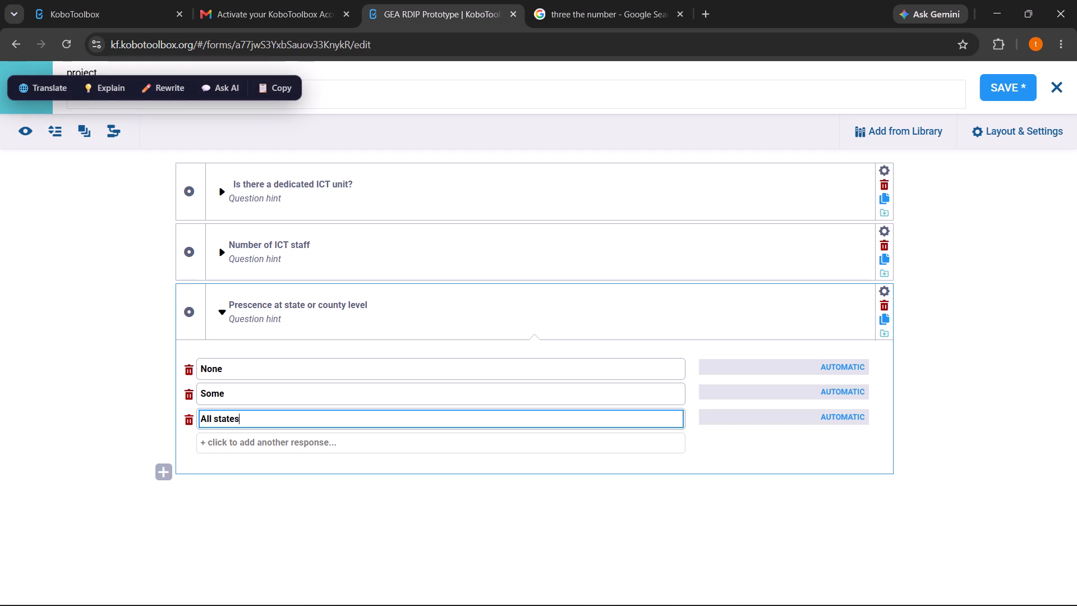
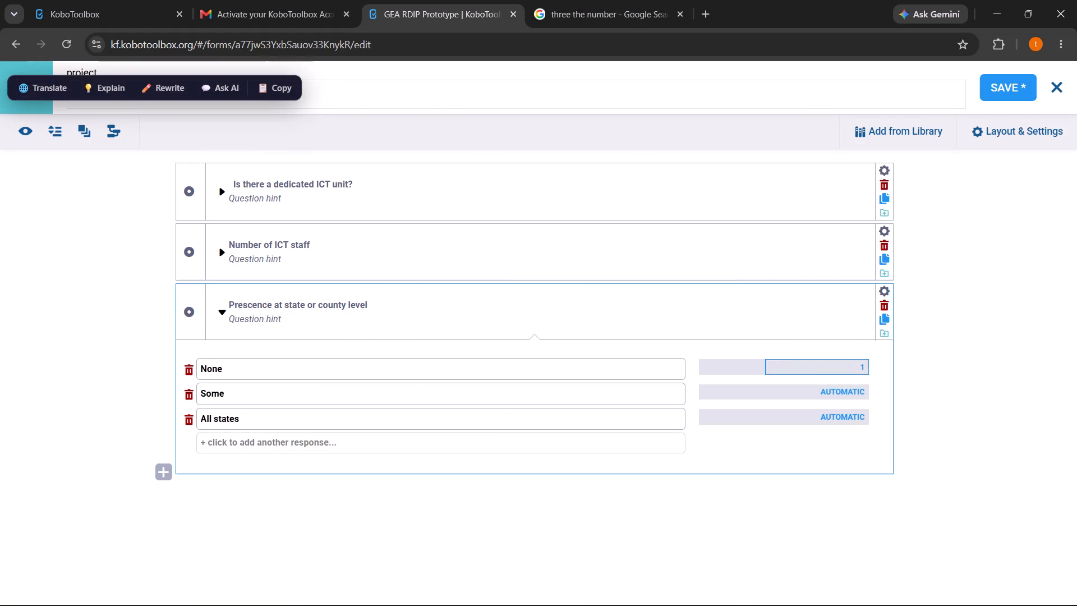
Set the values of the "Prescence at state or county level" responses to 2 for Some and 3 for All states.
triple_click(858, 396)
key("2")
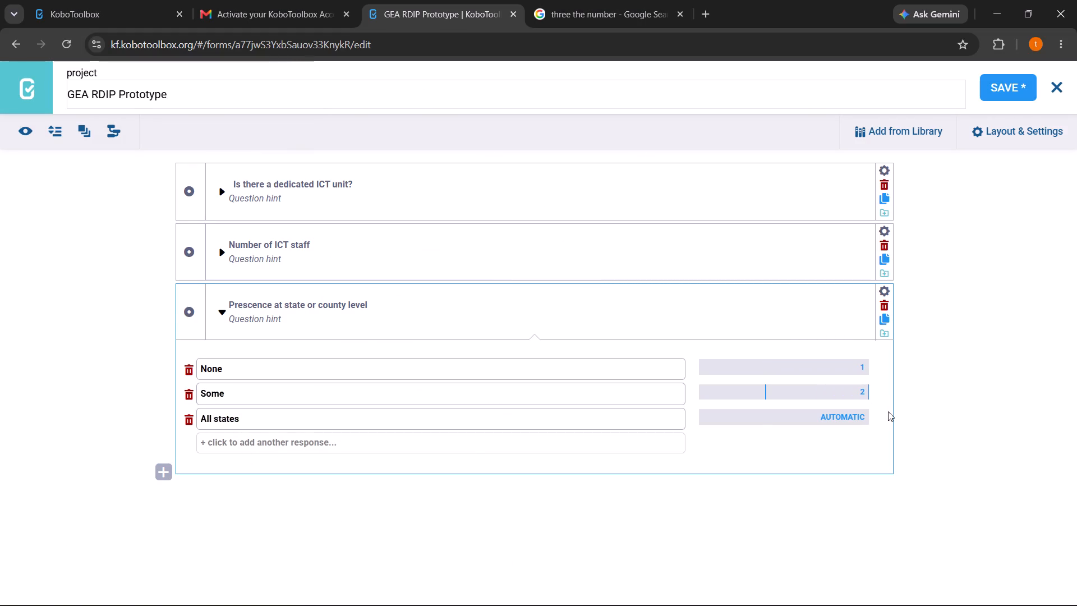
triple_click(857, 412)
key("ctrl+v")
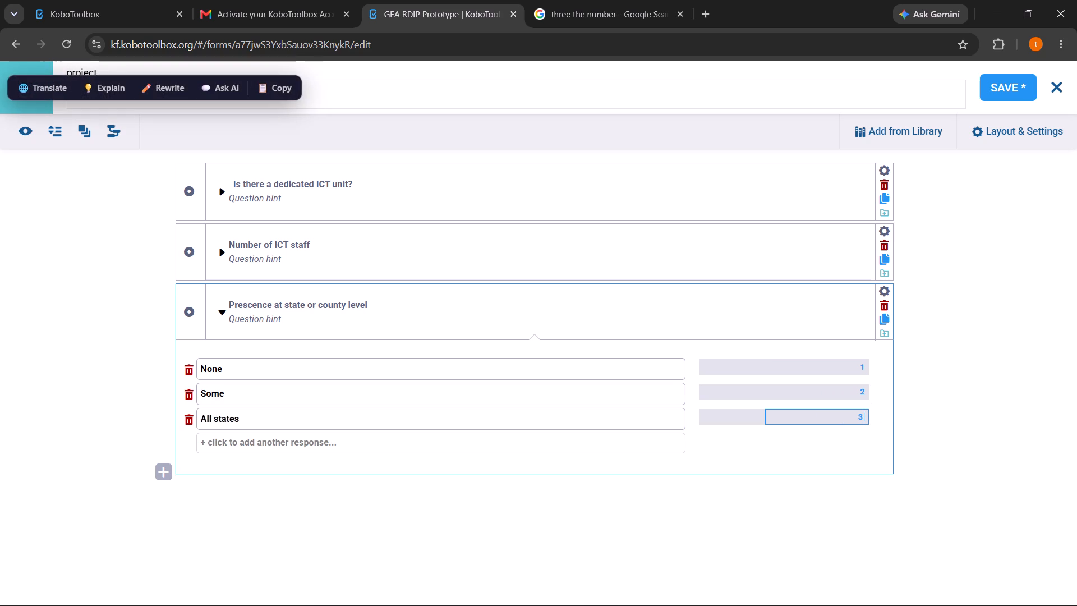
Start a new question below "Prescence at state or county level" and collapse that question's response options.
left_click(163, 469)
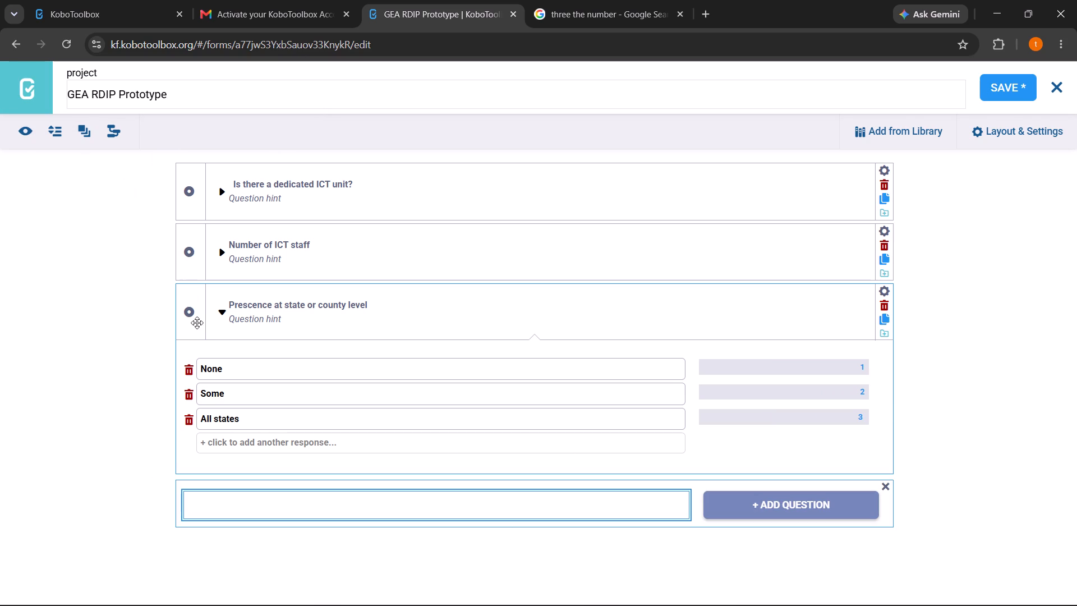
left_click(219, 310)
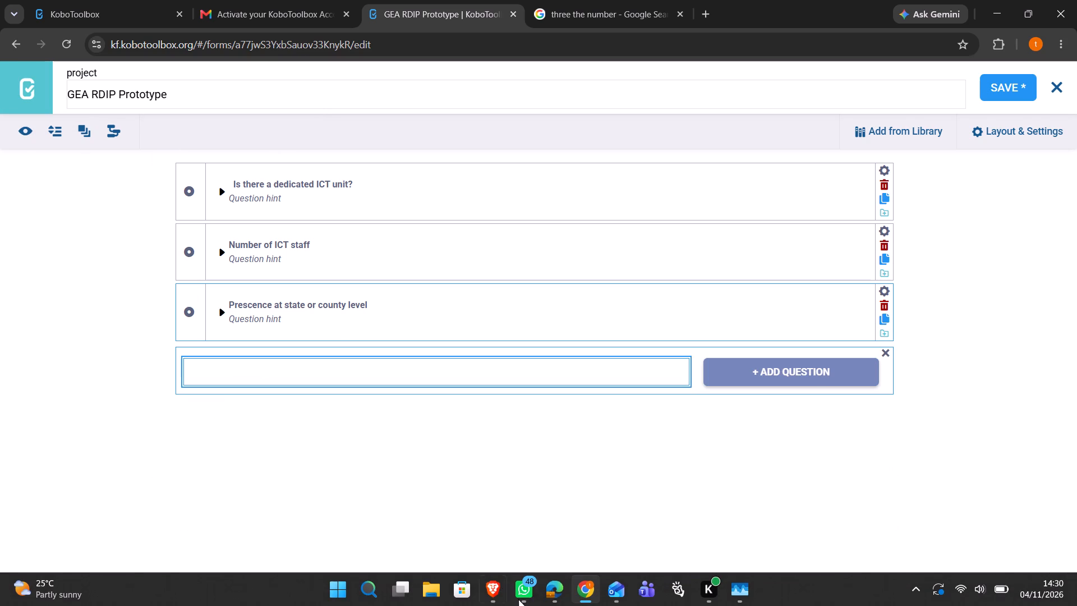
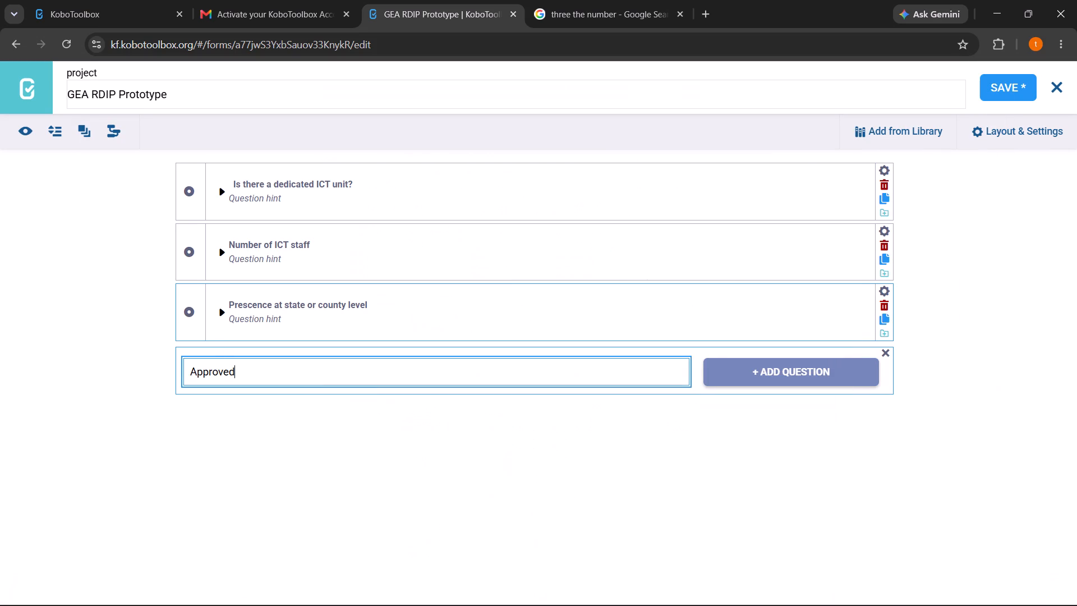
Add a single-choice question labelled "Approved strategic plan?" below the state or county level presence question.
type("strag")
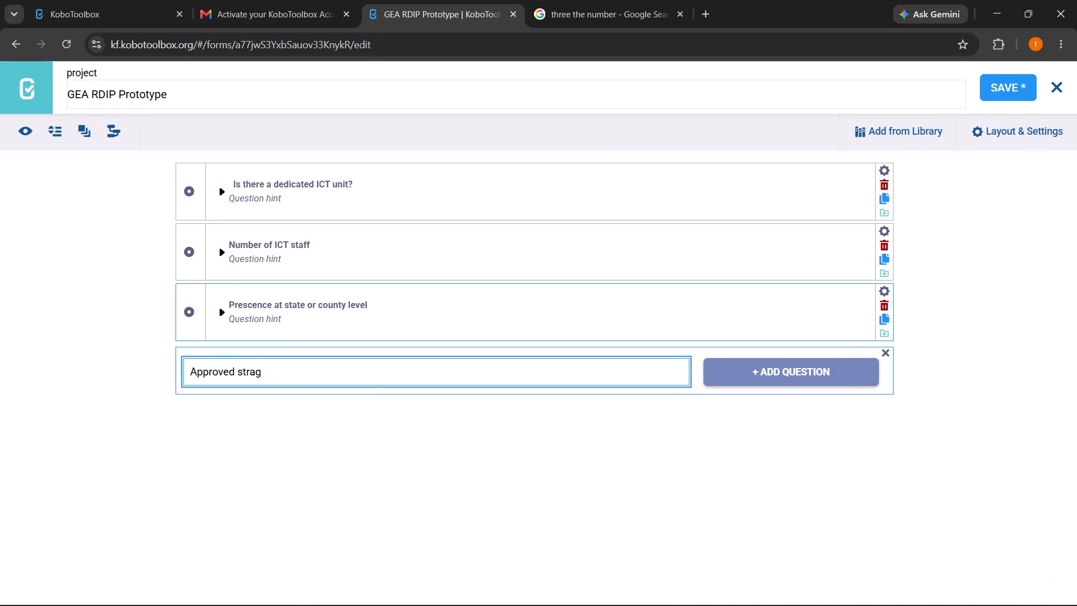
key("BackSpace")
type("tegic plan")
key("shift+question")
left_click(757, 371)
left_click(221, 389)
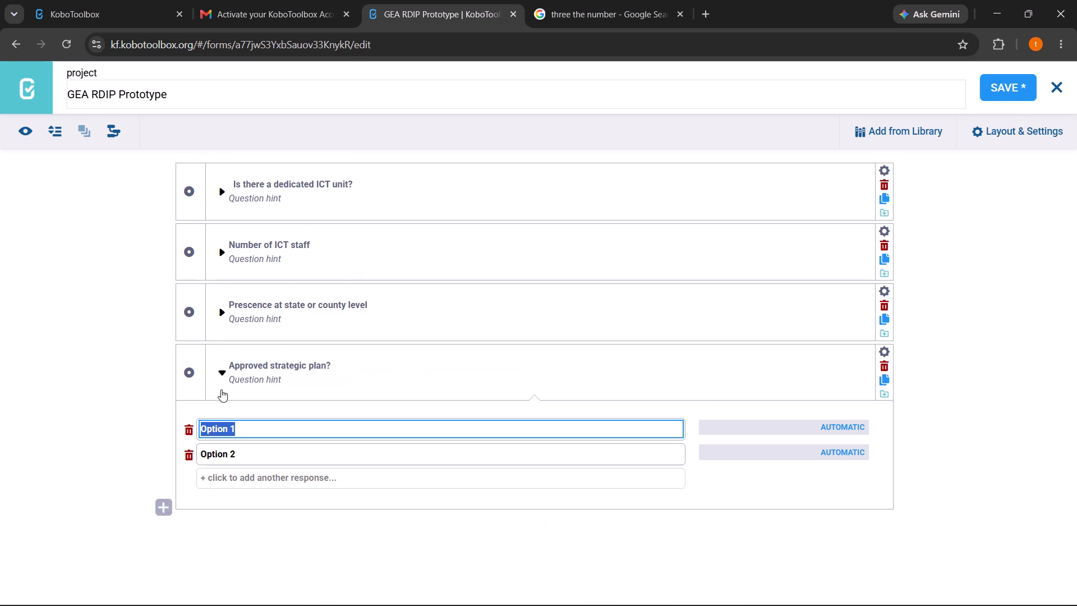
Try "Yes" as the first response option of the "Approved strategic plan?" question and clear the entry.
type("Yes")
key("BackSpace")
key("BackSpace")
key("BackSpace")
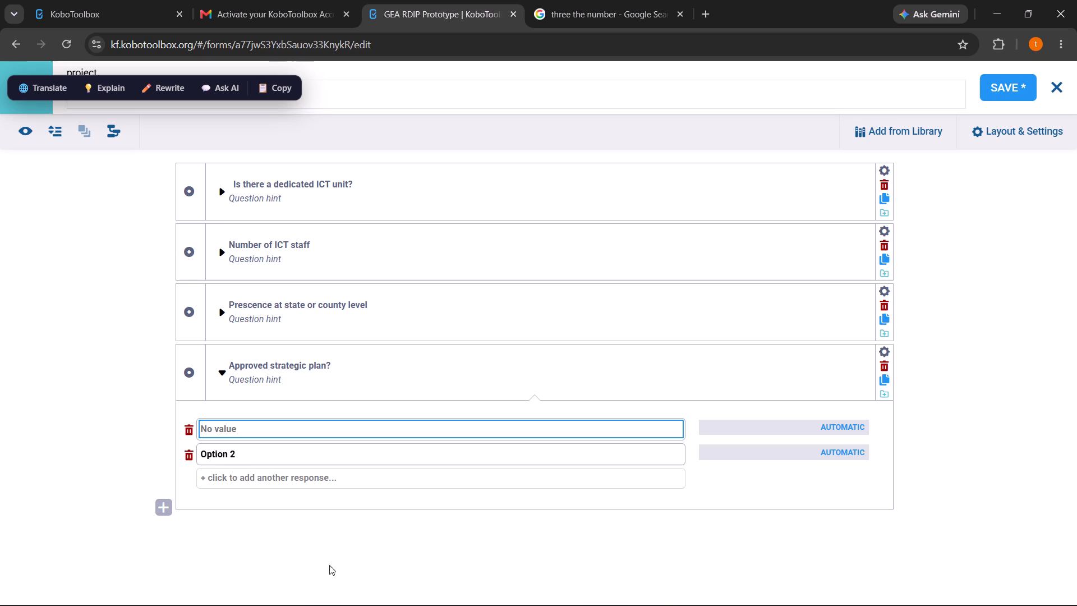
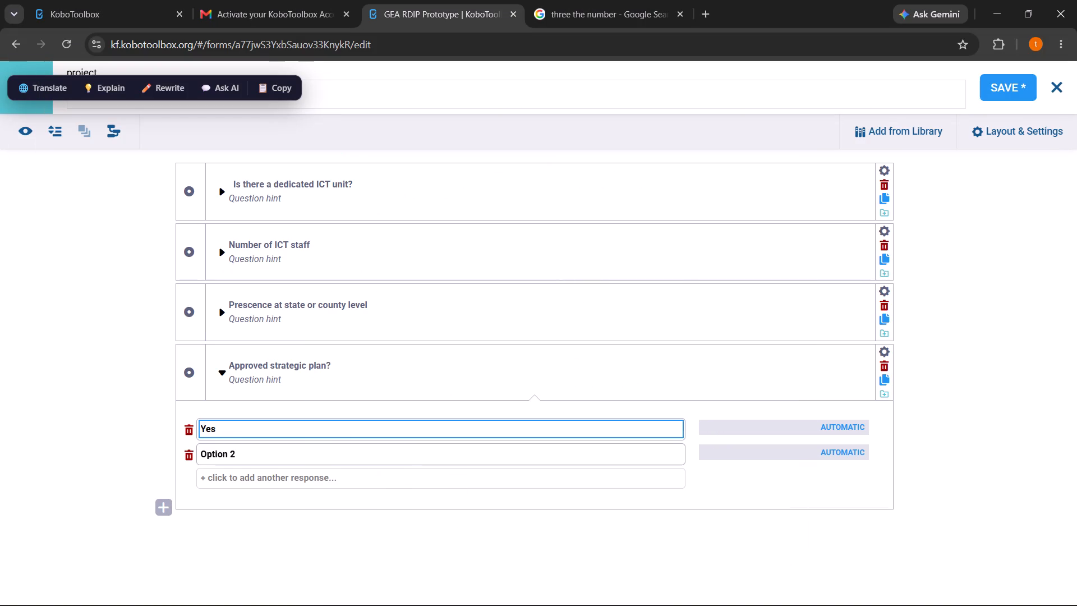
Set the second response of the Approved strategic plan question to "Draft" and add a third response "No".
triple_click(208, 452)
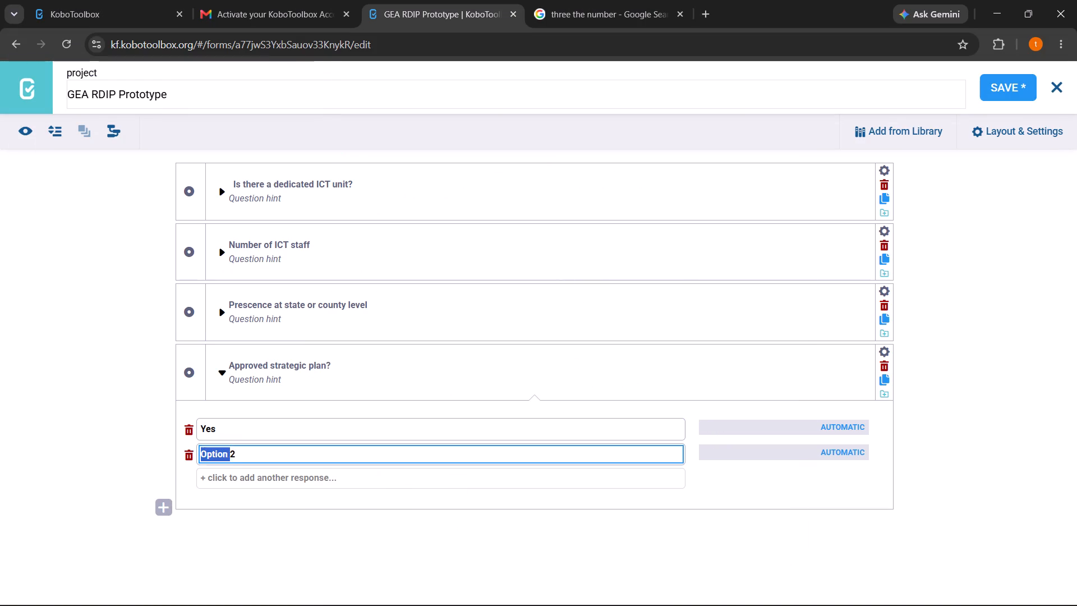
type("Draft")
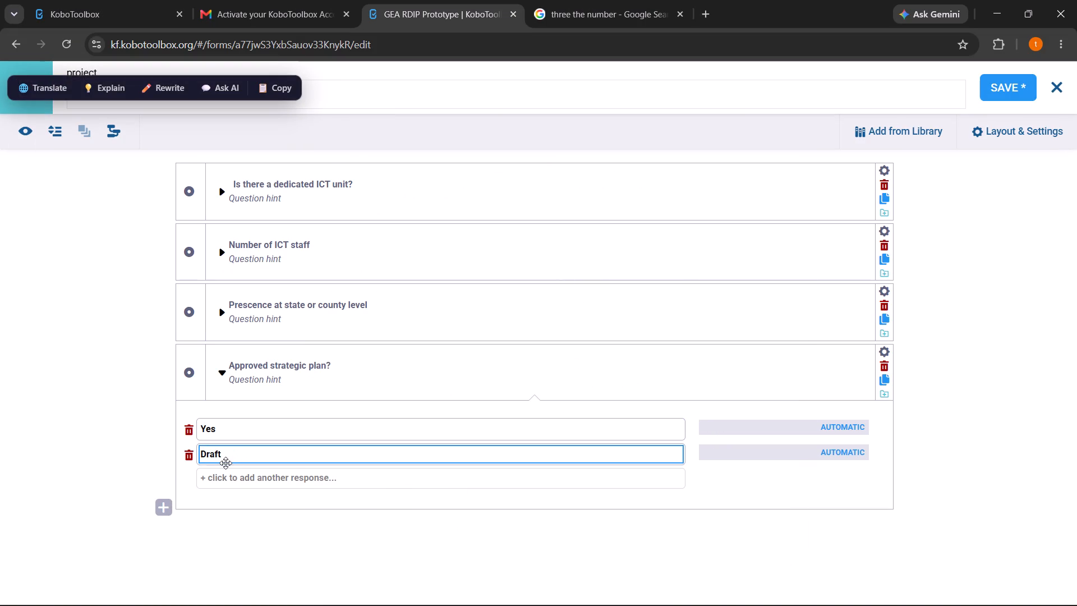
left_click(216, 479)
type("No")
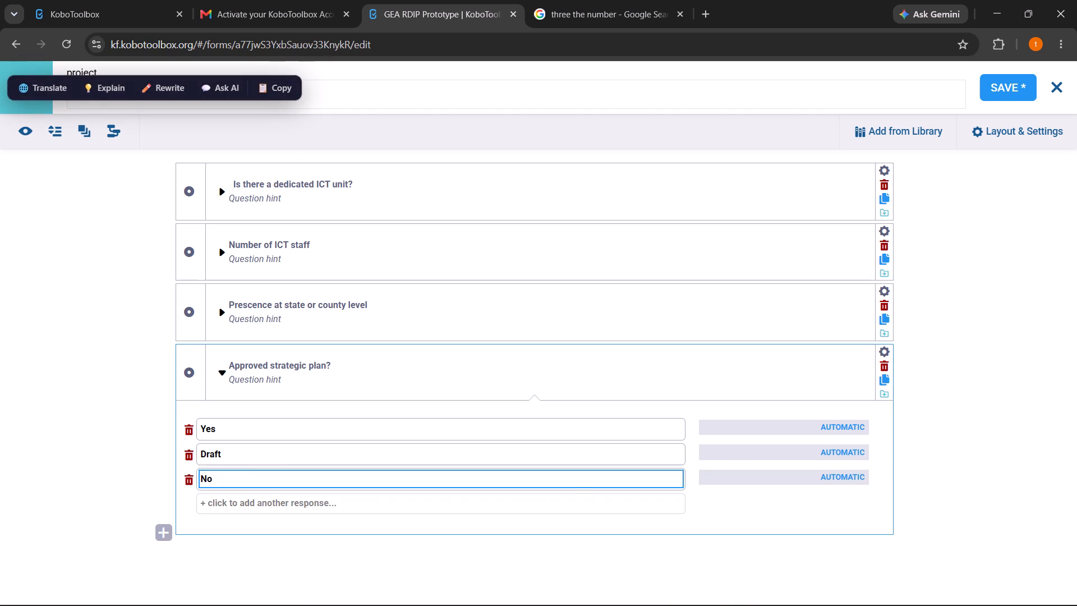
Set the Approved strategic plan response values to 1 for Yes, 2 for Draft and 3 for No.
triple_click(838, 426)
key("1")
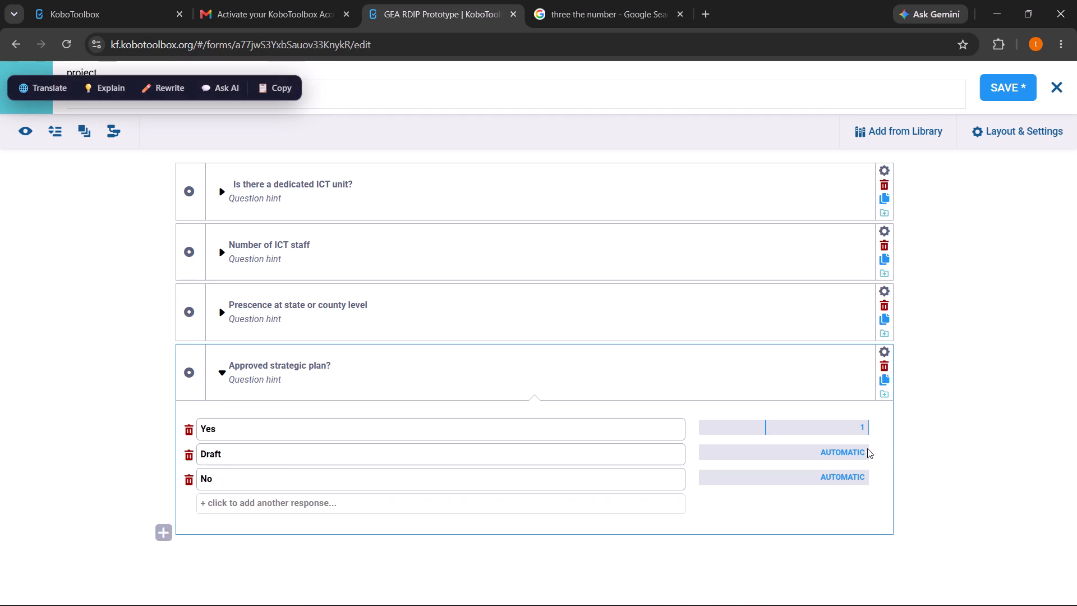
double_click(855, 449)
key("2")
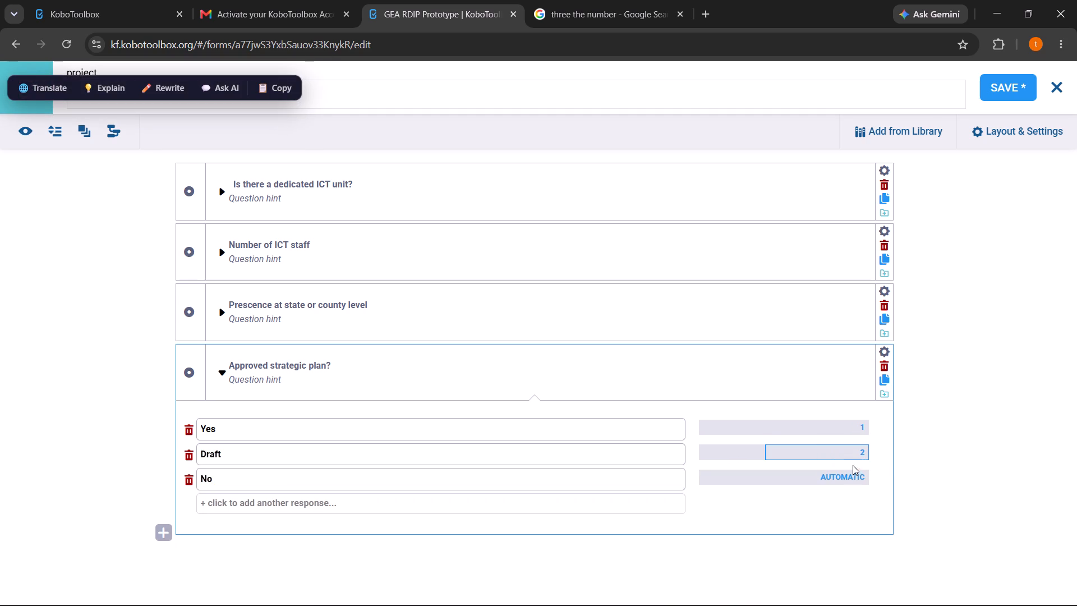
triple_click(850, 472)
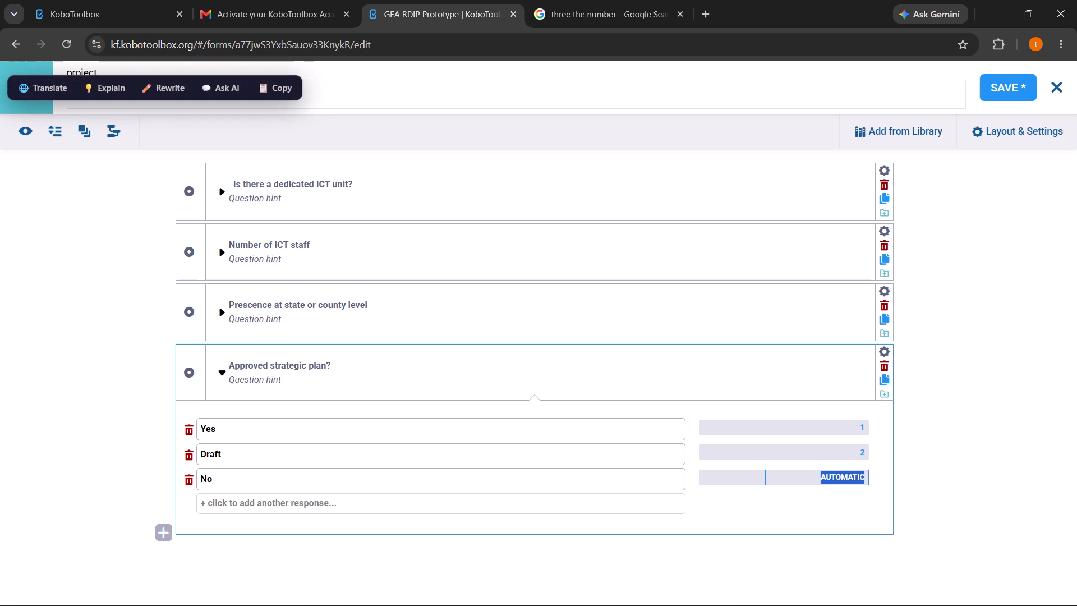
key("ctrl+v")
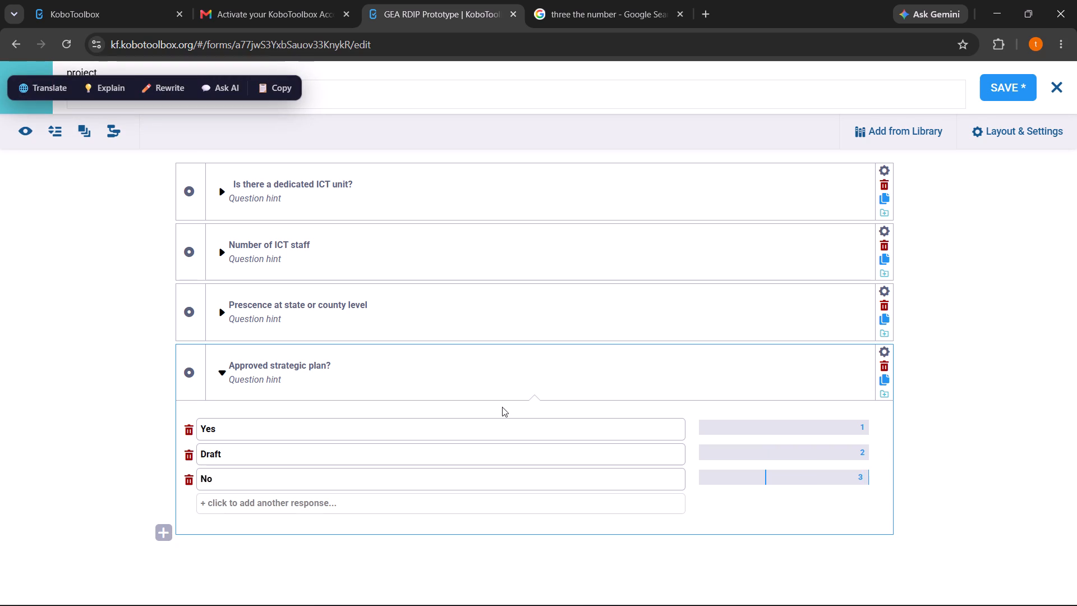
Collapse the response options of the "Approved strategic plan?" question, preview the whole form through its last question, and close the preview.
left_click(219, 370)
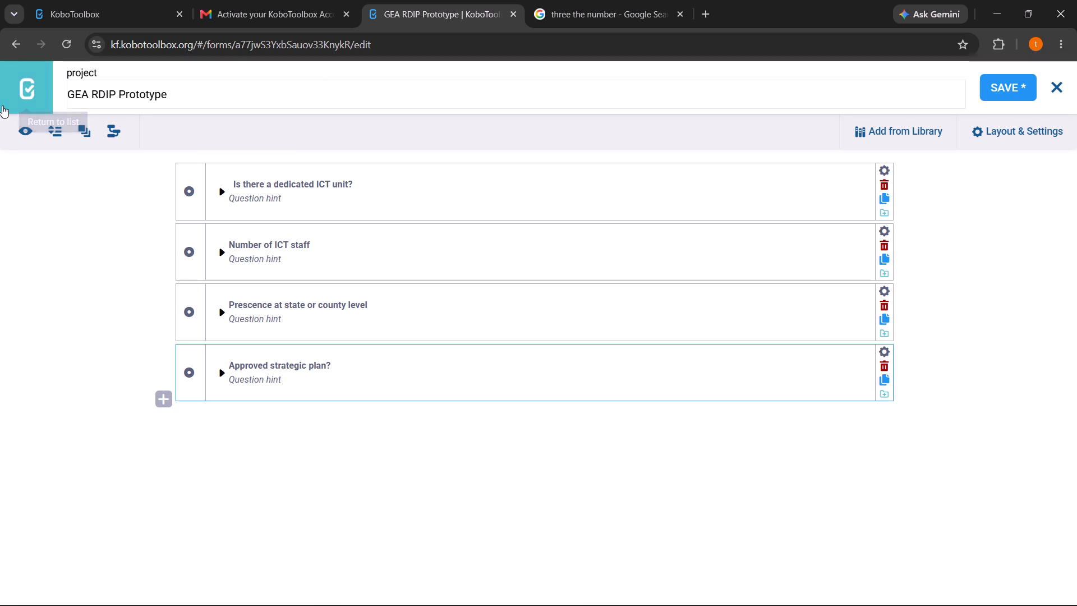
left_click(20, 130)
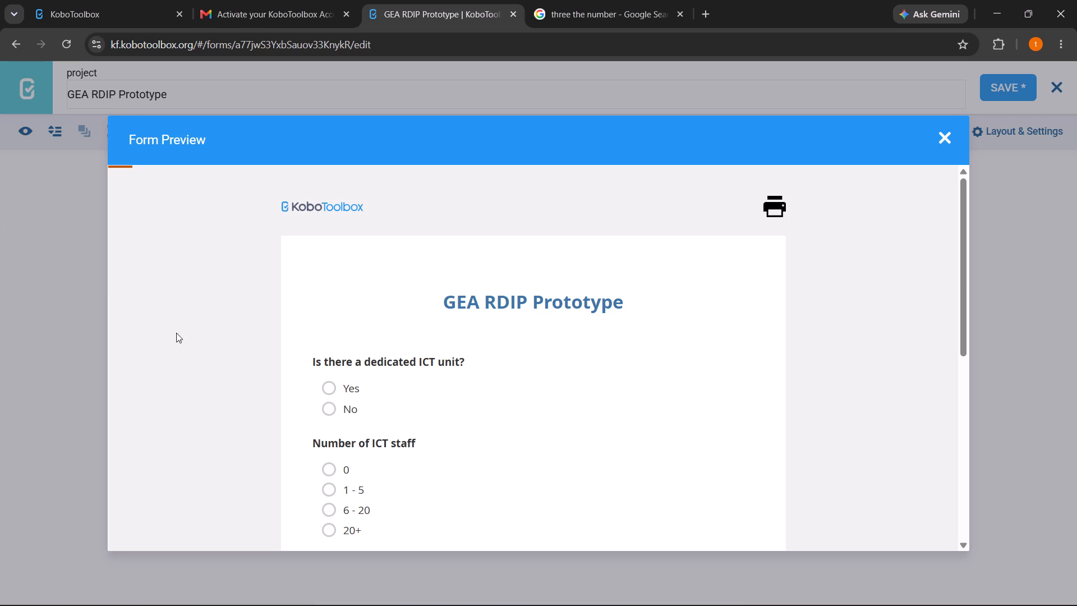
scroll(375, 370, "down", 4)
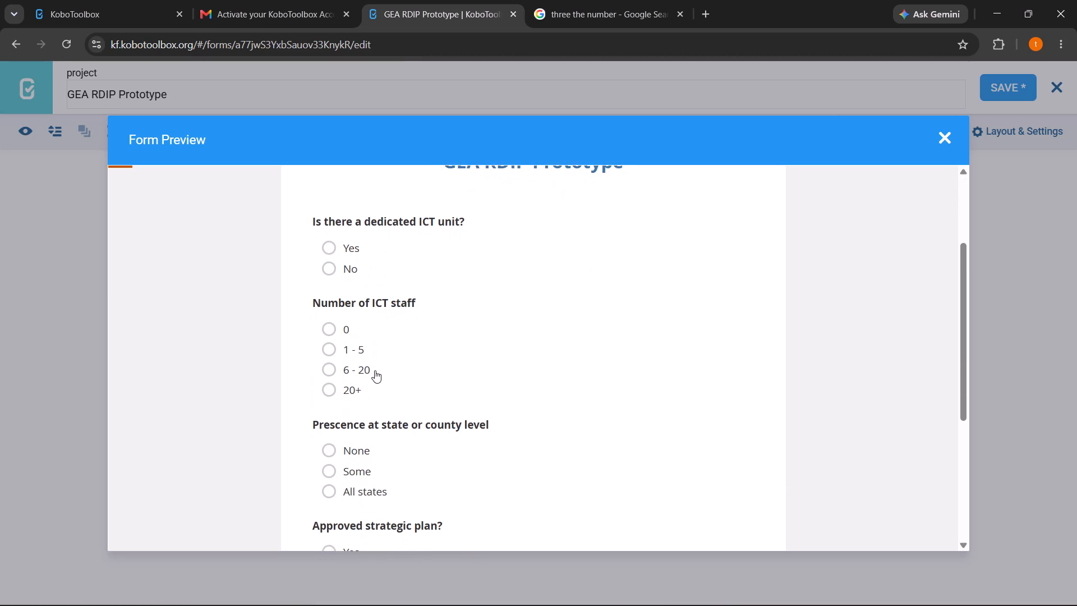
scroll(375, 370, "down", 7)
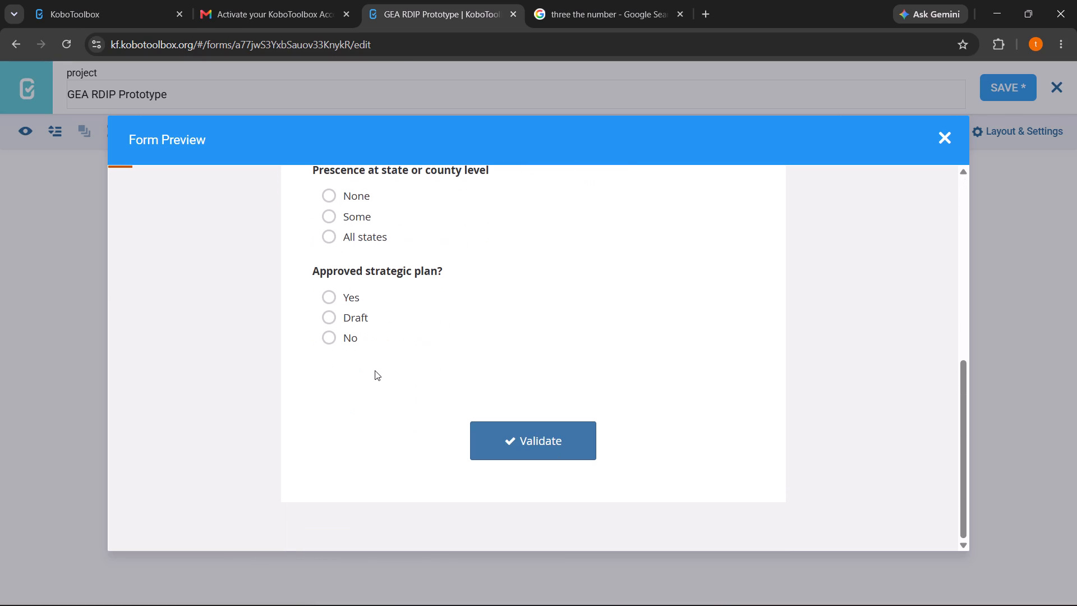
left_click(945, 137)
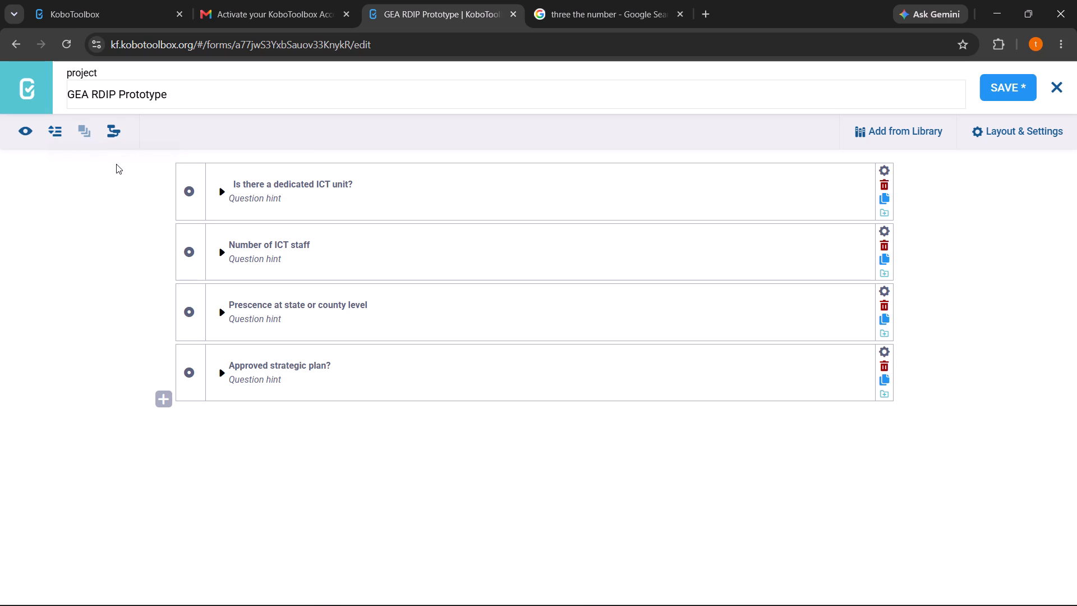
Group all four questions, from the dedicated ICT unit question through "Approved strategic plan?", into one question group.
left_click(191, 170, "ctrl")
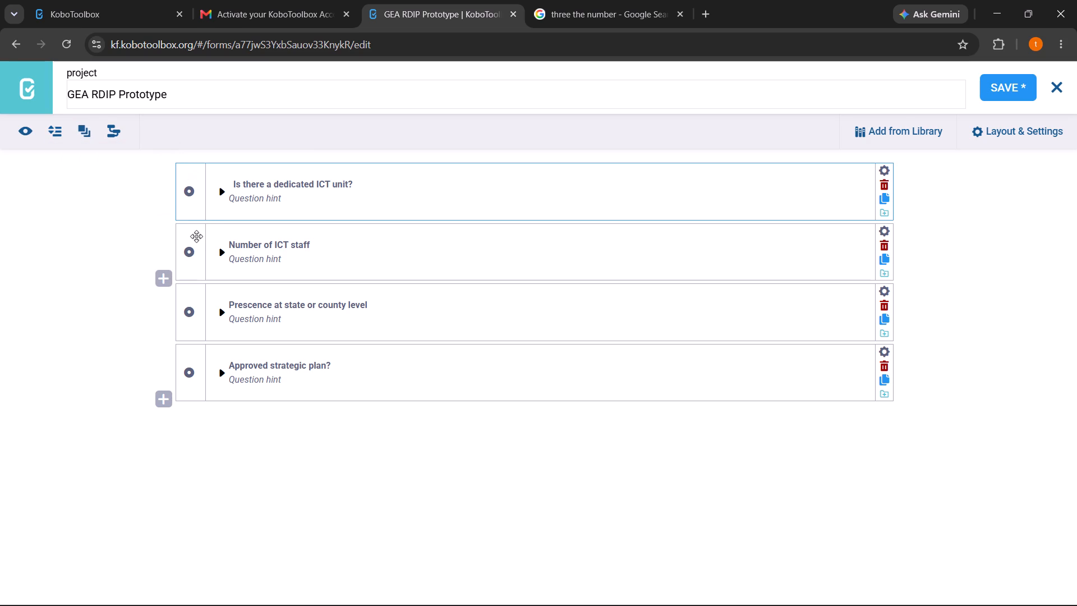
left_click(196, 236, "ctrl")
left_click(200, 306, "ctrl")
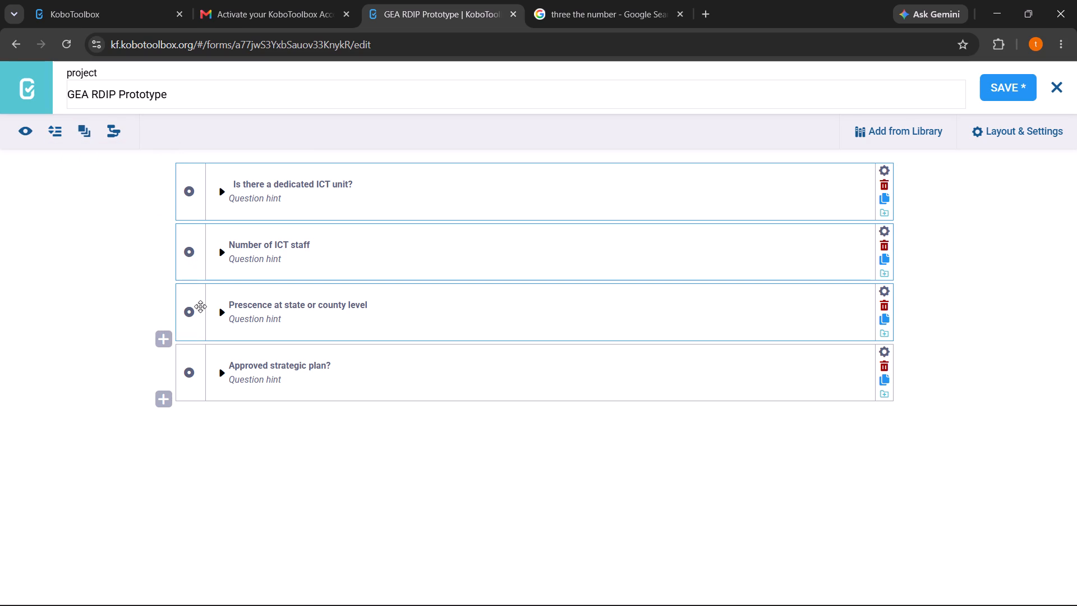
left_click(204, 353, "ctrl")
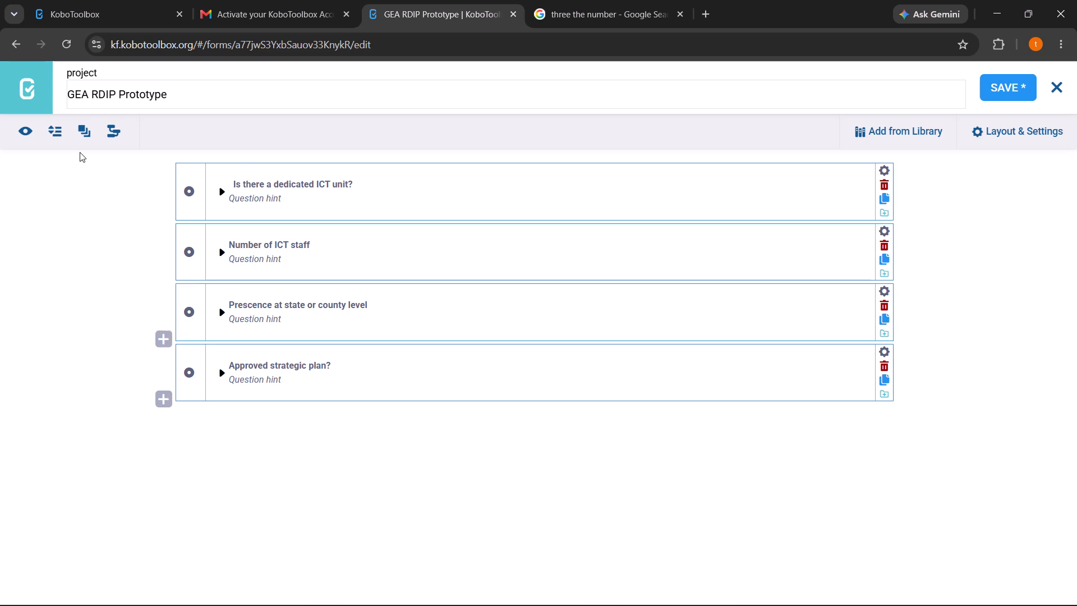
left_click(79, 132)
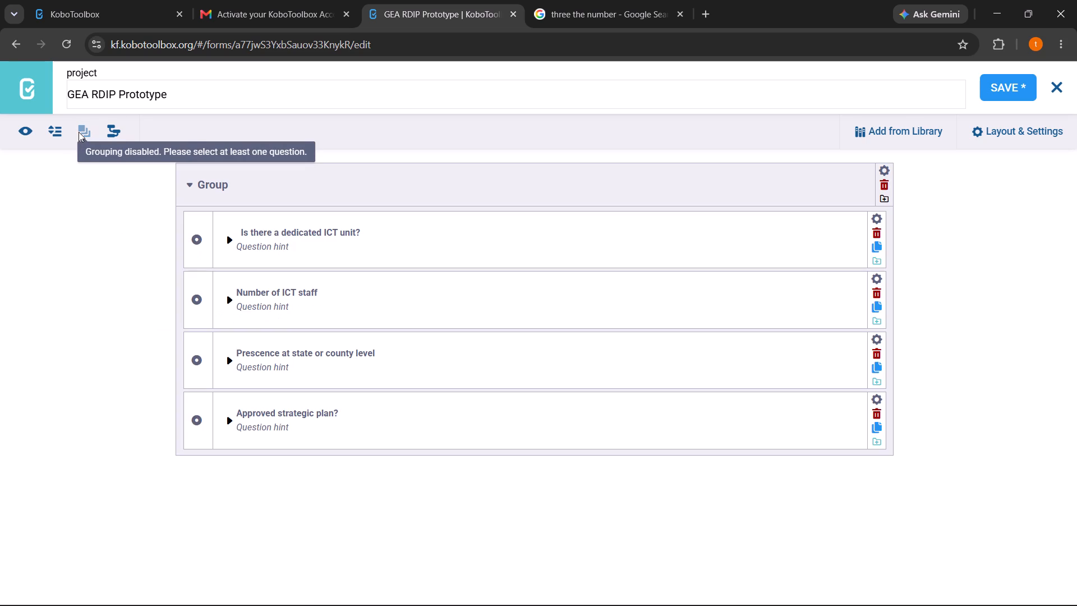
Rename the new question group as "Organizational Mandate".
left_click(282, 183)
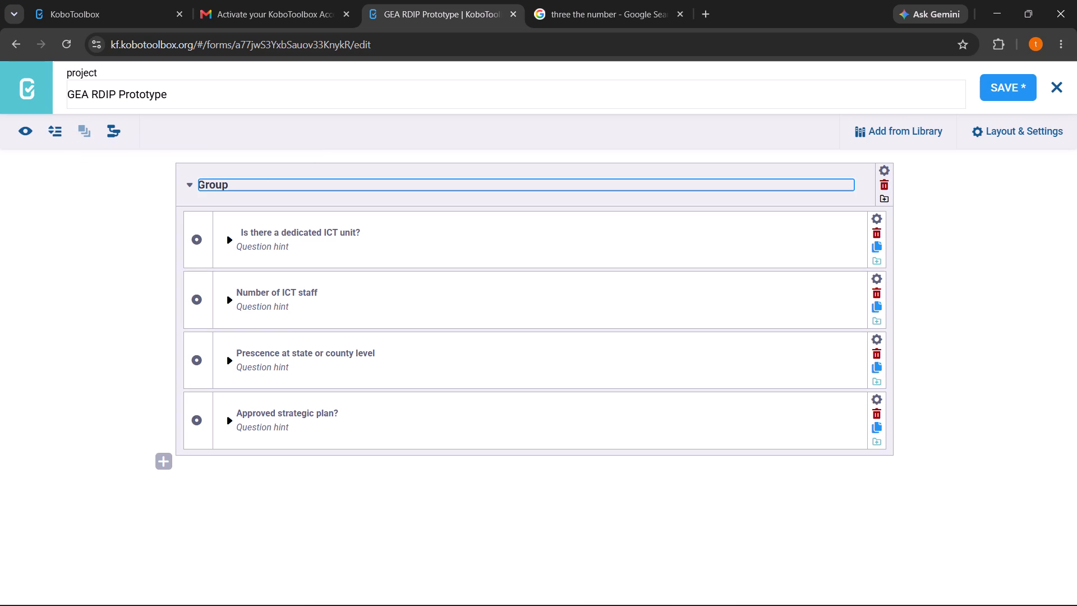
triple_click(282, 183)
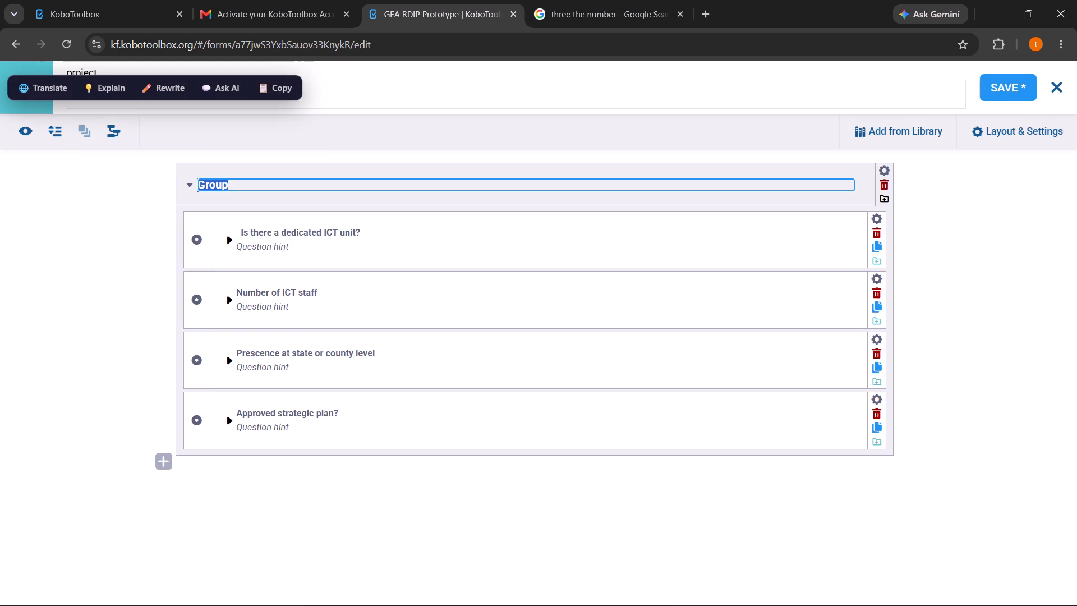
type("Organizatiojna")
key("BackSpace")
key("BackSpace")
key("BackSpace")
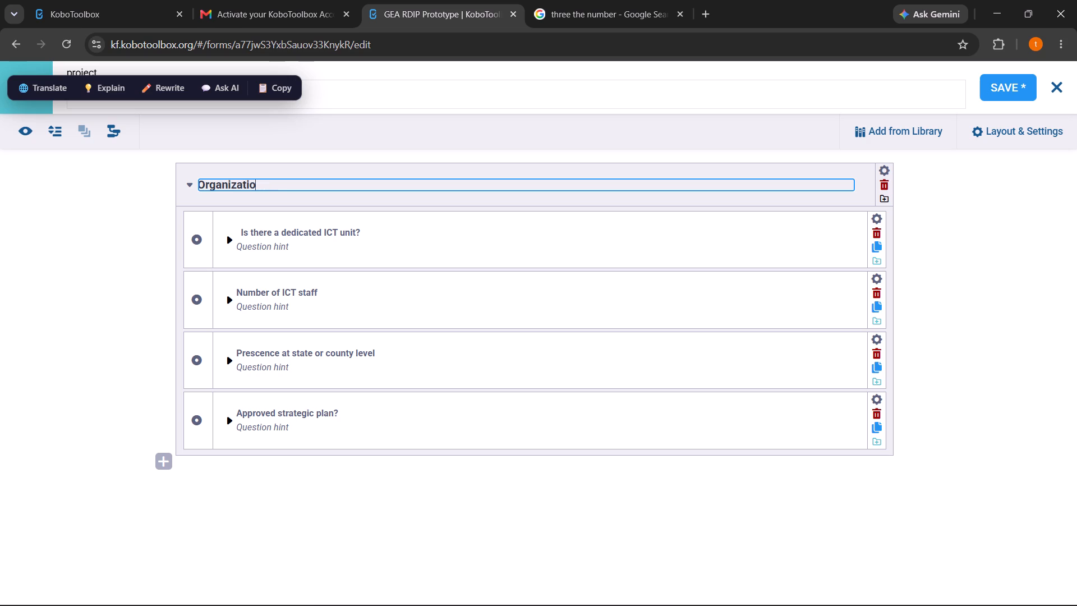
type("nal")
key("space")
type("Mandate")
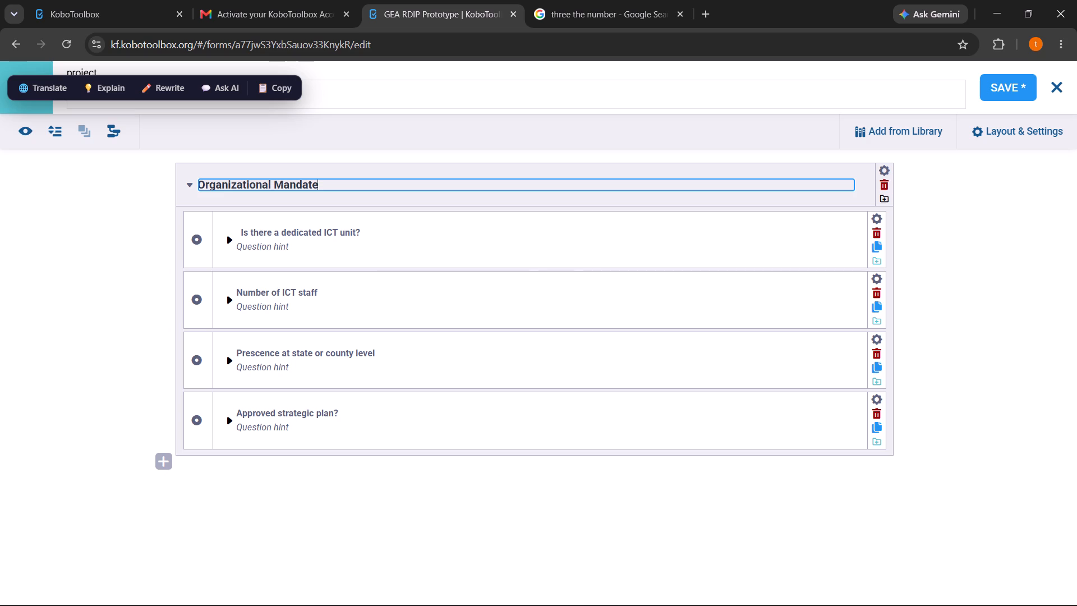
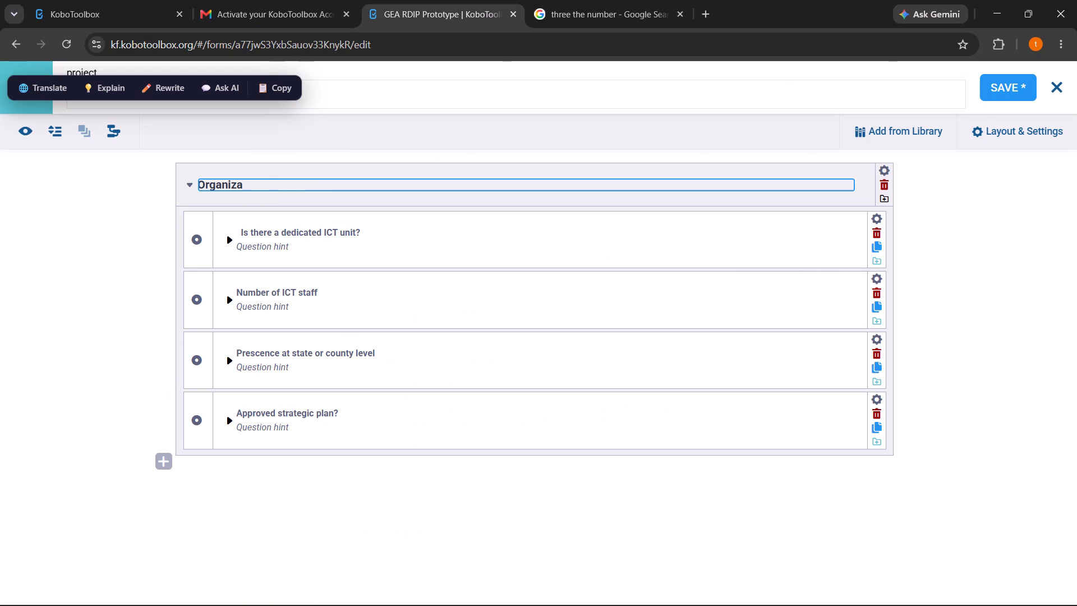
Name the question group "Organization and Mandate", spelling "Organization" with a z.
key("BackSpace")
key("BackSpace")
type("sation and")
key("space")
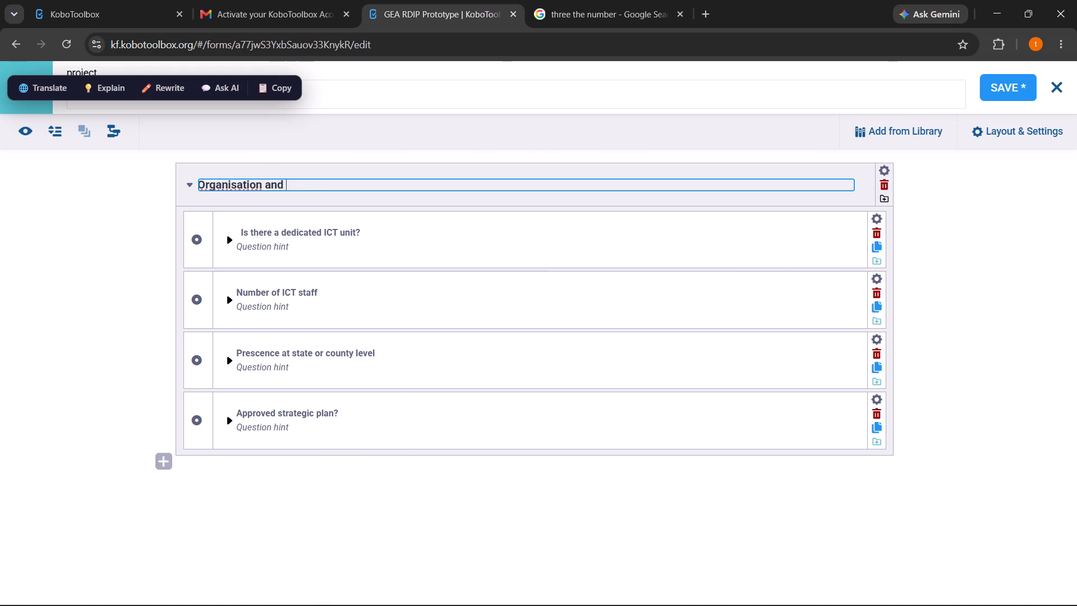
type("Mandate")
left_click(233, 188)
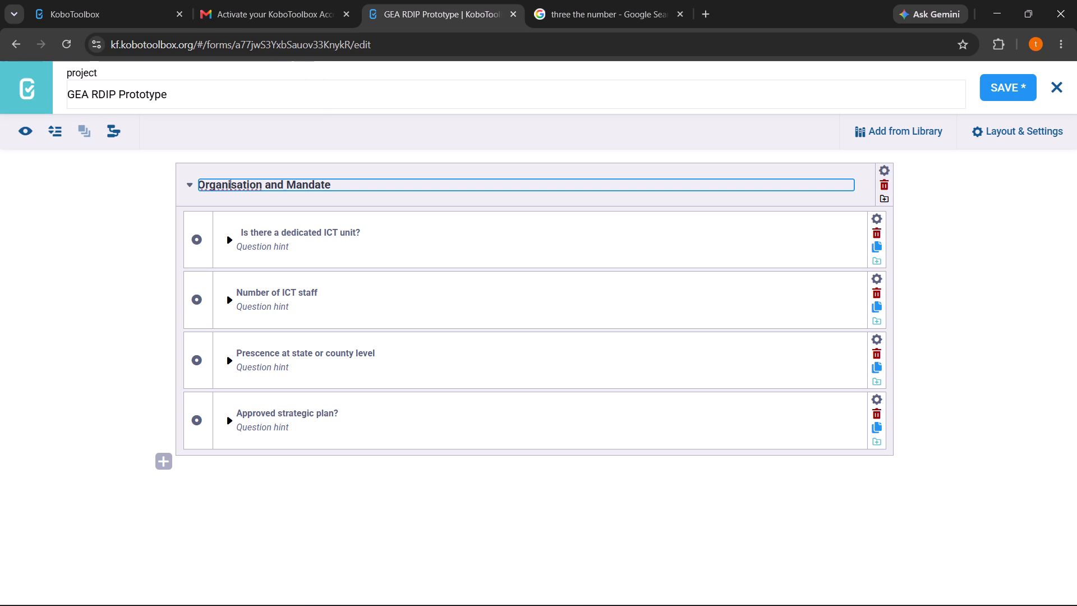
key("Delete")
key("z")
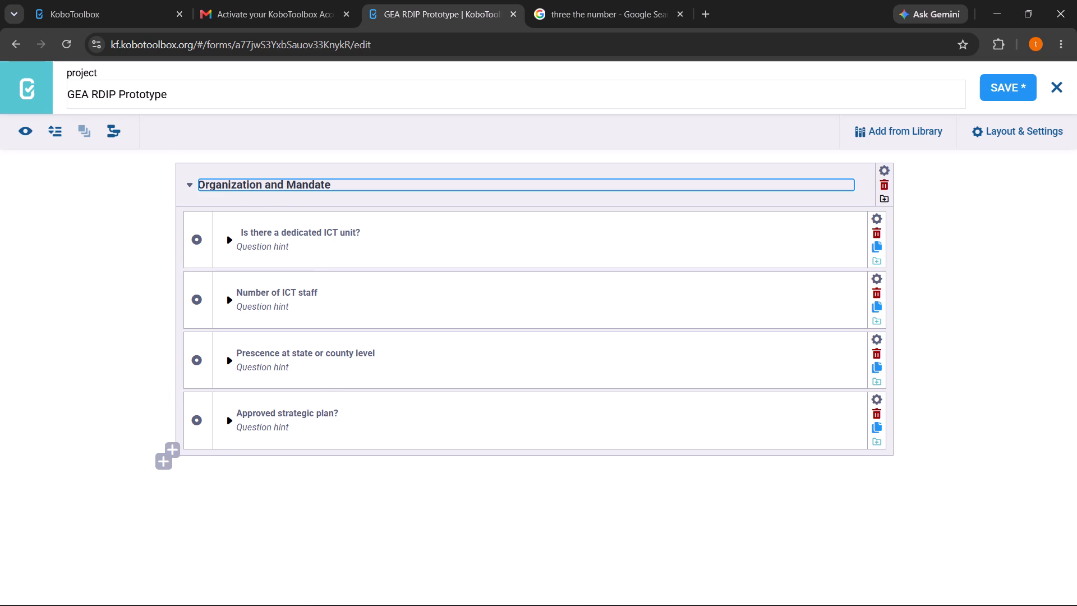
left_click(225, 503)
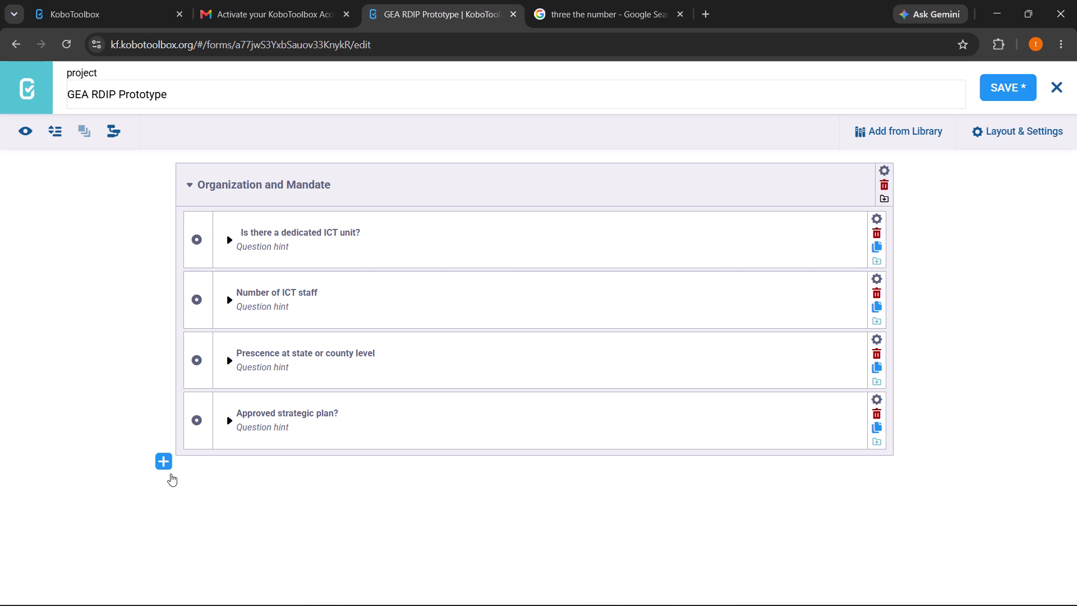
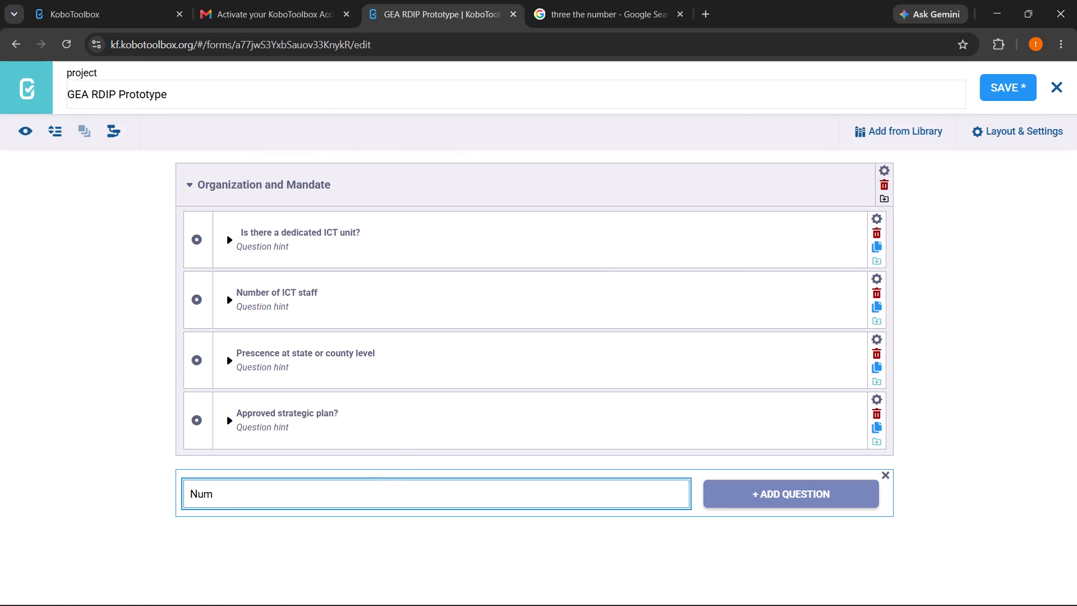
Add a Number-type question labelled "Number of public services offered" below the Organization and Mandate group.
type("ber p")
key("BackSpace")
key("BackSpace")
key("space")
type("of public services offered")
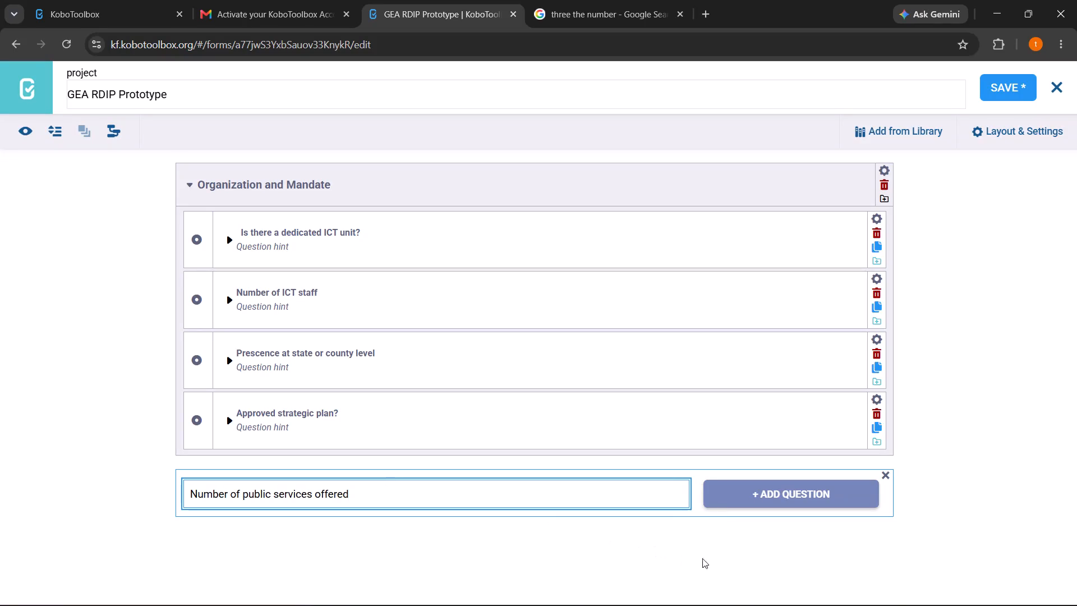
left_click(724, 502)
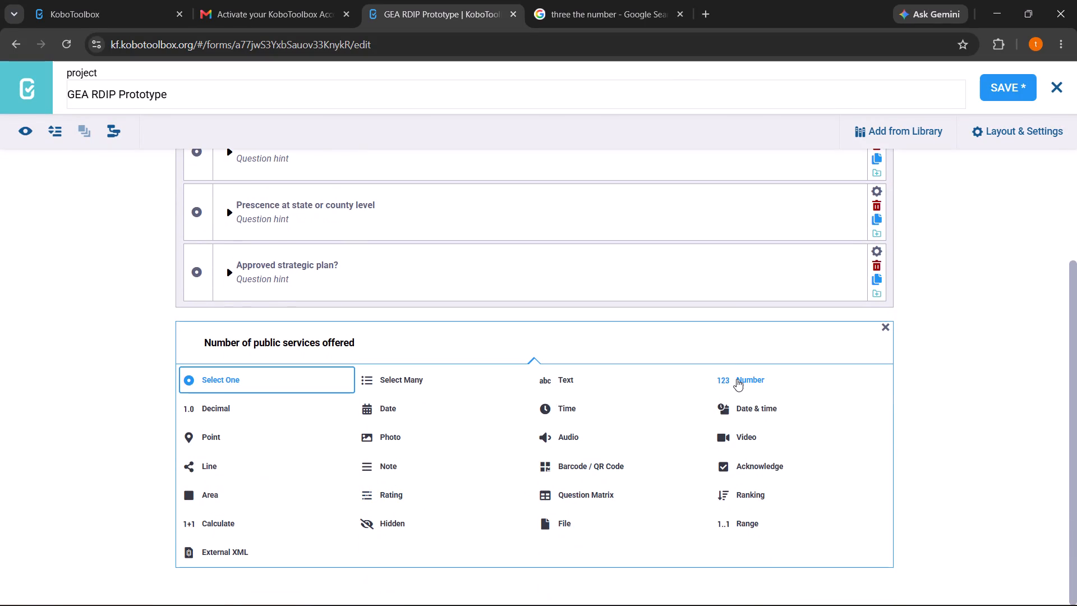
left_click(737, 379)
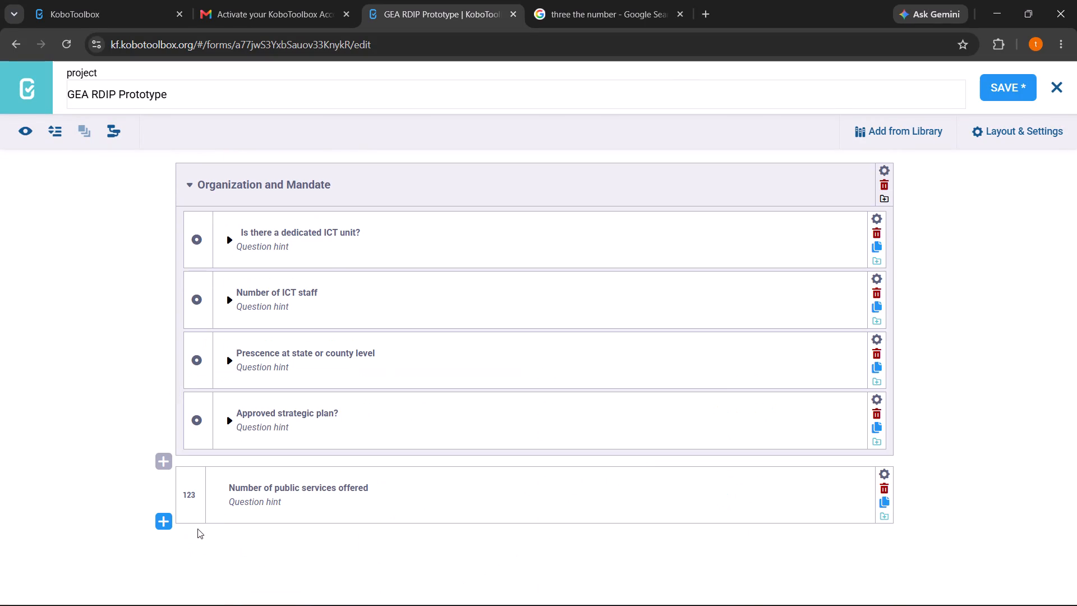
Start a new question below the "Number of public services offered" question.
left_click(161, 522)
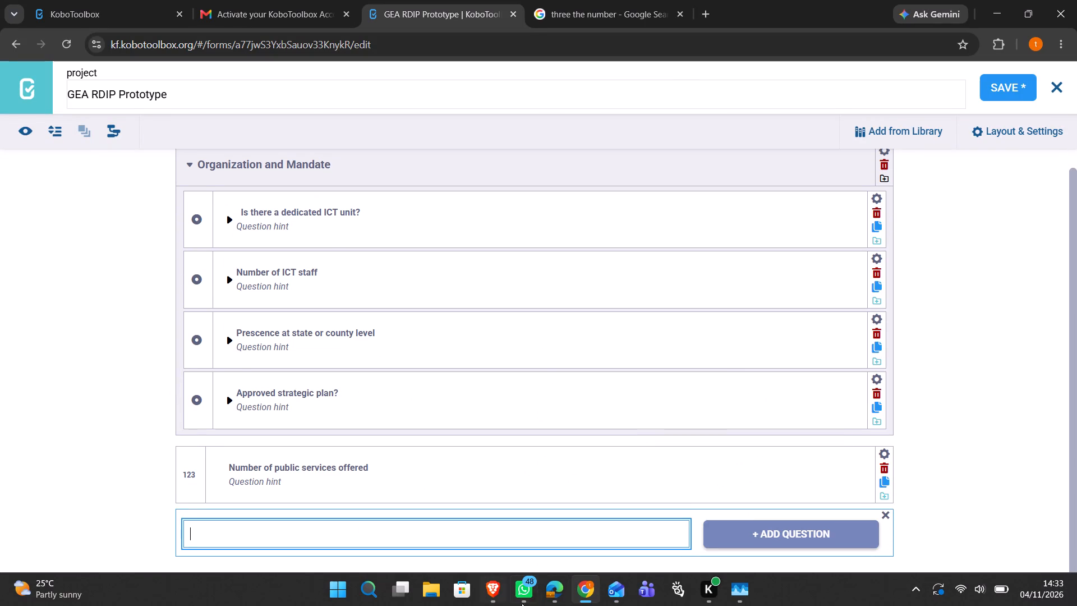
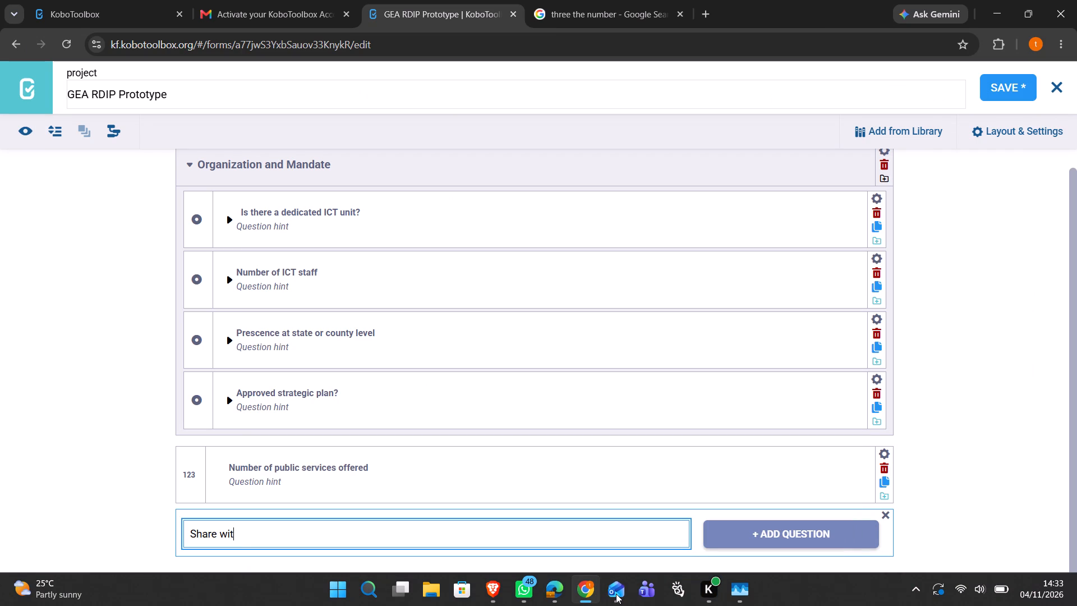
Finish the new question's label as "Share with an online component" below "Number of public services offered" and add it, bringing up the question type choices.
type("hn")
key("BackSpace")
key("space")
type("an online component")
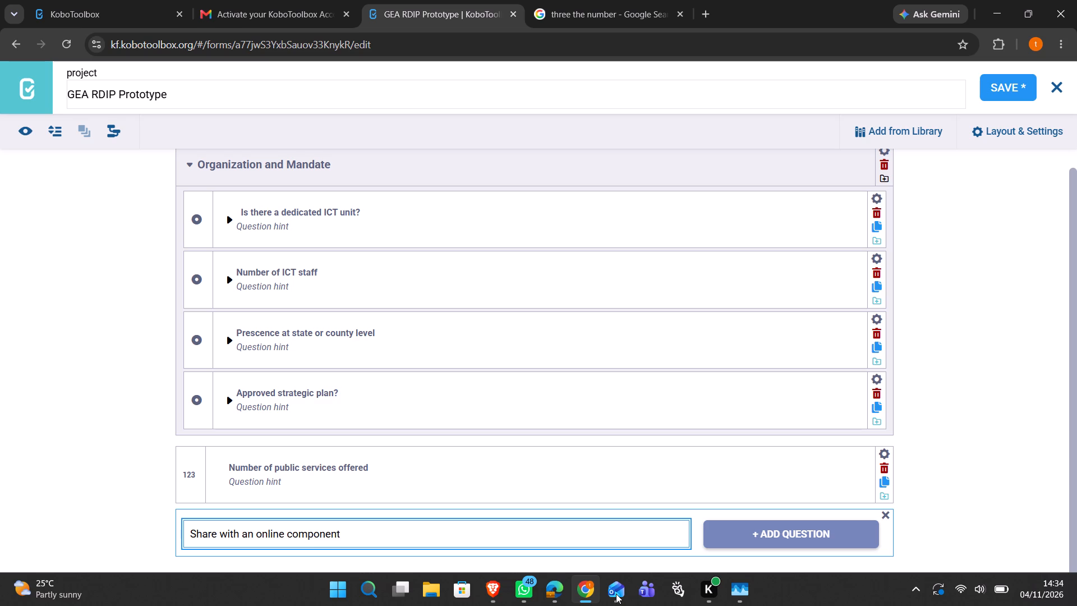
scroll(644, 414, "down", 5)
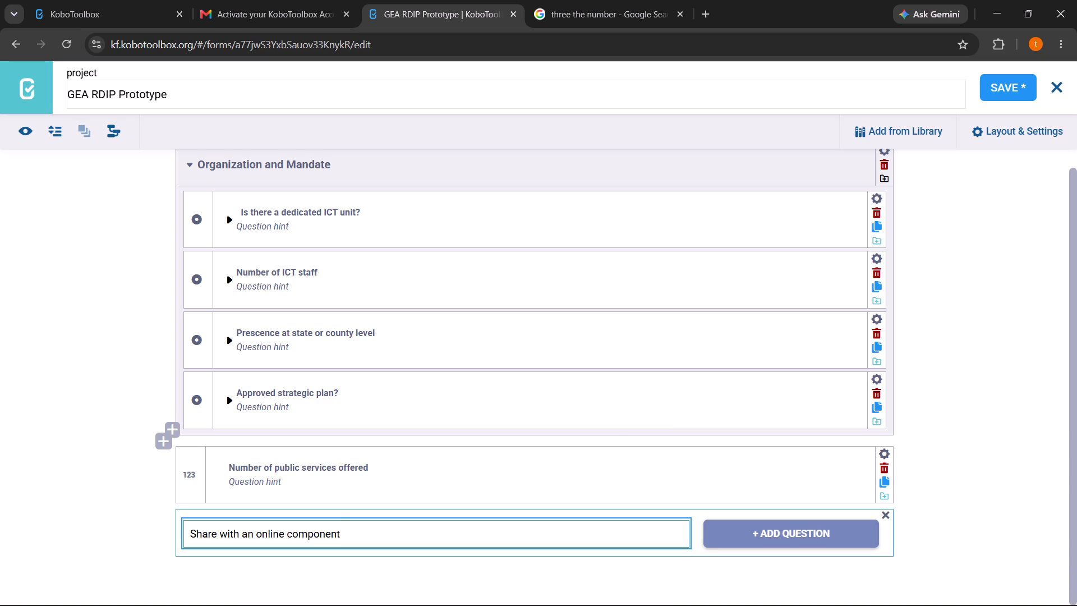
left_click(729, 543)
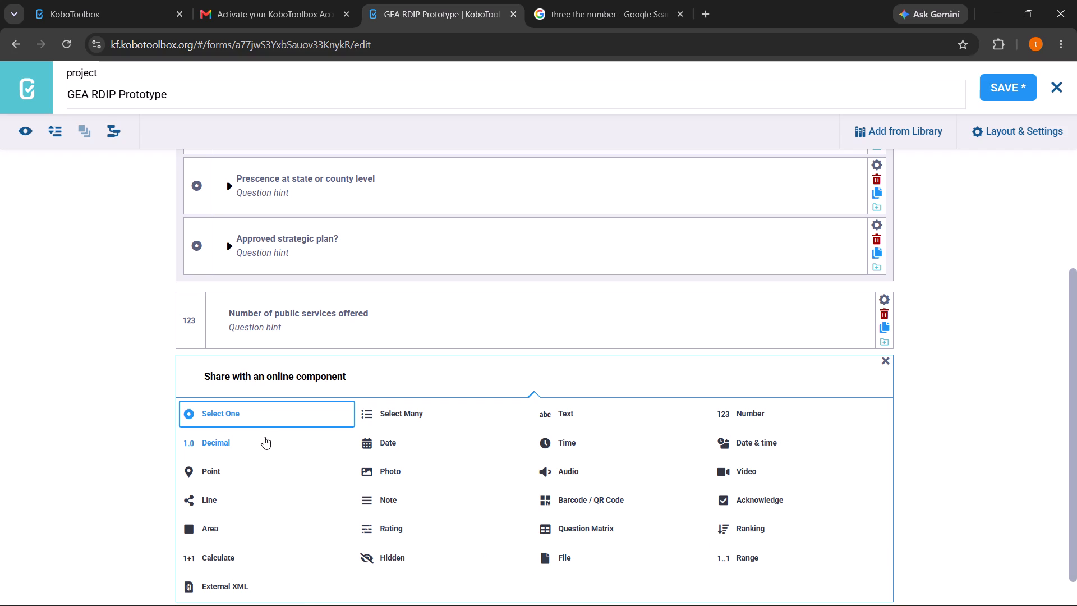
Make "Share with an online component" a Select One question and add a third response option to it.
left_click(251, 415)
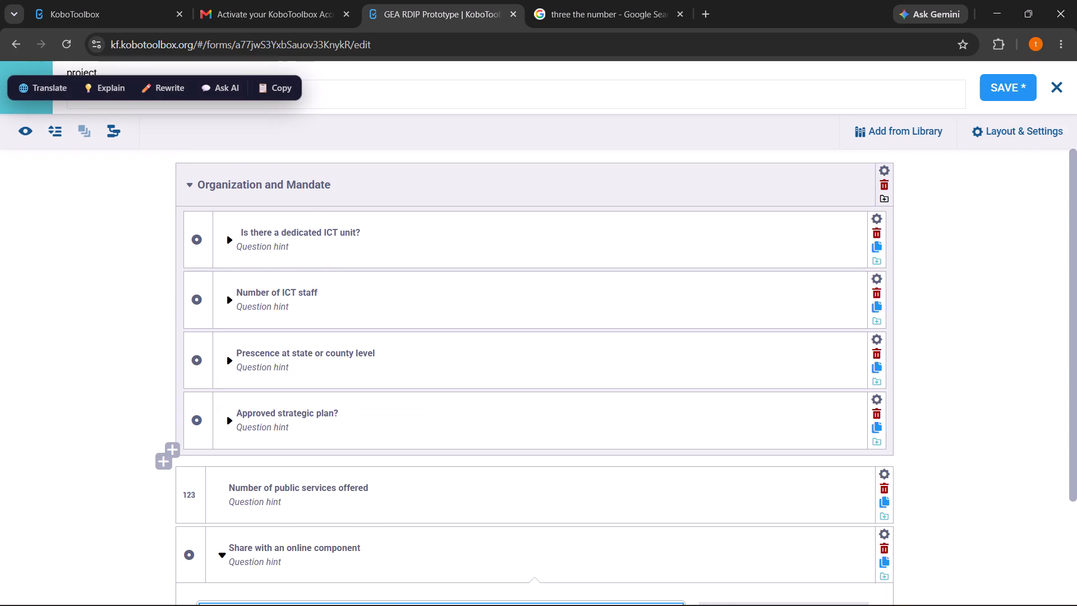
scroll(251, 415, "down", 6)
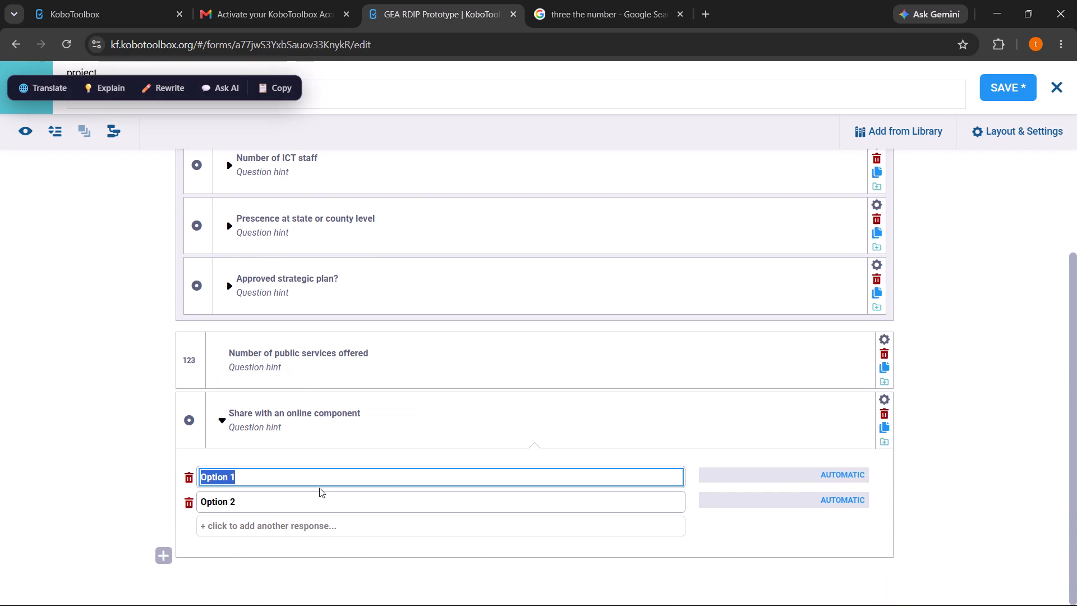
left_click(237, 528)
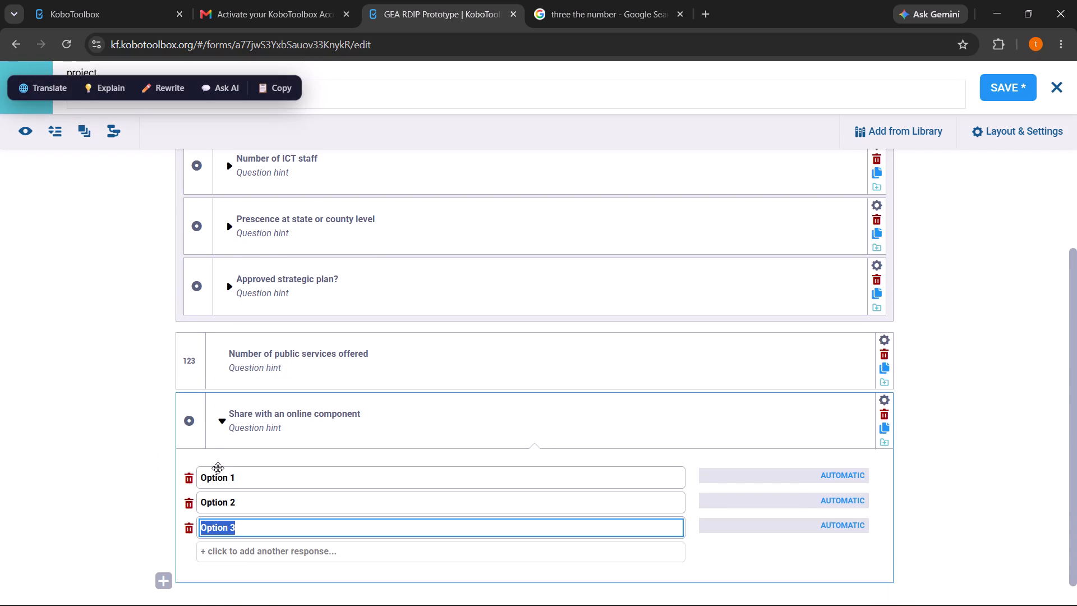
Relabel the response options of "Share with an online component", setting the first option to 0 and selecting the second option's text.
triple_click(215, 478)
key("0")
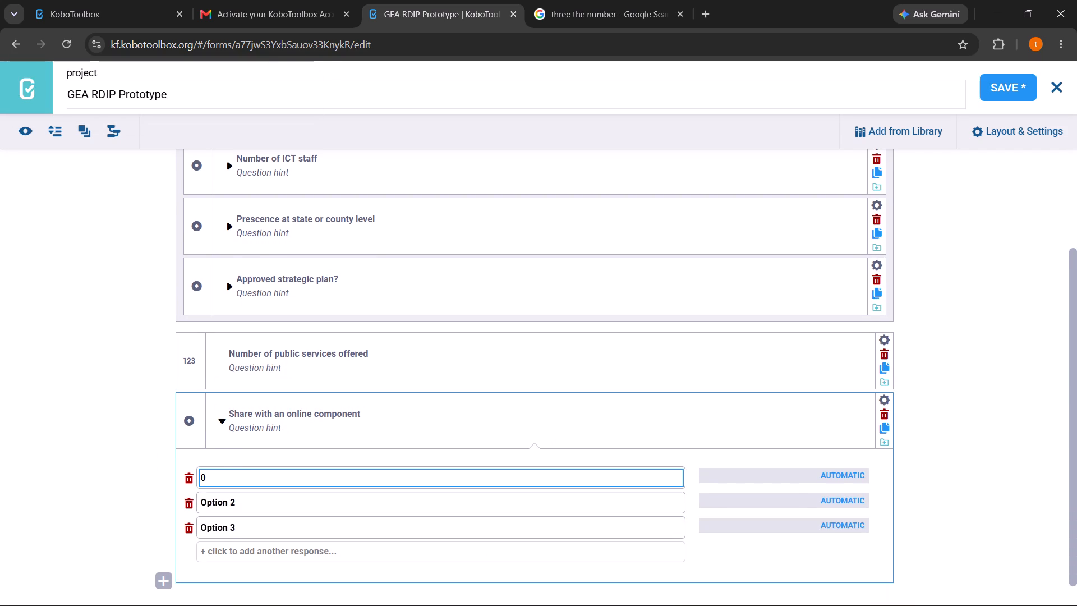
double_click(220, 496)
triple_click(220, 496)
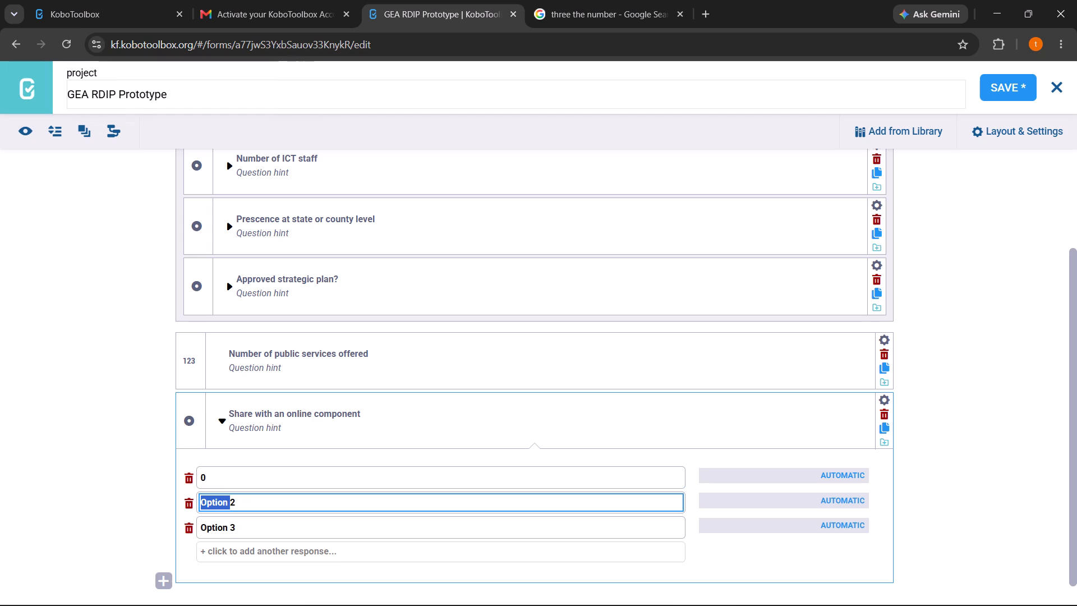
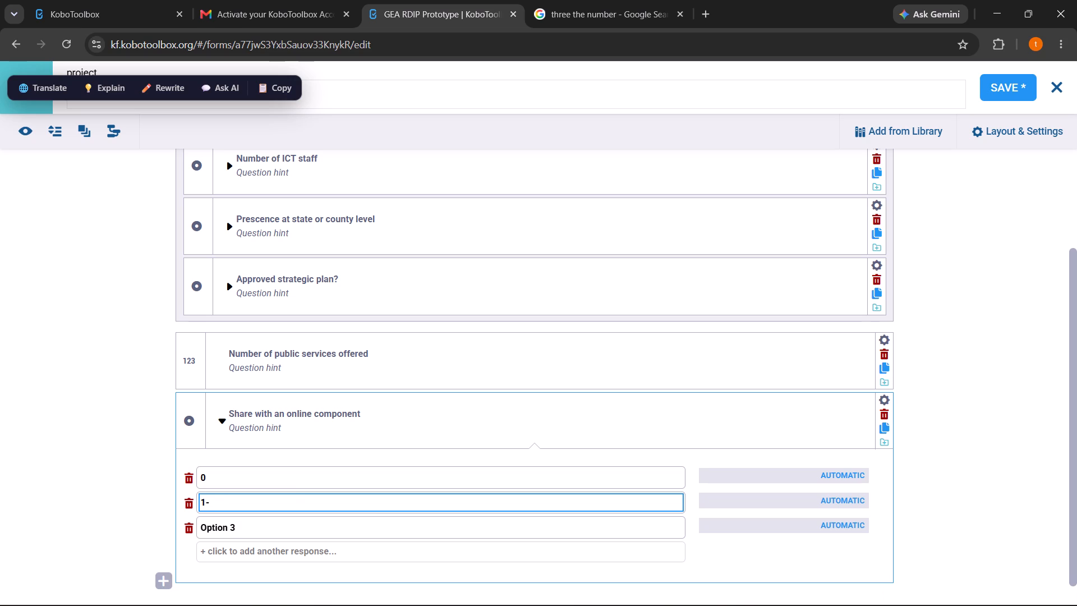
Finish labelling the second response option of "Share with an online component" as "1 - 25%".
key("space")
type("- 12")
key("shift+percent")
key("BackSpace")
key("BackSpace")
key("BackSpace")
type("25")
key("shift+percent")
Add a fourth response option to the "Share with an online component" question.
scroll(214, 544, "down", 2)
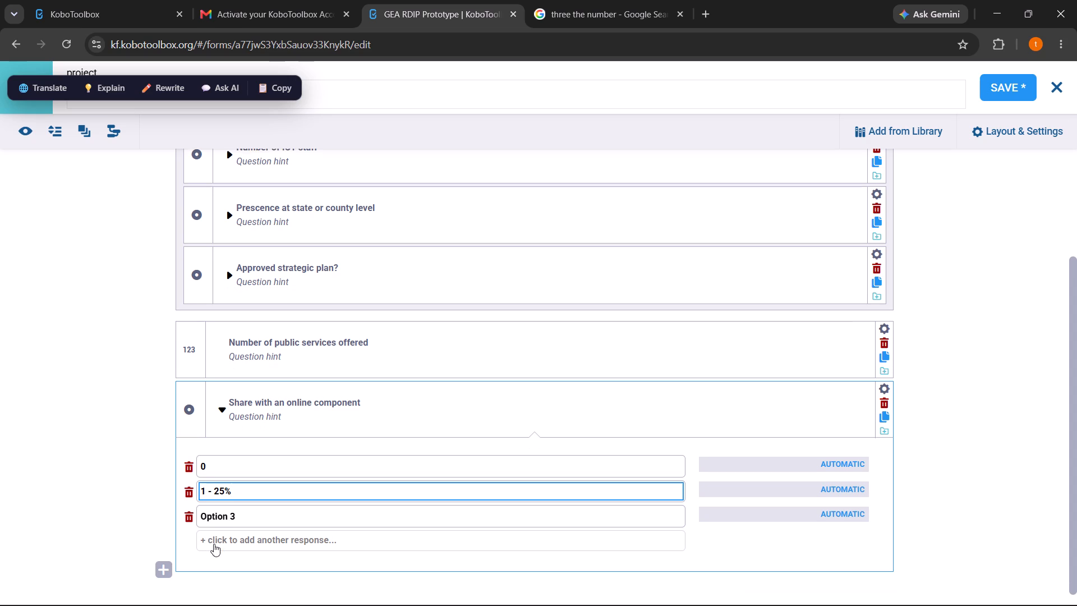
scroll(214, 544, "down", 2)
left_click(220, 529)
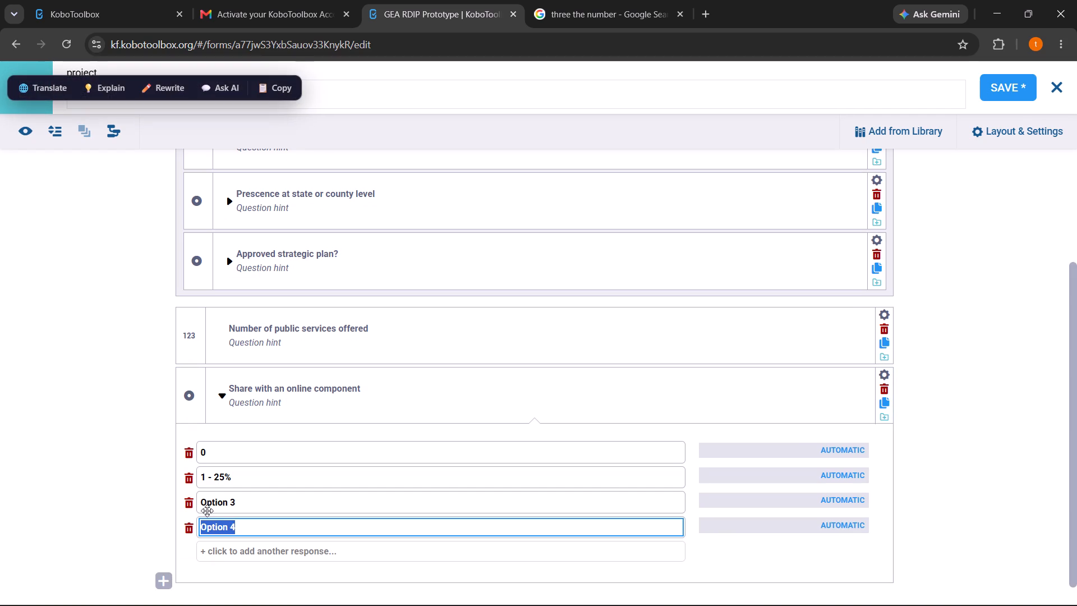
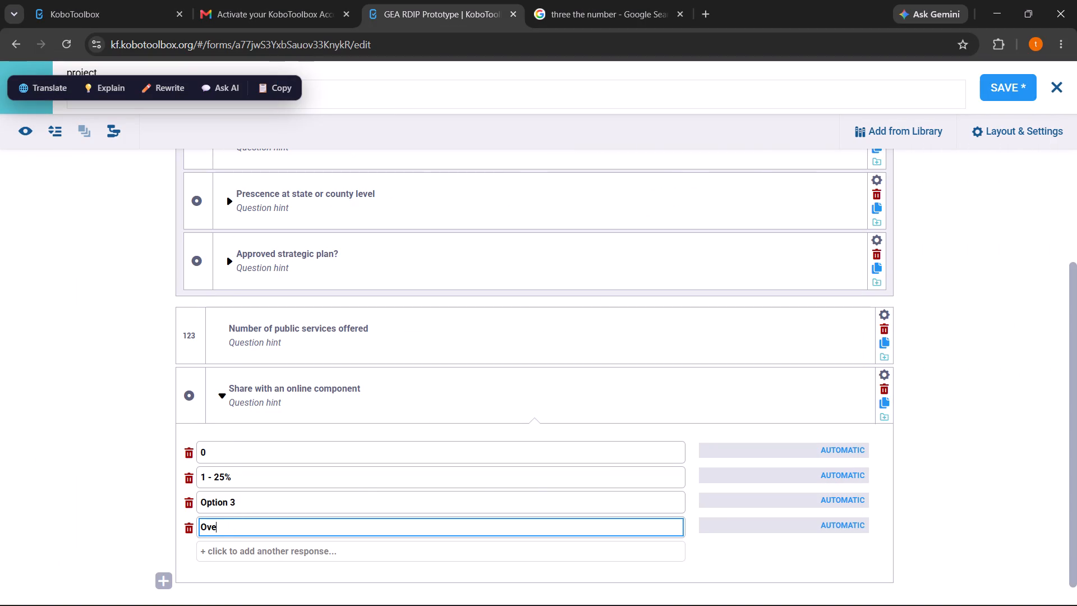
Finish the fourth response option of "Share with an online component" as "Over 50%" and set the third option to "26 - 50%".
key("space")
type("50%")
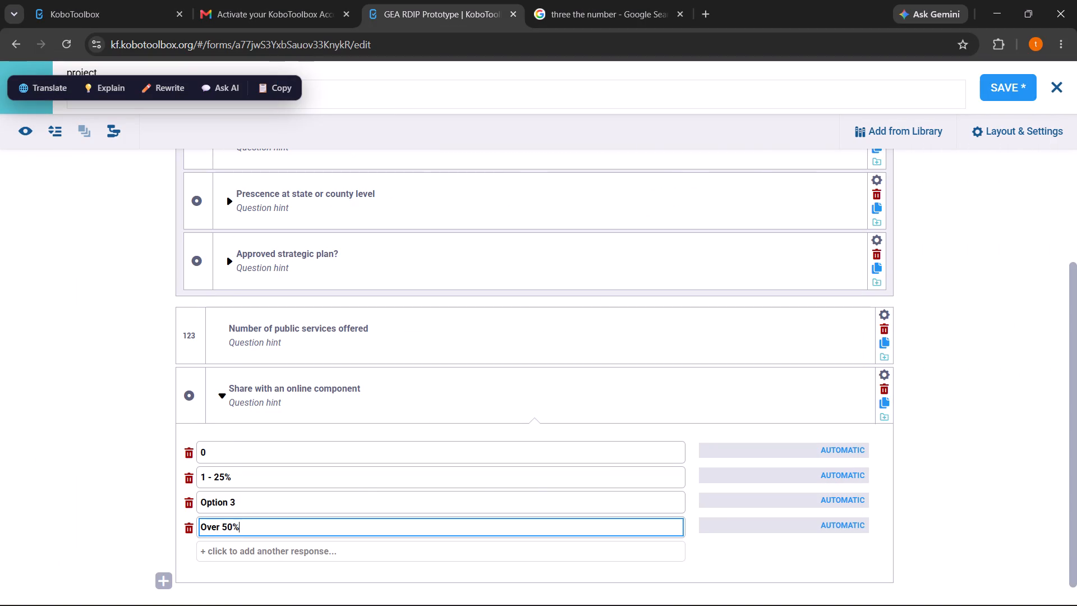
triple_click(208, 504)
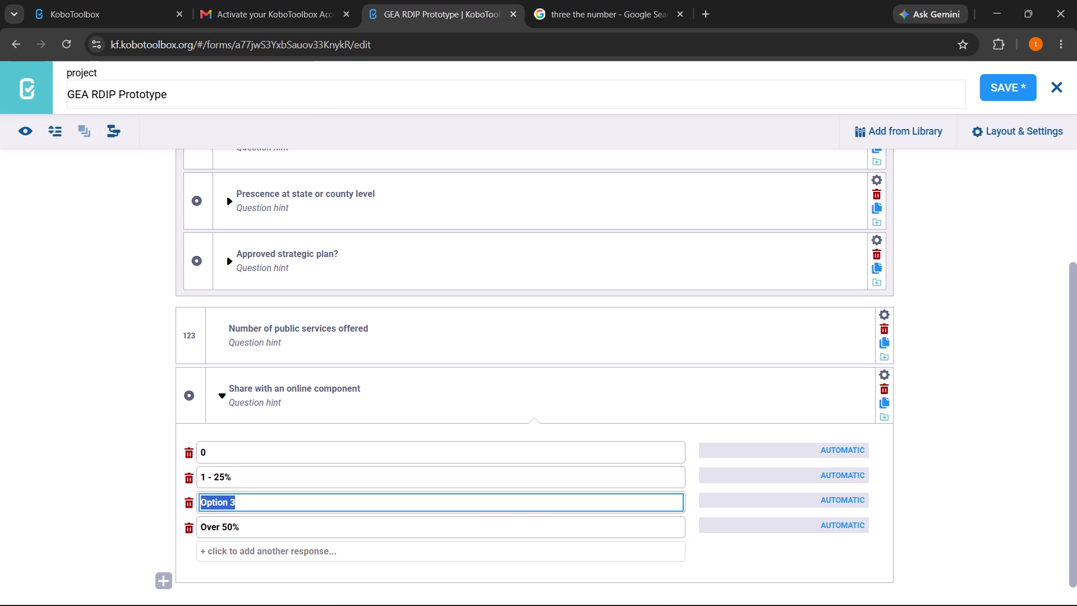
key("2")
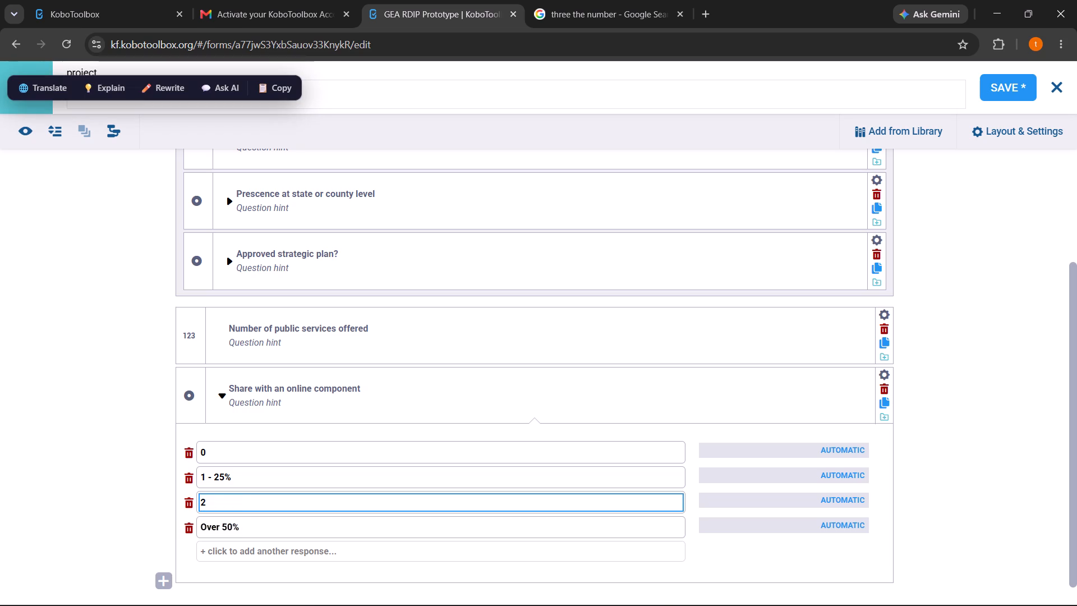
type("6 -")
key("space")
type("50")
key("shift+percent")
scroll(208, 504, "down", 3)
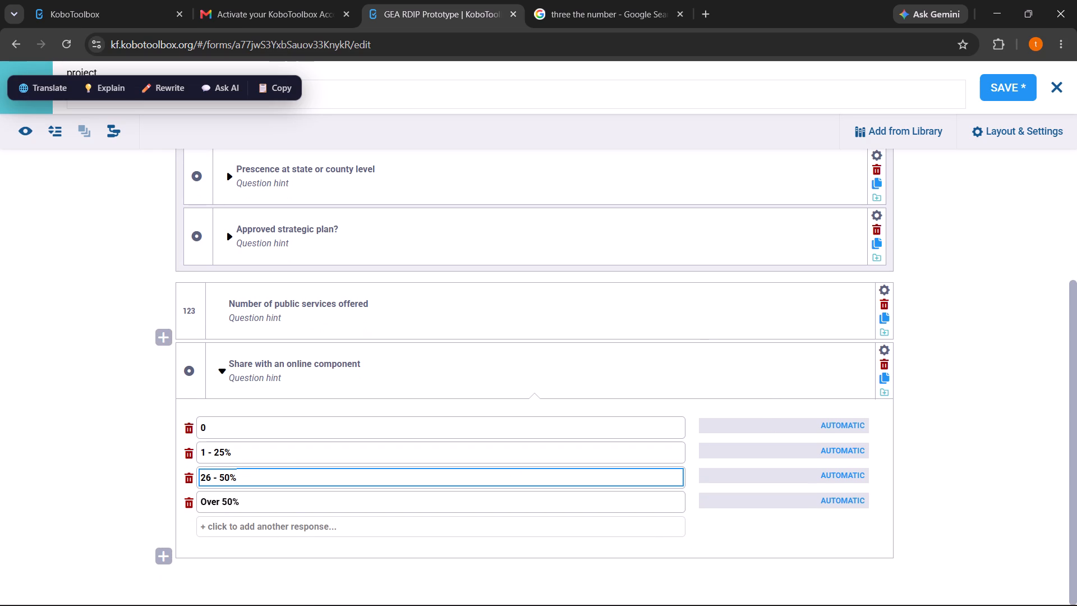
Code the "Share with an online component" responses 0, 1 - 25%, 26 - 50% and Over 50% as 1, 2, 3 and 4.
triple_click(835, 428)
key("1")
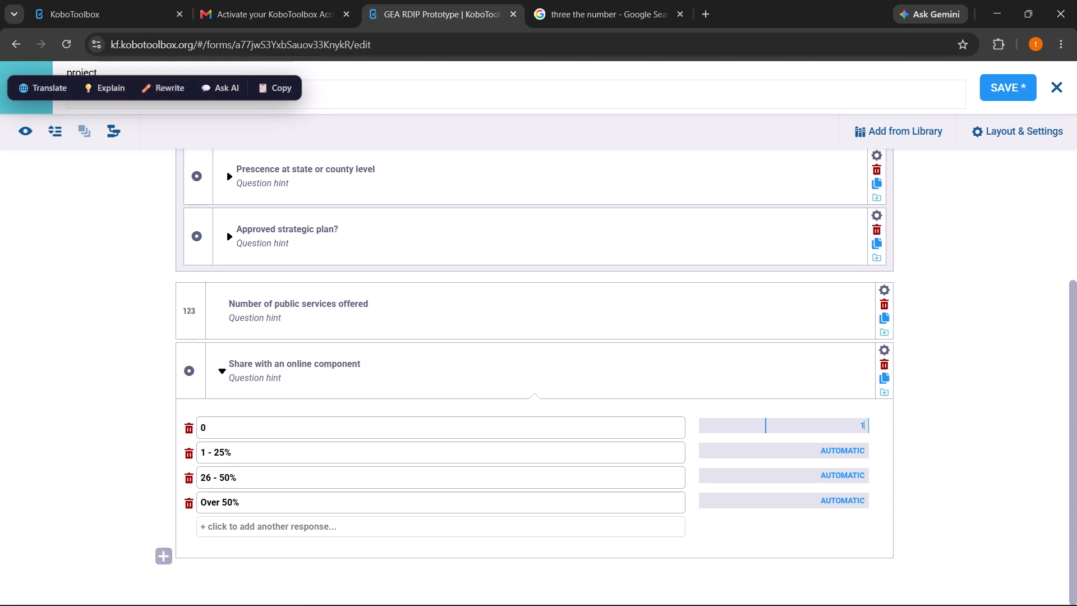
triple_click(853, 445)
key("2")
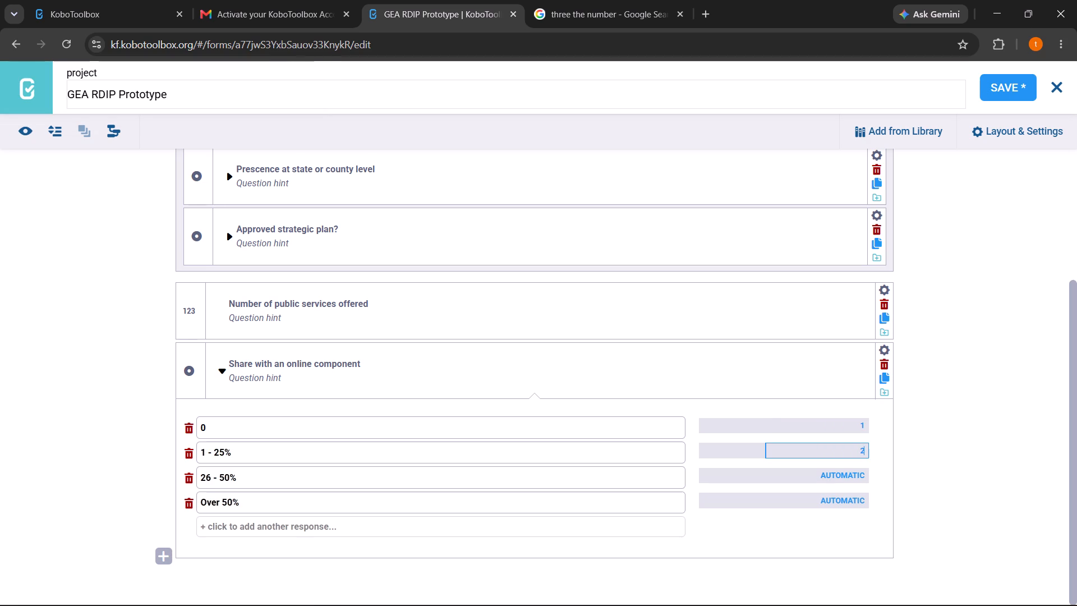
triple_click(842, 470)
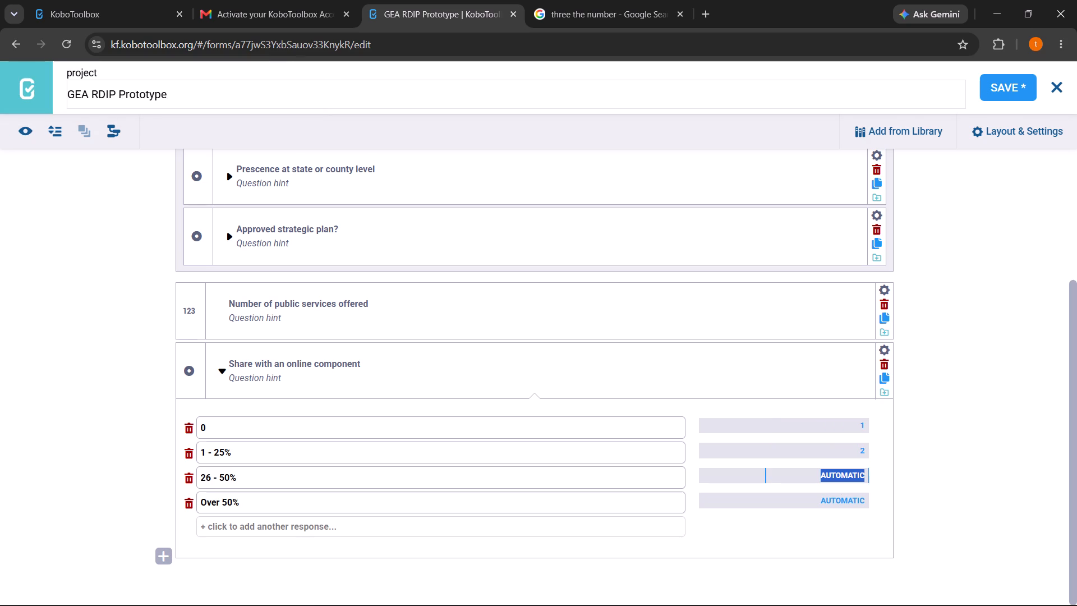
key("ctrl+v")
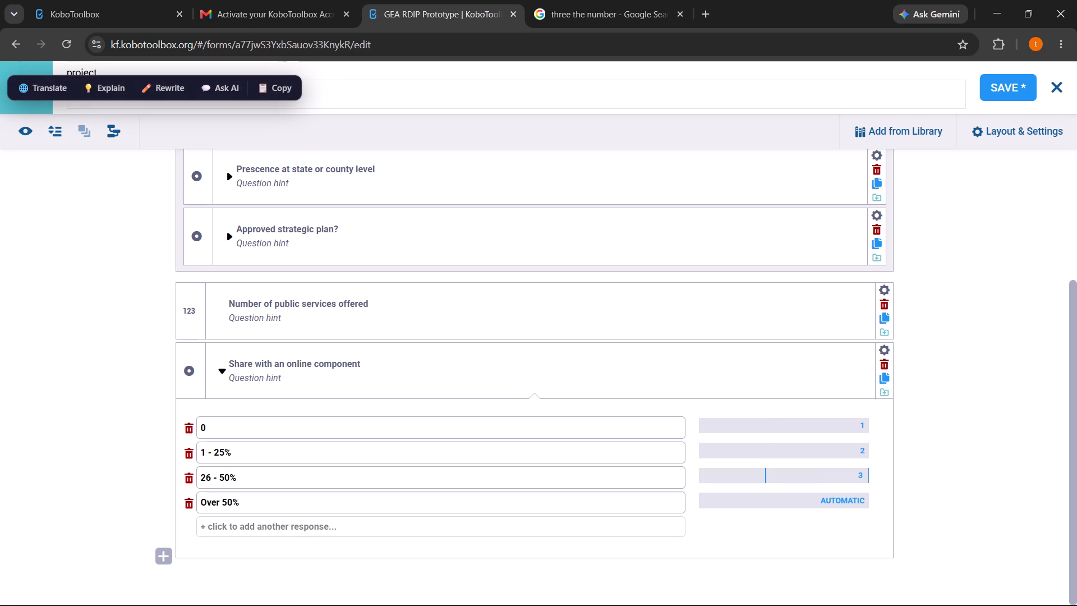
triple_click(843, 497)
key("4")
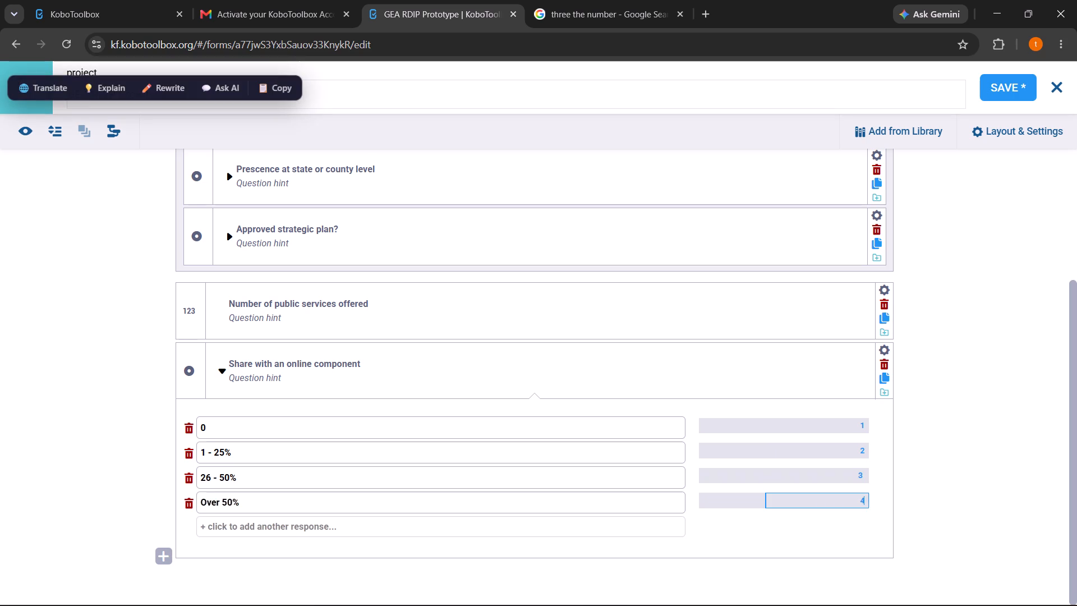
scroll(843, 497, "down", 2)
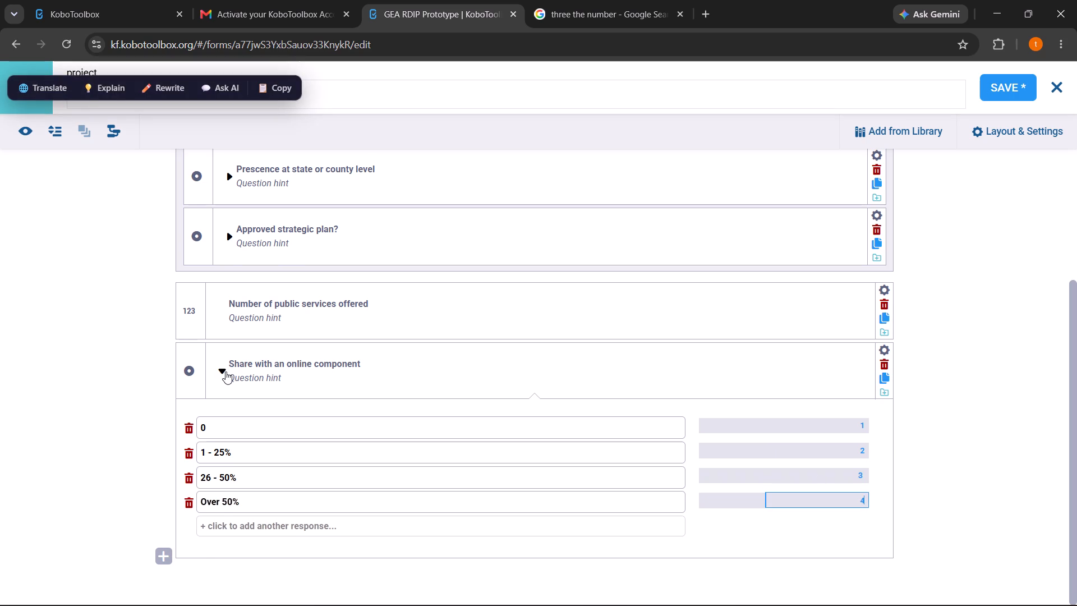
Collapse the response options of the "Share with an online component" question and start a new question below it.
left_click(225, 371)
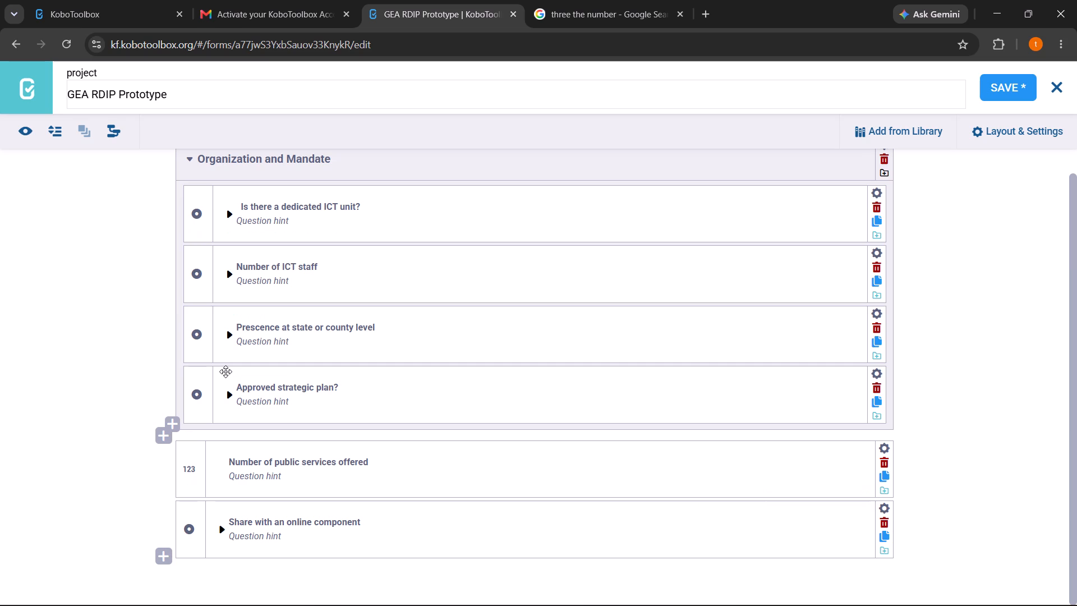
scroll(225, 371, "down", 3)
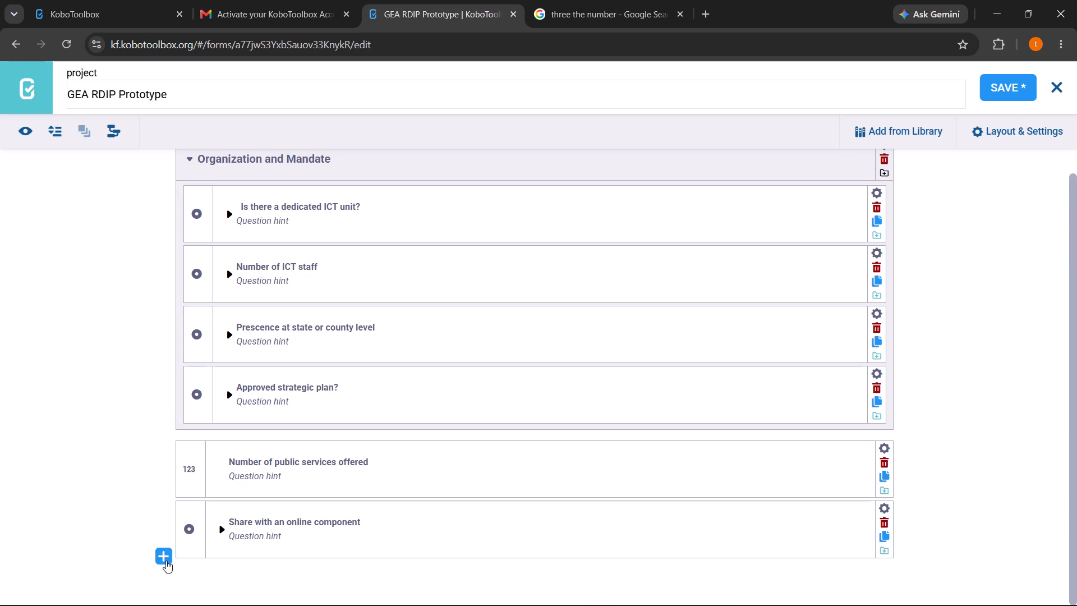
left_click(166, 561)
scroll(495, 539, "down", 5)
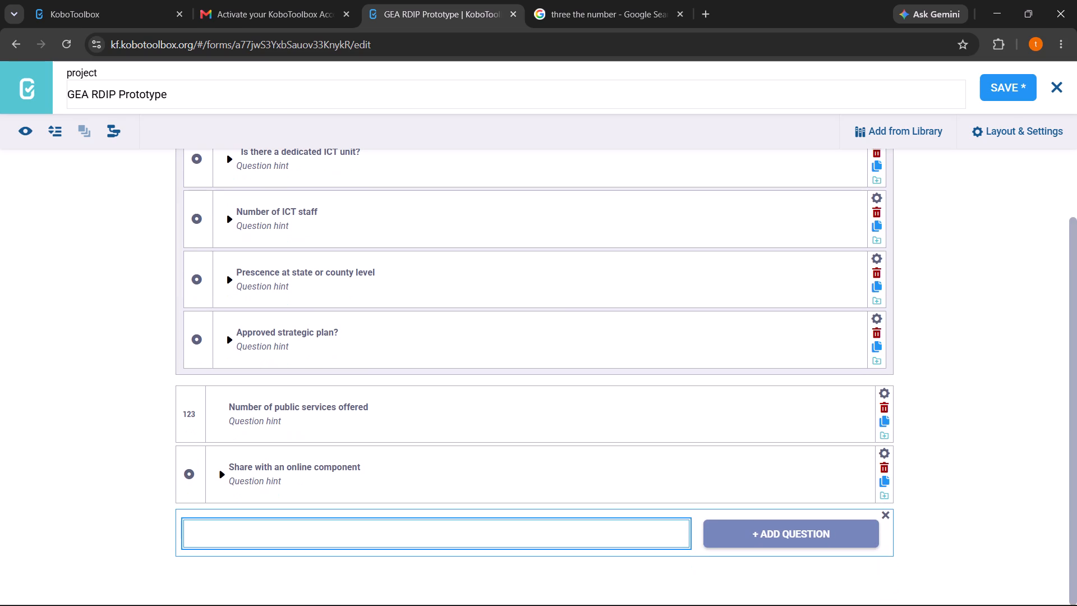
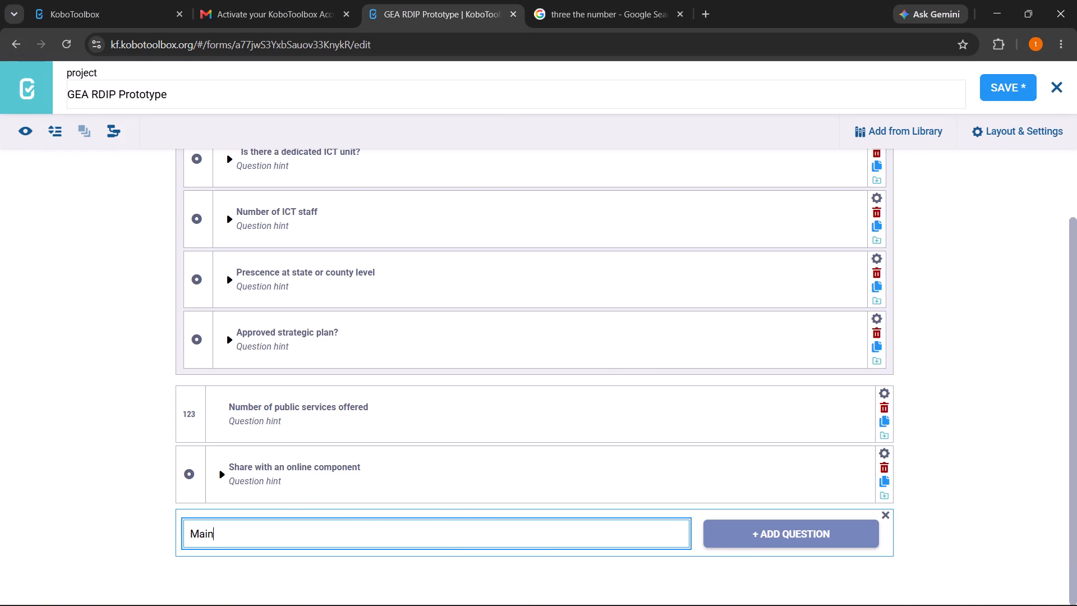
Finish the new question's label as "Main Channel" below "Share with an online component" and add it as a Select One question.
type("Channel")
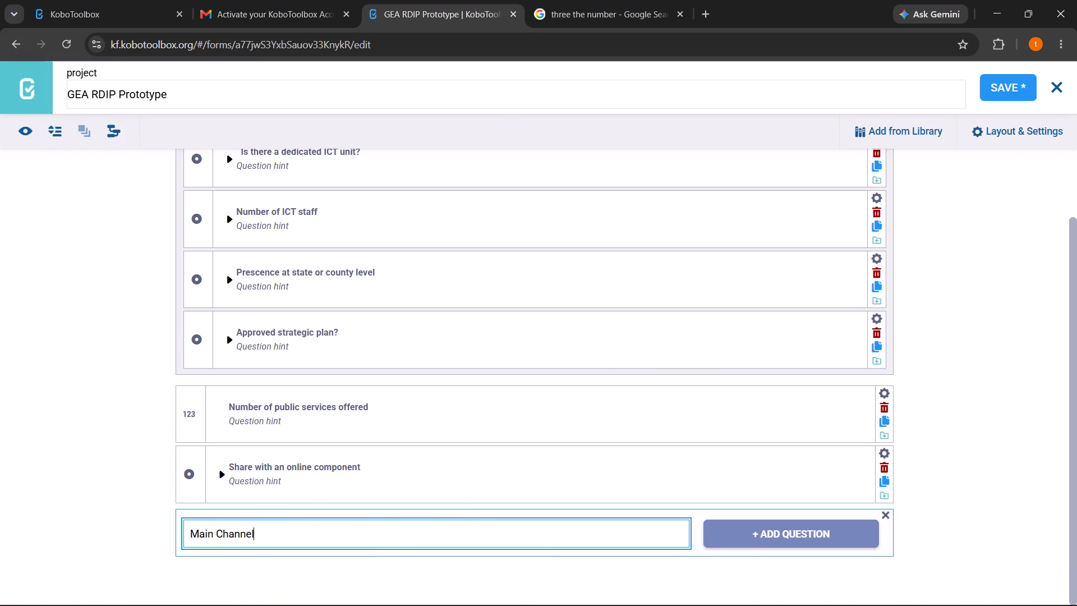
left_click(720, 539)
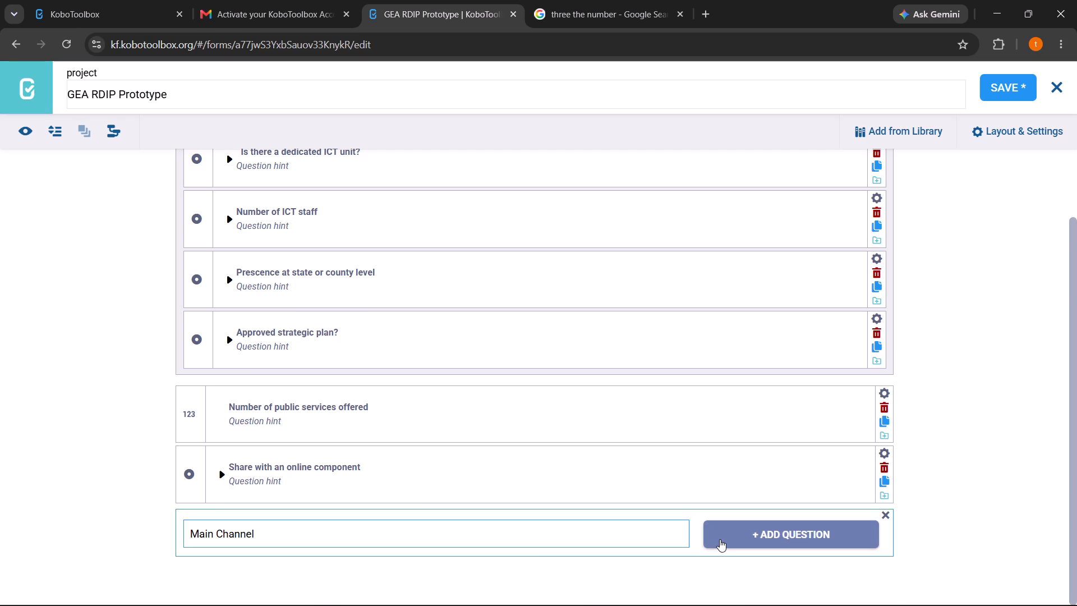
left_click(210, 416)
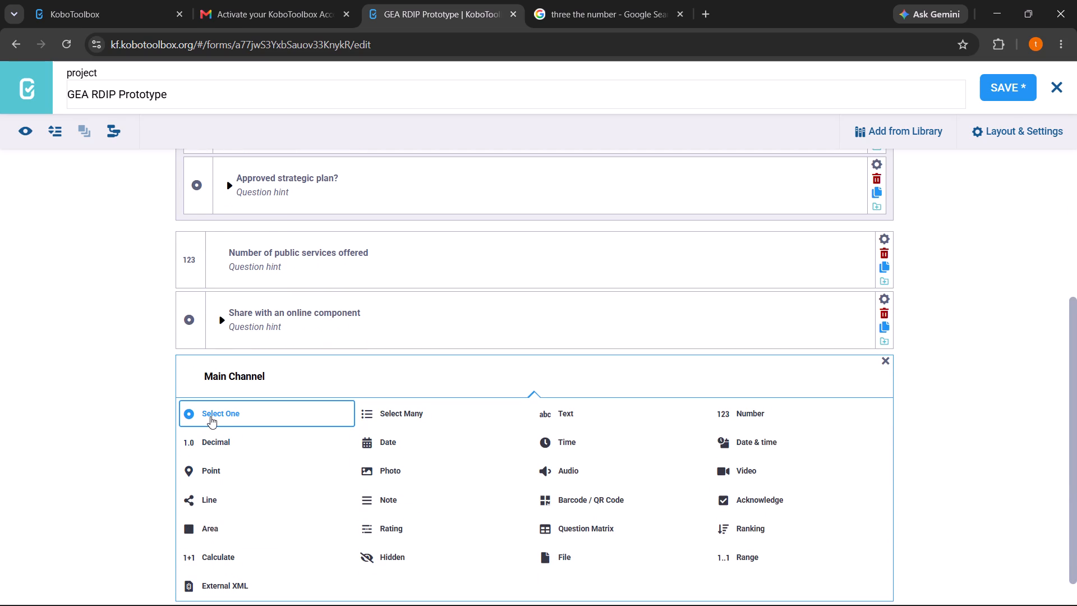
Add a third response option to the "Main Channel" question.
left_click(223, 527)
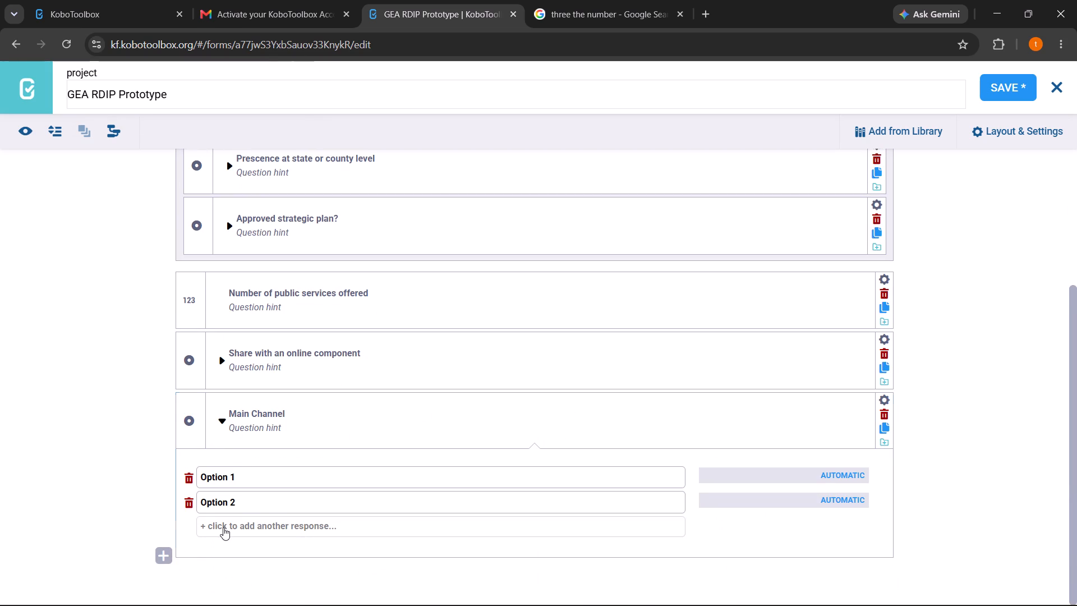
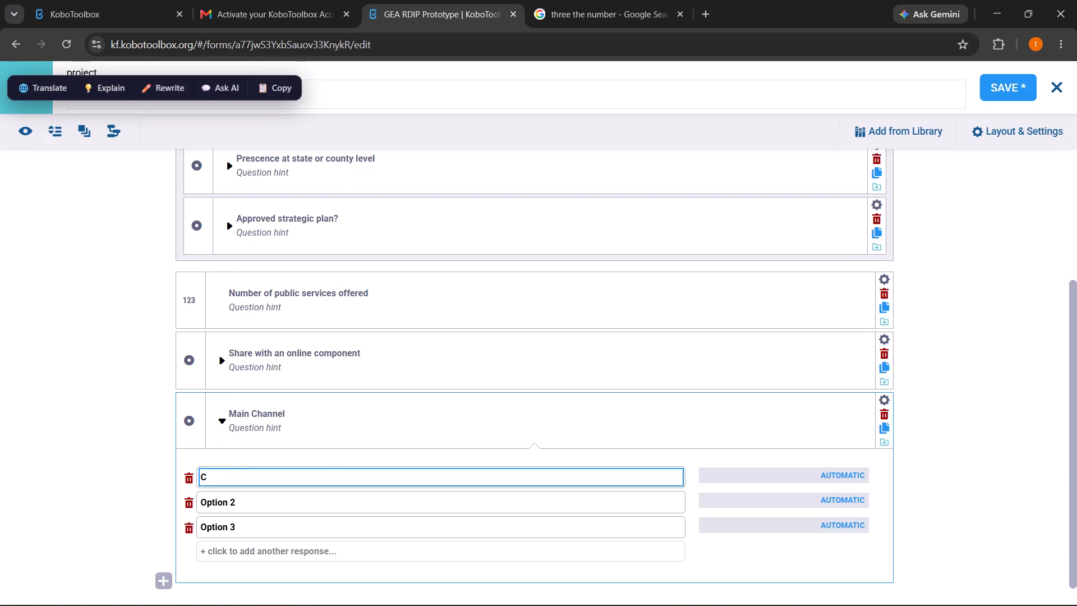
Complete the first response option of the "Main Channel" question as "Counter".
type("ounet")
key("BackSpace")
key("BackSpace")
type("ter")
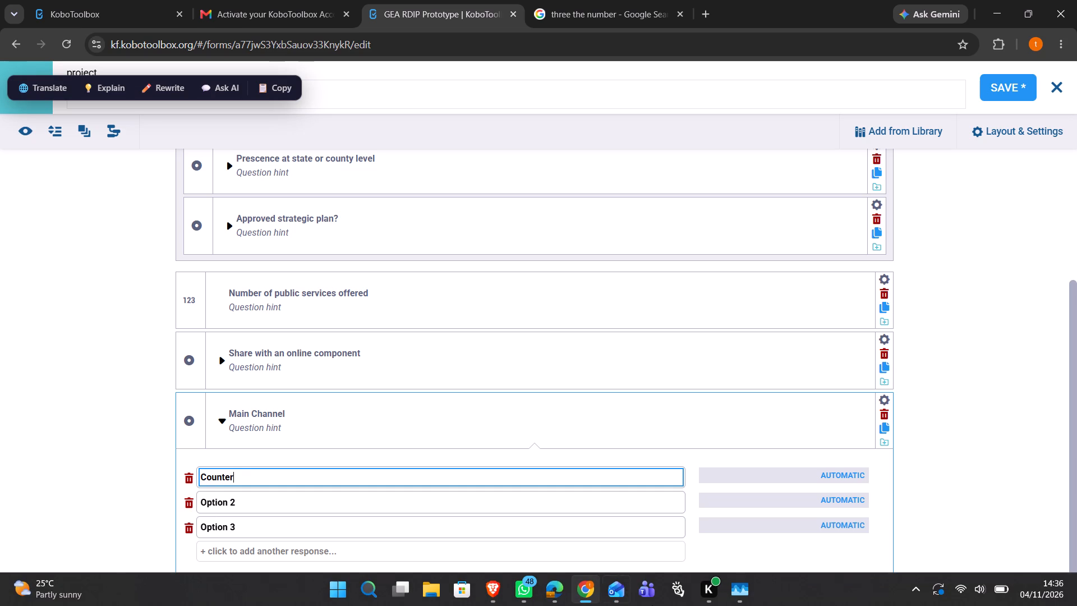
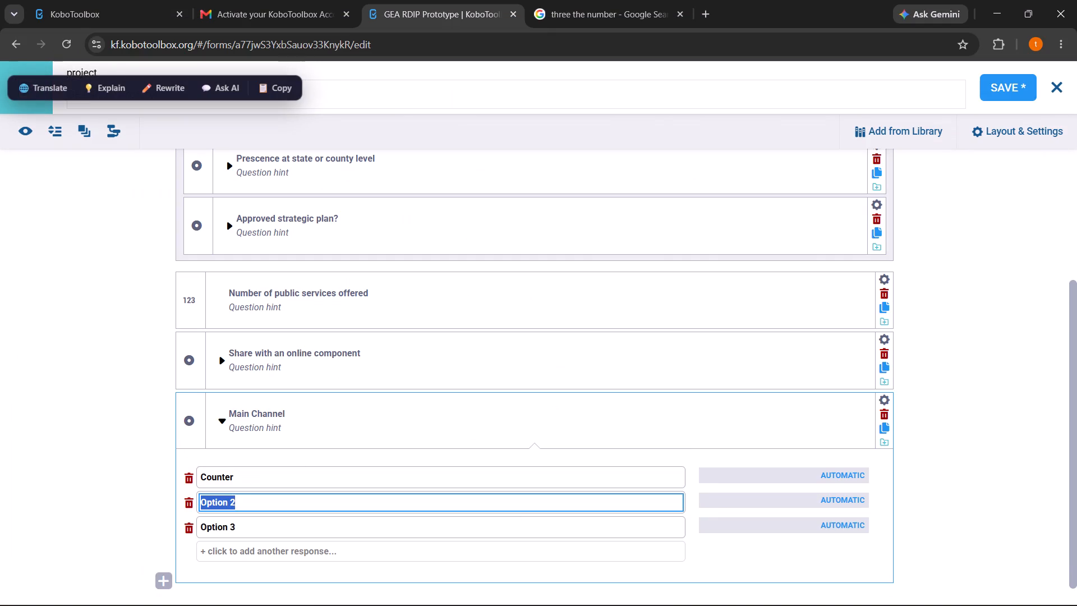
Label the remaining "Main Channel" responses after Counter as Phone and Web, and add a fourth response, Agent.
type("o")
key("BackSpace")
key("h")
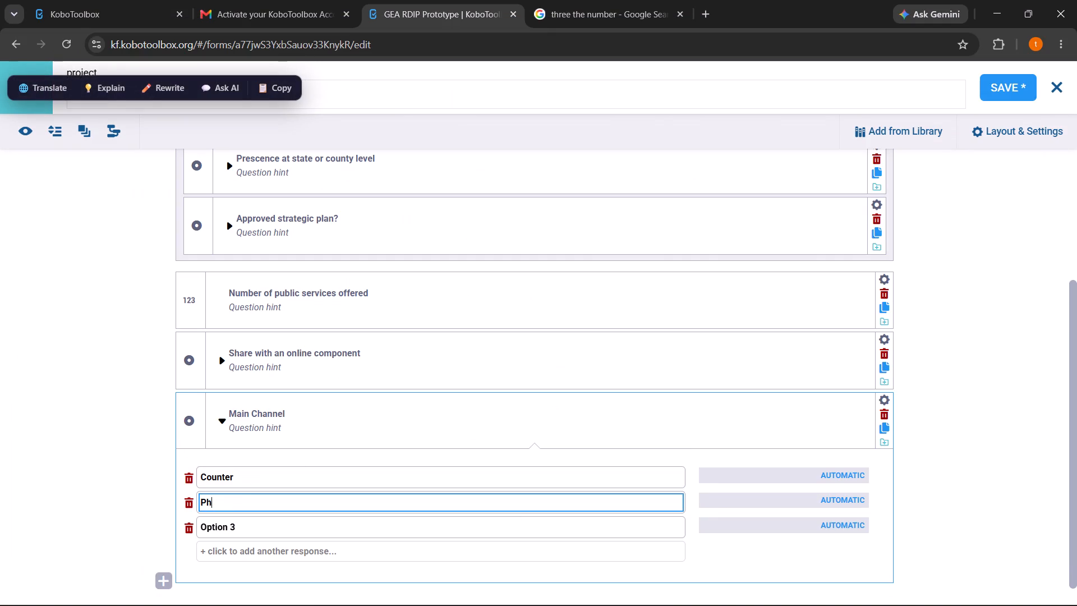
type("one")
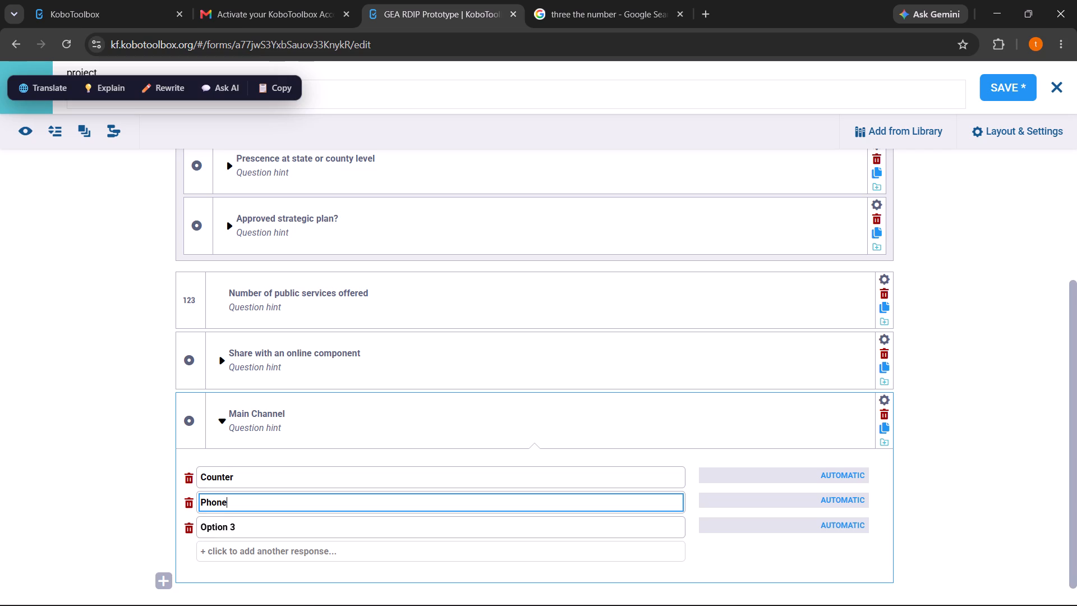
triple_click(209, 528)
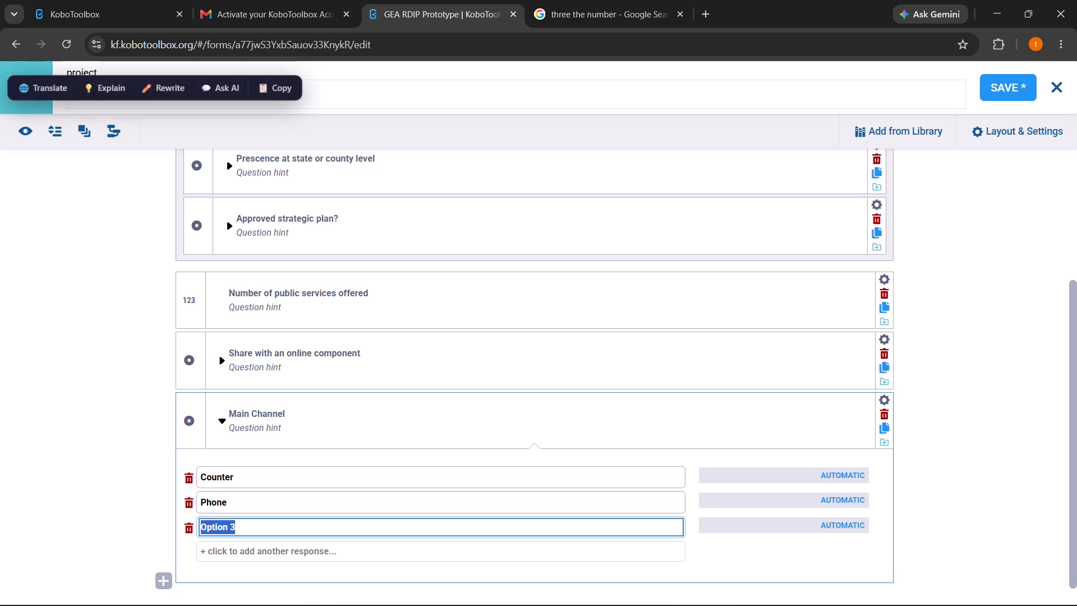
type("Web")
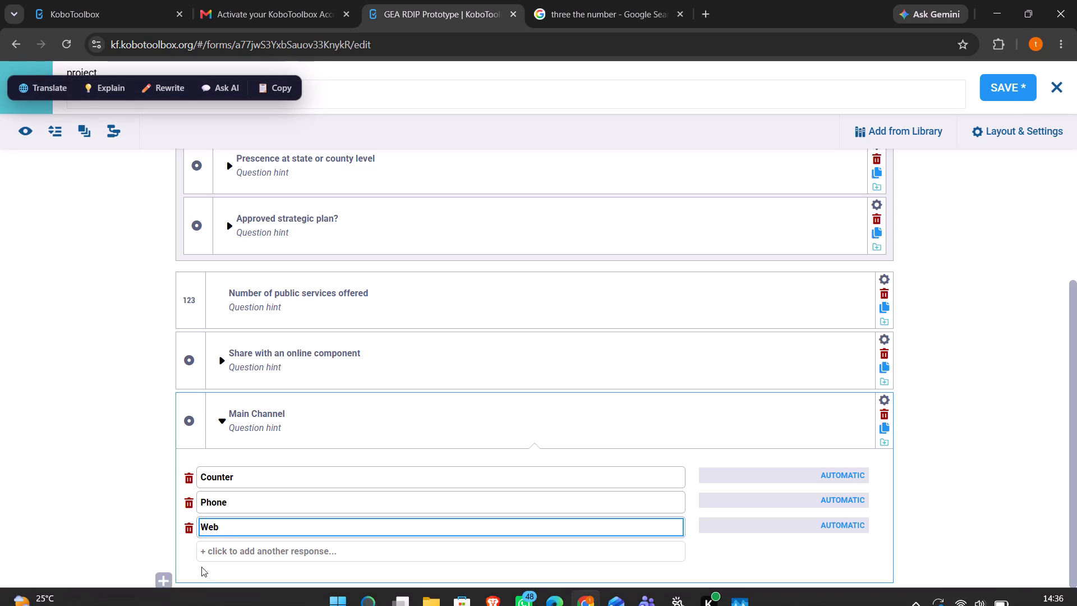
left_click(214, 544)
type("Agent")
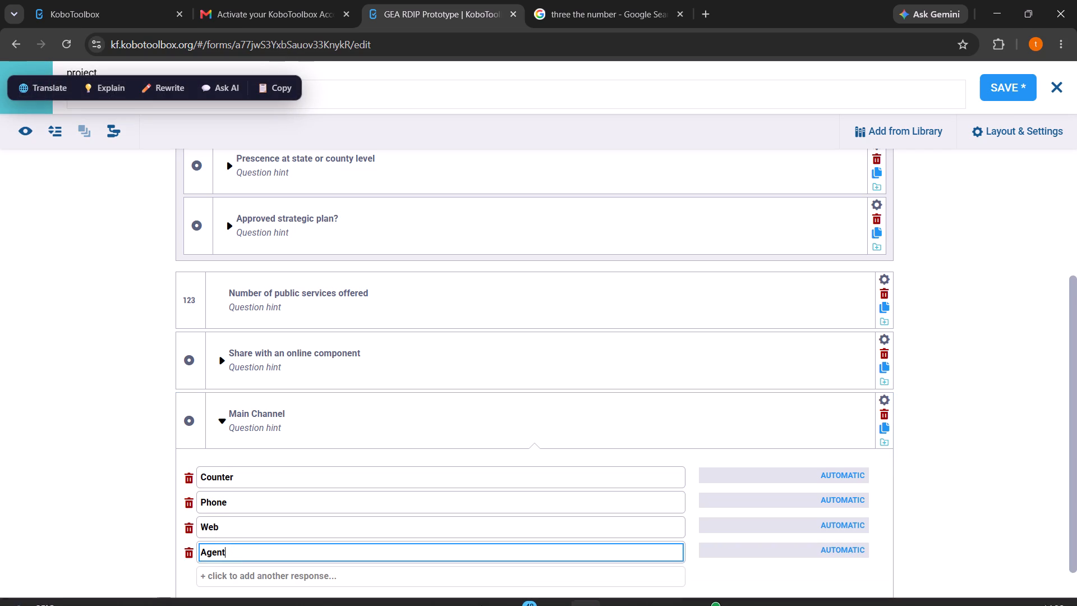
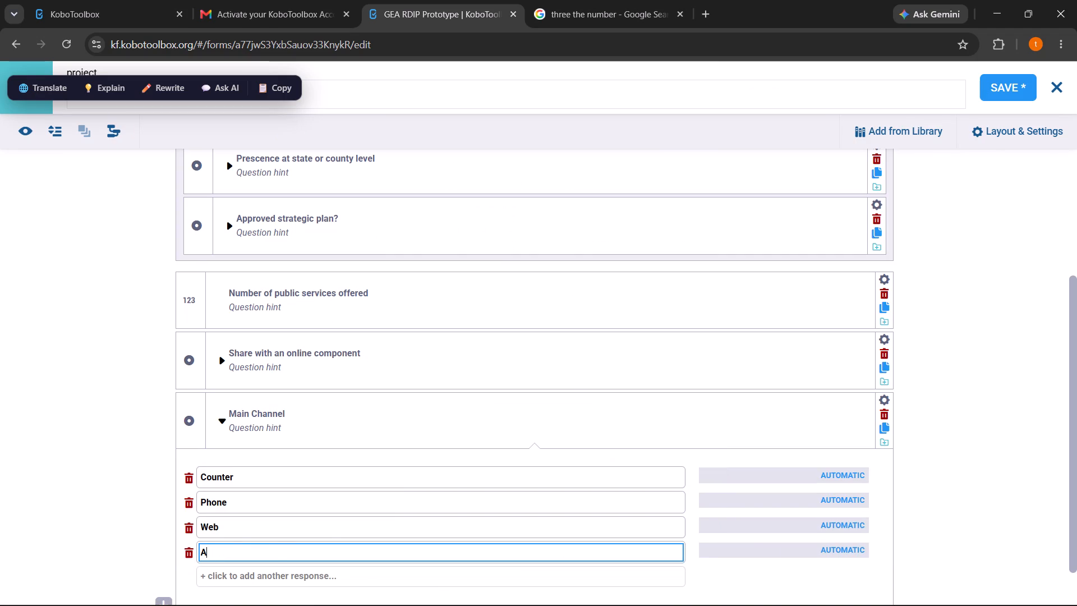
Label the fourth response of the "Main Channel" question Mobile and add a fifth response labelled Agent.
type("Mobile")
left_click(224, 569)
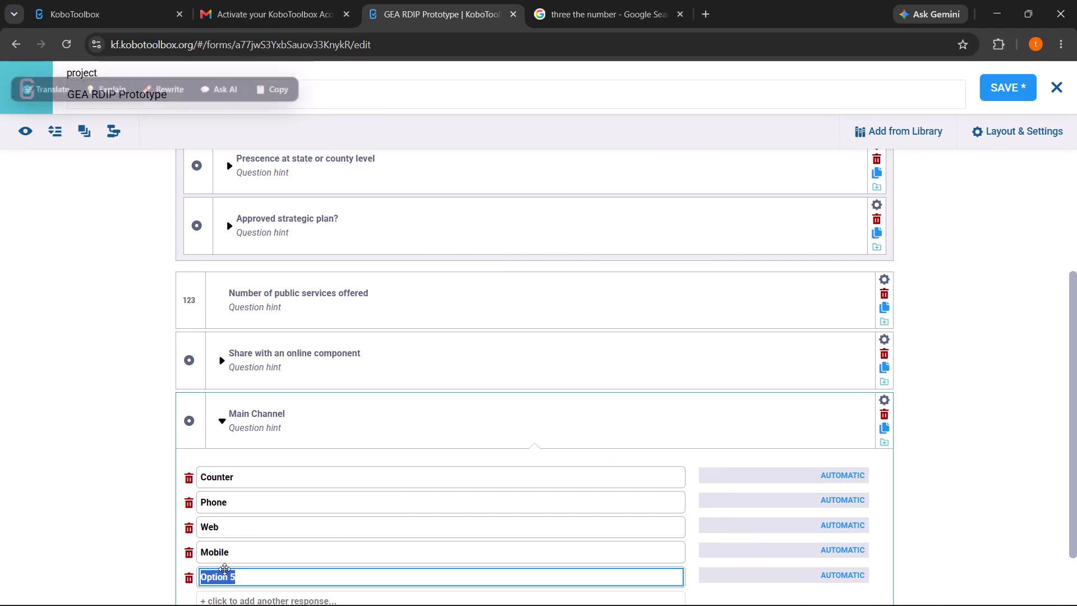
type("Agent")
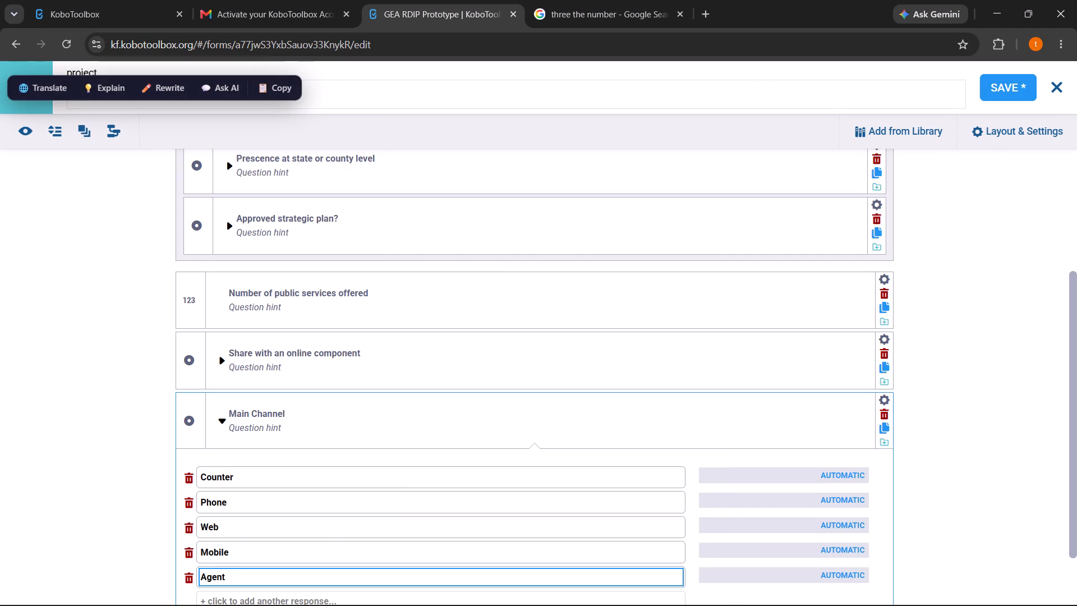
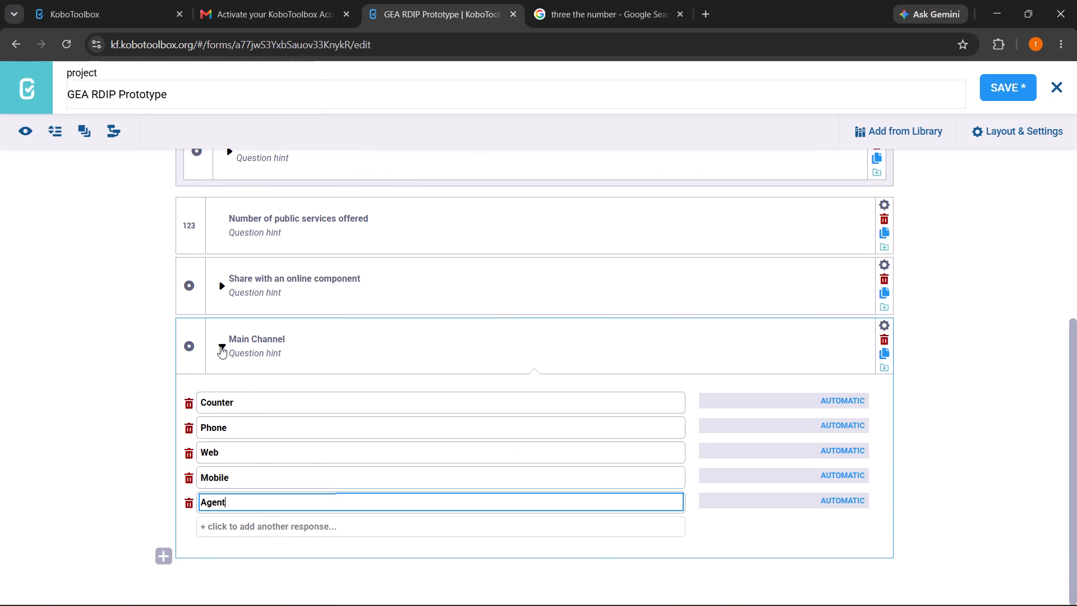
Start a new question below the "Main Channel" question at the end of the form.
scroll(499, 524, "down", 3)
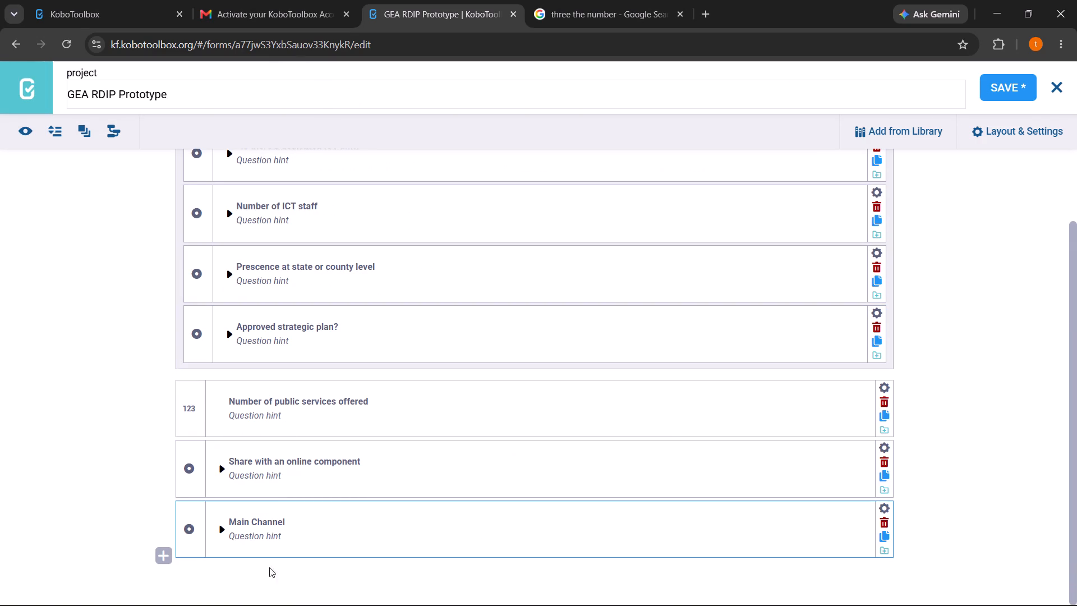
left_click(163, 555)
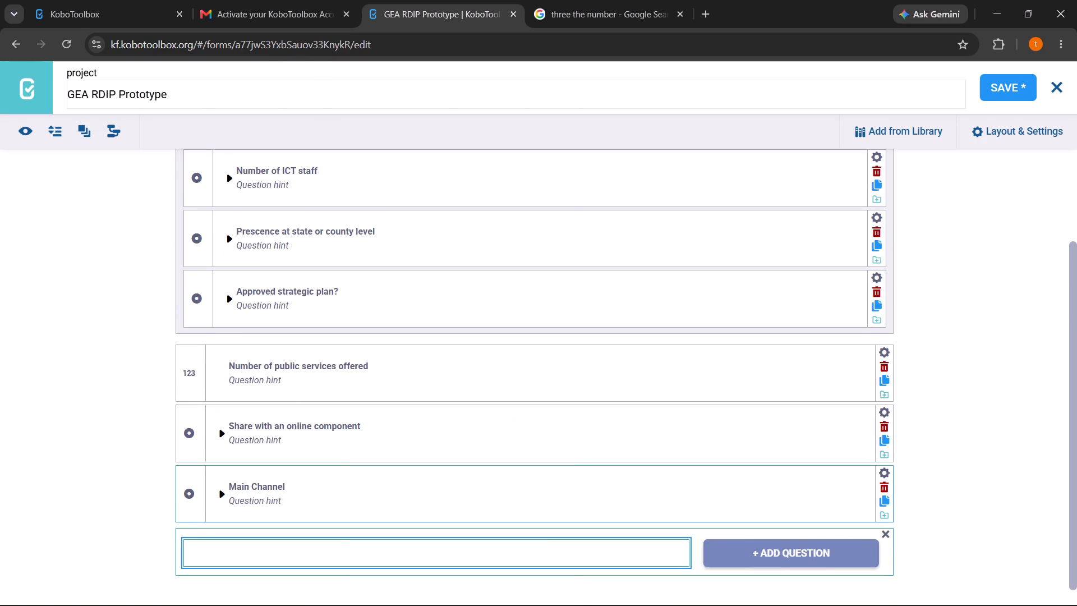
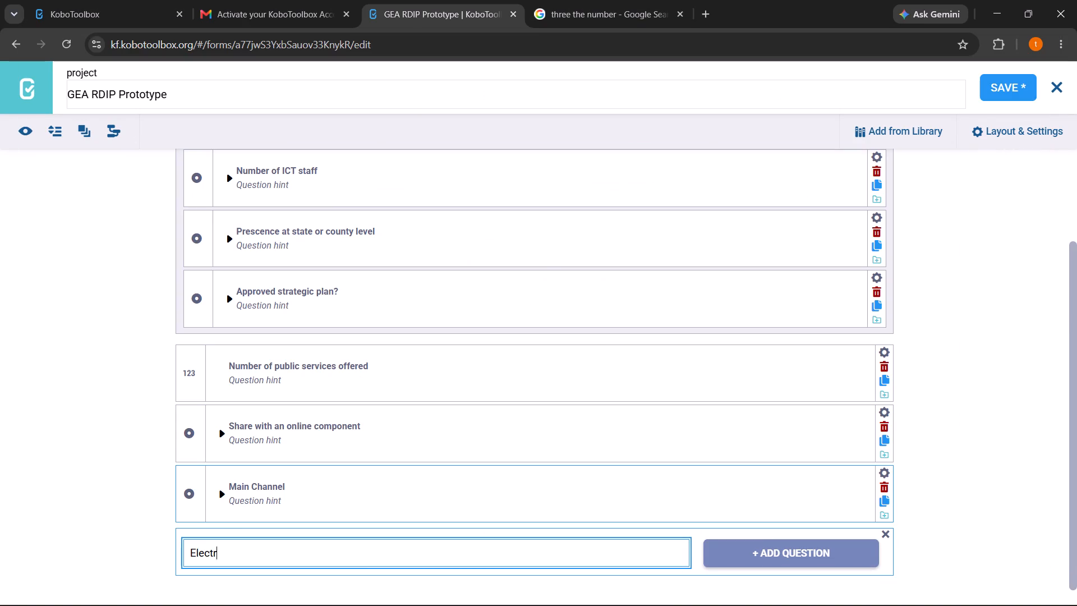
Complete the new question's label below "Main Channel" as "Electronic payment accepted??".
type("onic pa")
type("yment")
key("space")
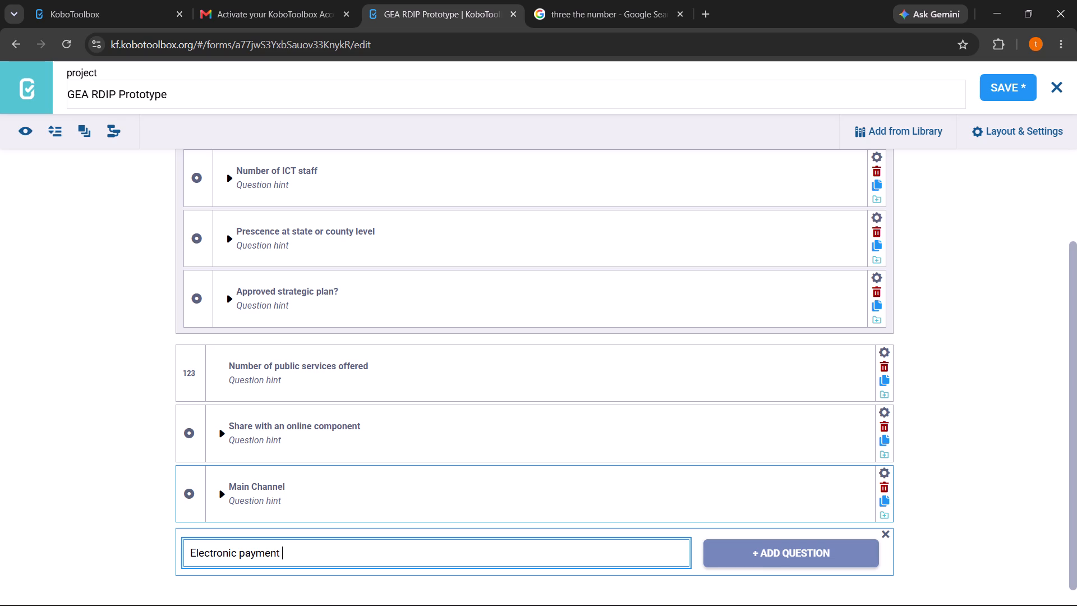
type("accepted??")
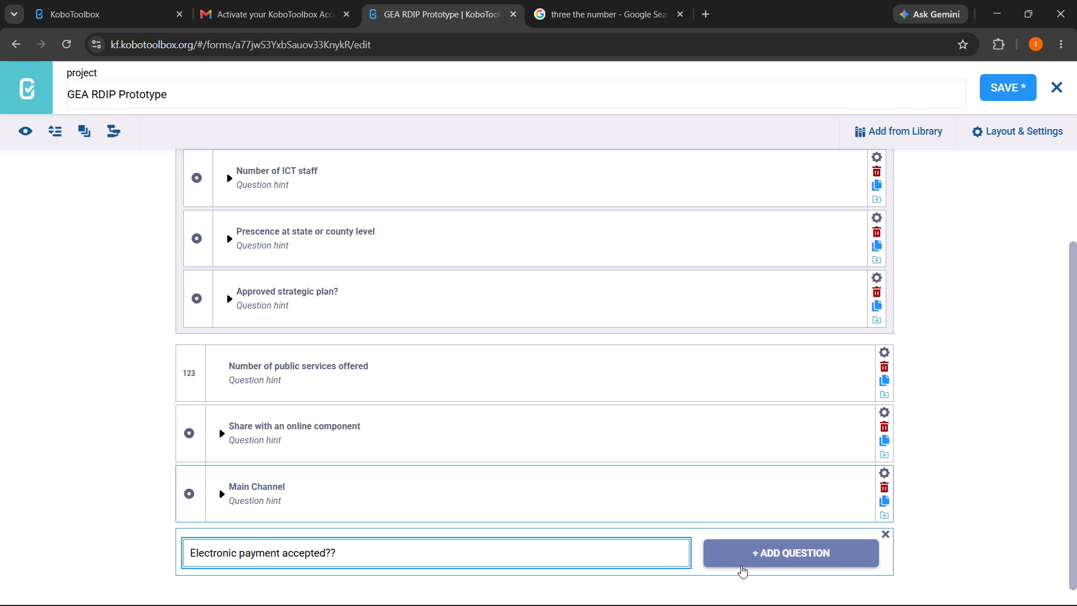
Add the electronic payment question as a Select One question with the responses Yes and No.
left_click(729, 560)
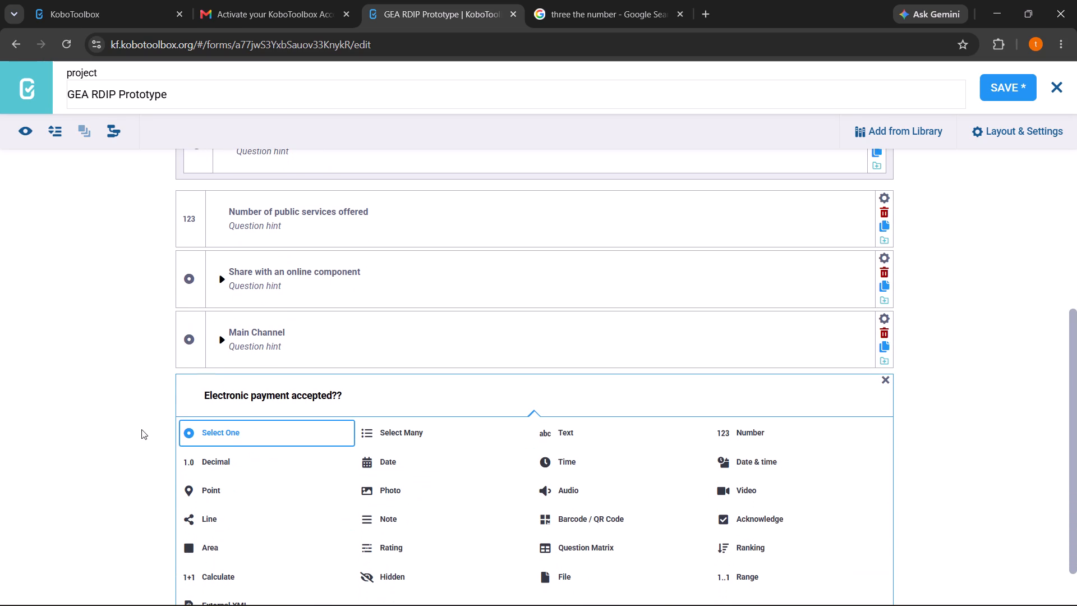
left_click(219, 431)
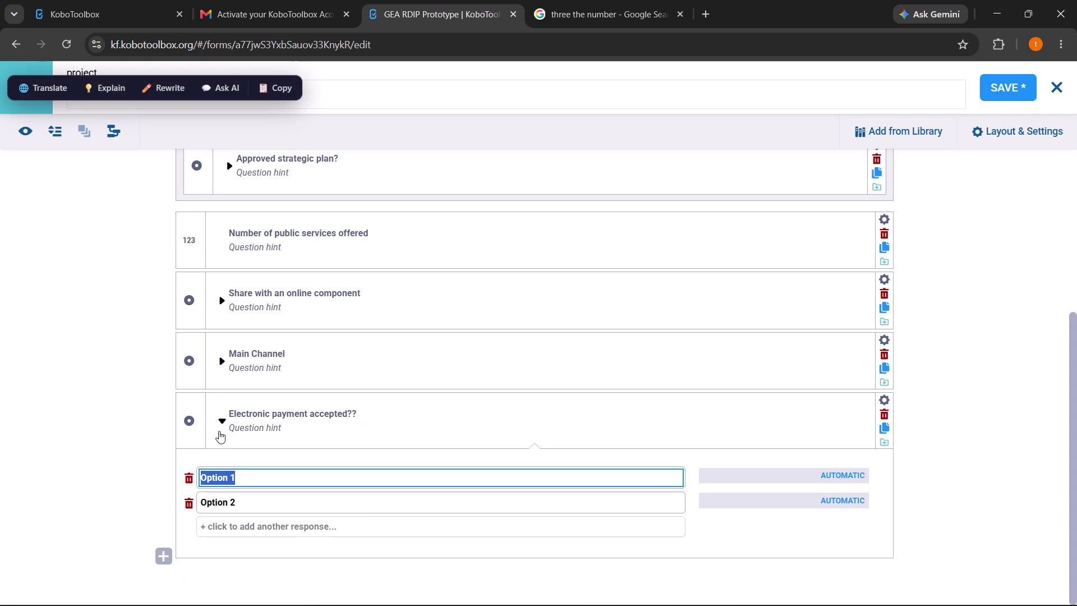
type("Yes")
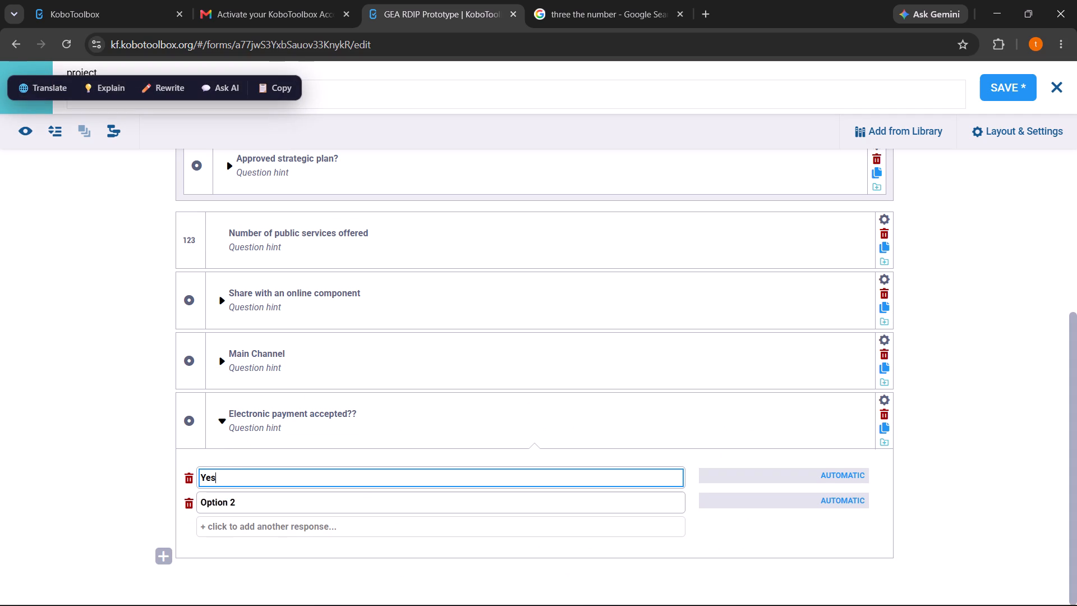
left_click_drag(215, 498, 227, 502)
triple_click(227, 502)
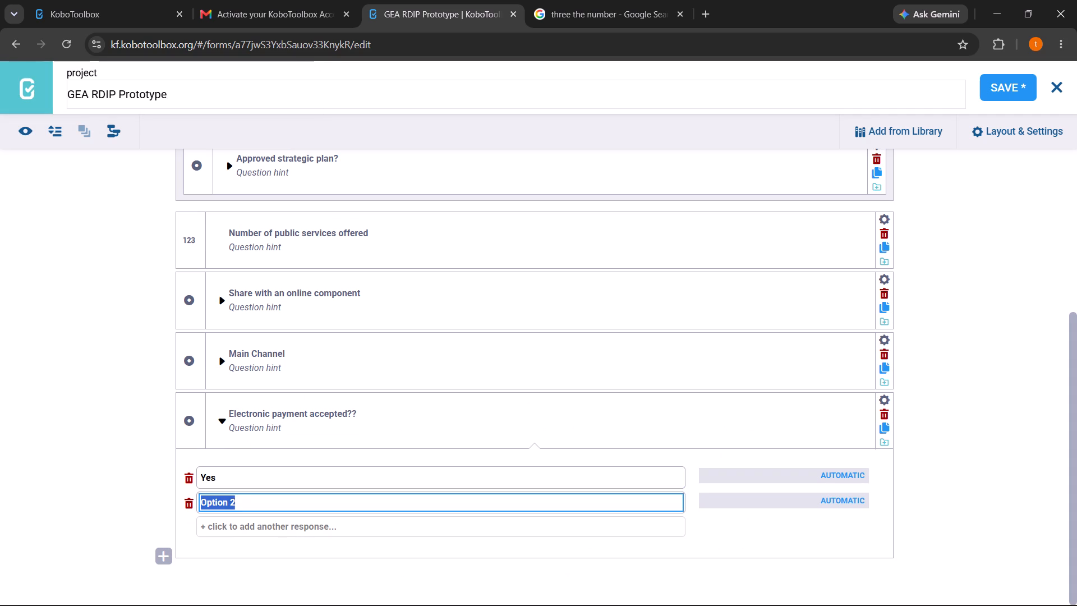
left_click(227, 502)
key("shift+n")
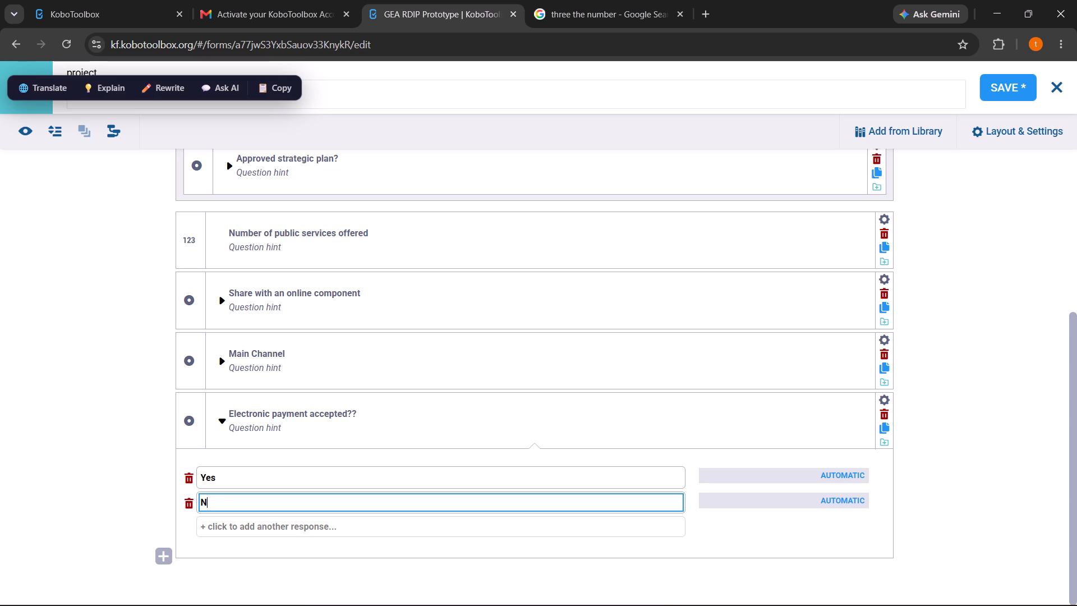
key("o")
Correct the new question's label to "Electronic payment accepted?" by removing the extra question mark.
left_click(363, 420)
key("BackSpace")
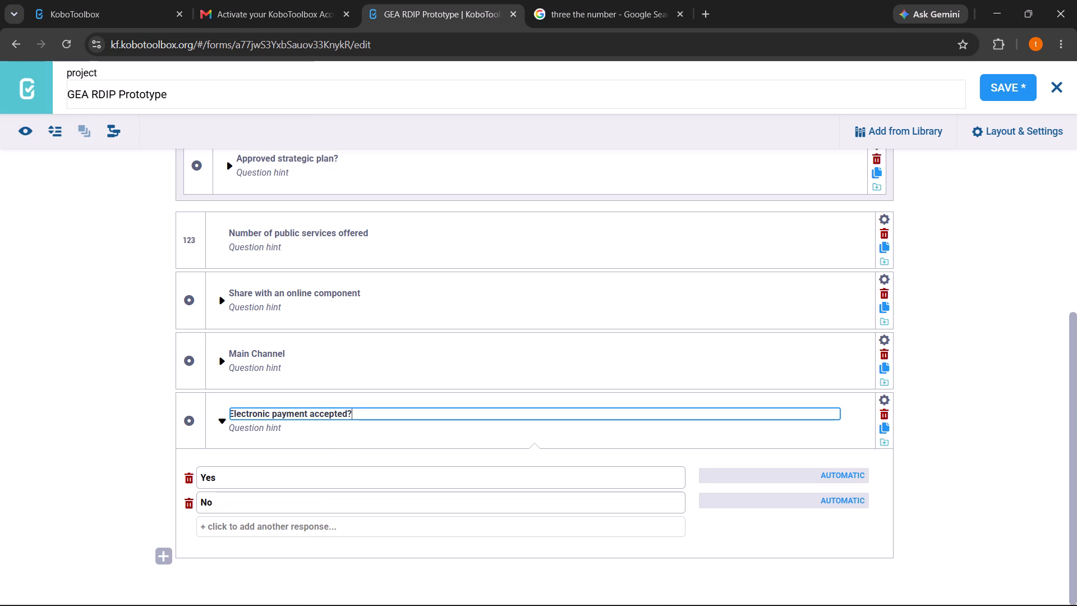
Open the coded value of the Yes response under "Electronic payment accepted?" for editing.
left_click(850, 482)
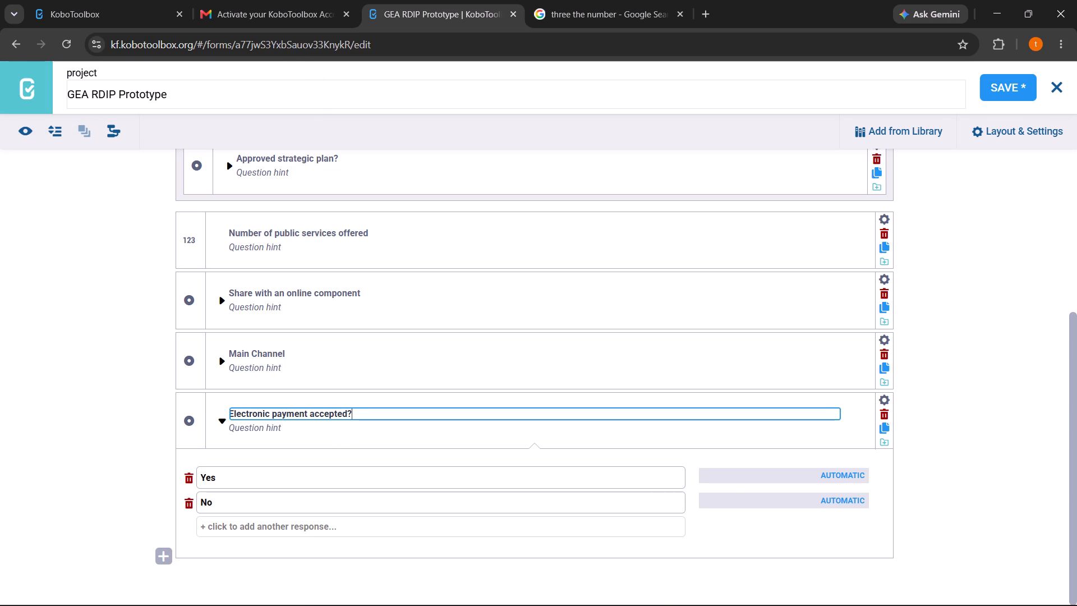
Code the "Electronic payment accepted?" responses Yes and No as 1 and 2.
triple_click(848, 480)
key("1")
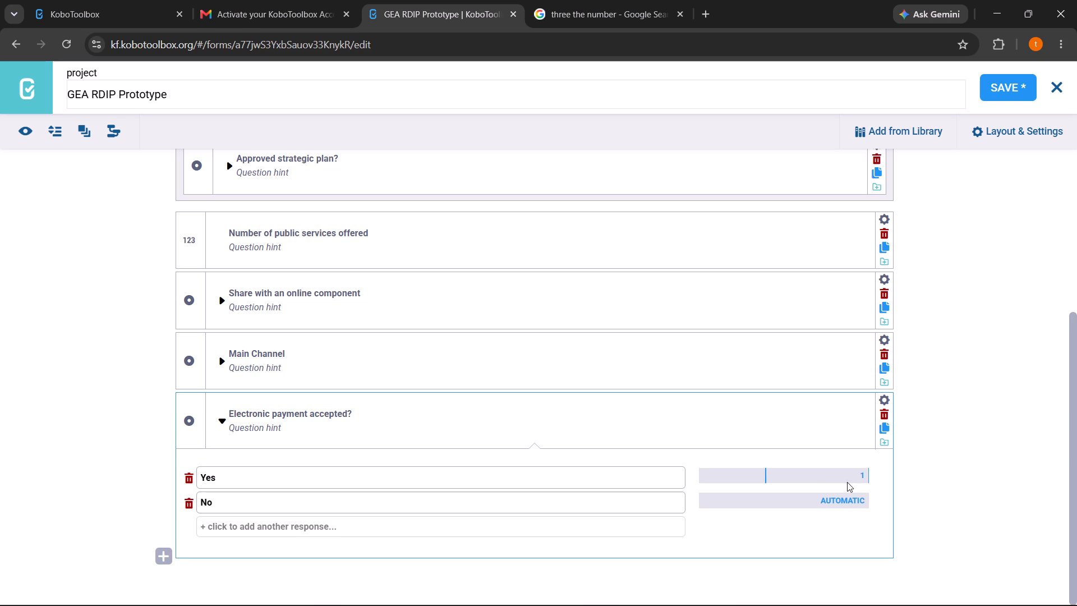
left_click(846, 503)
double_click(845, 498)
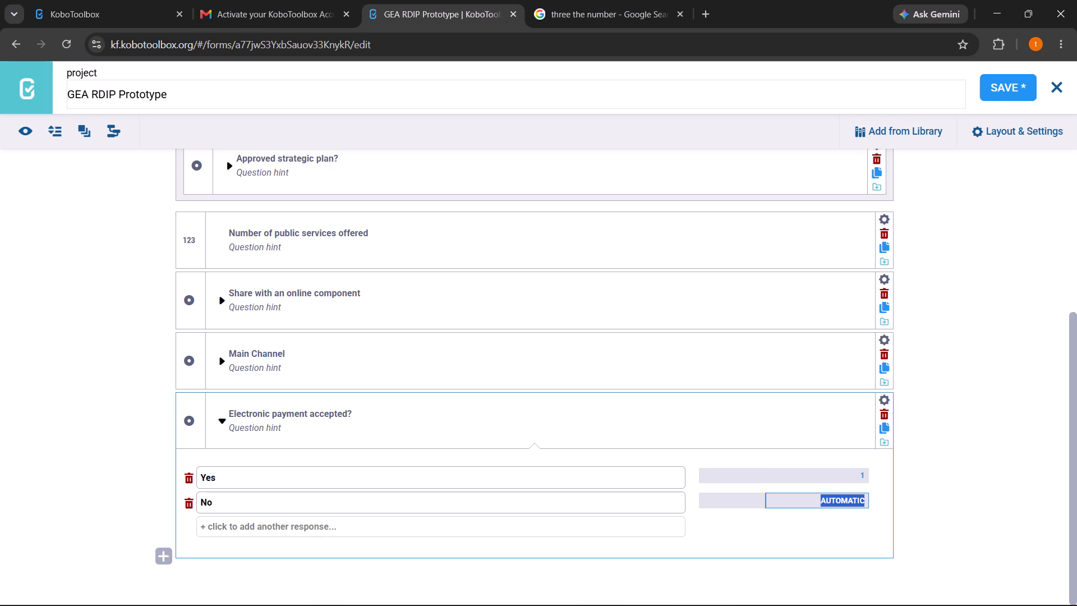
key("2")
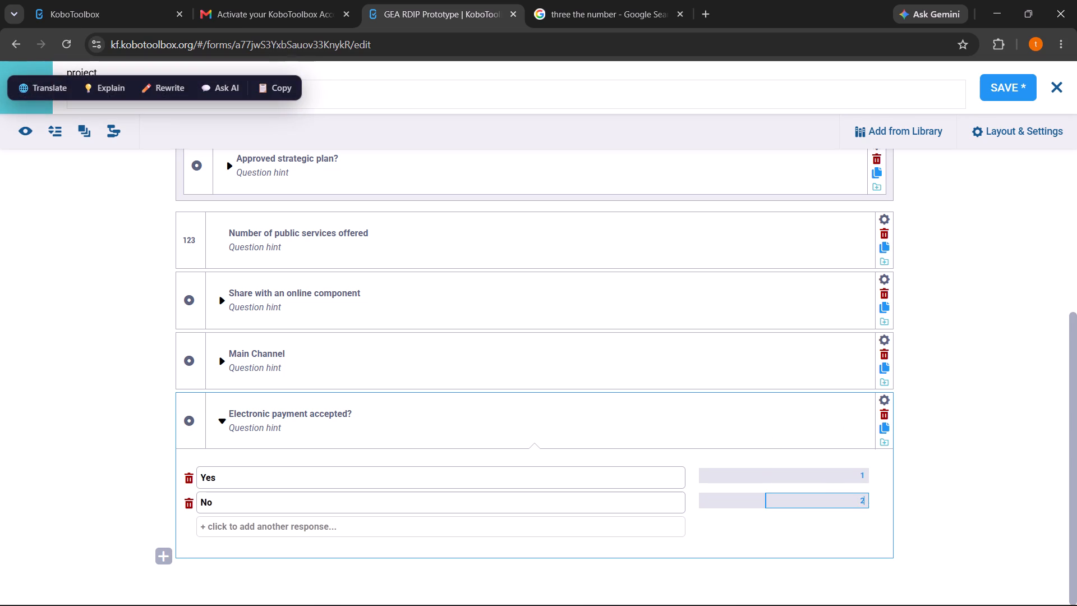
left_click(734, 424)
left_click(680, 401)
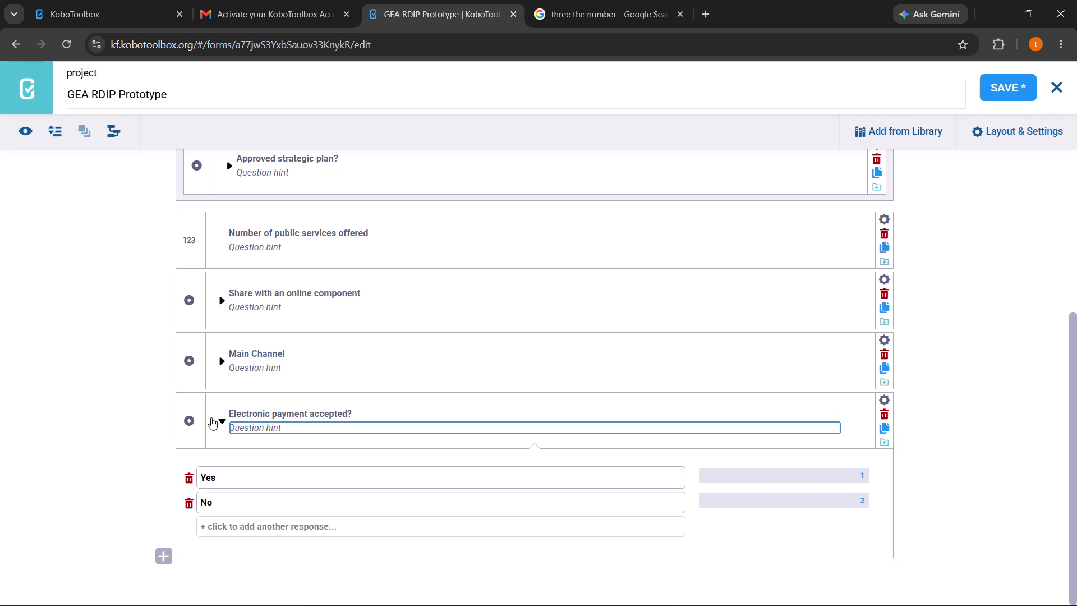
Code the "Main Channel" responses Counter, Phone, Web and Mobile as 1, 2, 3 and 4, and open Agent's coded value for editing.
left_click(217, 364)
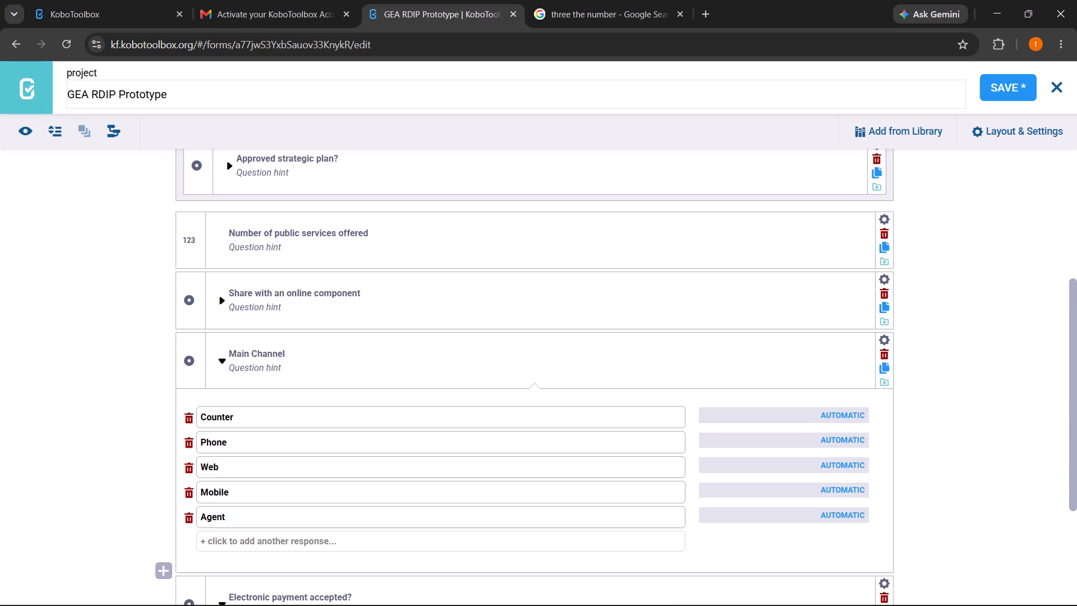
triple_click(839, 408)
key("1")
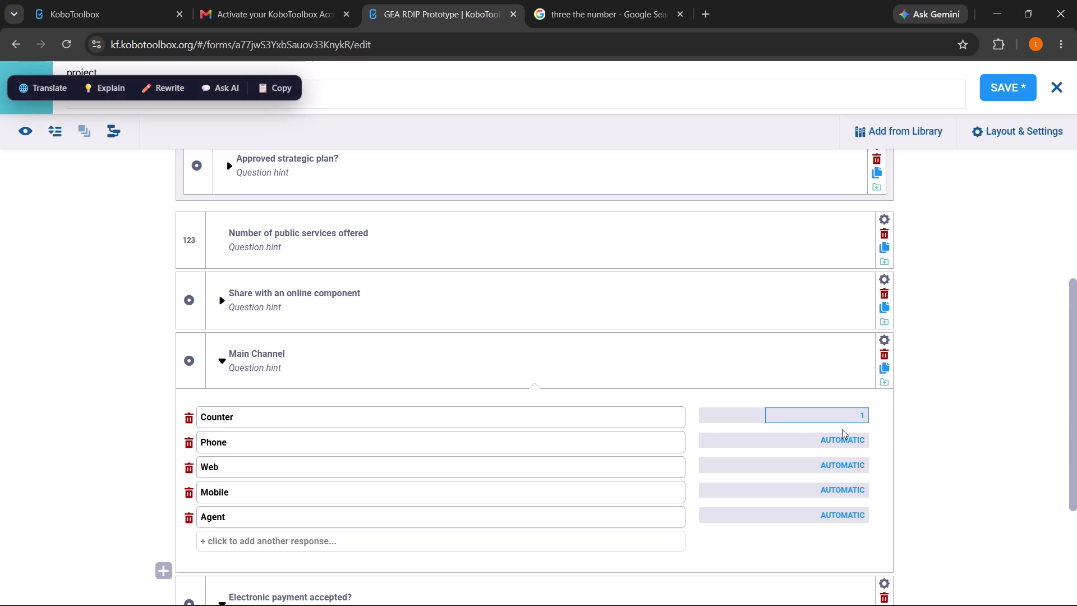
triple_click(845, 438)
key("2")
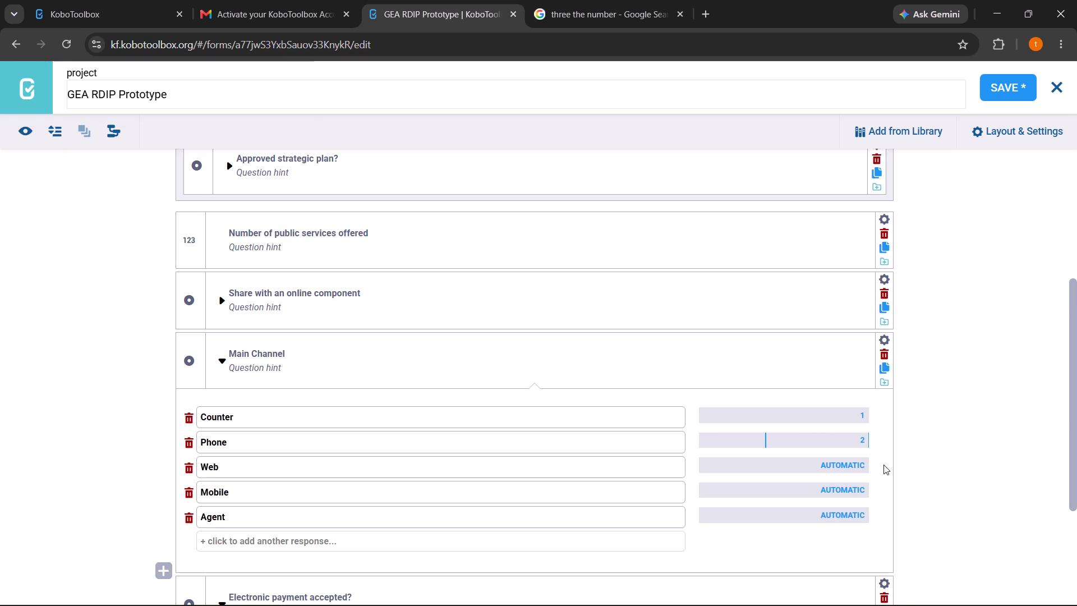
double_click(847, 468)
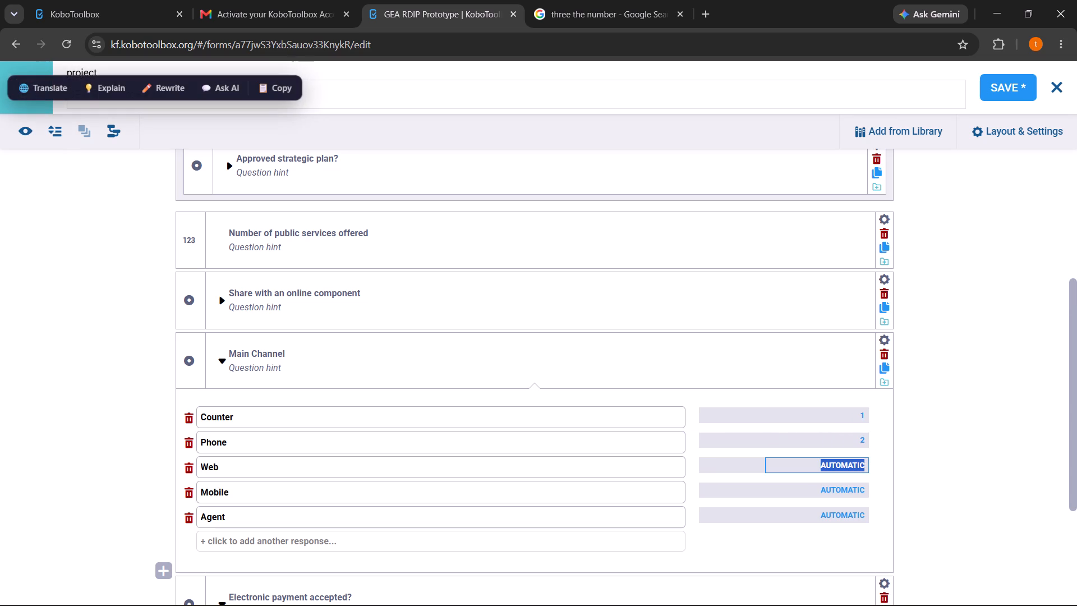
key("ctrl+v")
double_click(846, 482)
left_click_drag(846, 482, 846, 483)
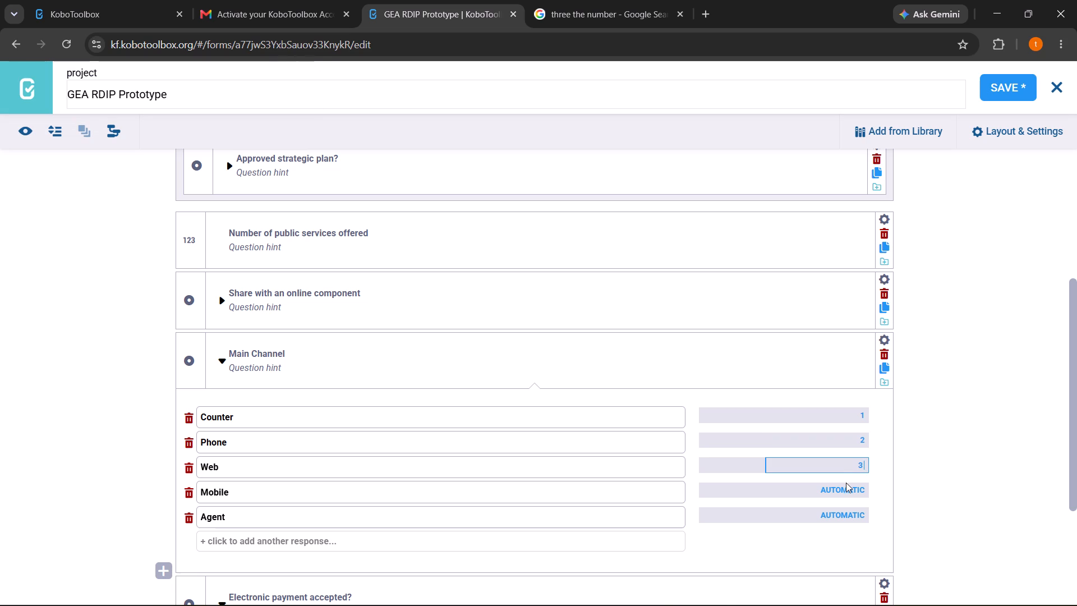
left_click_drag(846, 483, 844, 489)
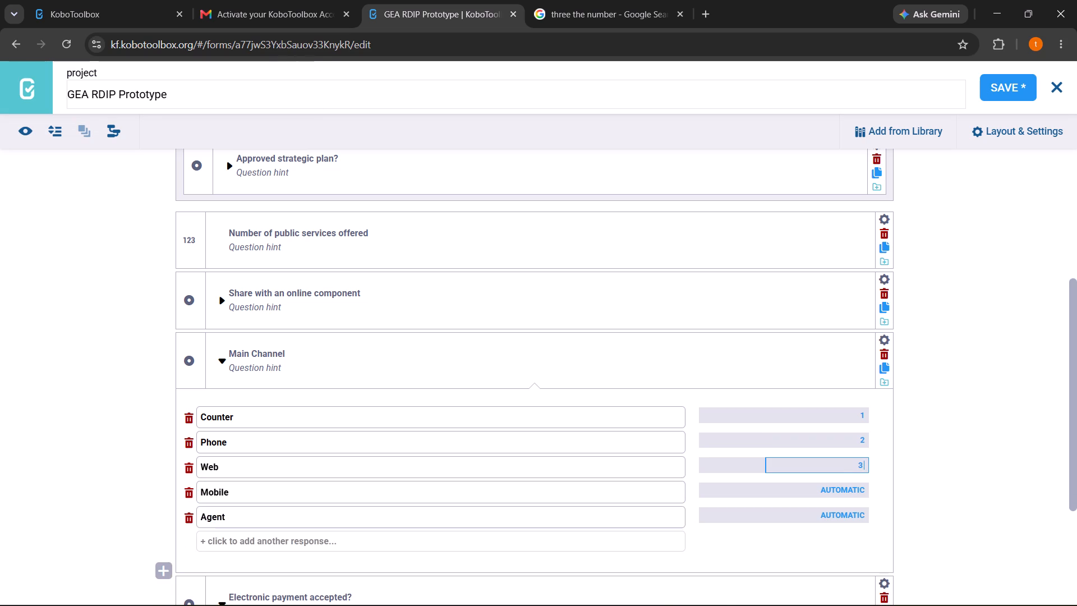
triple_click(844, 489)
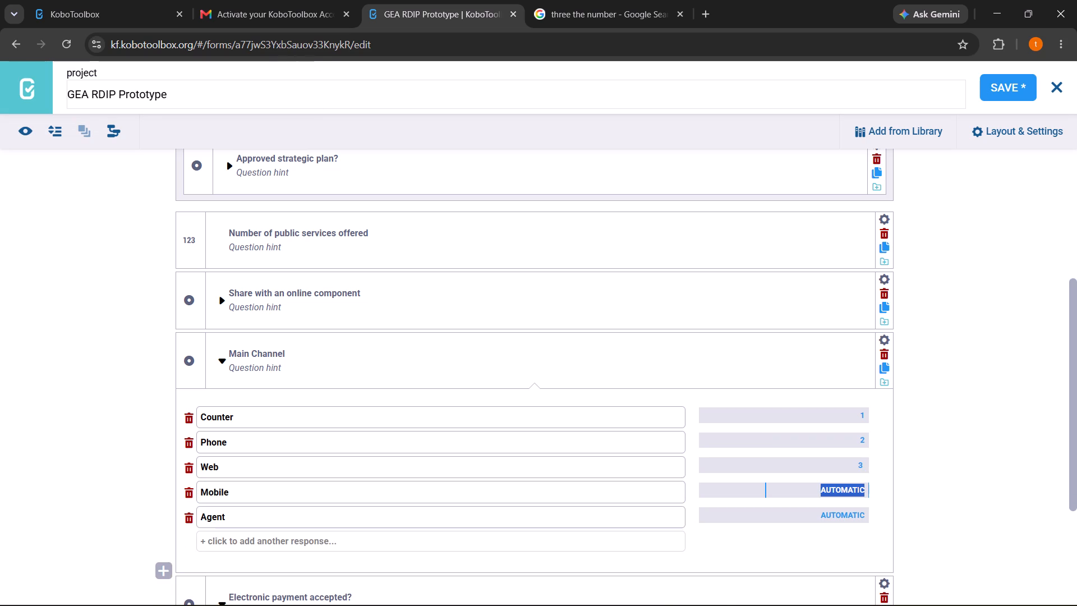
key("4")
left_click(852, 512)
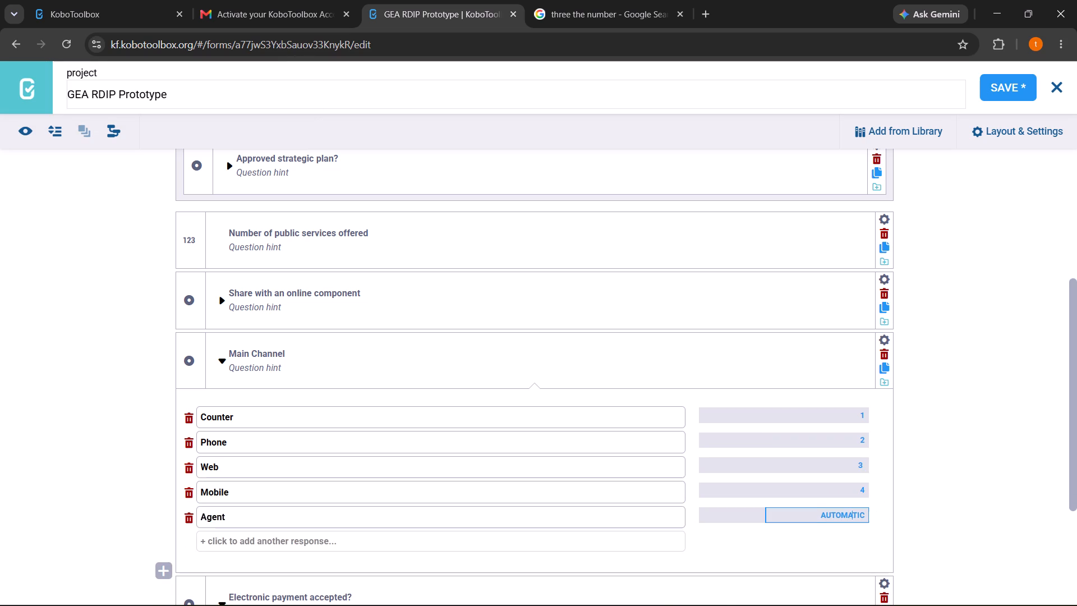
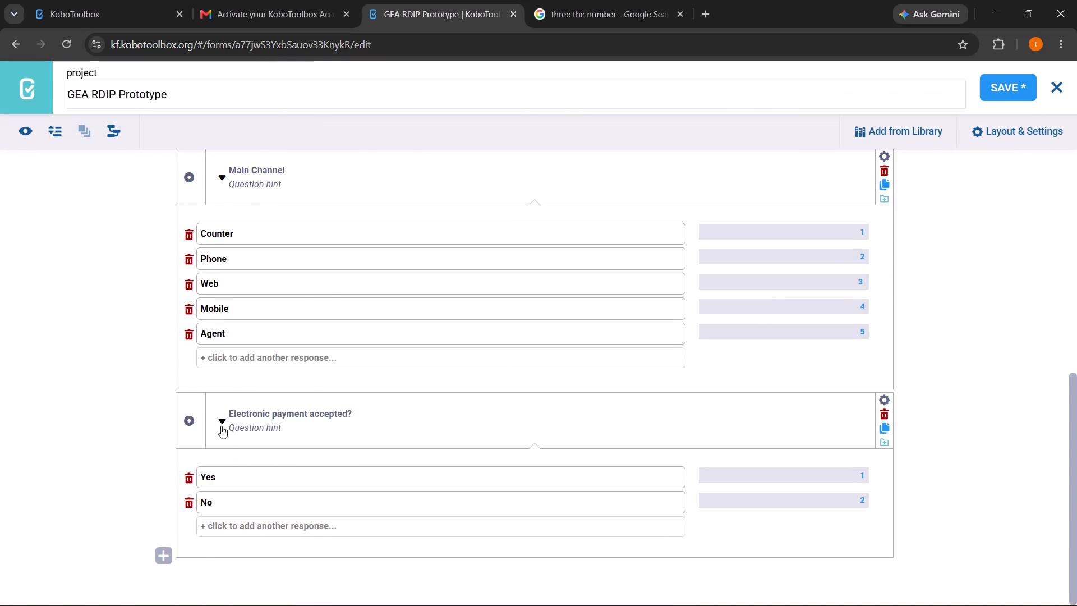
Collapse the remaining expanded response lists and start selecting the ungrouped questions for grouping, beginning with "Number of public services offered".
left_click(218, 284)
scroll(218, 284, "down", 1)
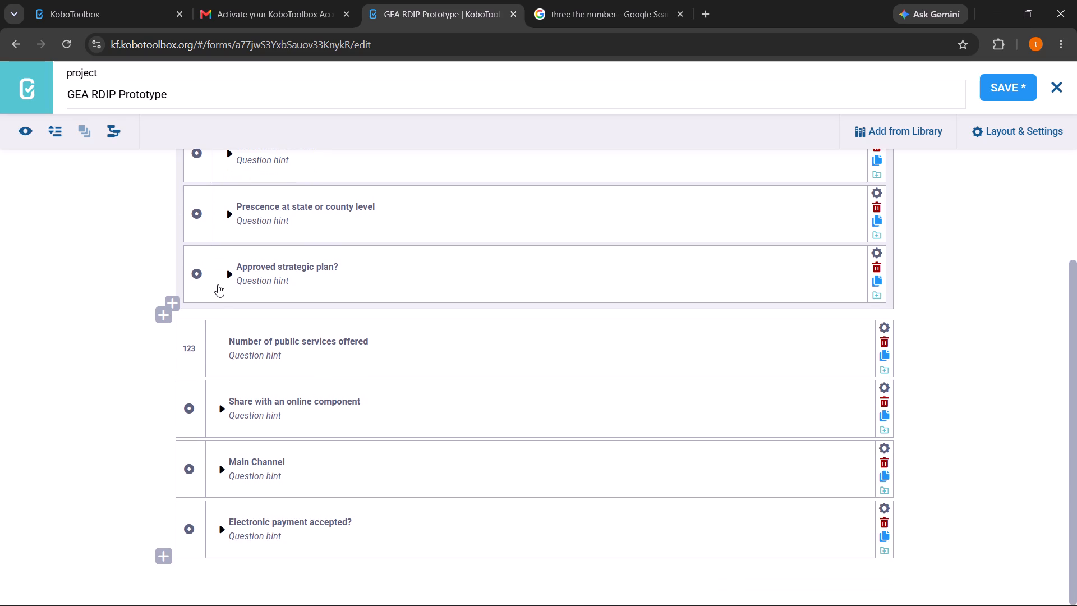
left_click(217, 333, "ctrl")
left_click(217, 333, "ctrl")
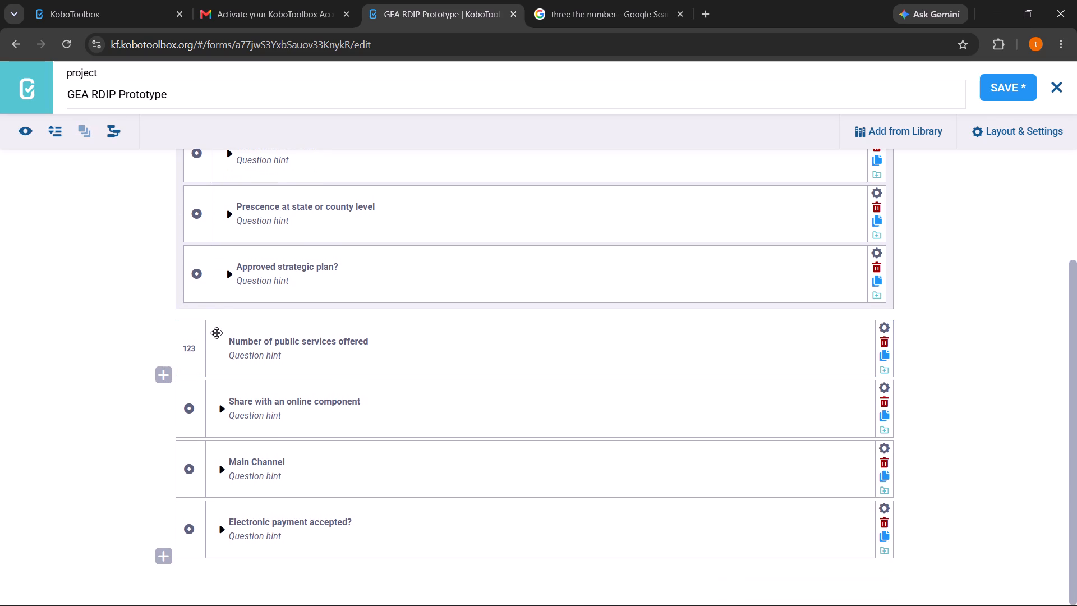
left_click(217, 333, "ctrl")
left_click(220, 397, "ctrl")
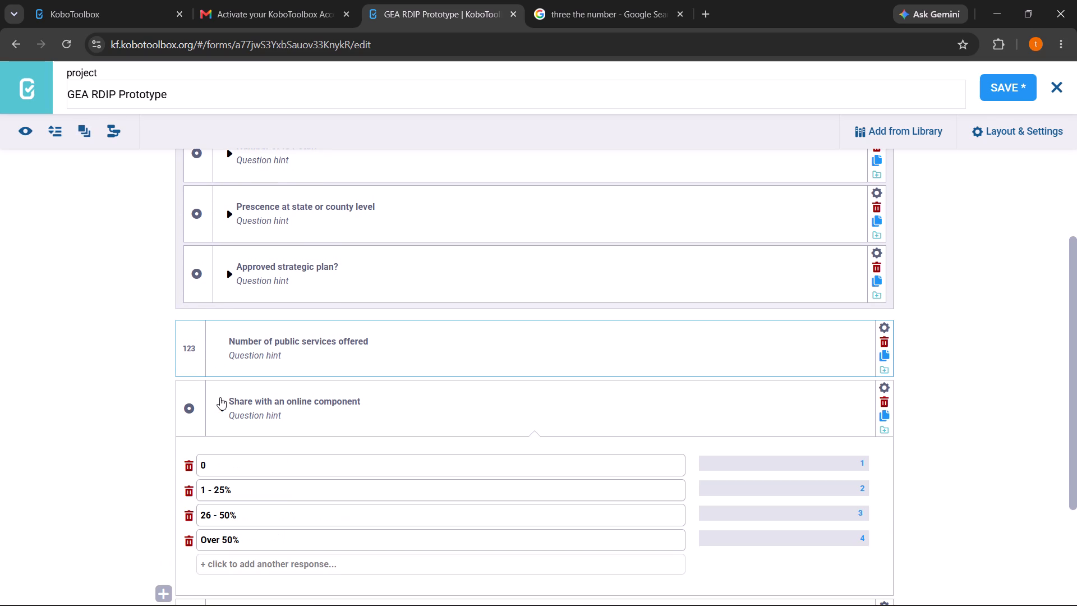
left_click(220, 397, "ctrl")
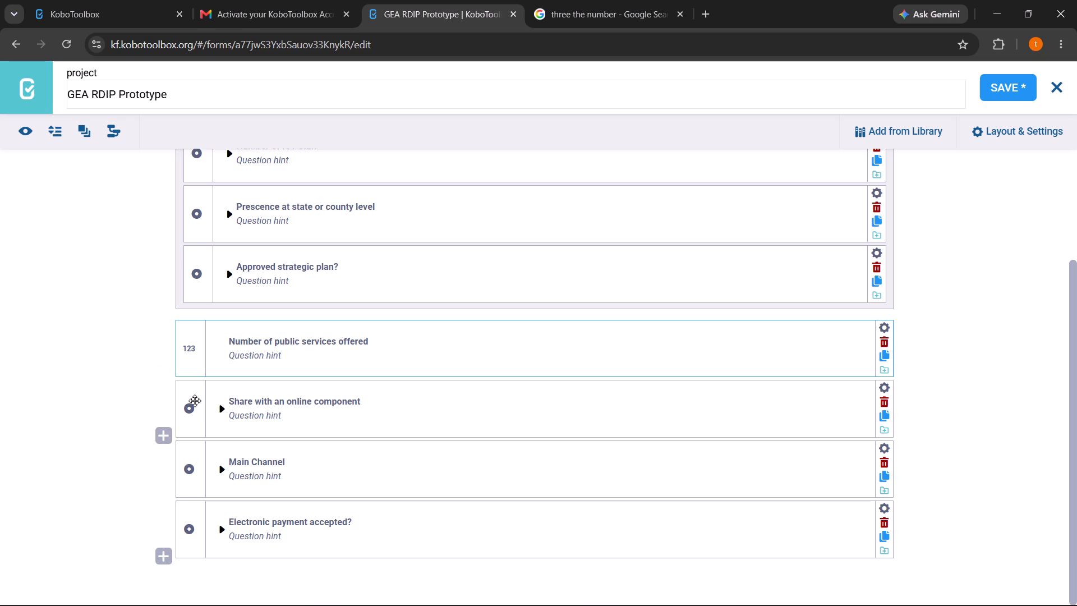
Group the four questions from "Number of public services offered" through "Electronic payment accepted?" into a new question group.
left_click(212, 337)
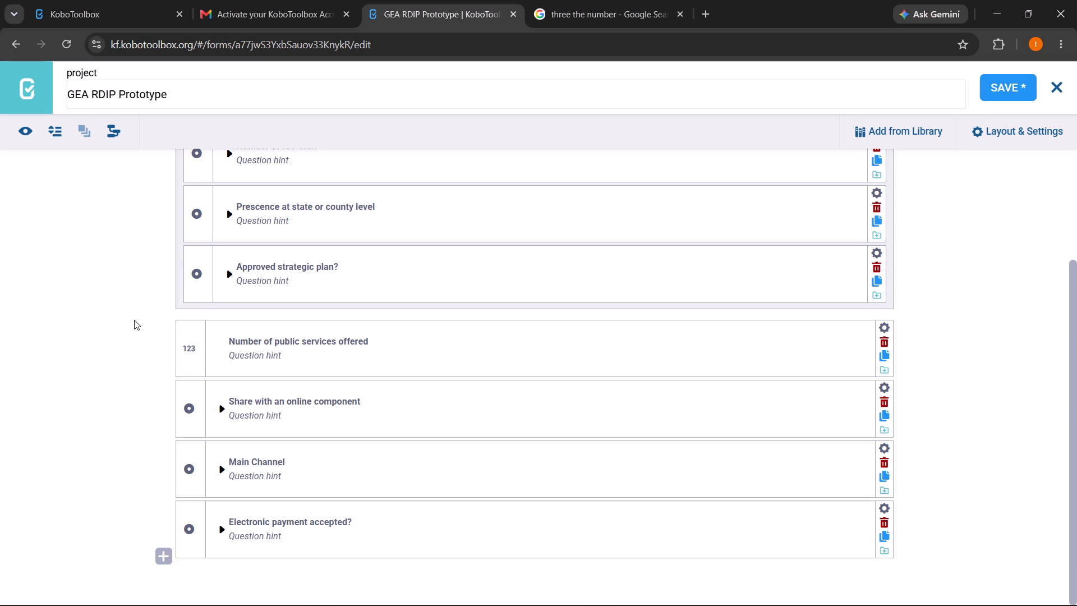
left_click(222, 330, "ctrl")
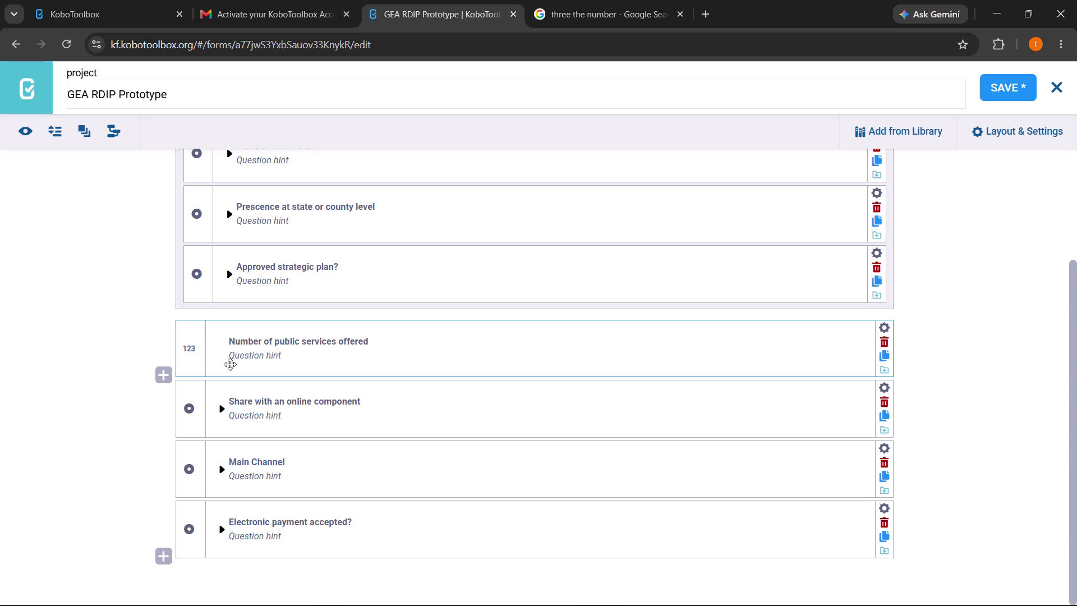
left_click(202, 396, "ctrl")
left_click(201, 445, "ctrl")
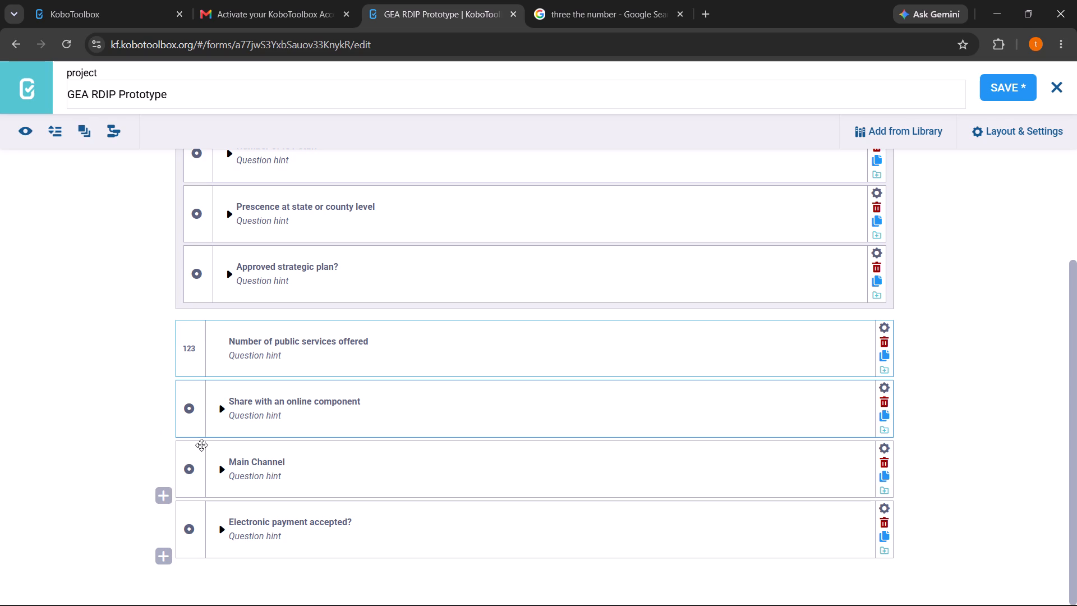
left_click(202, 504, "ctrl")
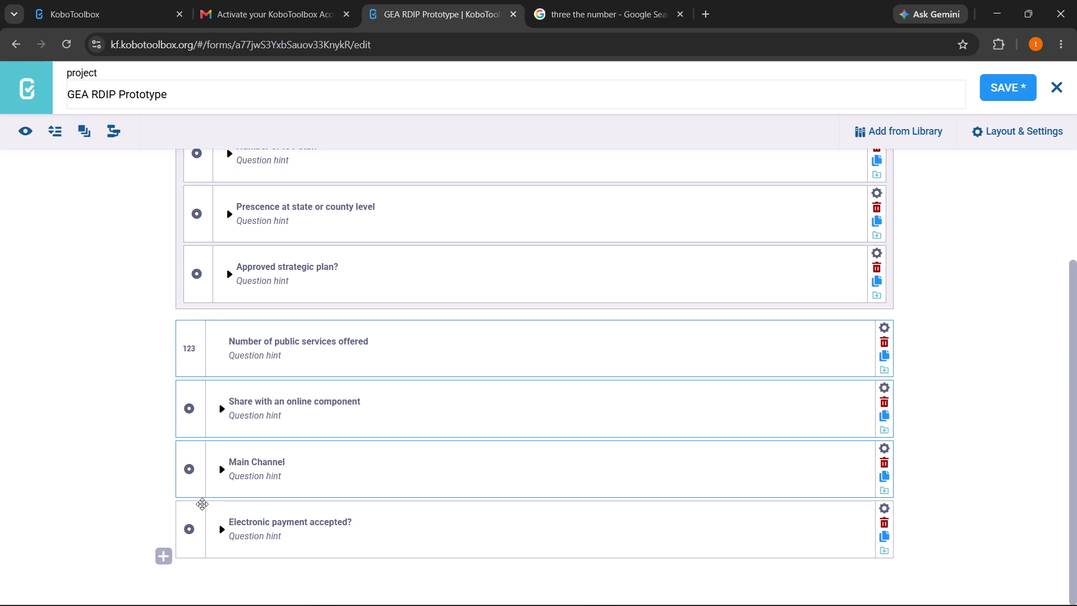
left_click(86, 121)
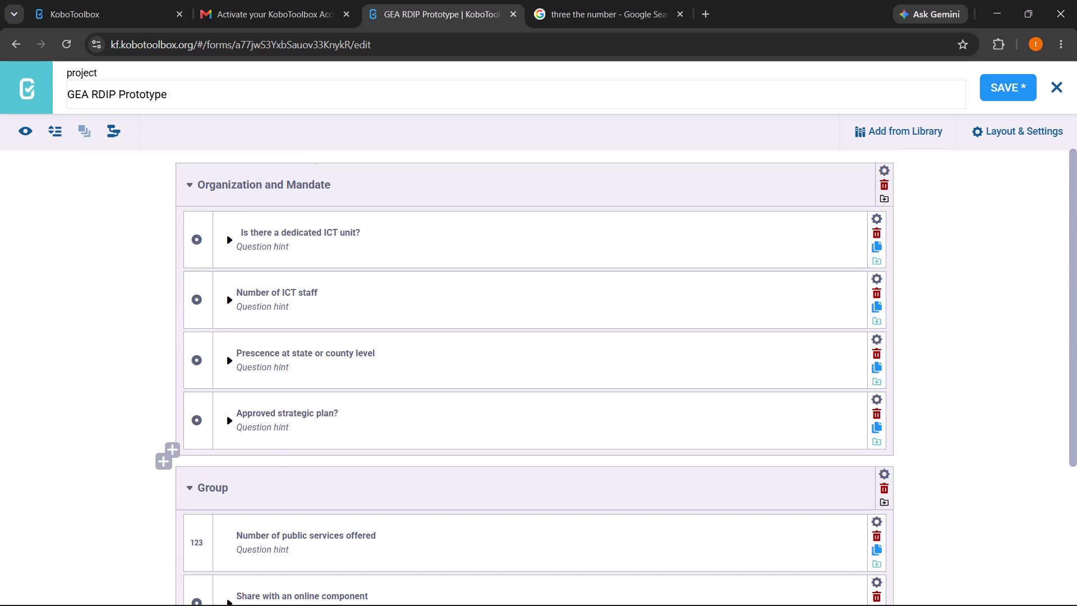
Open the title of the new group containing the public-service questions for editing.
triple_click(268, 488)
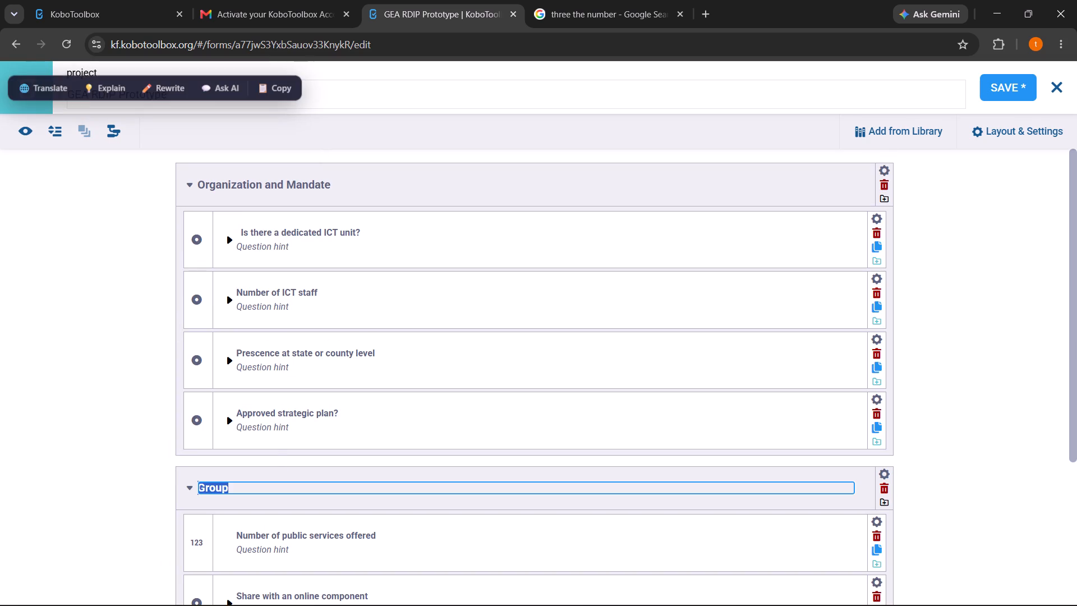
Name the new group containing the four public-service questions "Government Services".
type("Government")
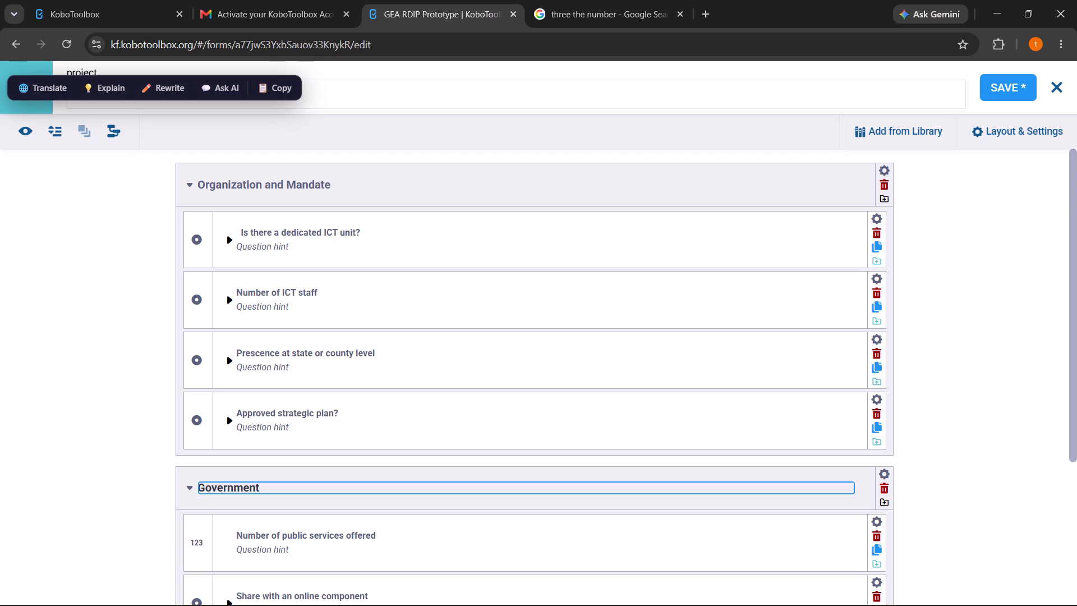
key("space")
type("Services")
Start a new question entry below the Government Services group, at the end of the form.
scroll(268, 488, "down", 7)
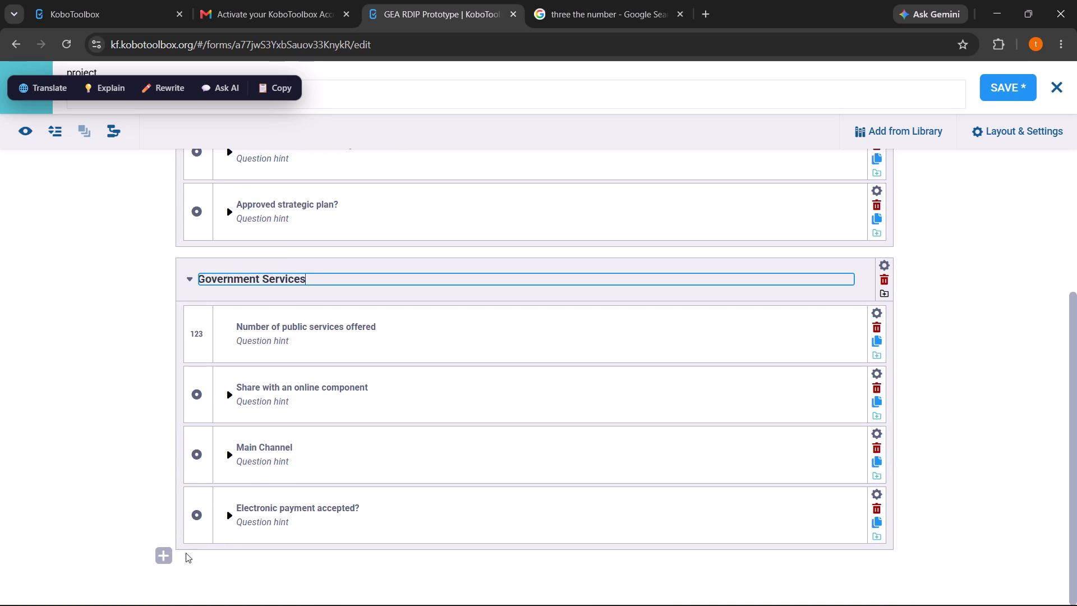
left_click(166, 564)
scroll(166, 564, "down", 5)
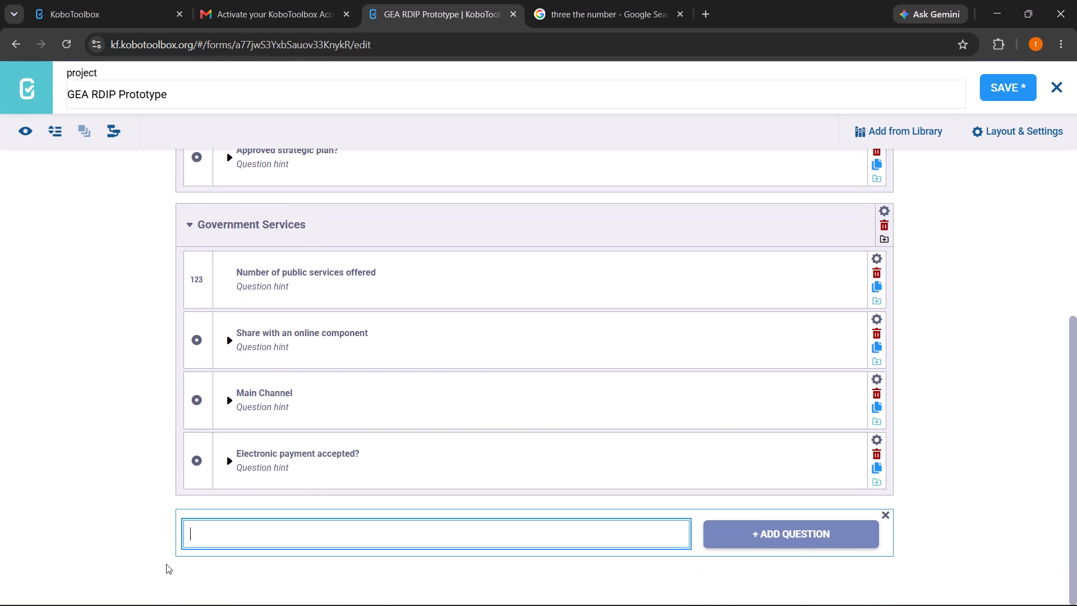
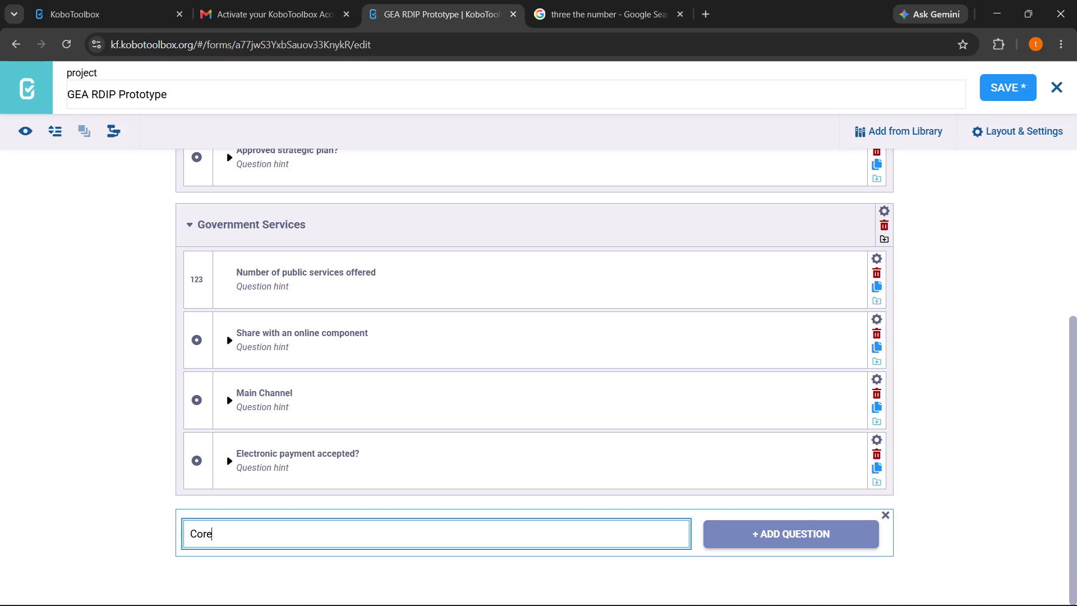
Add a Select One question labelled "Core processes documented?" below the Government Services group.
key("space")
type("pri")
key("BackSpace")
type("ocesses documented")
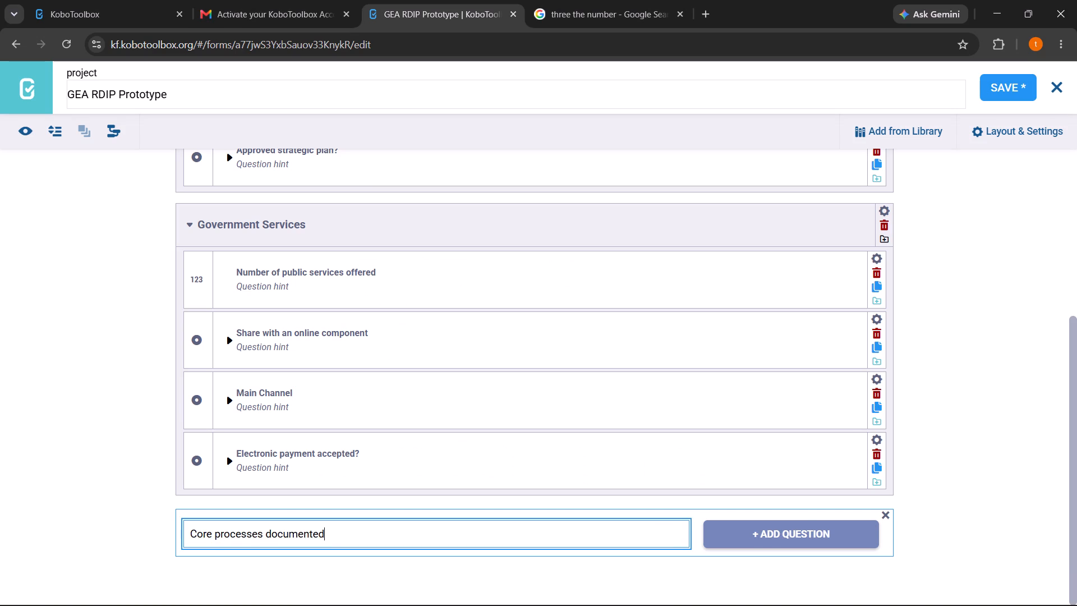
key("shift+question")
left_click(729, 528)
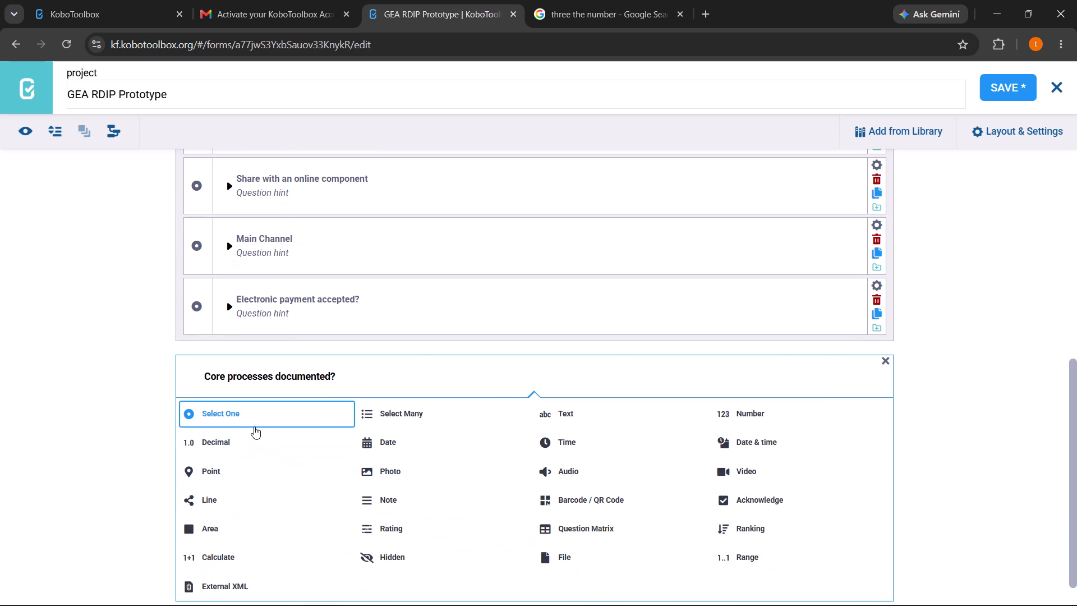
left_click(247, 411)
scroll(266, 524, "down", 9)
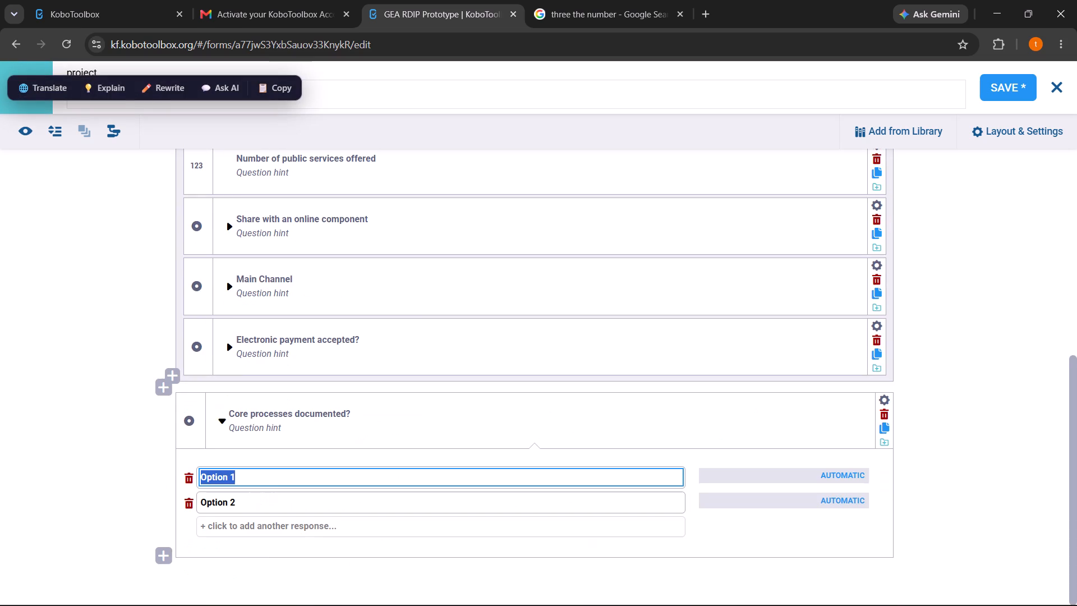
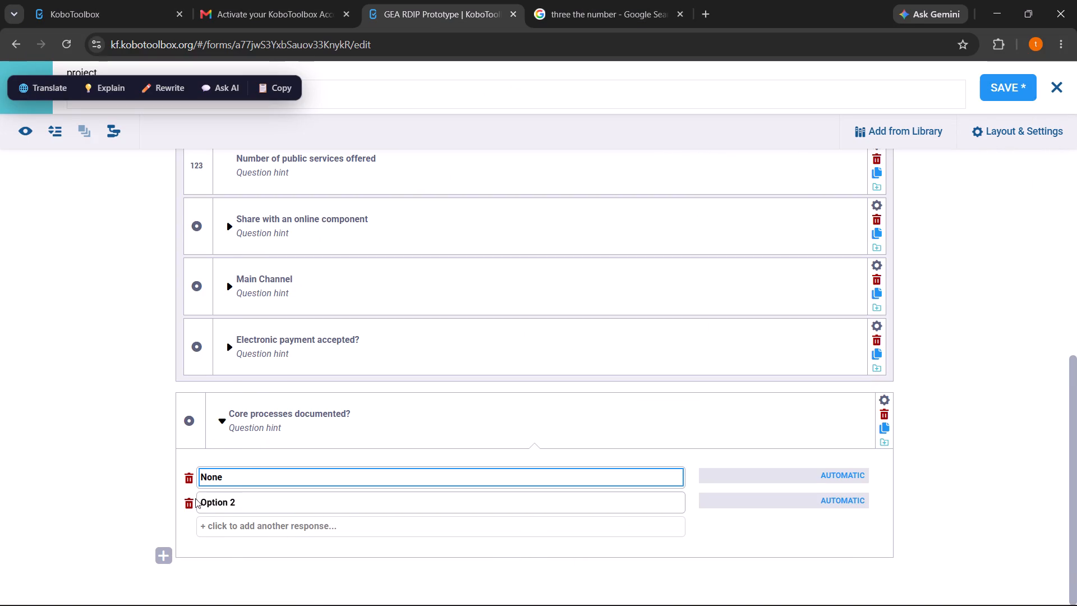
Label the second response under "Core processes documented?" as Some and add a third response labelled Most.
triple_click(213, 501)
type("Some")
left_click(213, 526)
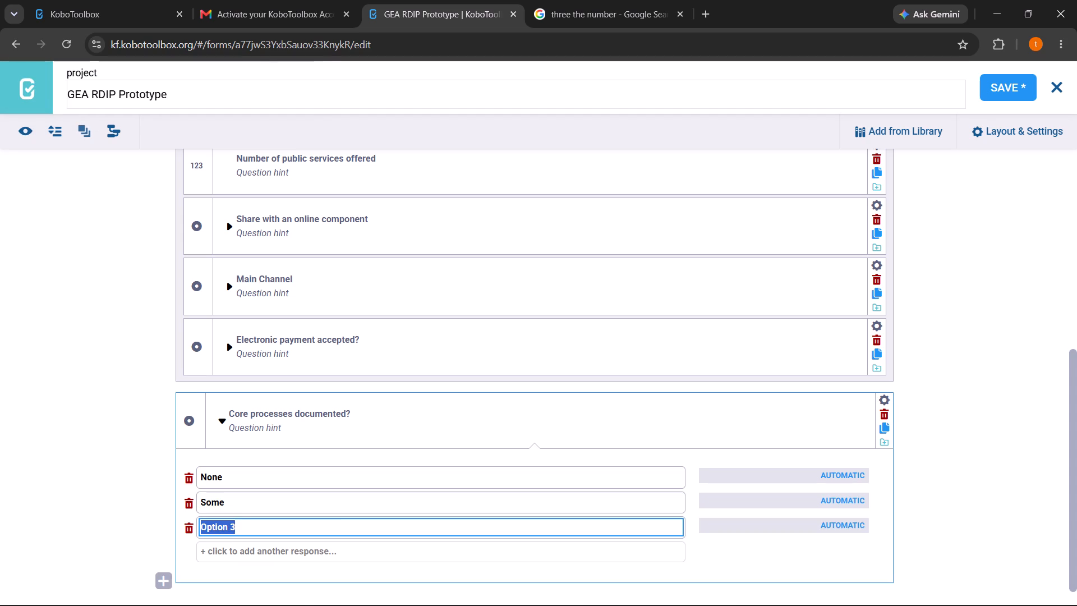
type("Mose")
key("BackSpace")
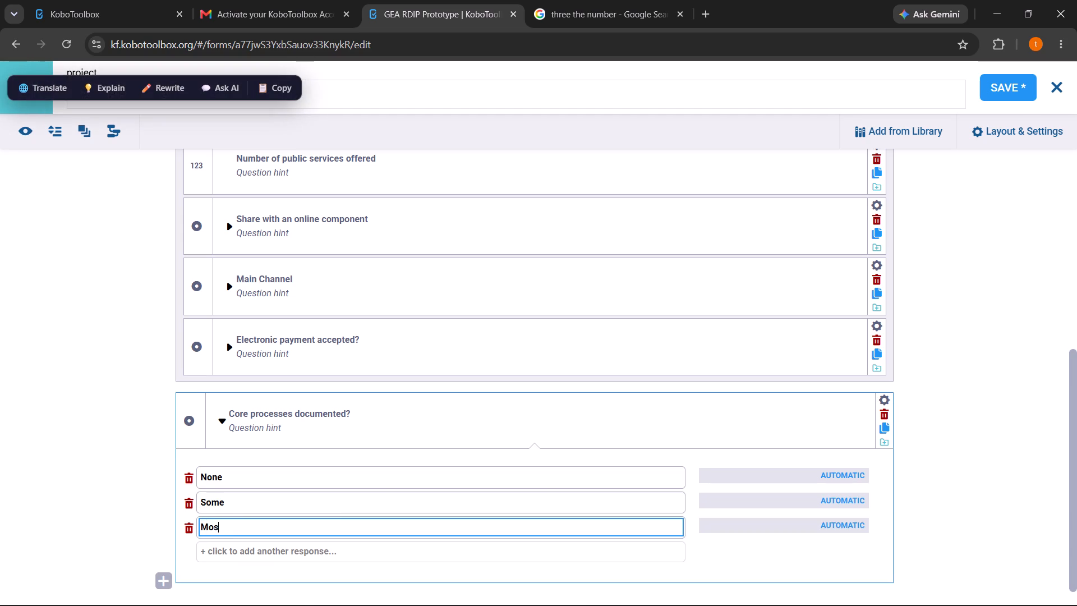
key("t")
Under "Core processes documented?", set the coded values of None to 1 and Some to 2, and open Most's value for editing.
triple_click(839, 474)
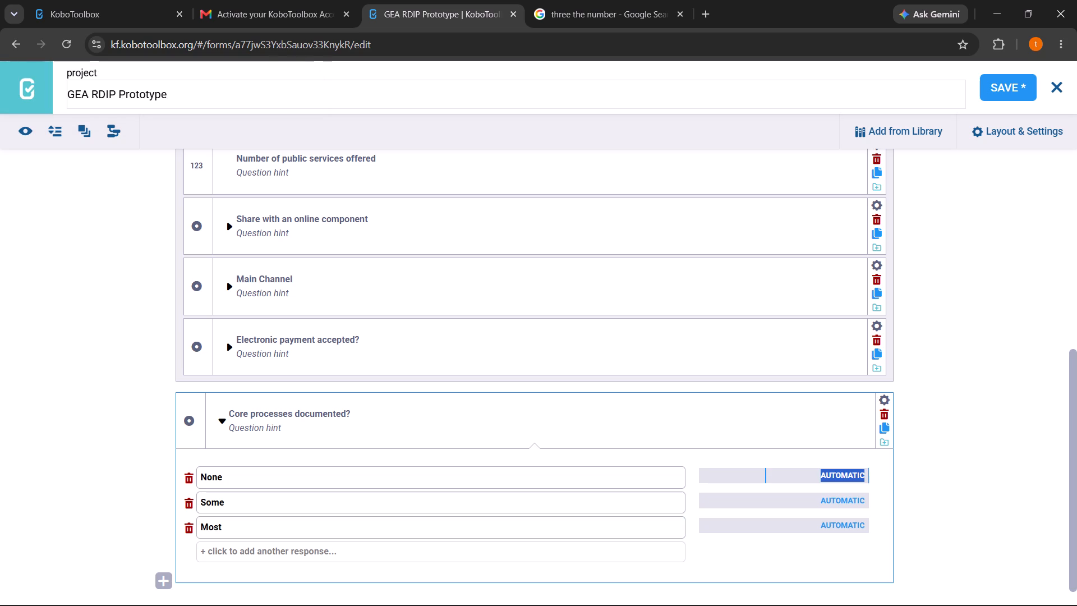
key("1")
triple_click(846, 498)
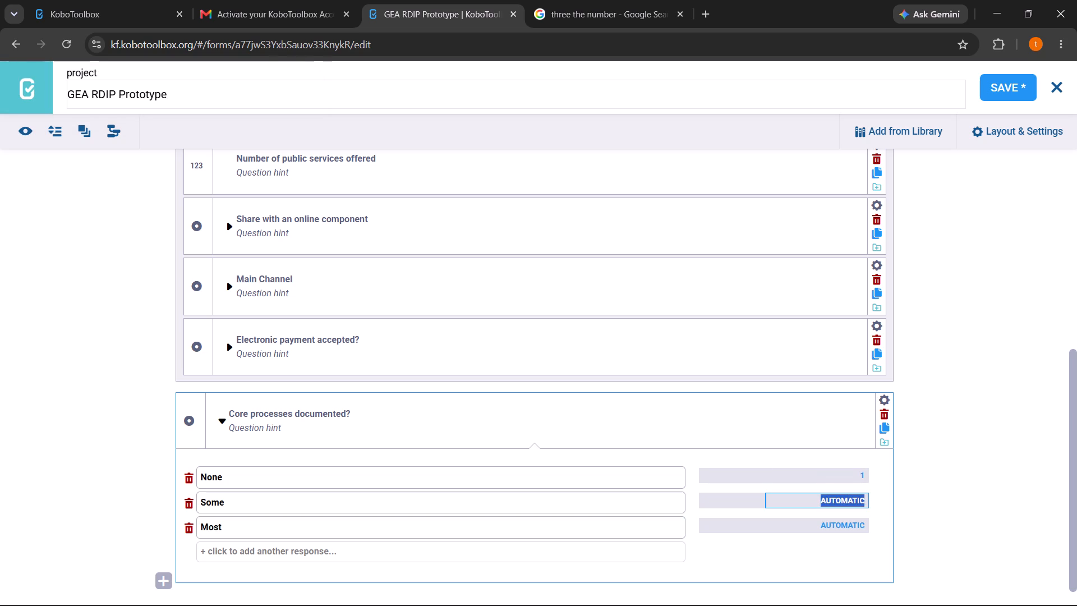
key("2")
double_click(841, 522)
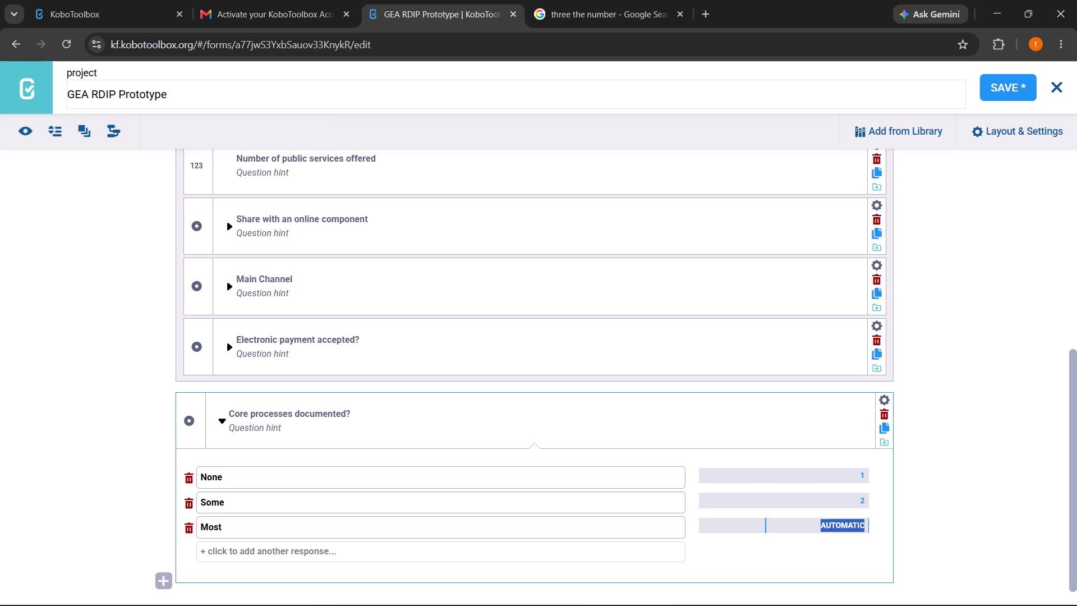
Set the value code of the "Most" response in "Core processes documented?" to 3 and collapse that question's response options.
key("ctrl+v")
scroll(841, 522, "down", 2)
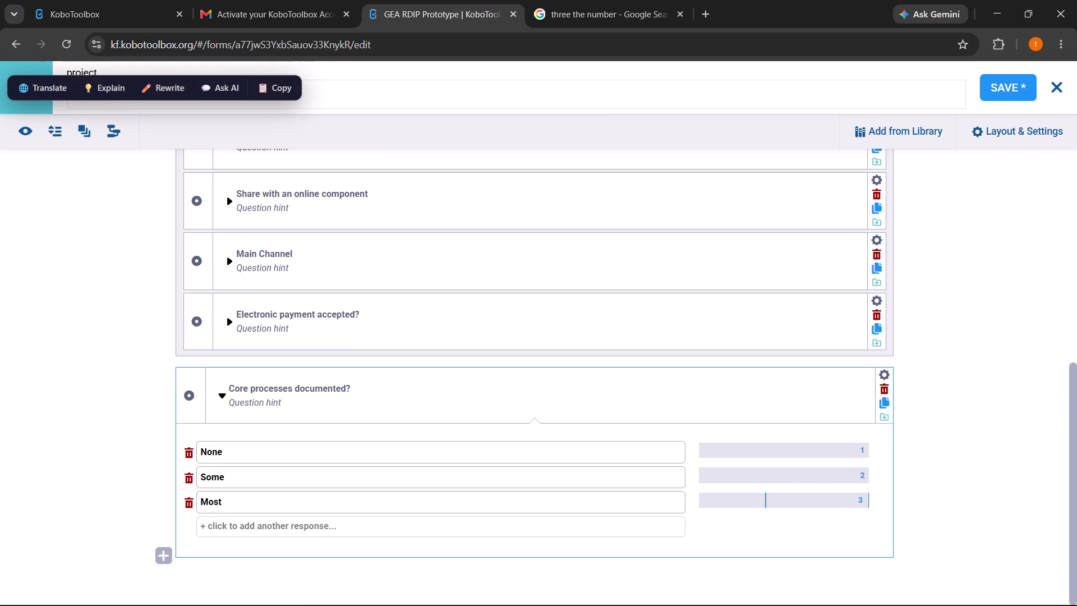
scroll(841, 522, "down", 1)
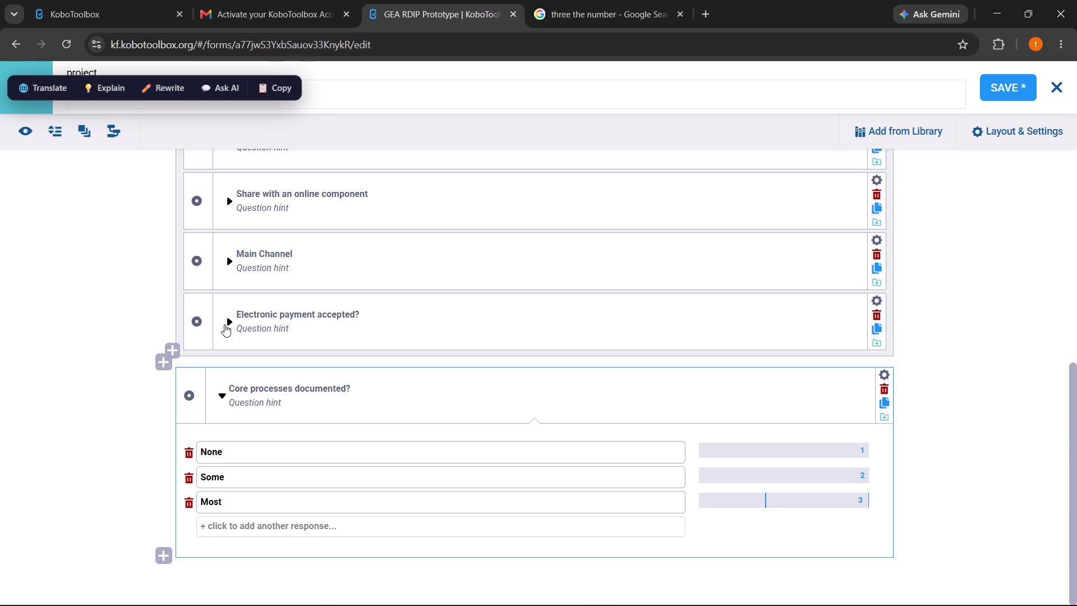
left_click(225, 322)
left_click(225, 322)
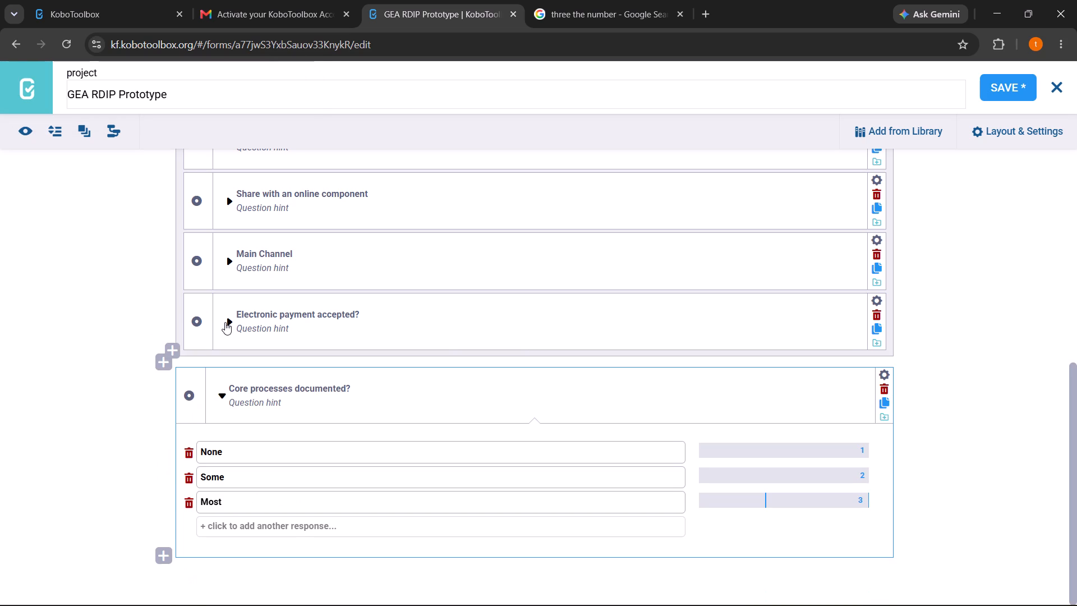
scroll(225, 322, "down", 3)
left_click(225, 394)
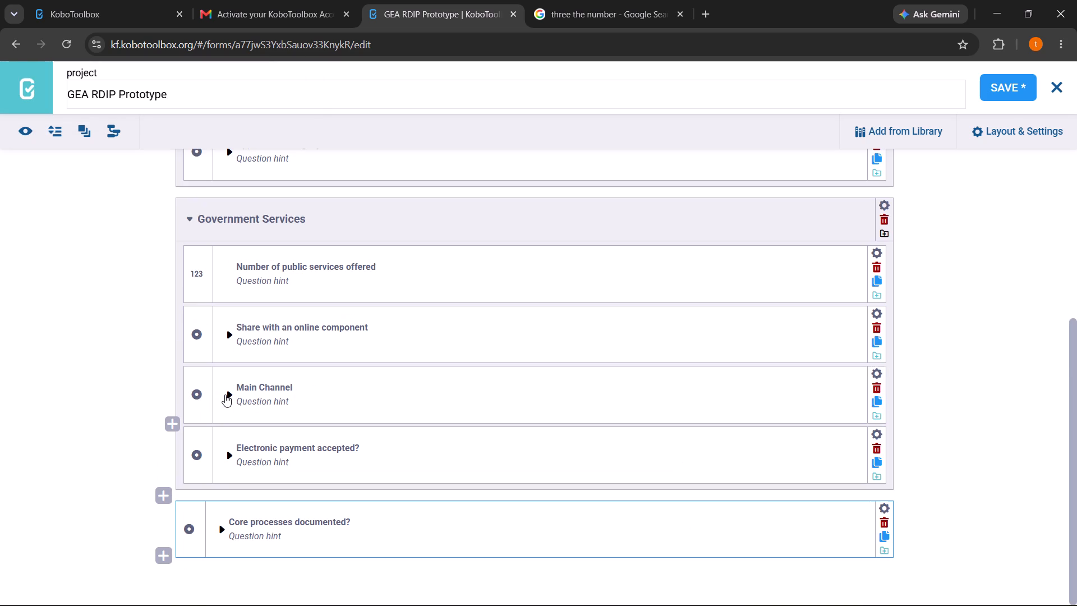
scroll(225, 394, "down", 3)
Start adding a new question directly below "Core processes documented?" at the end of the form.
scroll(225, 394, "down", 3)
left_click(162, 563)
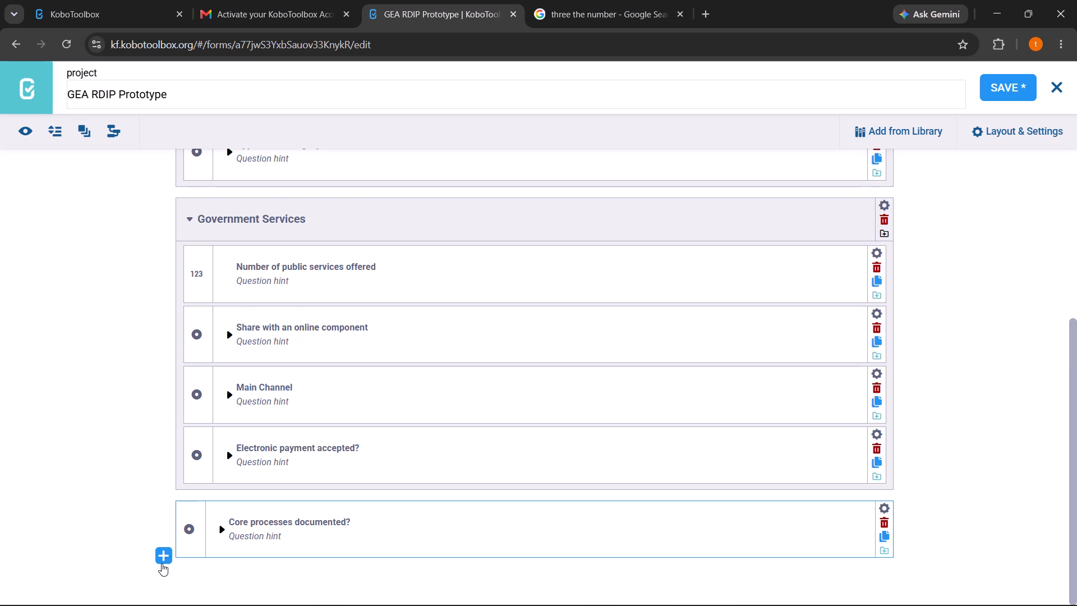
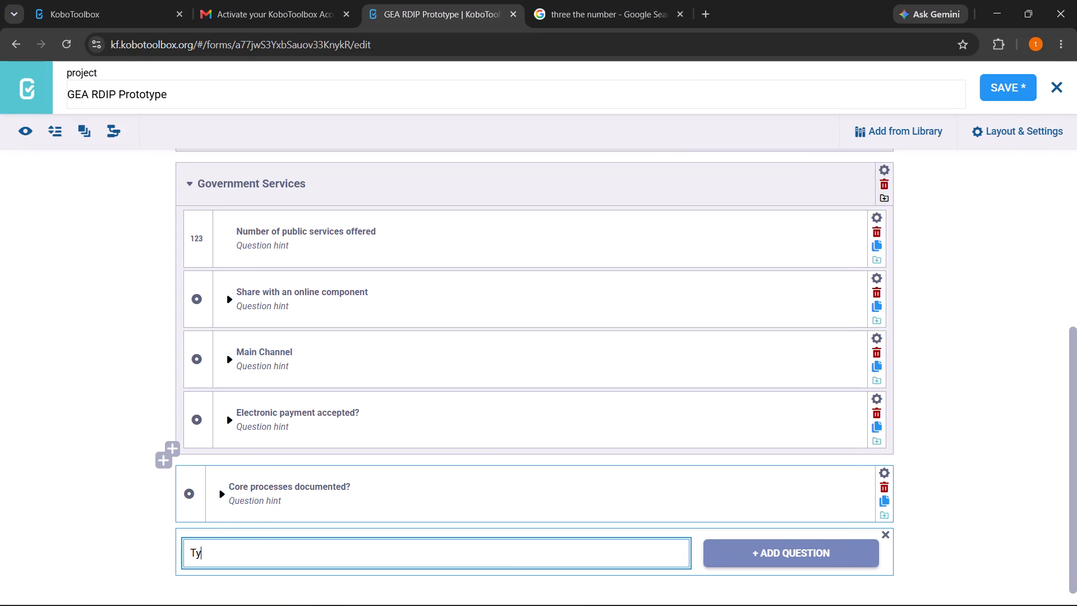
Enter "Typical turnaround for the main service (days)" as the text of the new question below "Core processes documented?".
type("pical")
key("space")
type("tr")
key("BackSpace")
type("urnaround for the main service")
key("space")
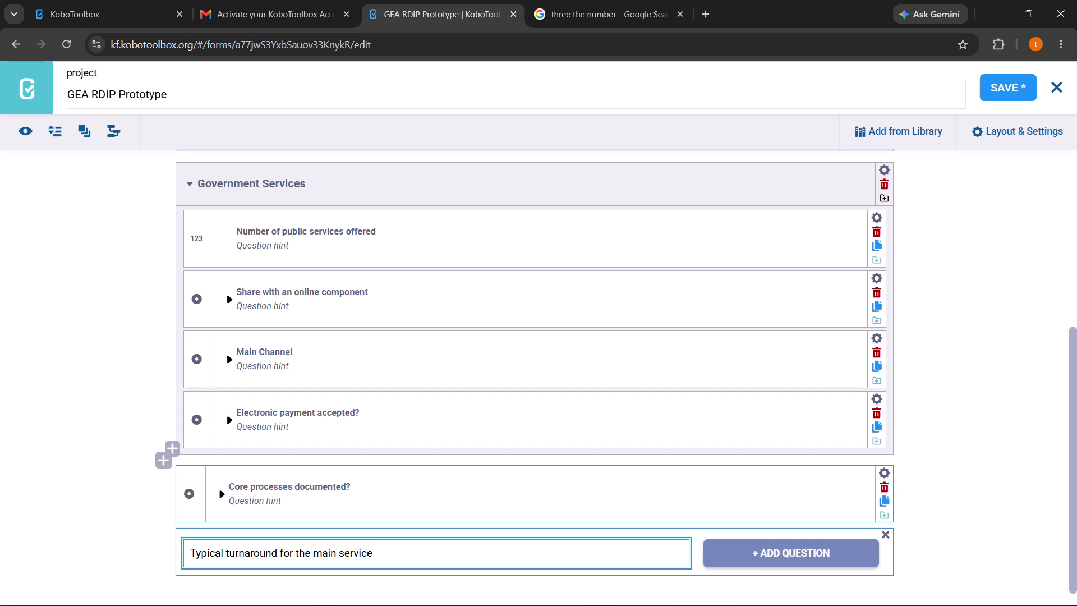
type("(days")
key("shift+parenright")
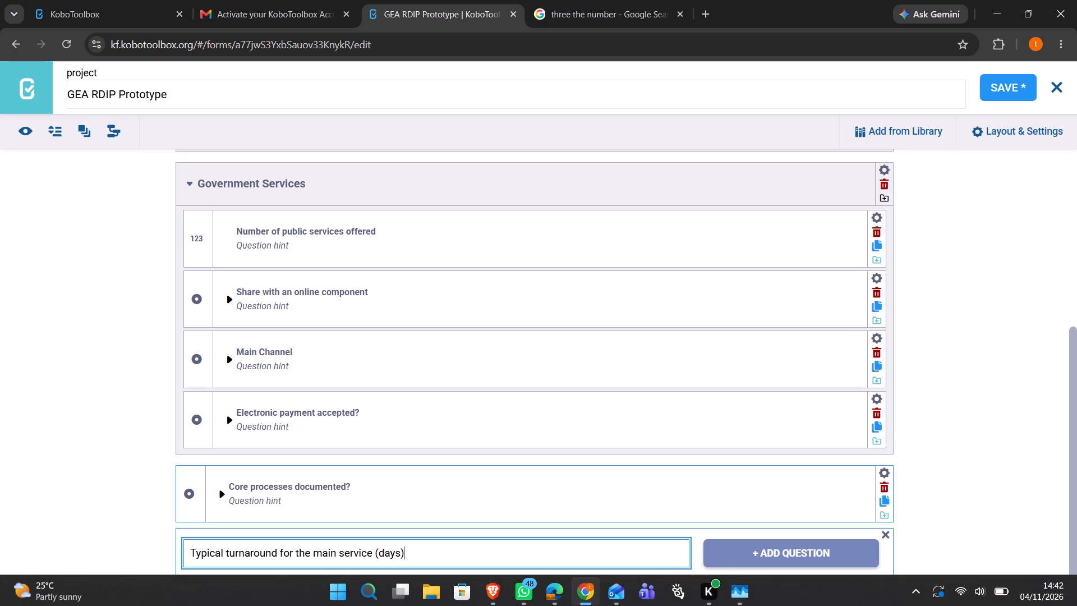
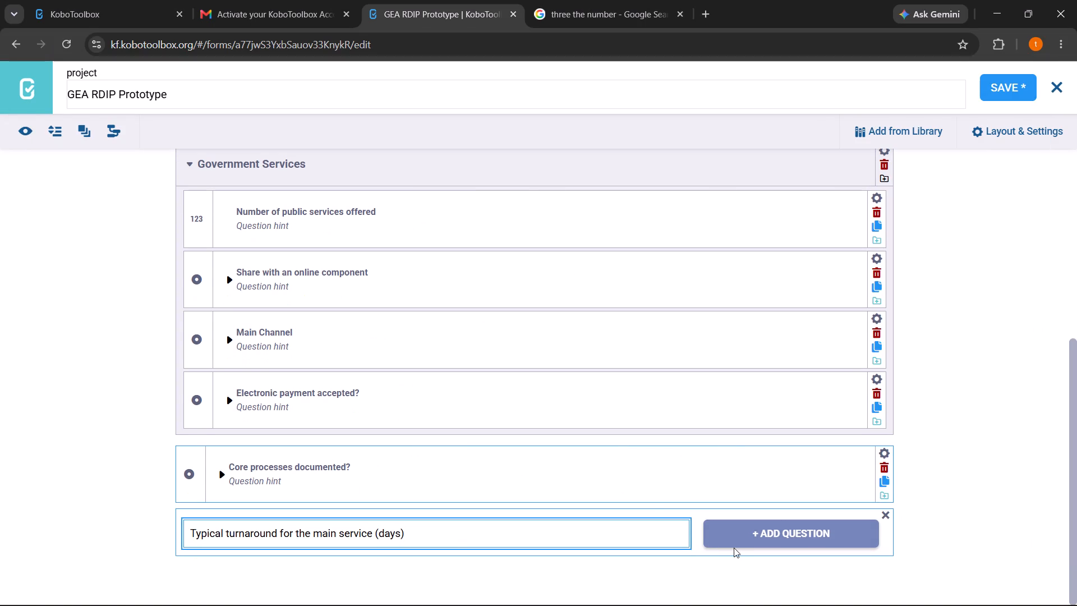
Add "Typical turnaround for the main service (days)" as a Number question below "Core processes documented?".
left_click(734, 548)
left_click(728, 542)
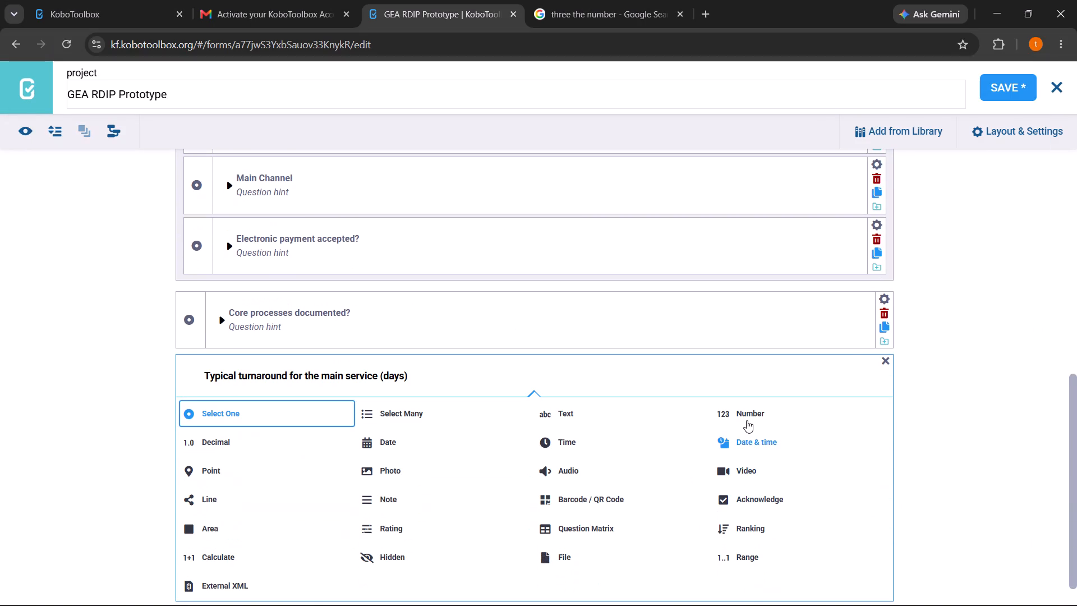
left_click(747, 419)
Open a blank new question entry below "Typical turnaround for the main service (days)".
scroll(532, 468, "down", 4)
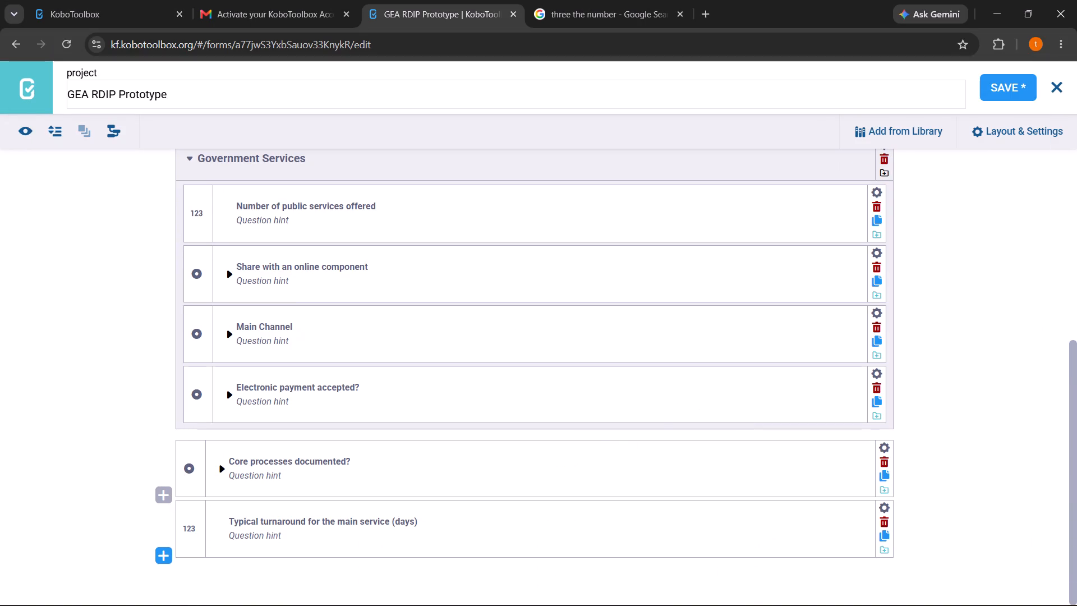
scroll(532, 468, "down", 1)
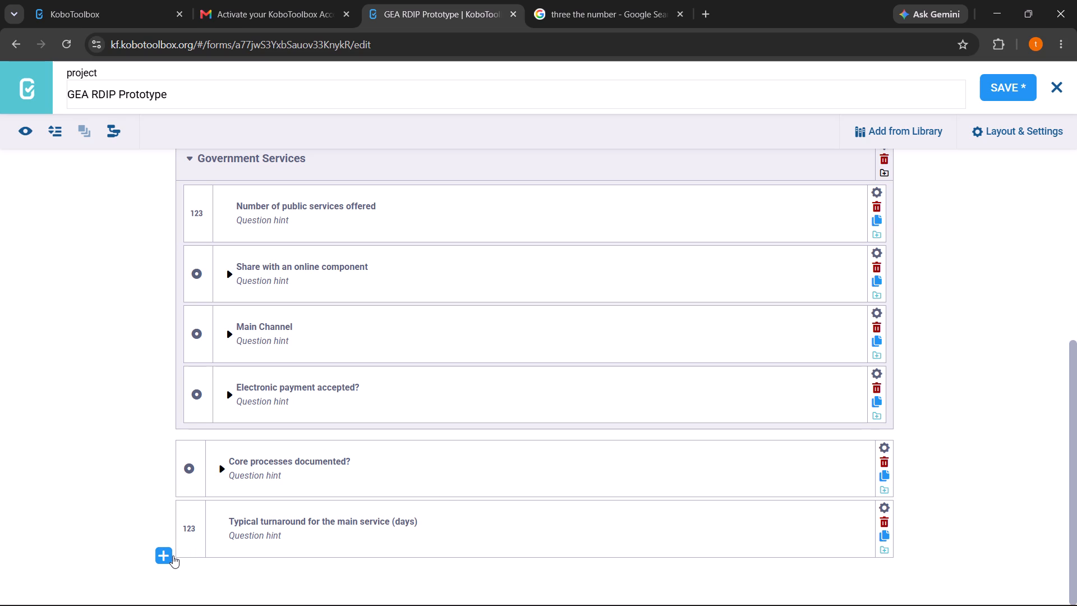
left_click(172, 555)
left_click(172, 555)
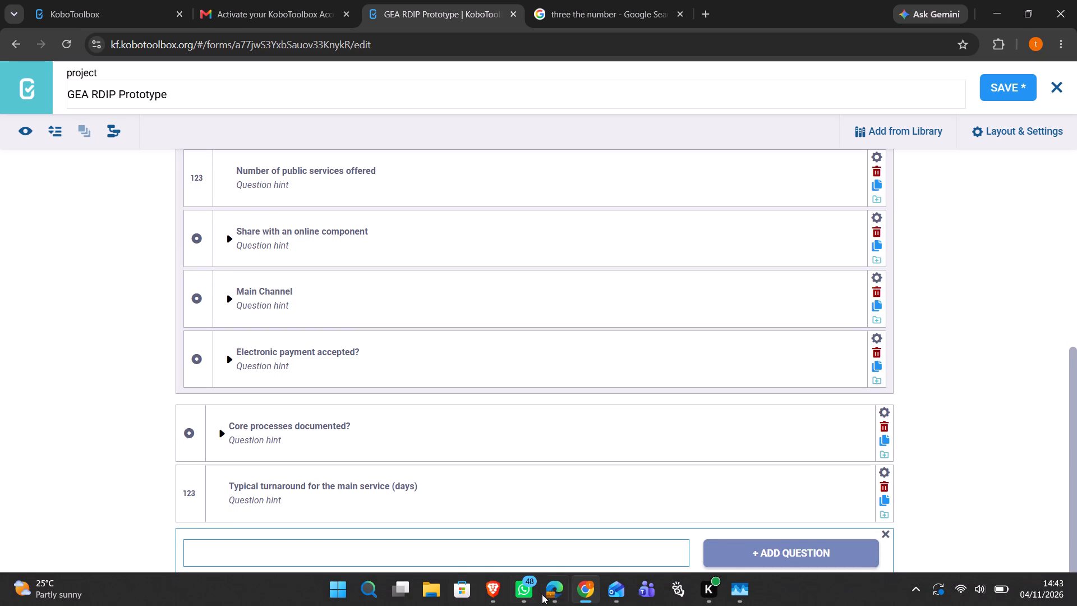
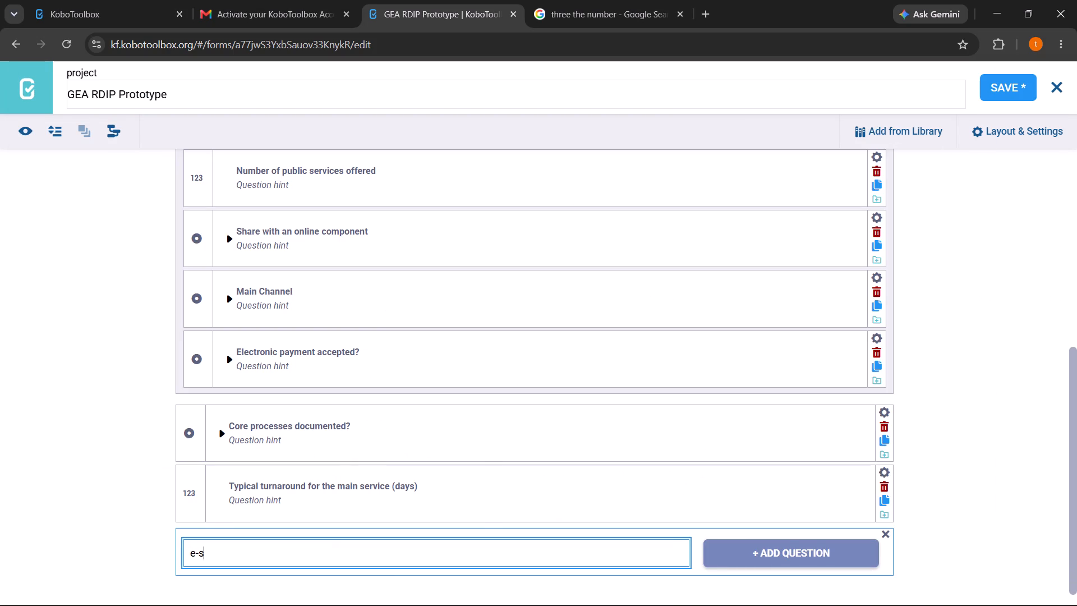
Complete the new question's label as "e-signature or e-approval used?" below the main service turnaround question.
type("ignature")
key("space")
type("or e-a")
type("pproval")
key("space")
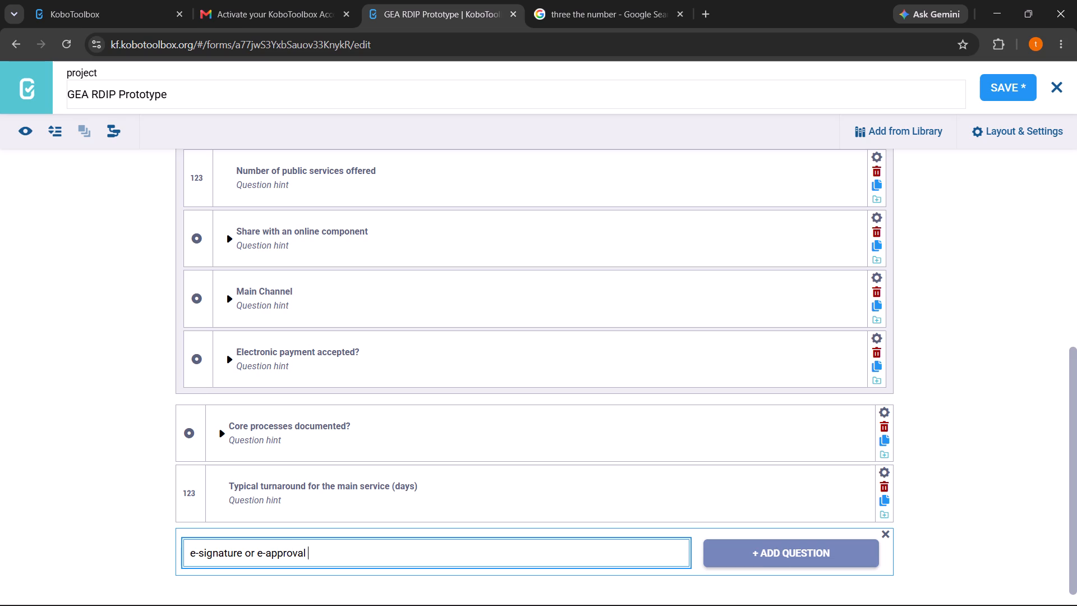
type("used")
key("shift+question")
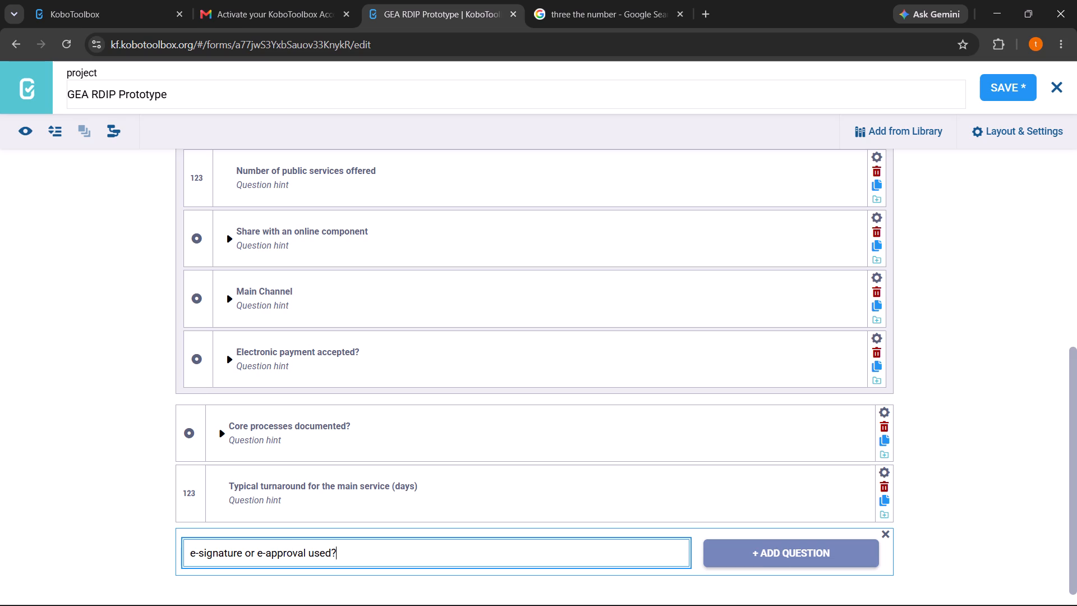
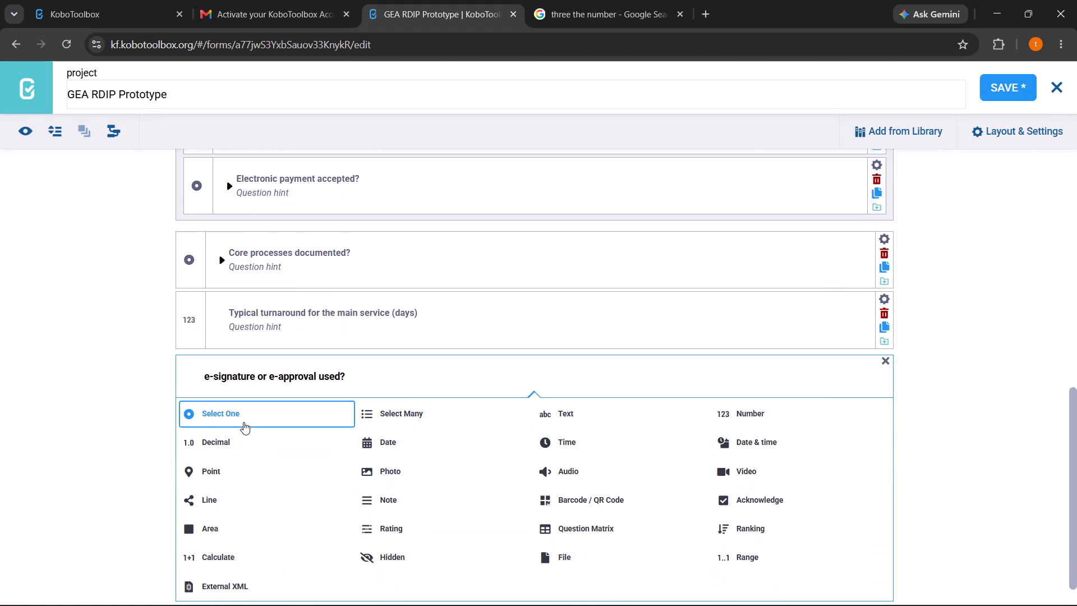
Make "e-signature or e-approval used?" a Select One question with the responses Yes, coded 1, and No, coded 2.
left_click(241, 417)
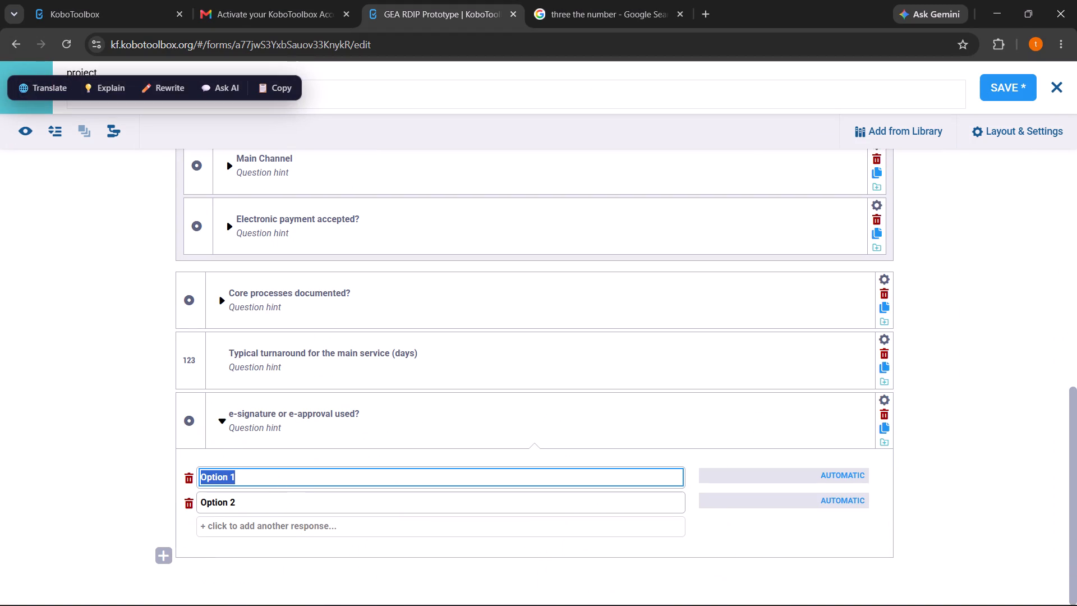
type("Yes")
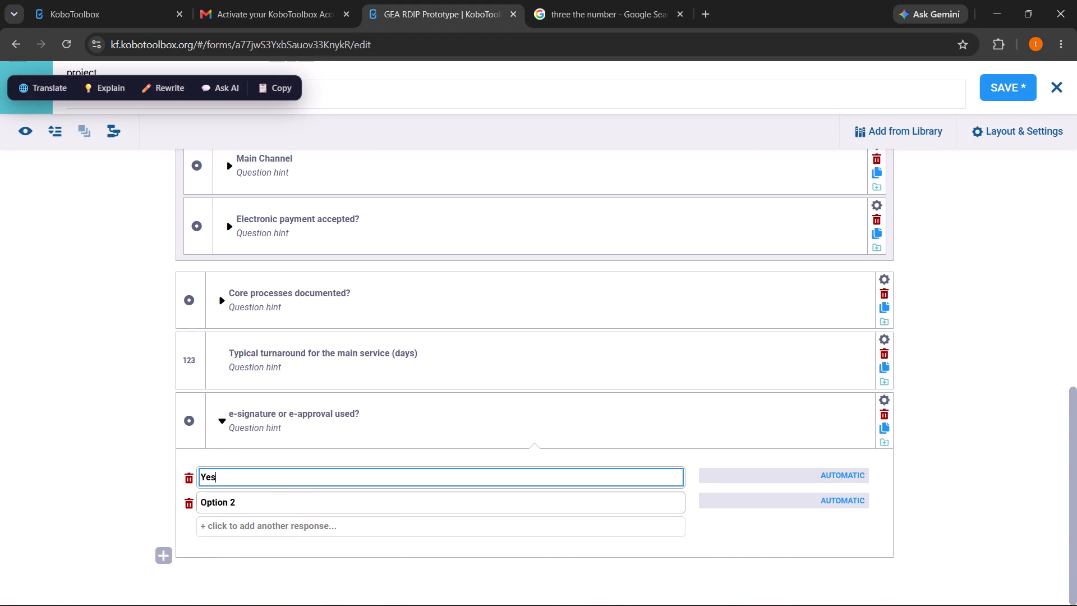
triple_click(231, 504)
type("No")
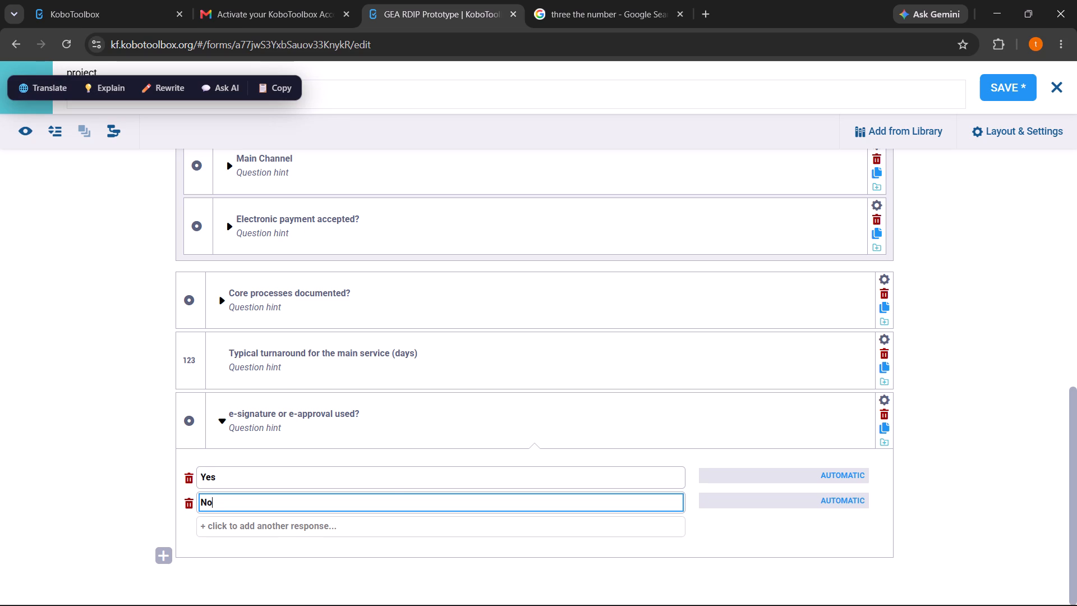
triple_click(854, 476)
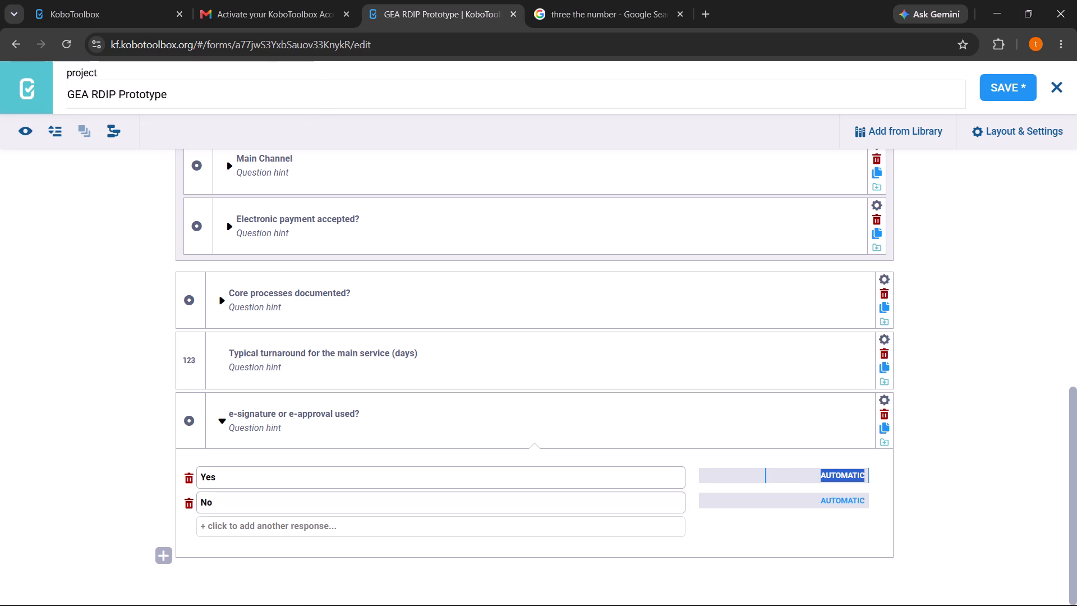
key("1")
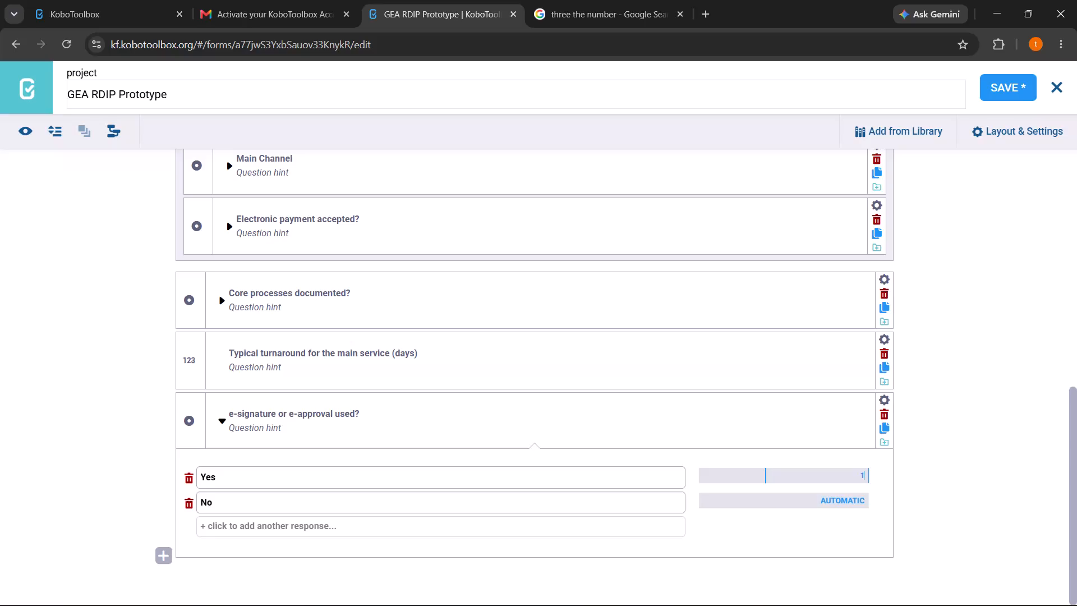
double_click(846, 497)
key("2")
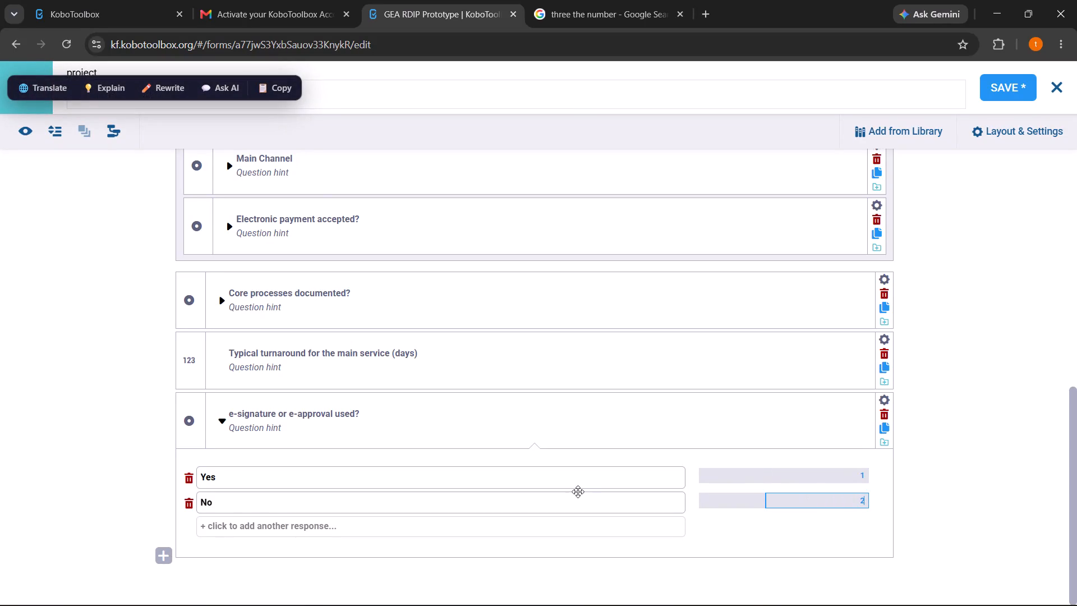
Start a new question below "e-signature or e-approval used?".
left_click(154, 555)
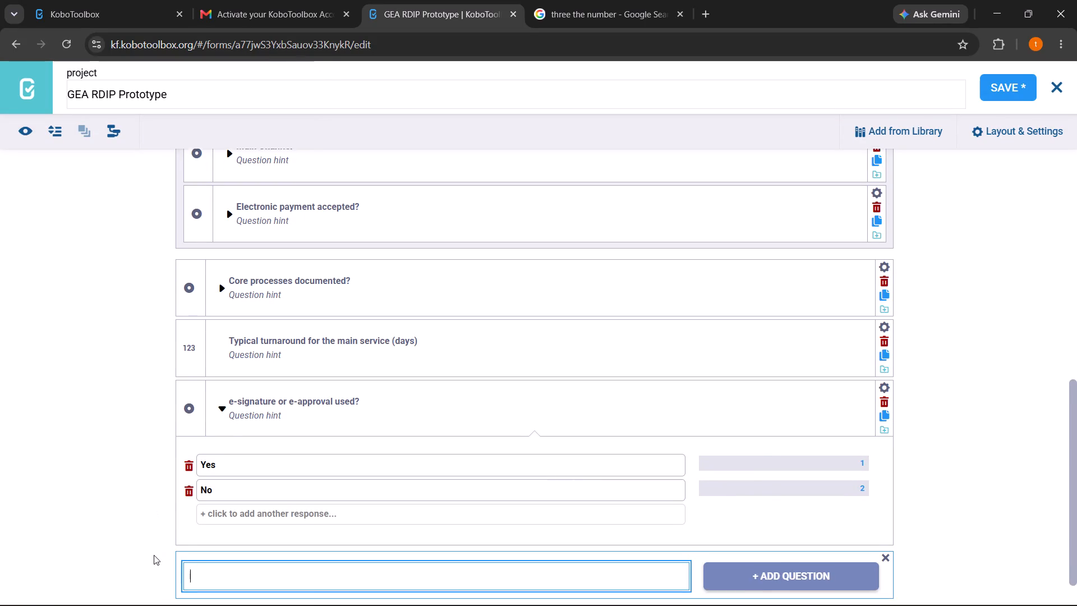
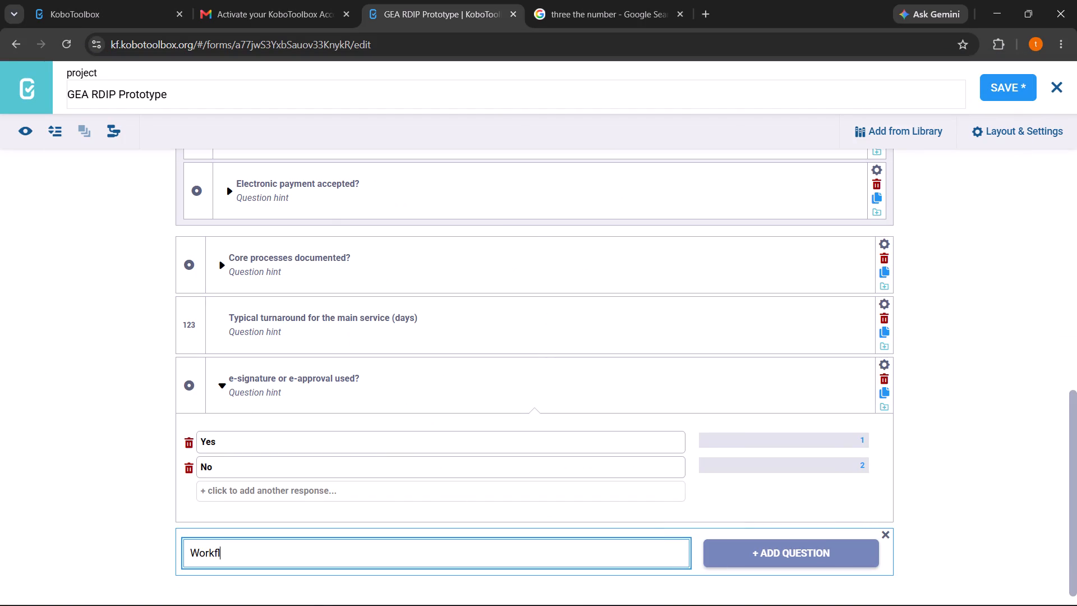
Add a Select One question titled "Workflow system used?" below "e-signature or e-approval used?".
type("ow syste")
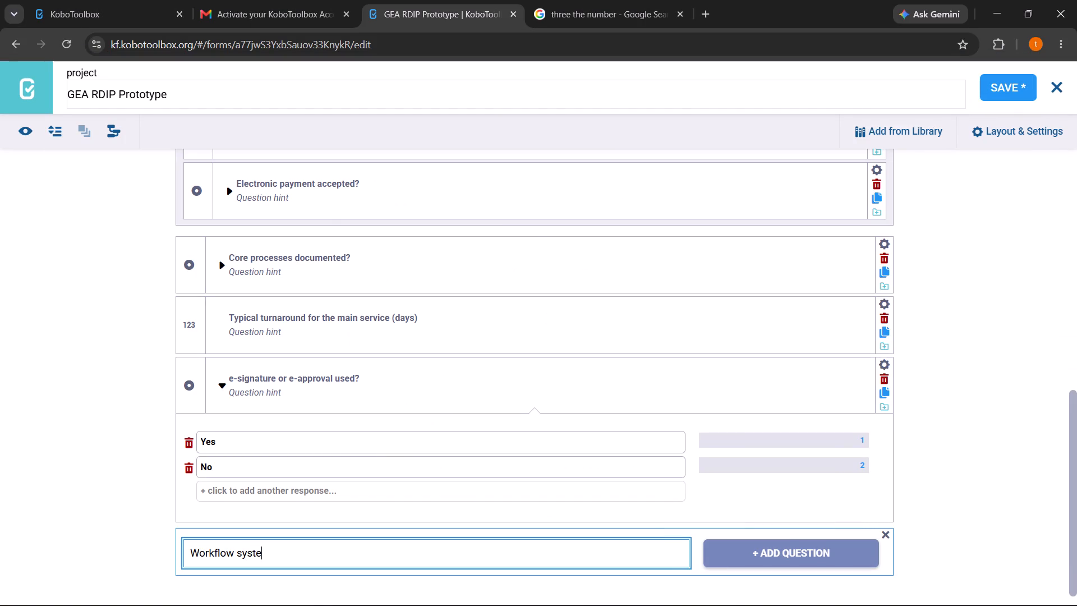
type("m used")
key("shift+question")
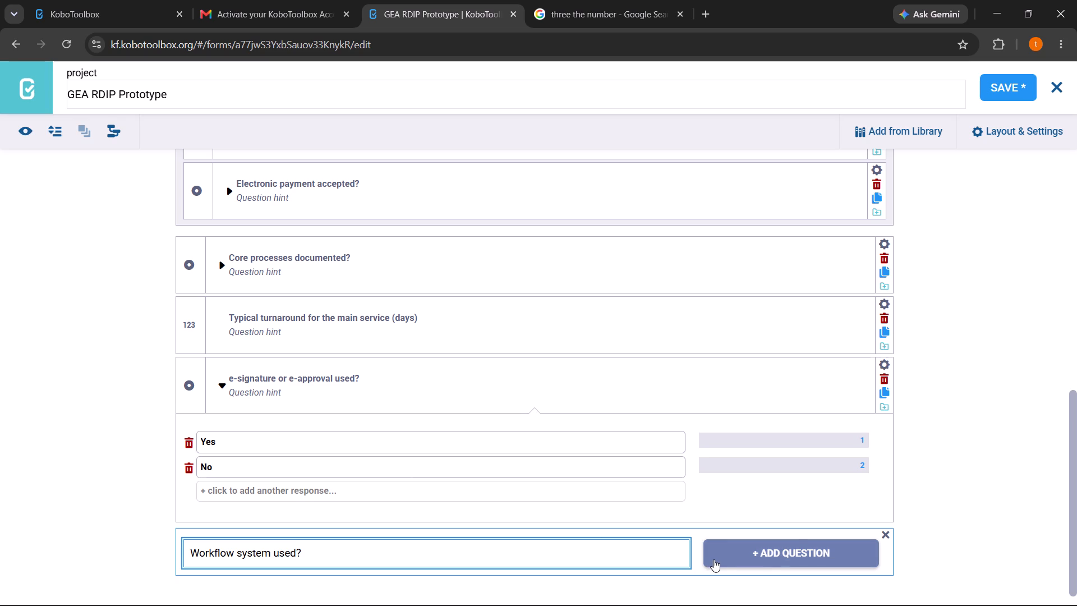
left_click(714, 559)
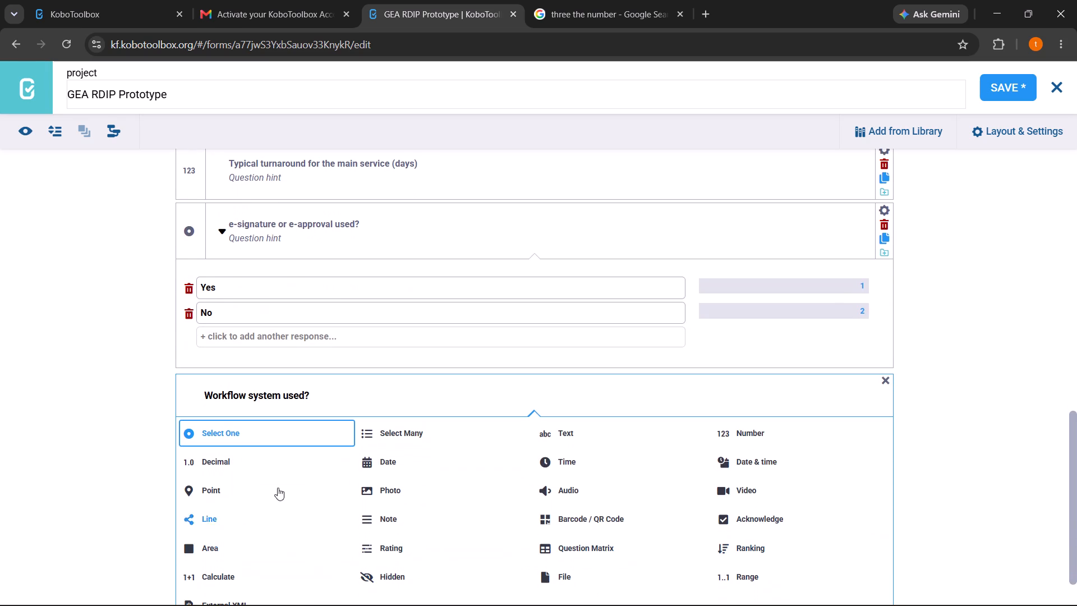
left_click(246, 425)
Label the two responses of "Workflow system used?" as Yes and No.
type("Yes")
double_click(209, 506)
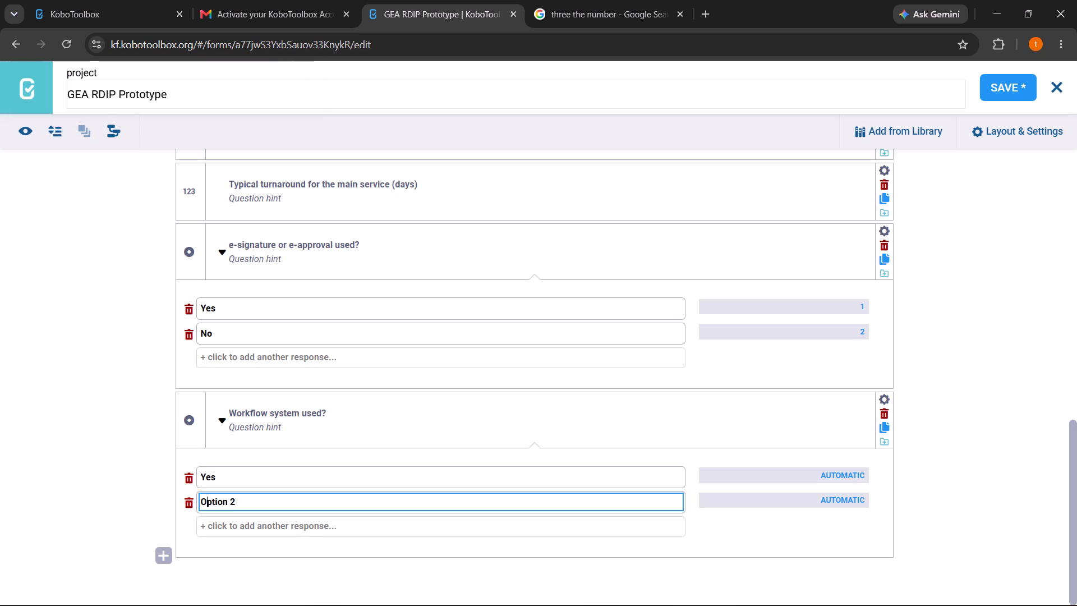
triple_click(209, 506)
left_click(209, 506)
type("No")
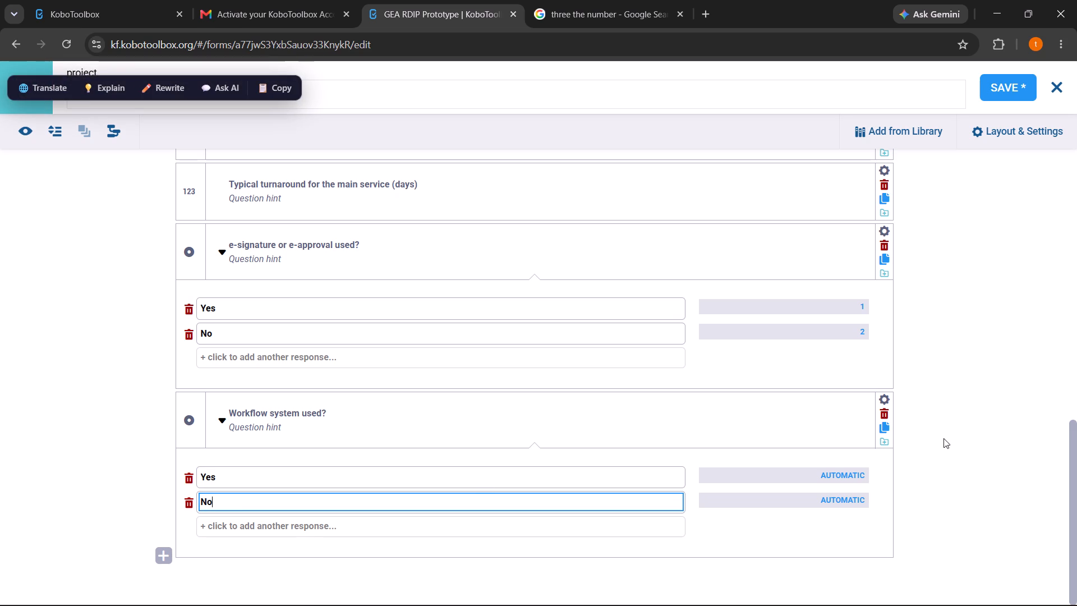
Set the code of the Yes response to 1 for "Workflow system used?" and open the No response's code for editing.
triple_click(839, 471)
key("1")
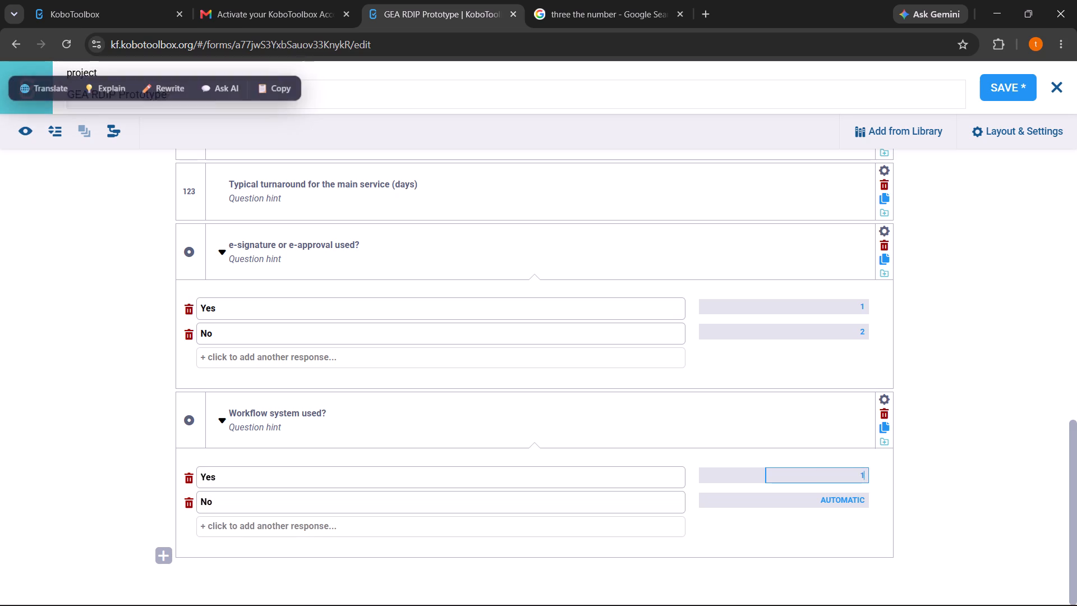
double_click(841, 501)
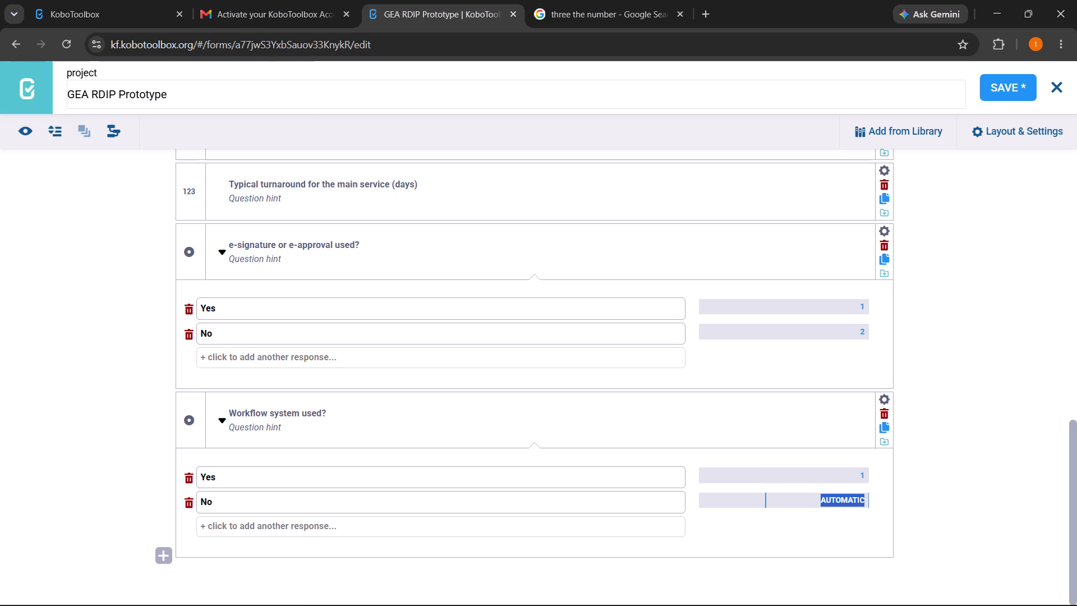
Set the code of the No response to 2 for "Workflow system used?".
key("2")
Collapse the response list of the "e-signature or e-approval used?" question.
scroll(656, 452, "down", 4)
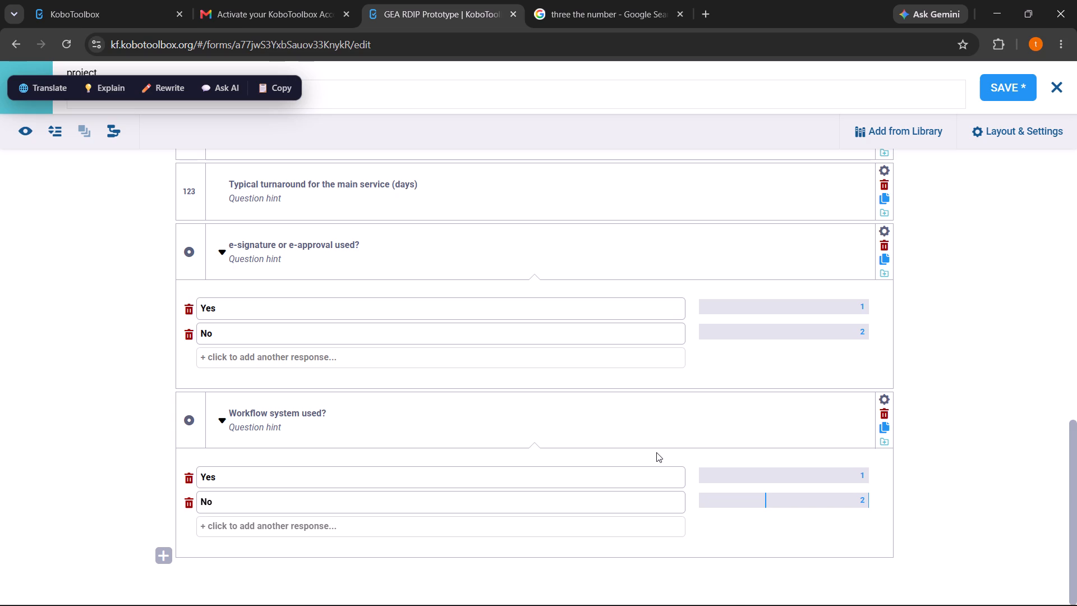
left_click(219, 259)
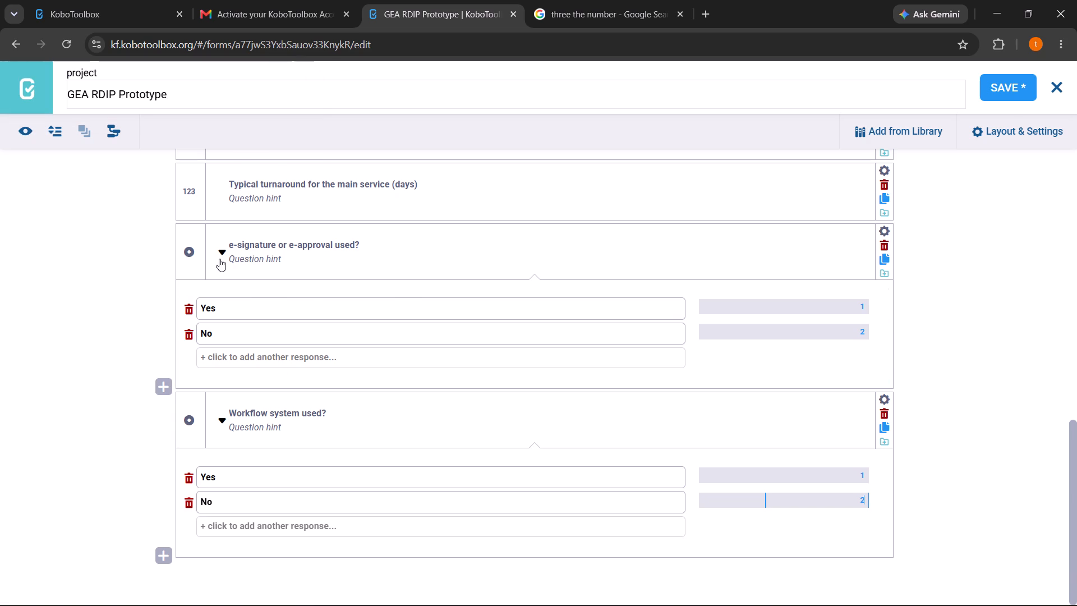
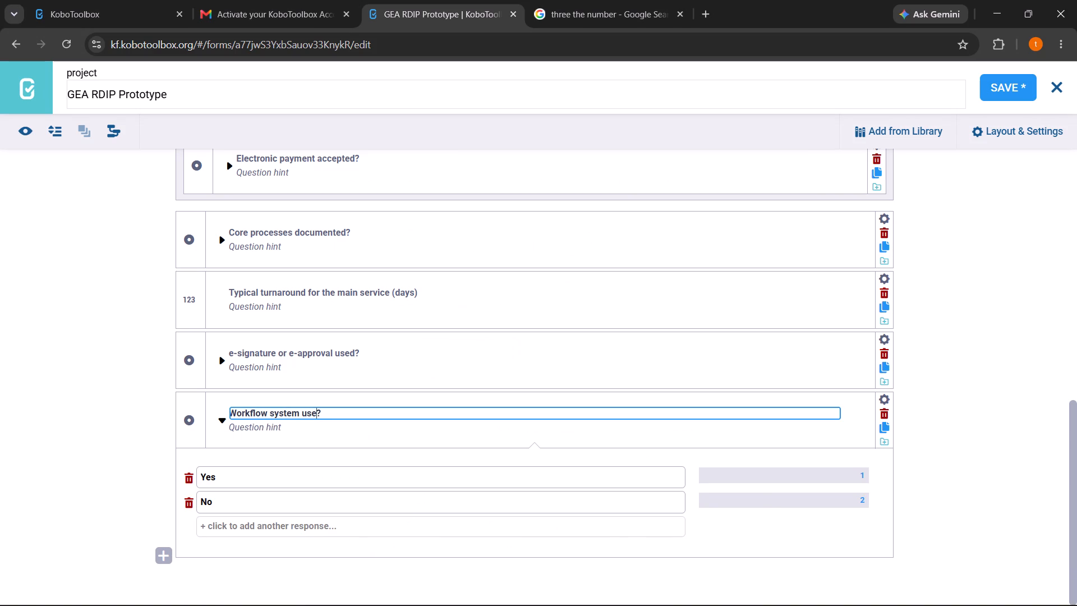
Reword the title of the last question, about the workflow system, as "Workflow system in use?".
key("Left")
key("Left")
key("Left")
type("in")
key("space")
Group the four questions from "Core processes documented?" through "Workflow system in use?" into a new group.
left_click(186, 214, "ctrl")
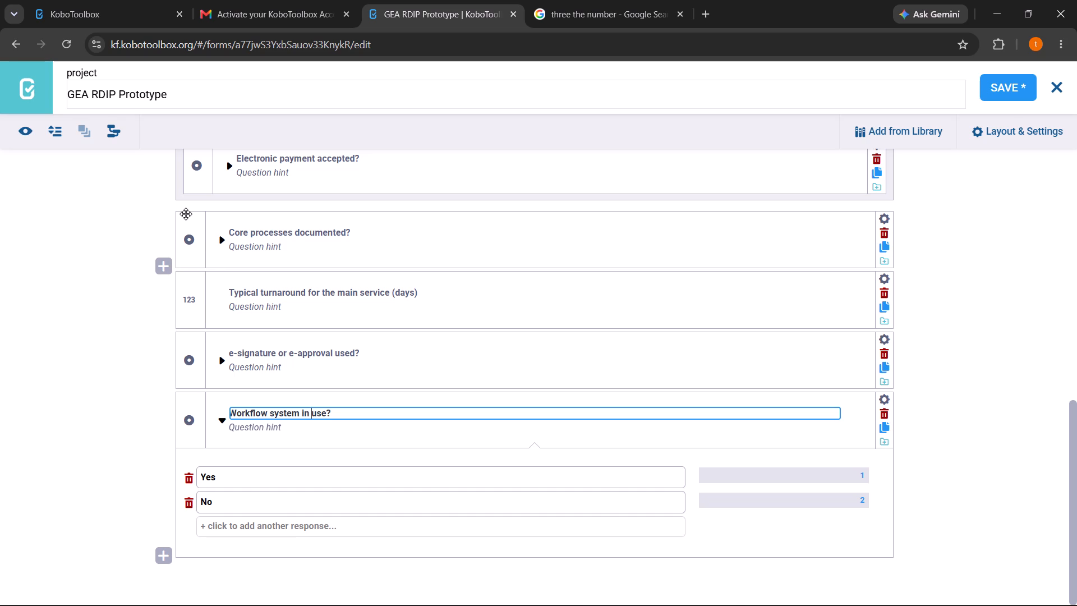
left_click(205, 278, "ctrl")
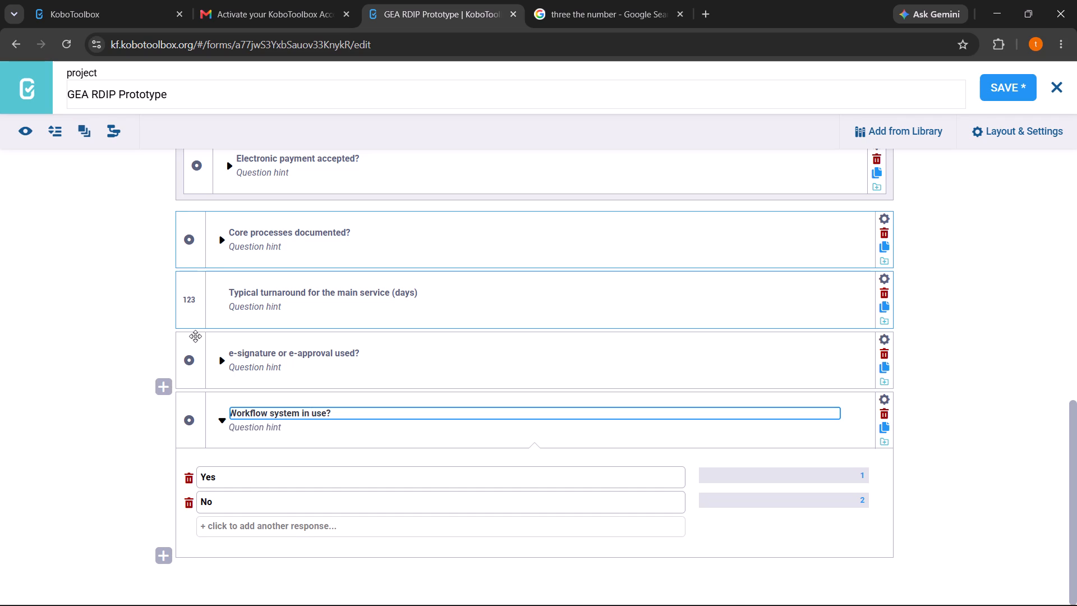
left_click(195, 339, "ctrl")
left_click(199, 406, "ctrl")
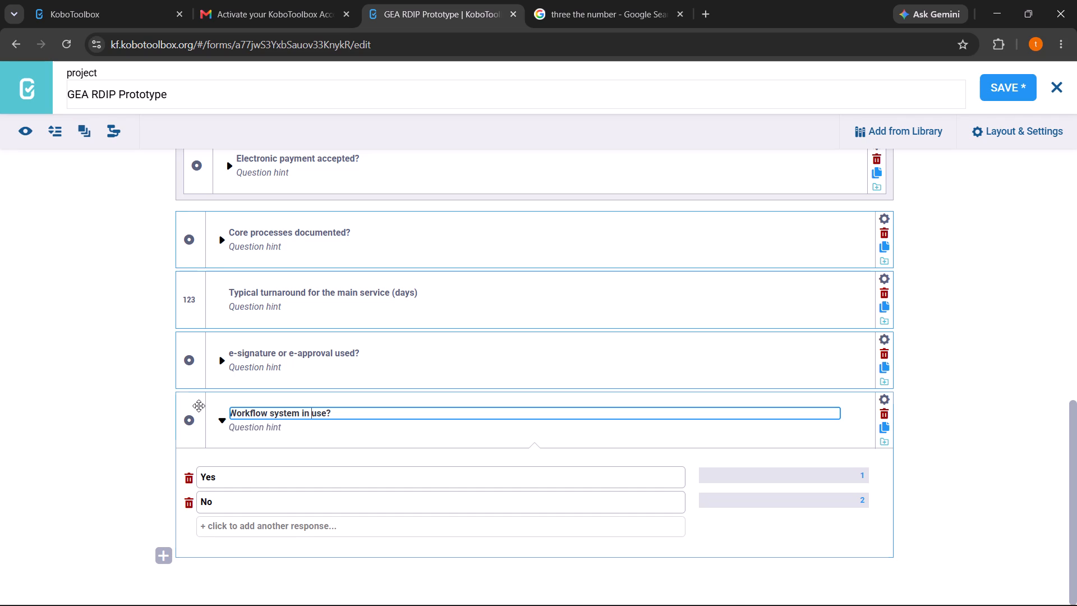
left_click(84, 132)
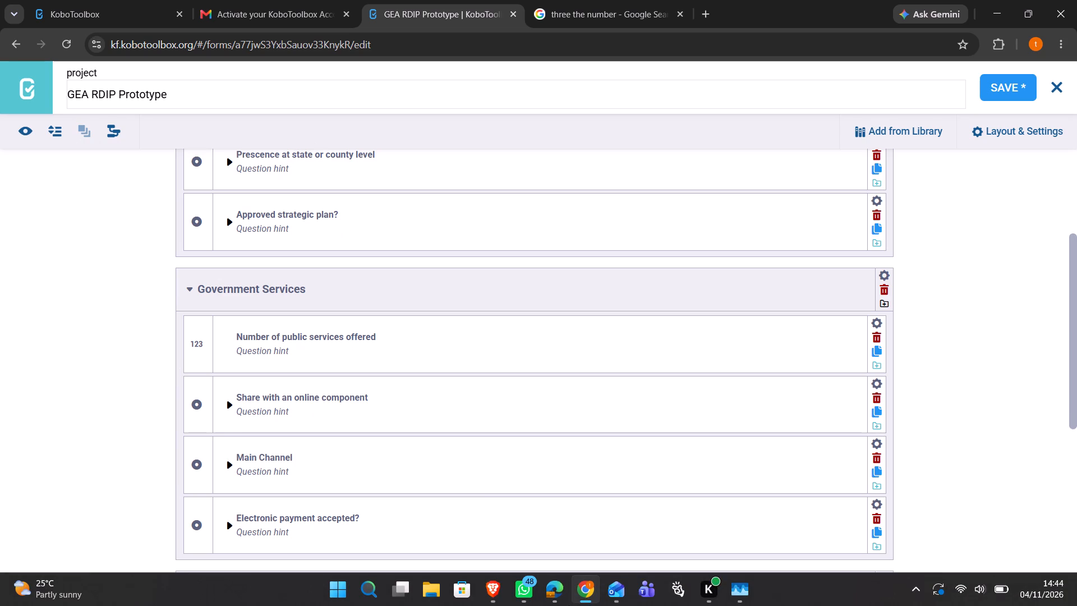
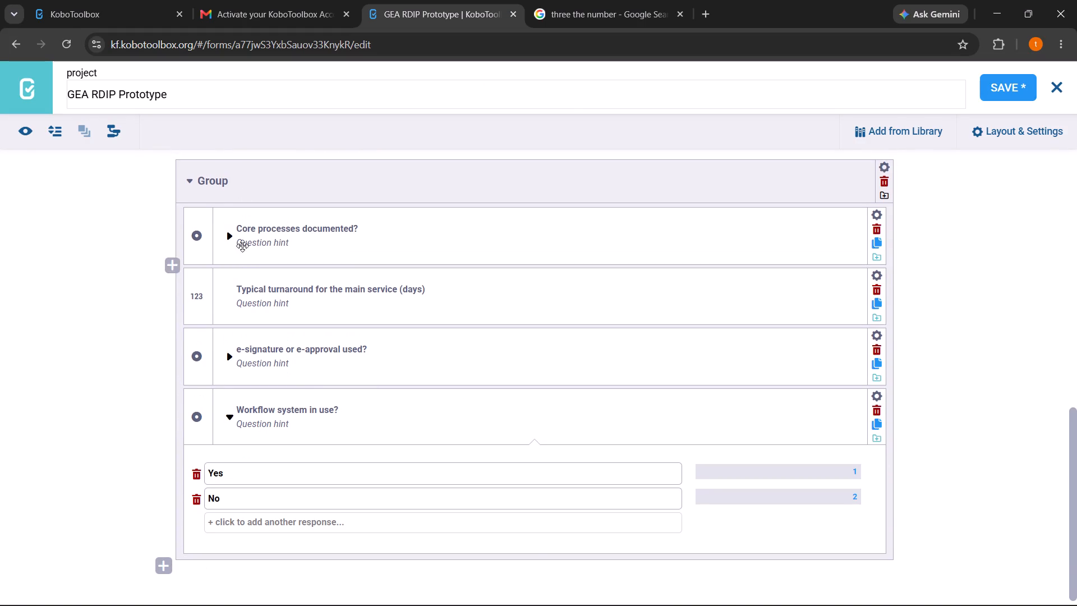
Title the group containing the "Core processes documented?" through "Workflow system in use?" questions as Business Processes.
left_click(237, 178)
key("BackSpace")
key("BackSpace")
key("BackSpace")
key("BackSpace")
key("BackSpace")
key("BackSpace")
key("BackSpace")
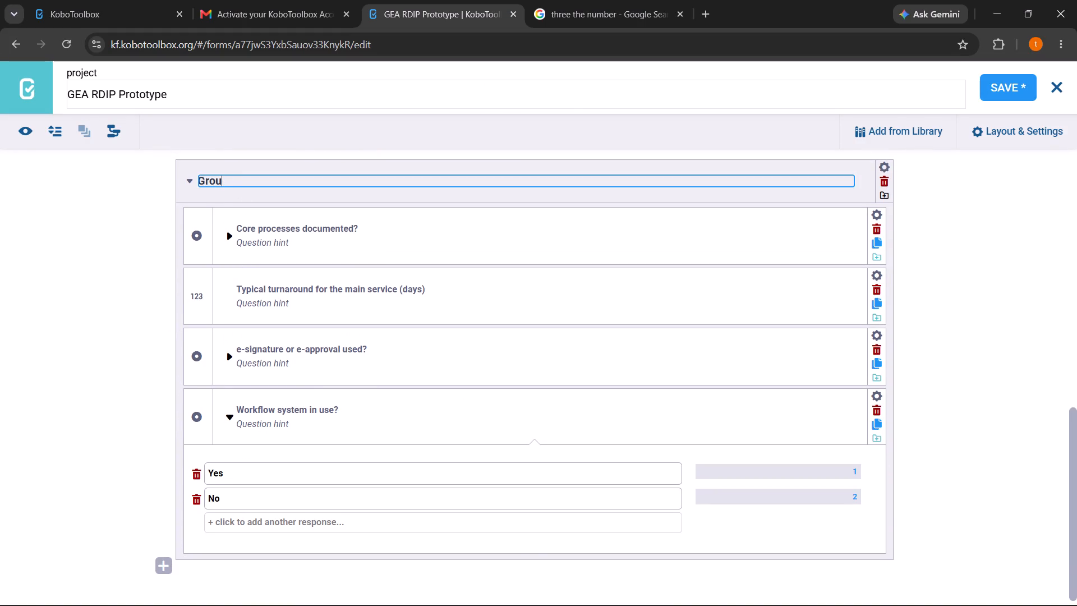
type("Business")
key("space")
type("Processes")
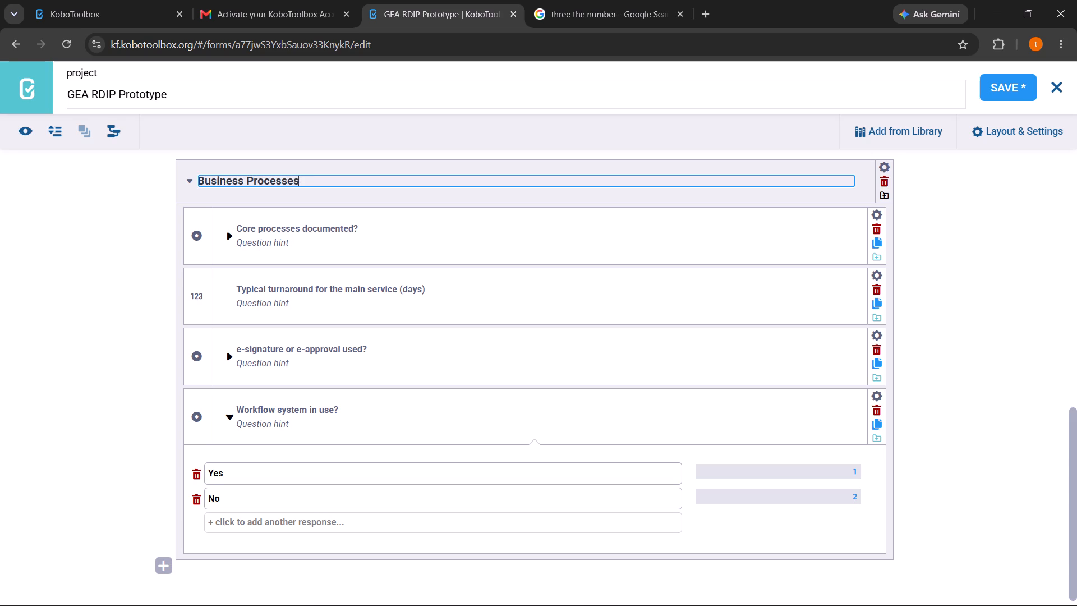
Finish the group title Business Processes and collapse the response options of the "Workflow system in use?" question.
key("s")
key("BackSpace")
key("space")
left_click(223, 419)
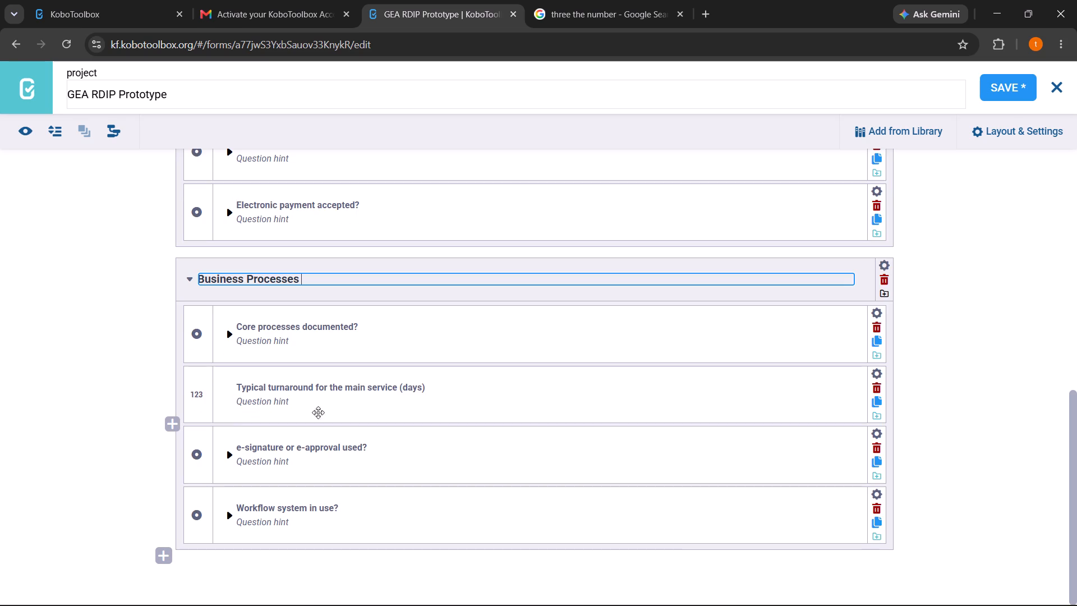
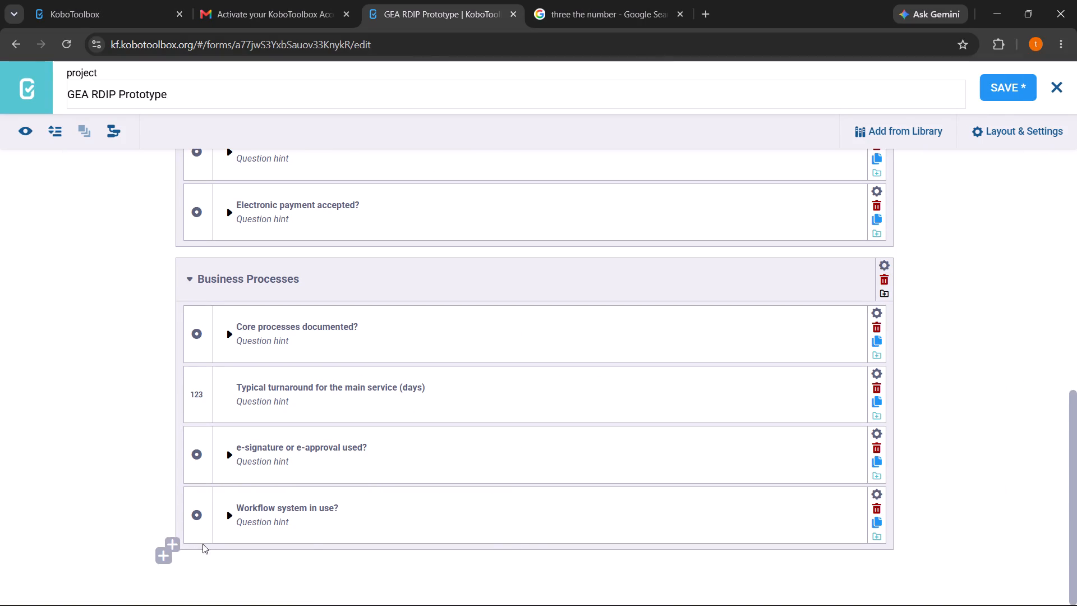
Start a new question below the Business Processes group, outside the group itself.
left_click(160, 559)
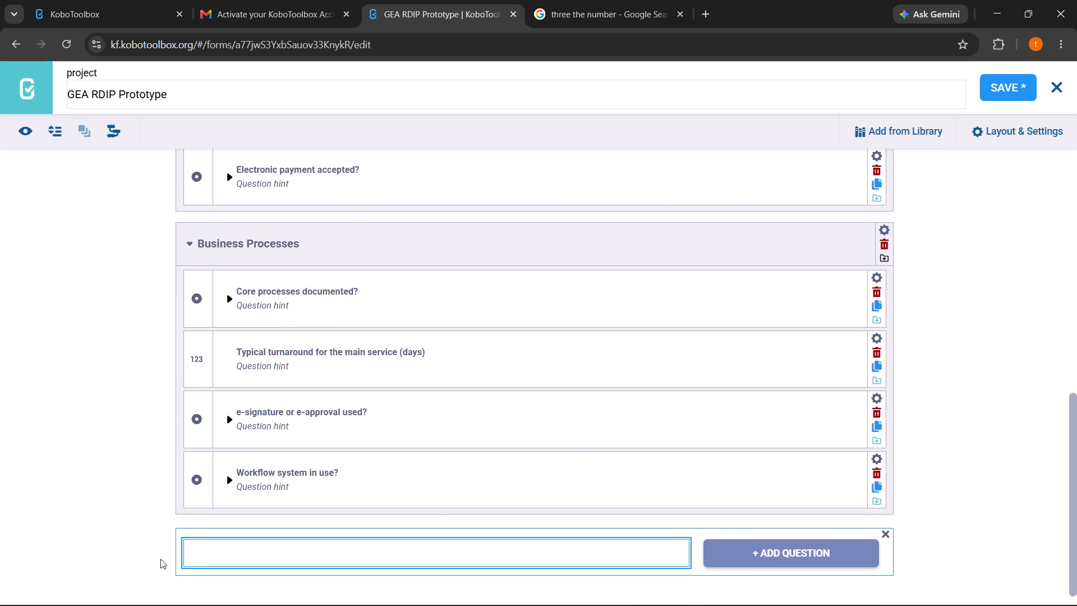
Add a Number question titled "Number of business applications" below the Business Processes group.
key("u")
key("BackSpace")
type("Number of")
key("space")
type("business applications")
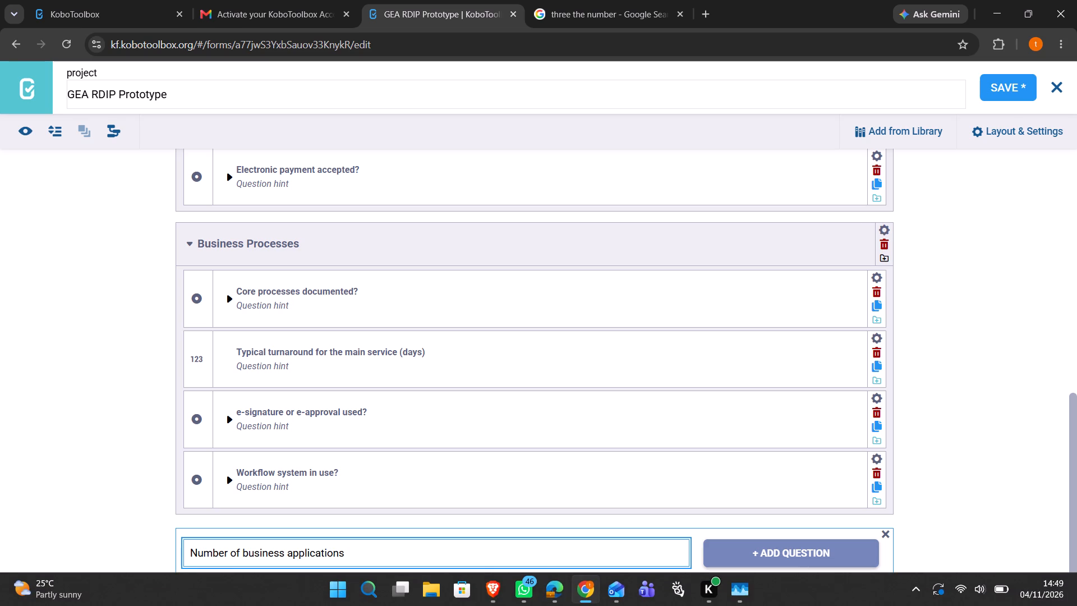
left_click(746, 556)
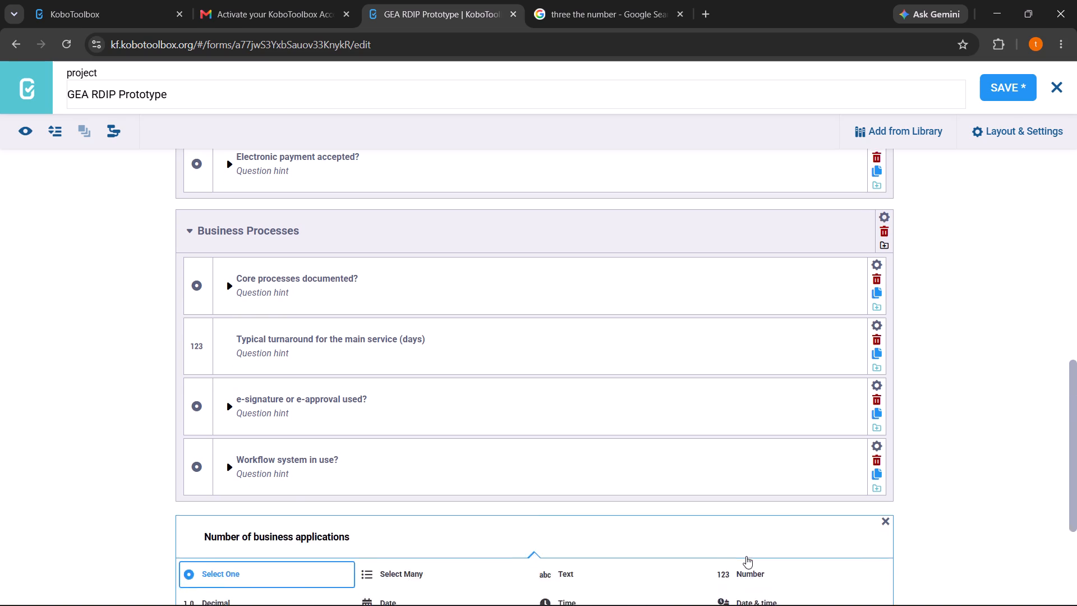
left_click(739, 438)
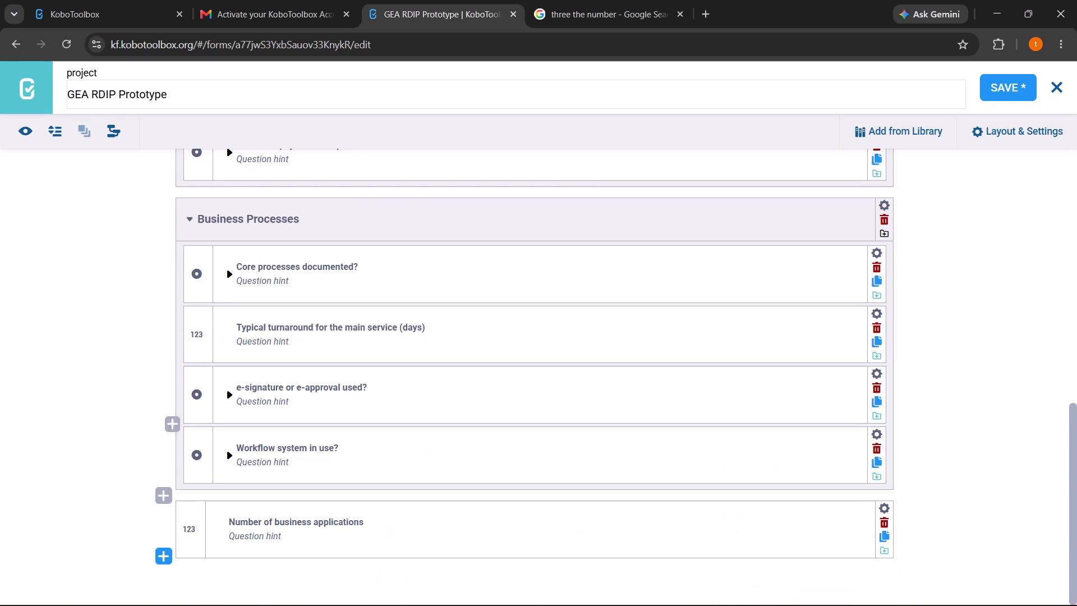
Switch to Spotify in the Brave browser and start playing My Playlist #16.
left_click(499, 585)
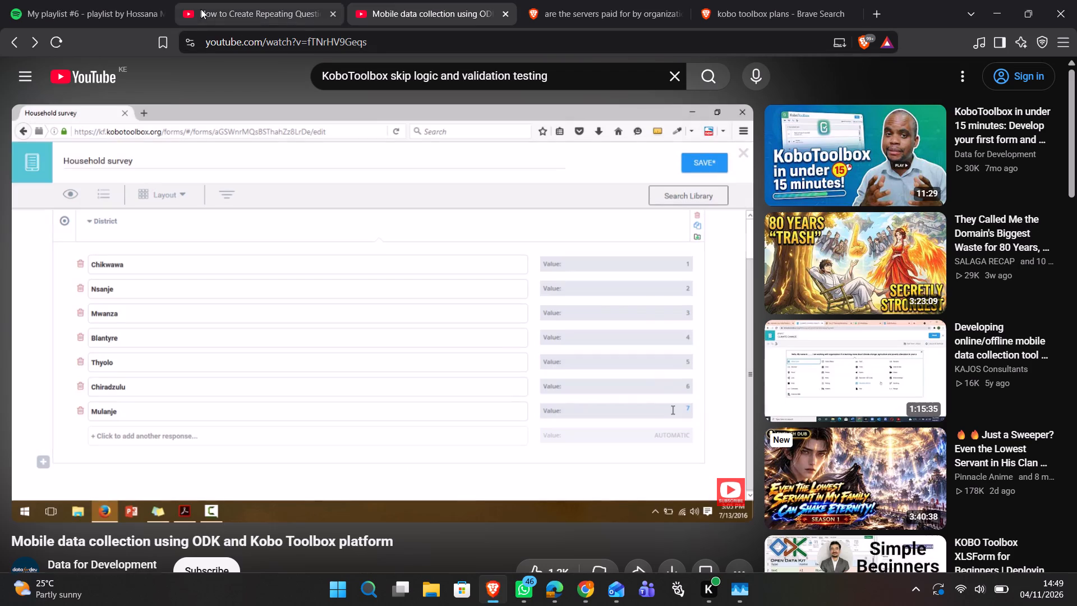
left_click(45, 0)
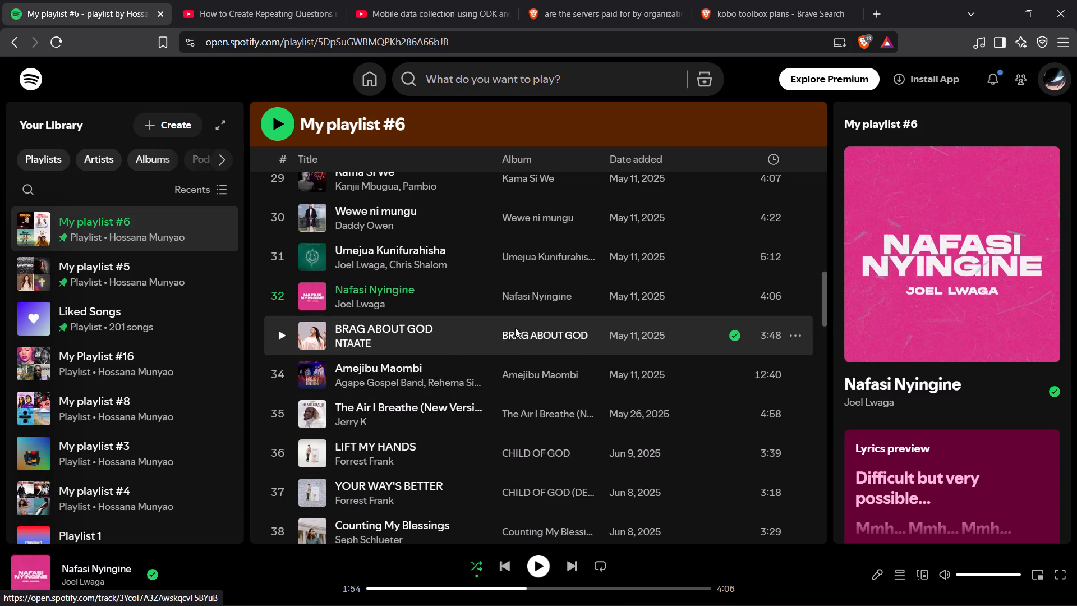
left_click(37, 361)
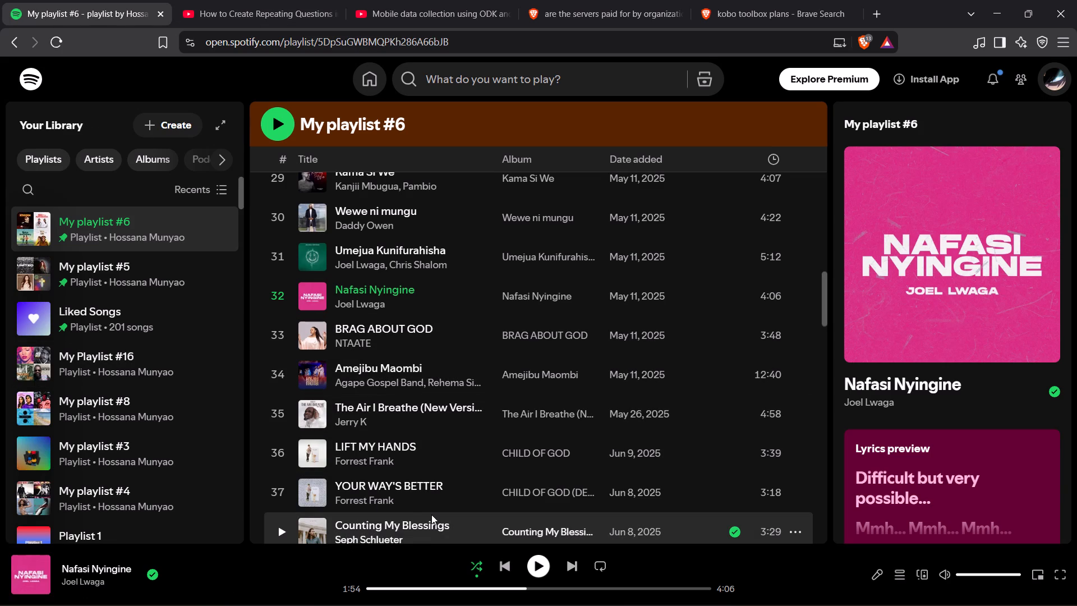
left_click(168, 356)
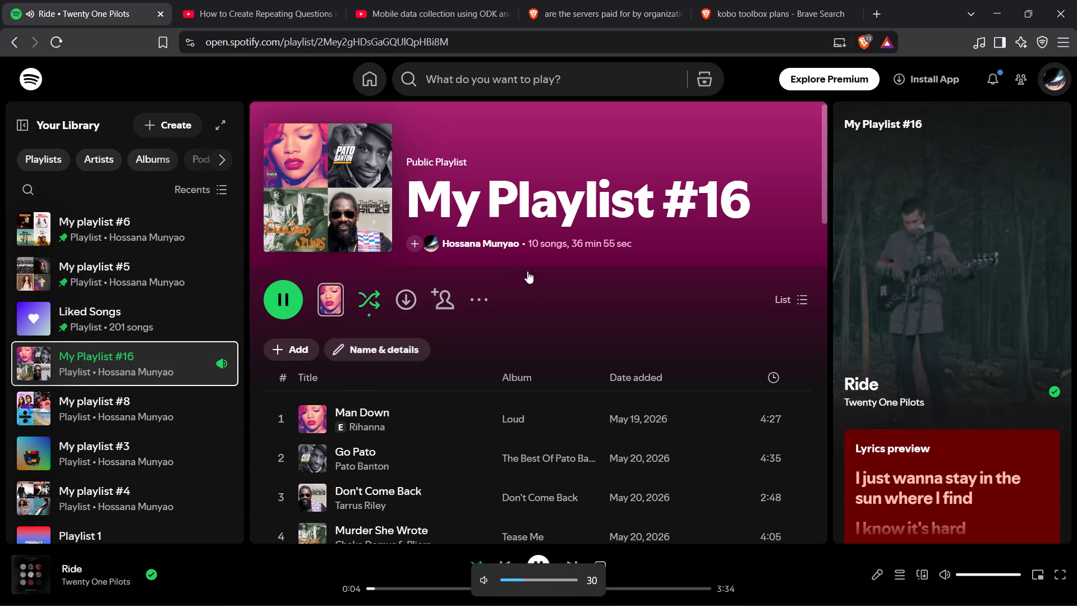
Switch back to the GEA RDIP Prototype form in Chrome and start adding a new question below "Number of business applications".
left_click(991, 3)
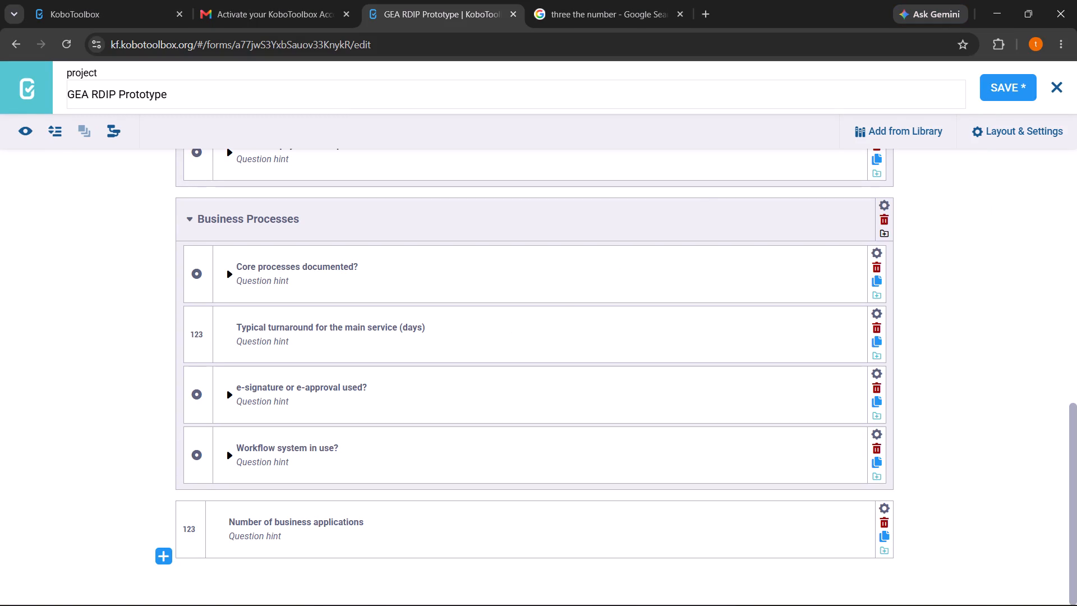
left_click(164, 562)
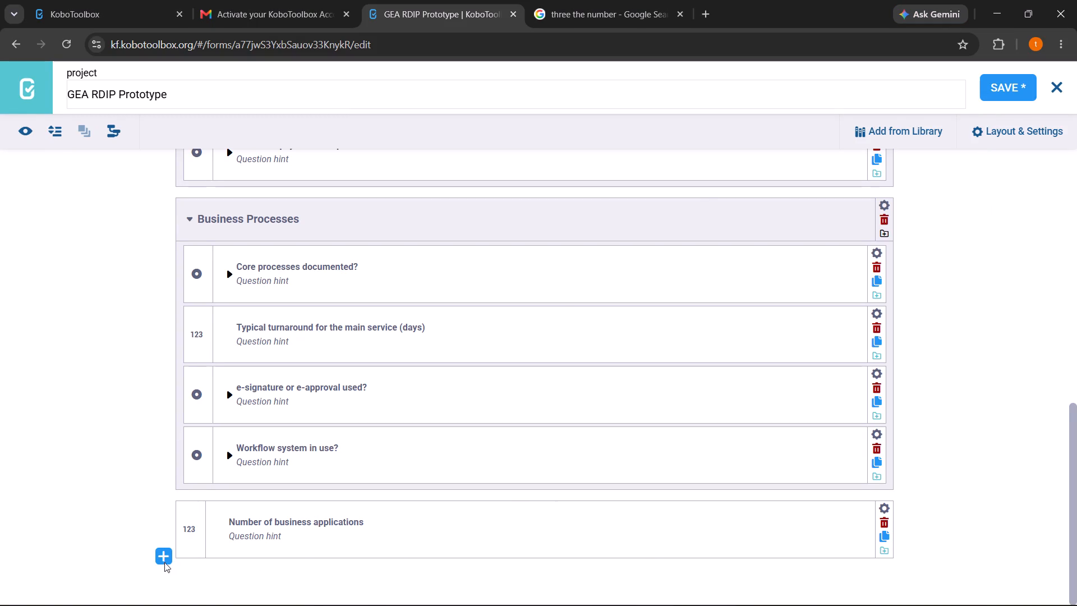
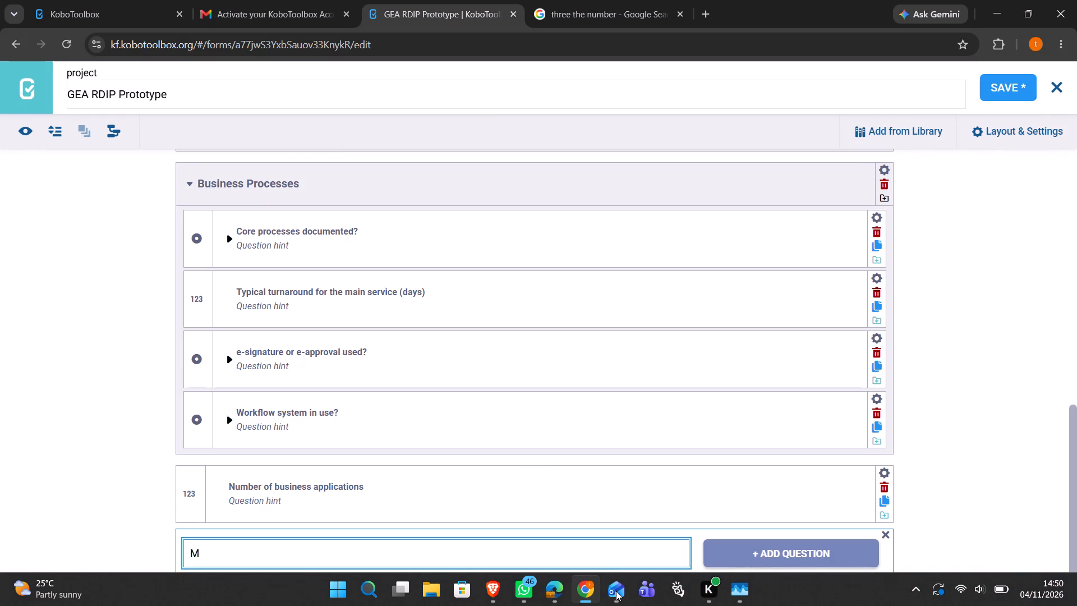
Add a Select One question titled "Mix:" below the "Number of business applications" question.
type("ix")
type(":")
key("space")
left_click(807, 562)
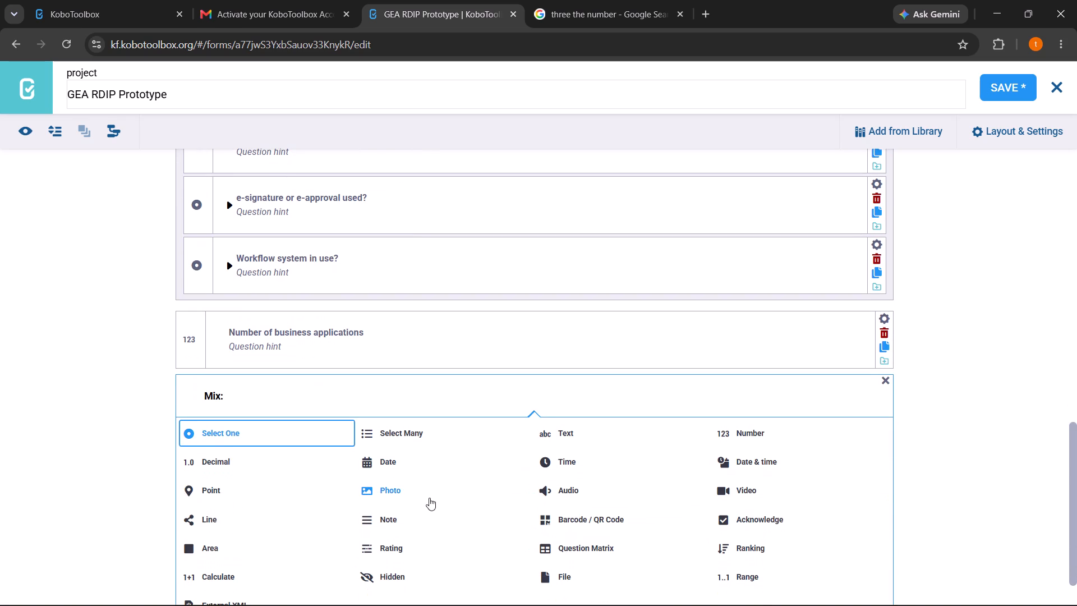
left_click(285, 432)
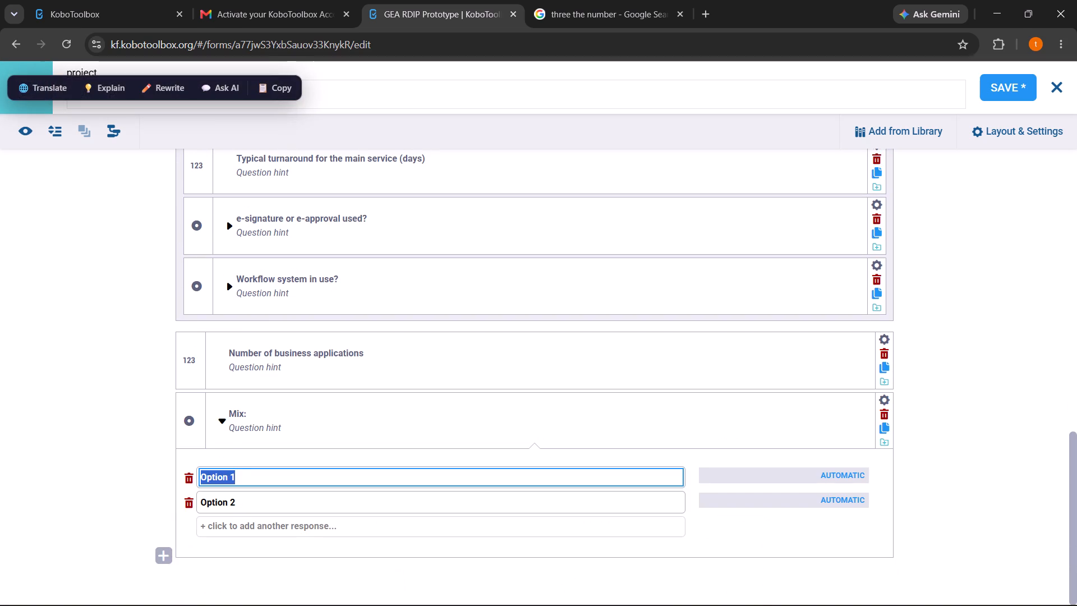
Label the first response of the "Mix:" question Custom and open the second response's label for editing.
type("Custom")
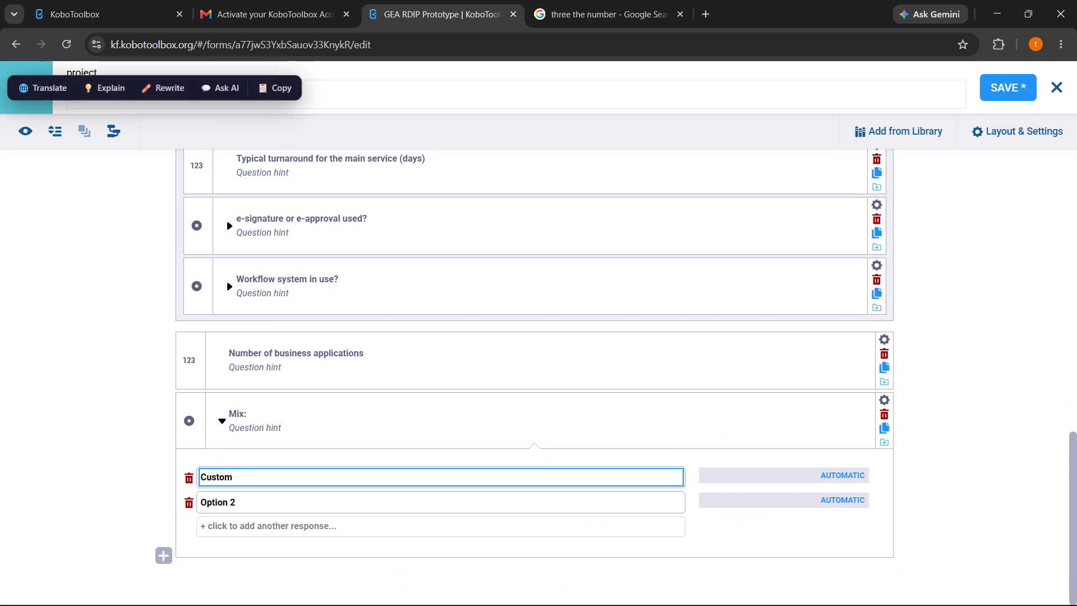
triple_click(212, 501)
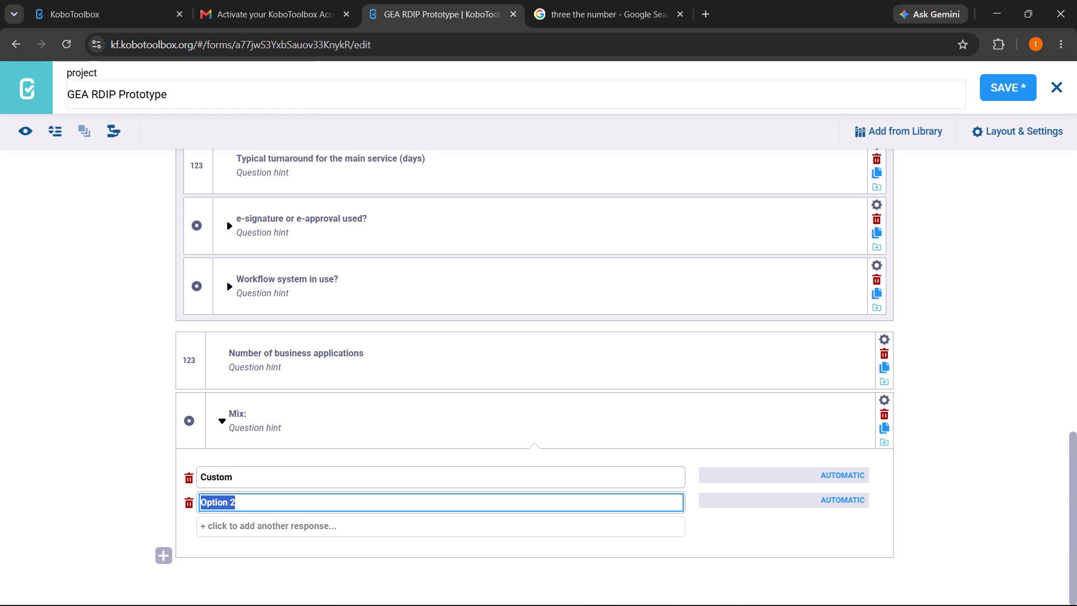
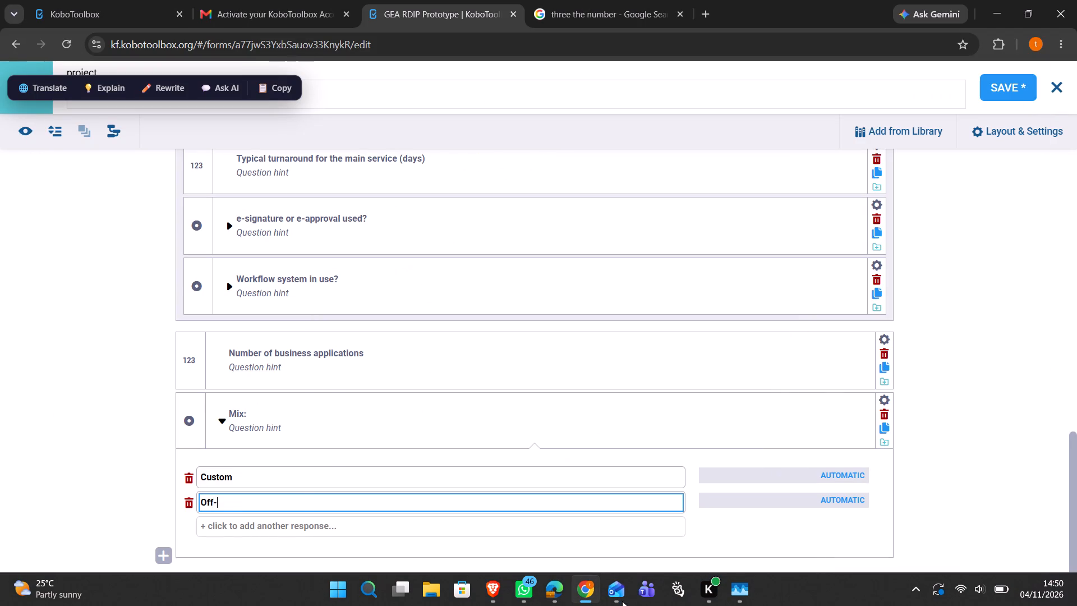
Complete the second response of the Mix: question as "Off-the-shelf" and add a third response "Open source or DPG".
type("he")
type("-shelf")
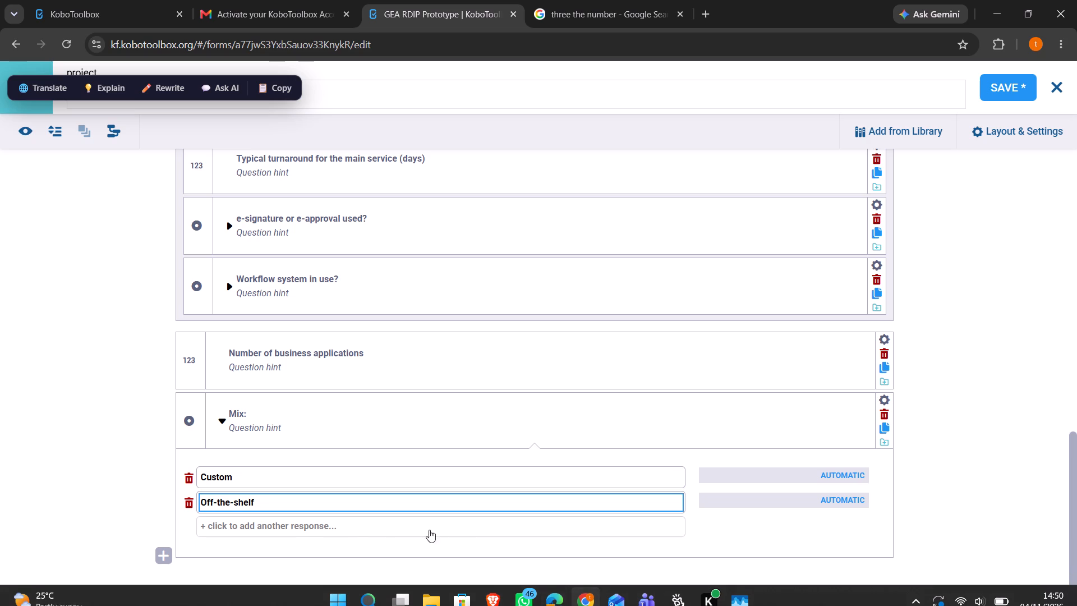
left_click(314, 523)
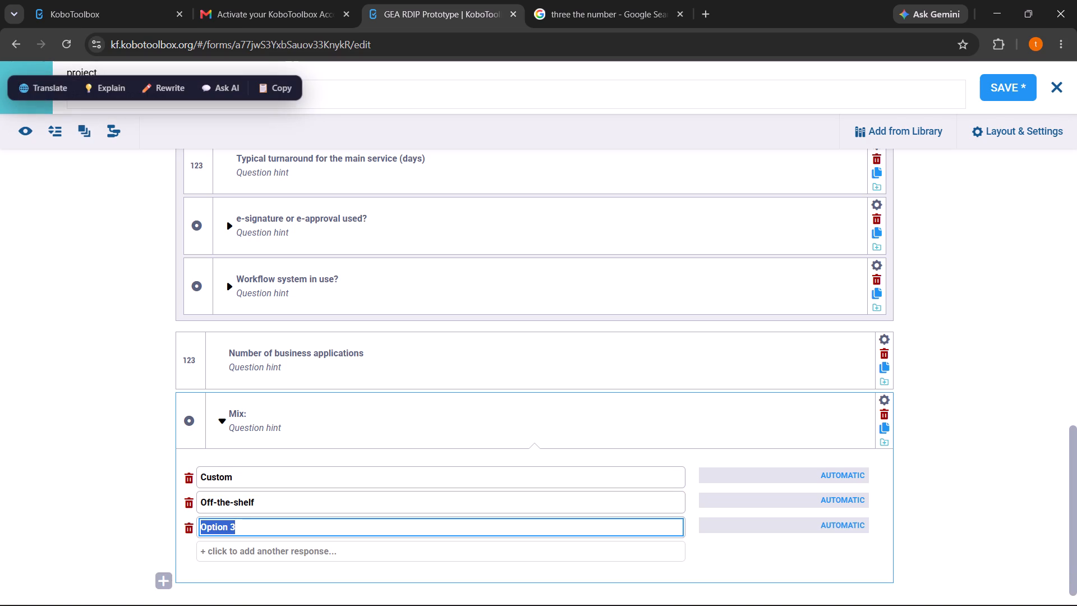
type("Open source or DP")
key("shift+g")
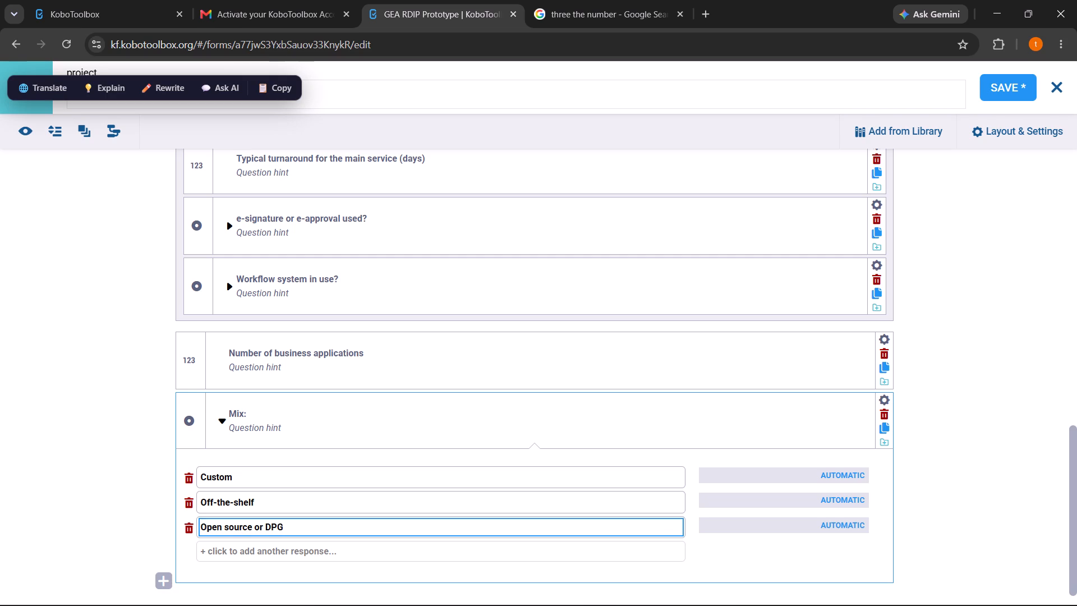
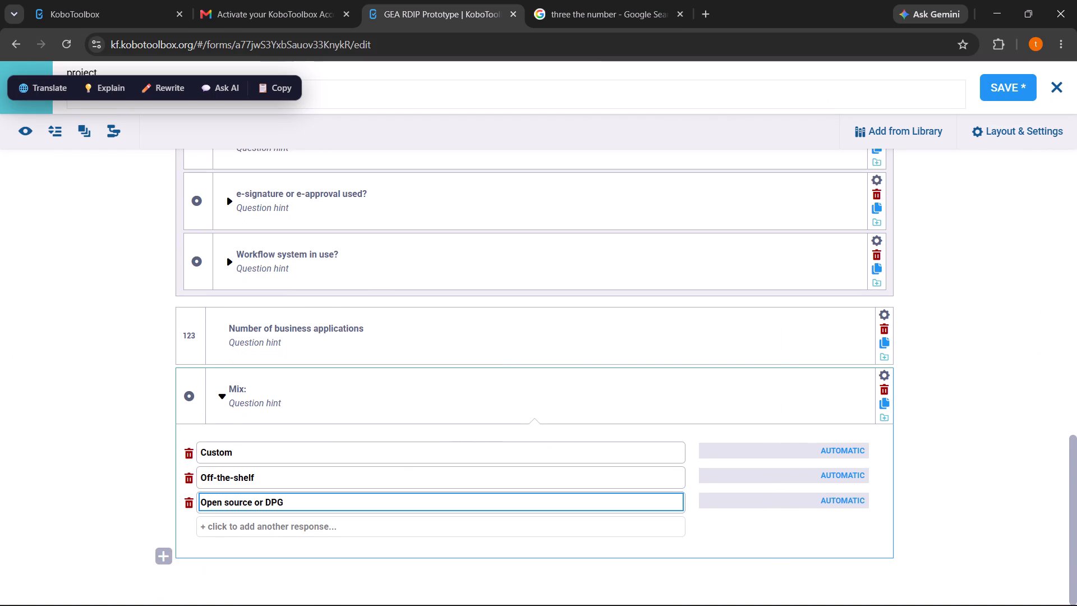
Set the Mix: question's response code for "Custom" to 1 and open the "Off-the-shelf" code for editing.
triple_click(832, 456)
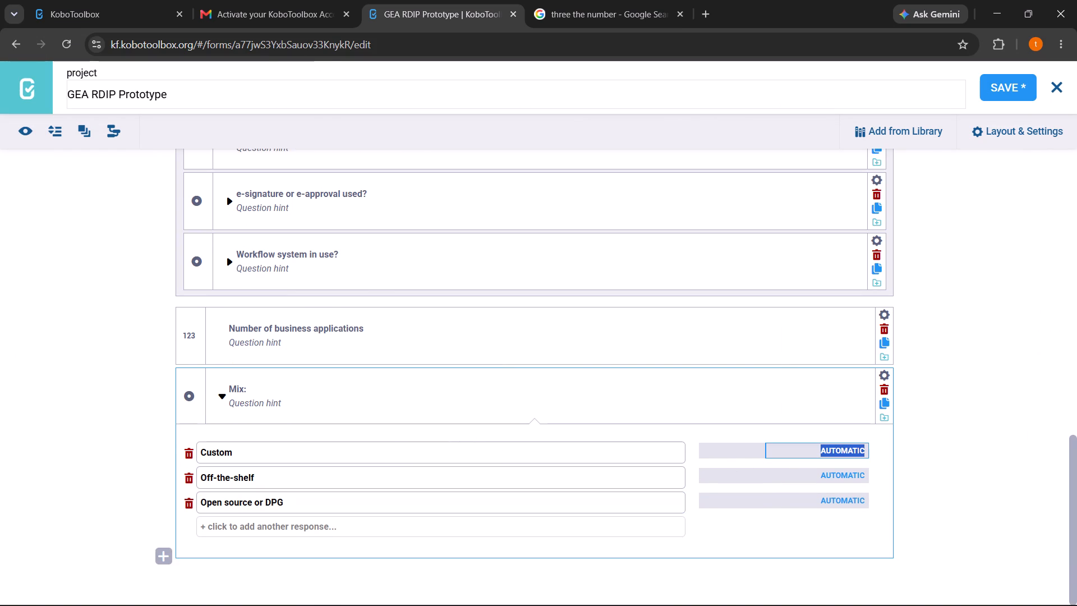
key("1")
double_click(838, 478)
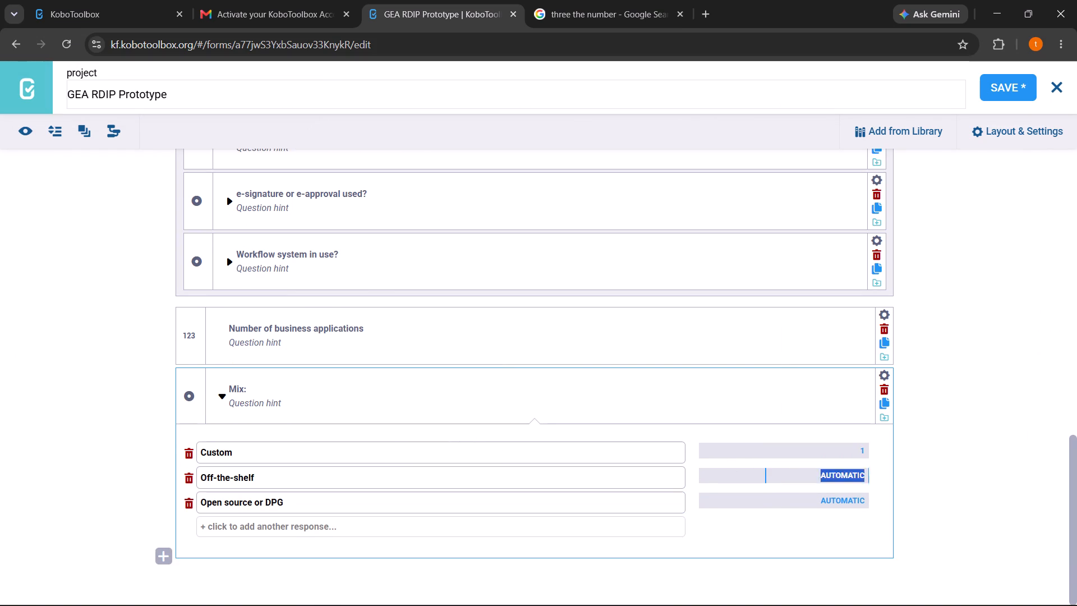
Set the Mix: question's response codes to 2 for "Off-the-shelf" and 3 for "Open source or DPG".
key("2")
left_click(838, 478)
triple_click(841, 497)
key("ctrl+v")
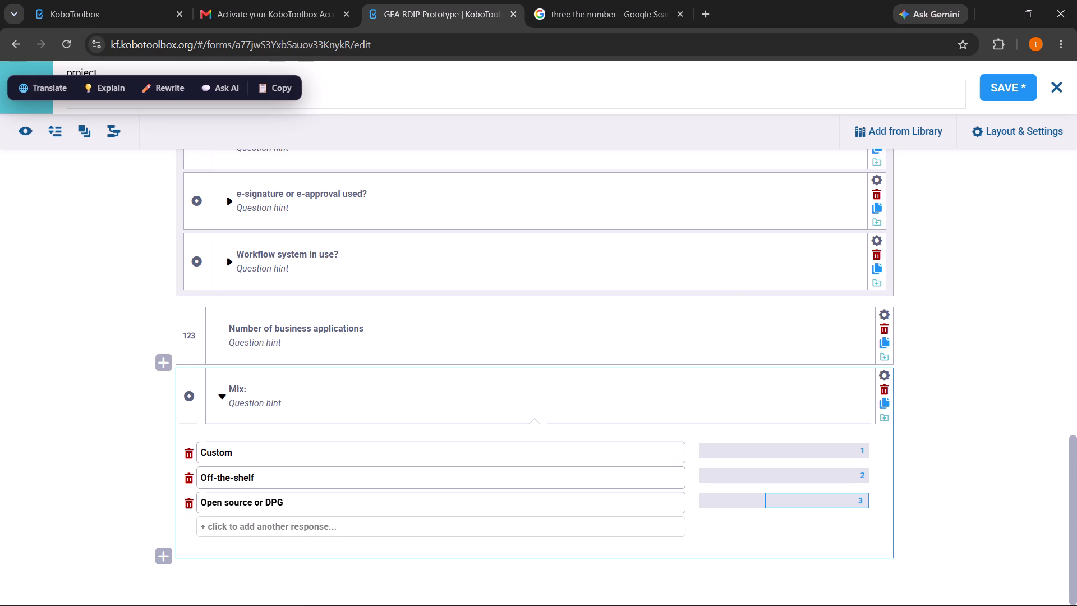
Collapse the Mix: question's responses and open a new question entry directly below it.
left_click(225, 259)
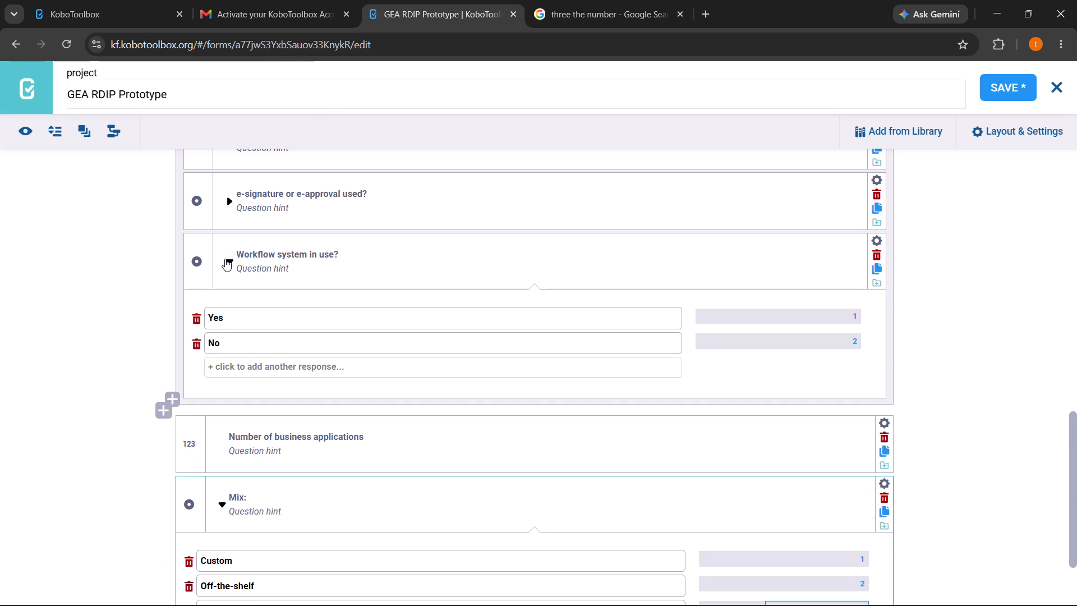
left_click(225, 259)
scroll(354, 370, "down", 3)
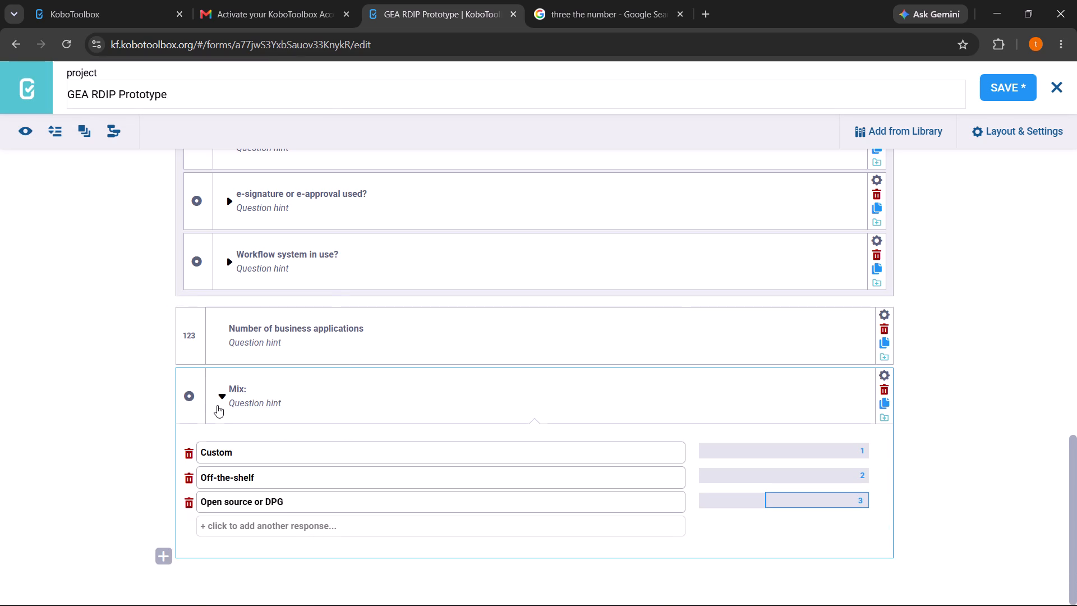
left_click(221, 399)
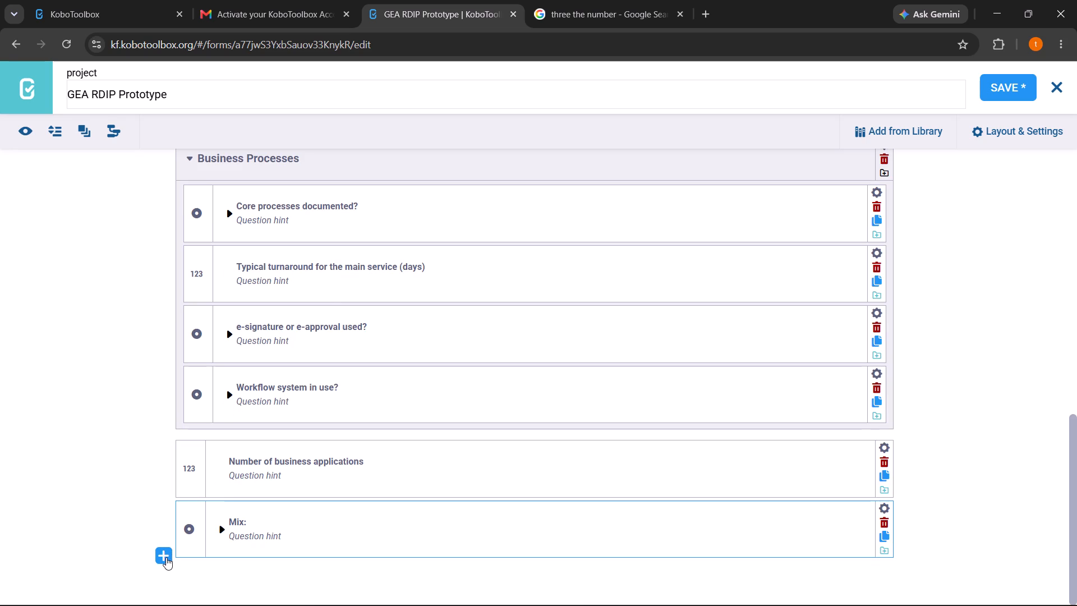
left_click(165, 557)
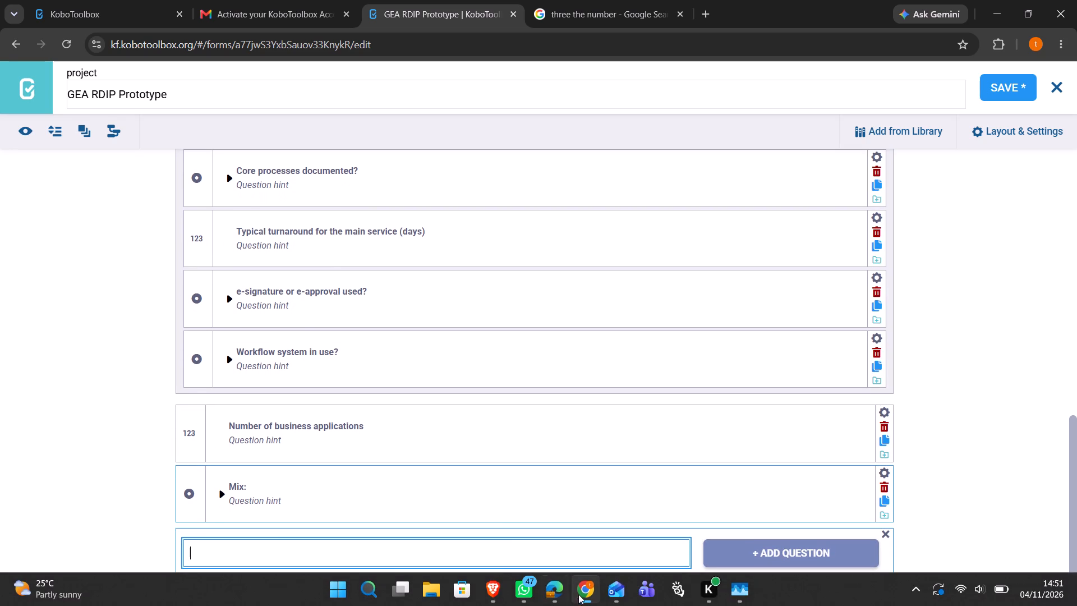
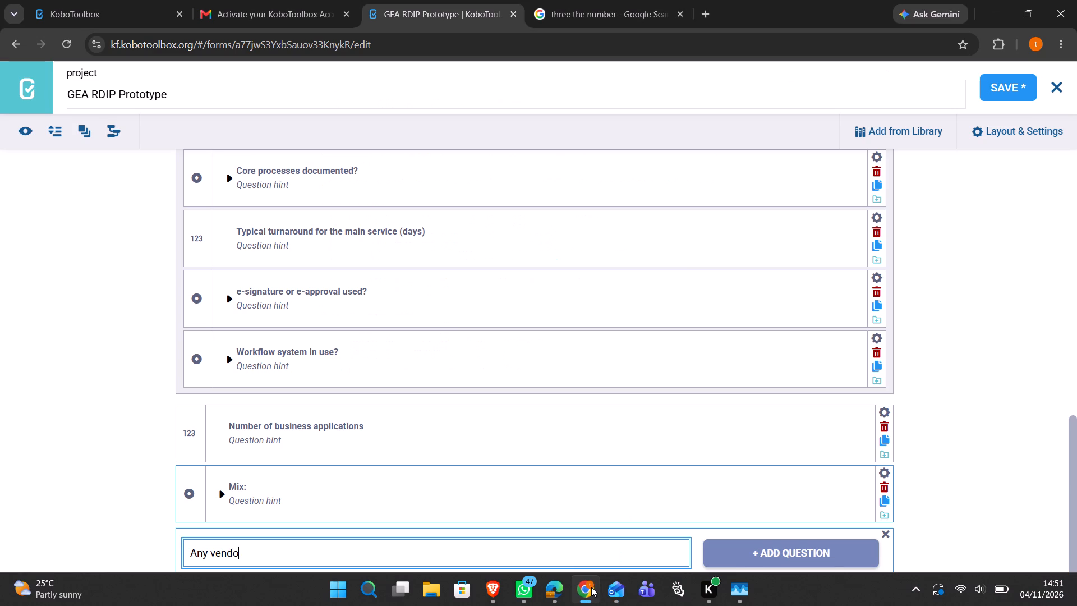
Add a single-choice question titled "Any vendor lock-in concerns?" below the Mix: question.
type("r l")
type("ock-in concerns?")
scroll(591, 587, "down", 3)
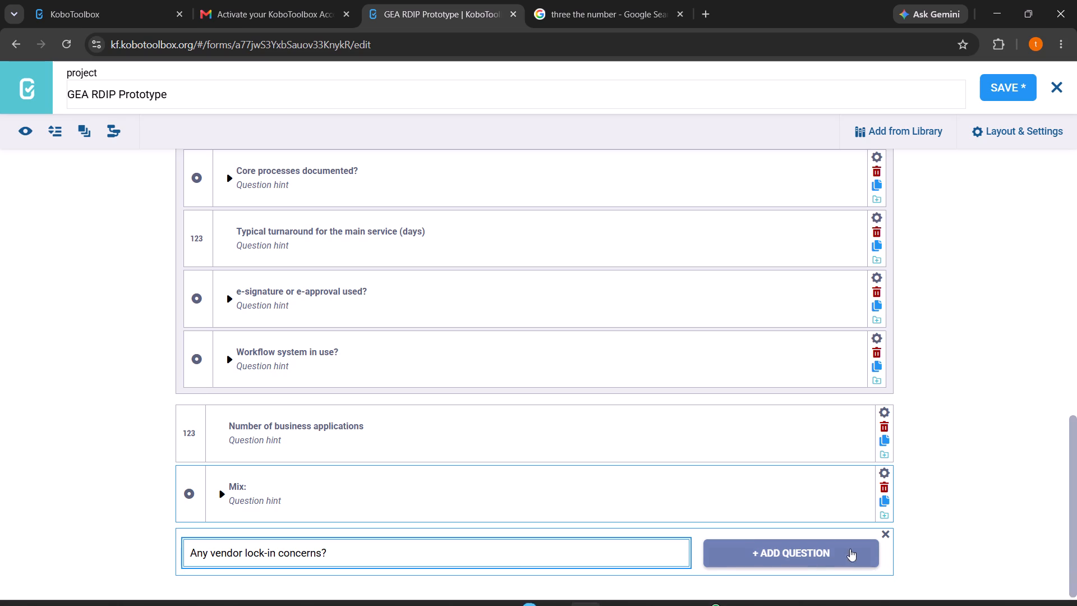
left_click(834, 550)
left_click(298, 430)
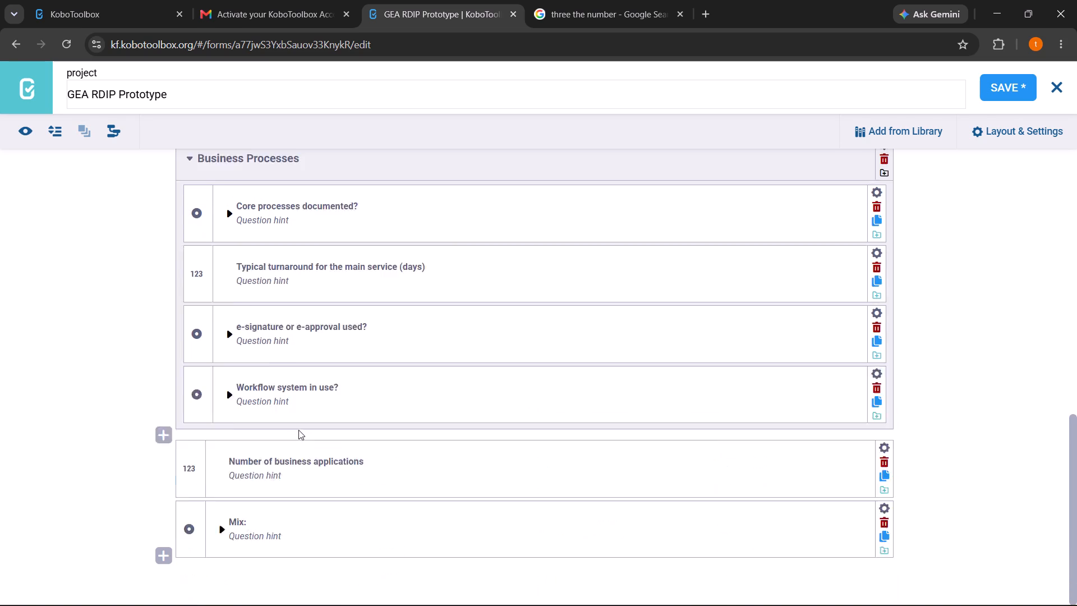
Label the two responses of the vendor lock-in question "Yes" and "No".
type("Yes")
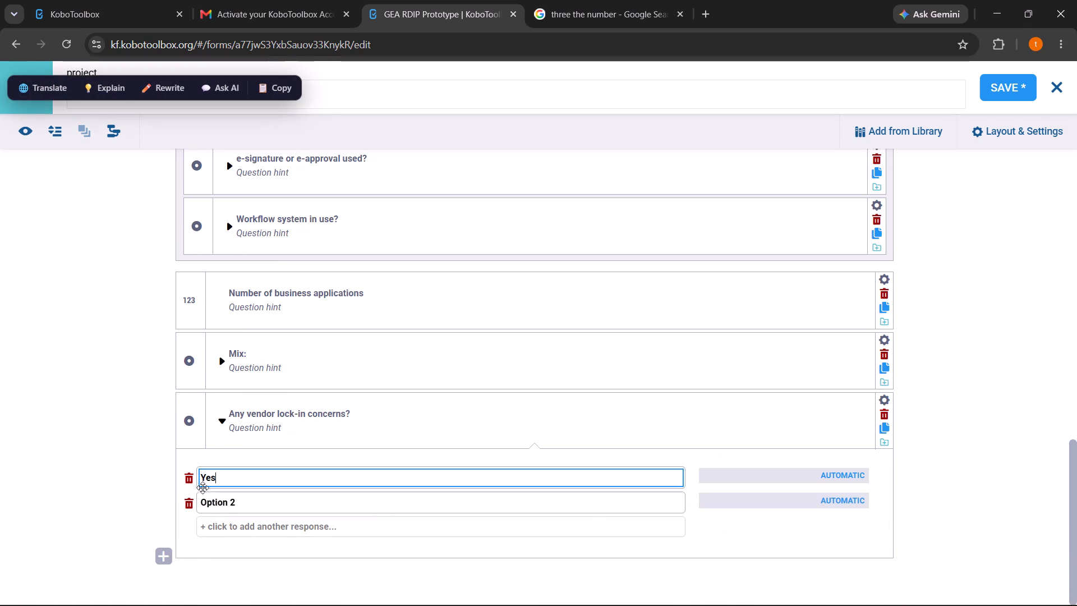
left_click(210, 501)
triple_click(210, 501)
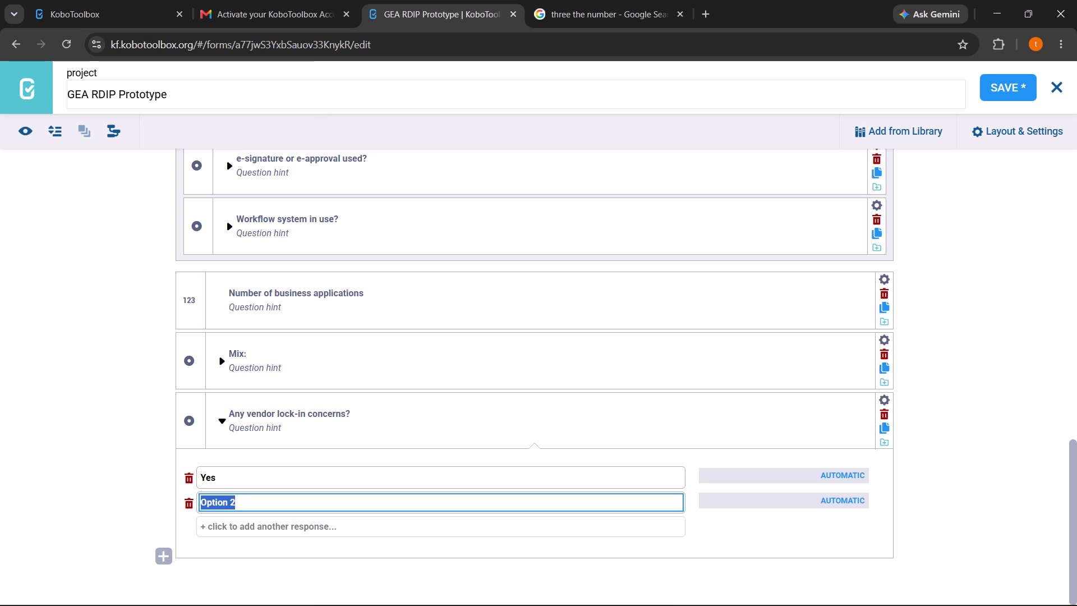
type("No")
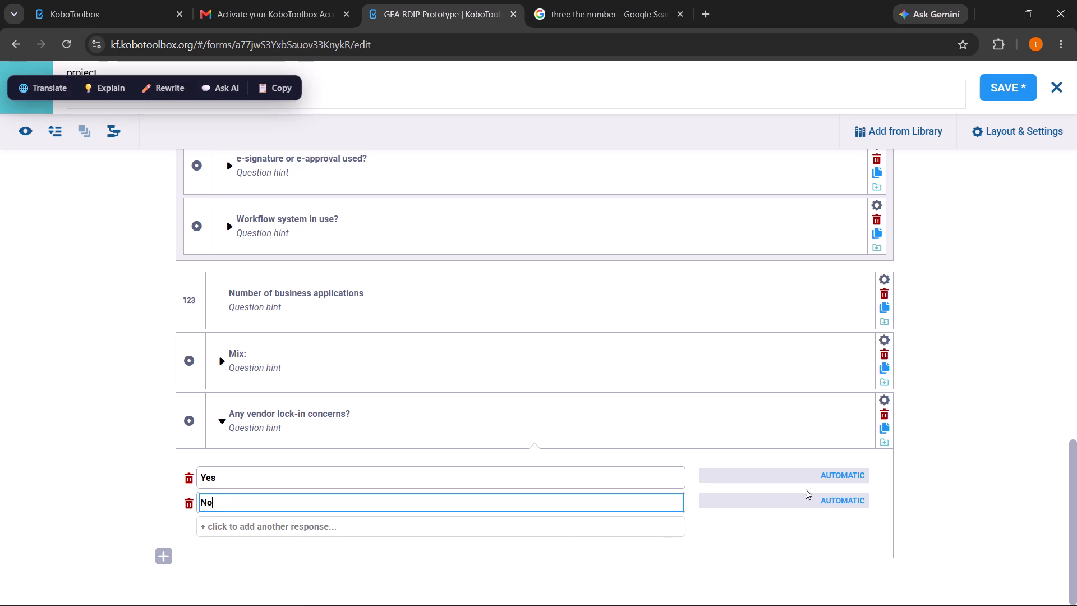
Set the vendor lock-in question's response codes to 1 for "Yes" and 2 for "No", and collapse its responses.
triple_click(836, 474)
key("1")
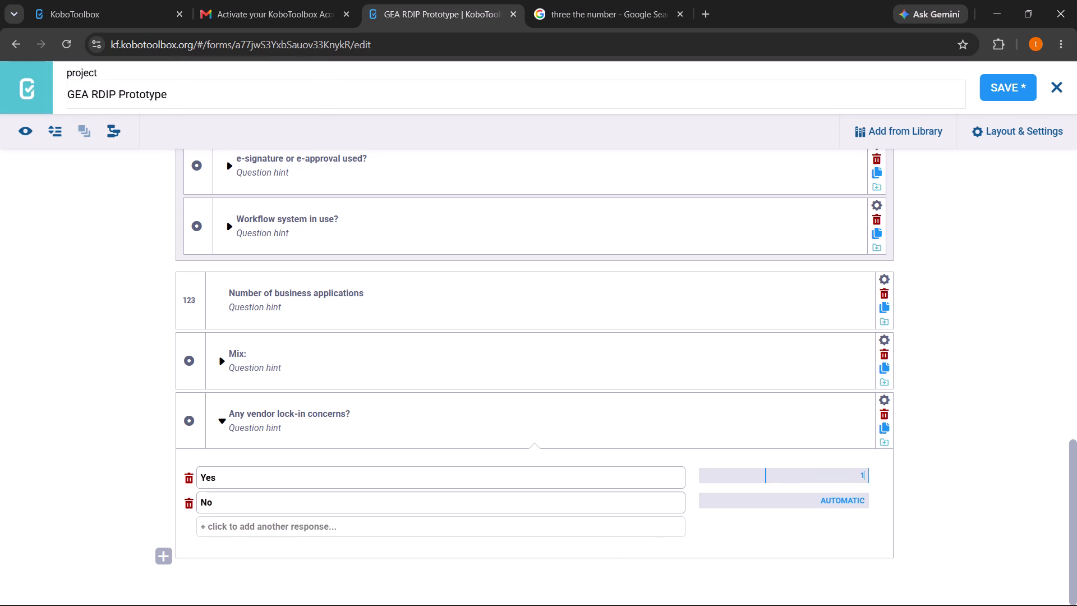
double_click(858, 501)
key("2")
left_click(858, 501)
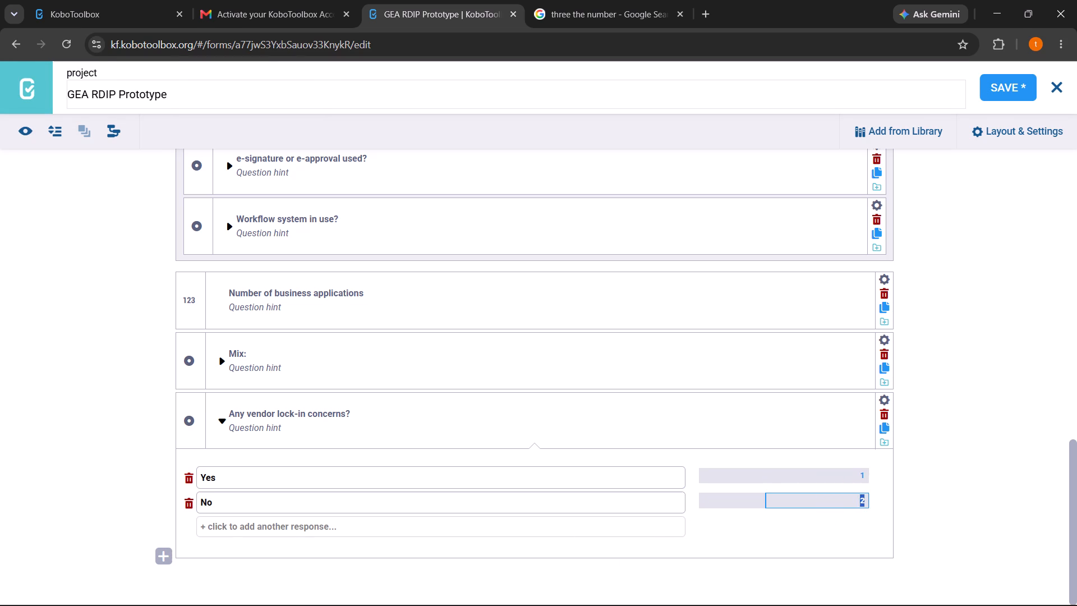
scroll(512, 475, "down", 2)
left_click(222, 419)
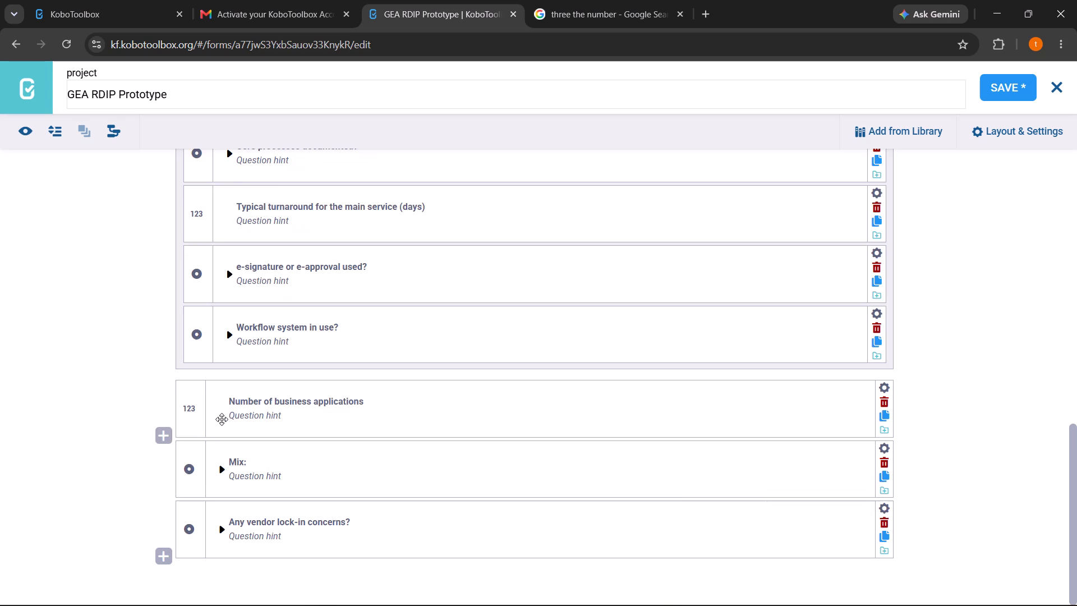
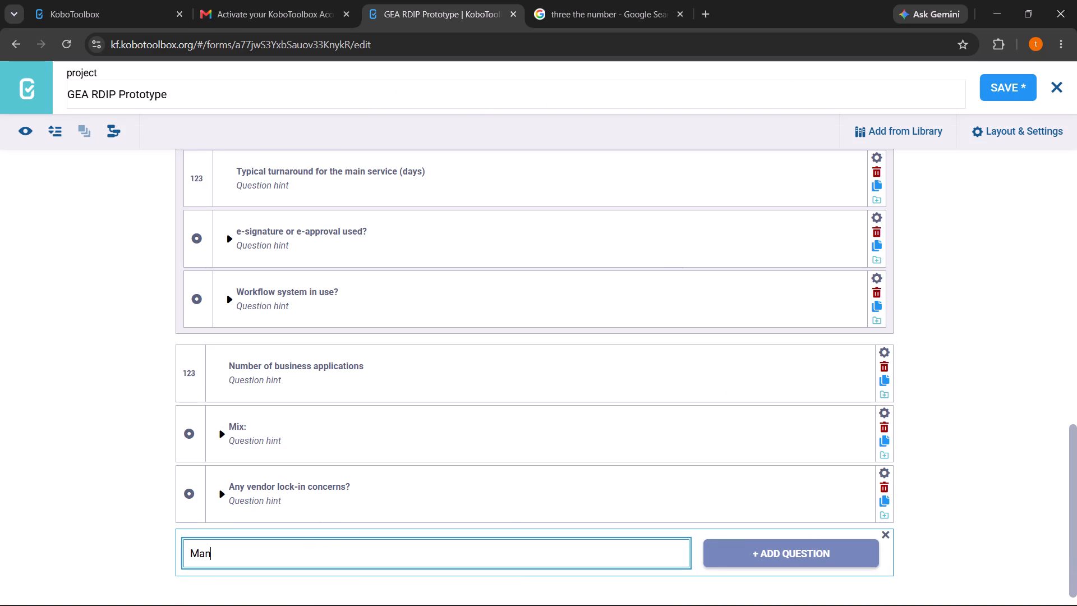
Add a new question titled "Maintenance contracts in place?" below the vendor lock-in concerns question.
key("BackSpace")
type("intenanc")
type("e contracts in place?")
left_click(735, 560)
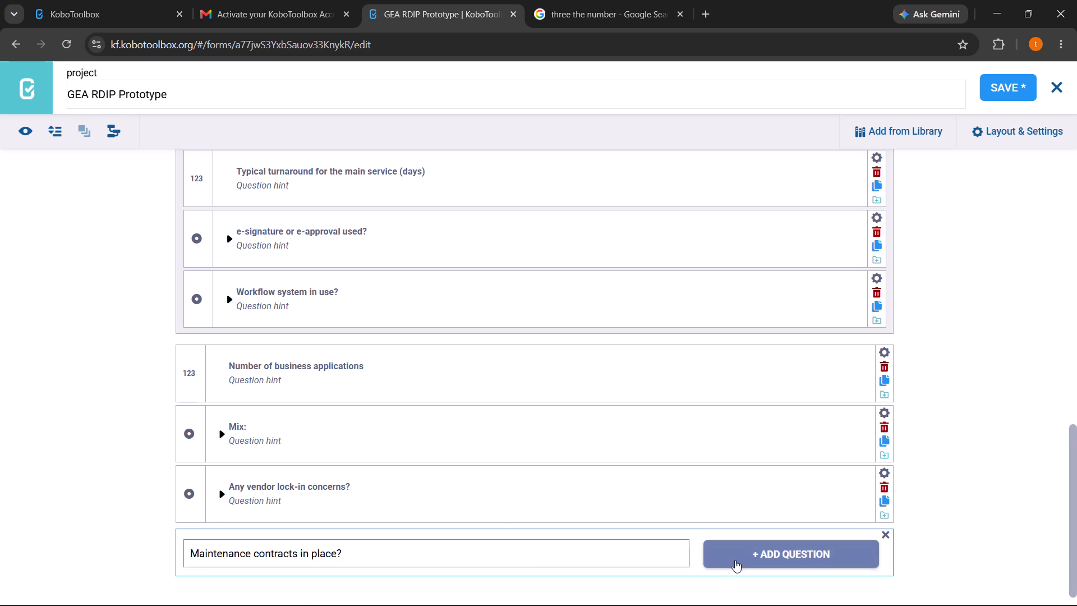
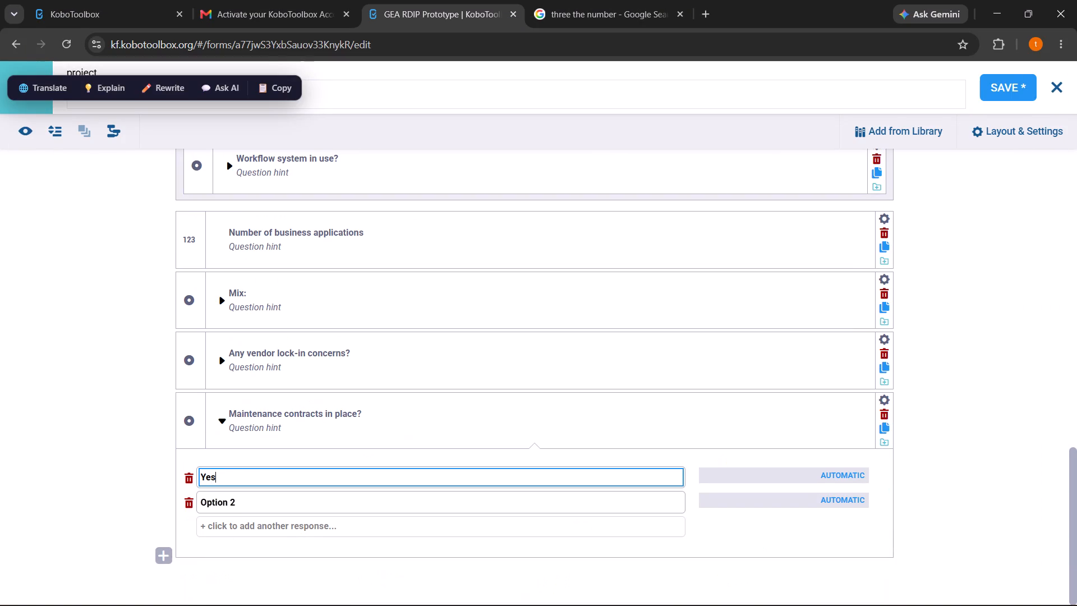
Open the second response option, "Option 2", of the "Maintenance contracts in place?" question for editing.
triple_click(214, 493)
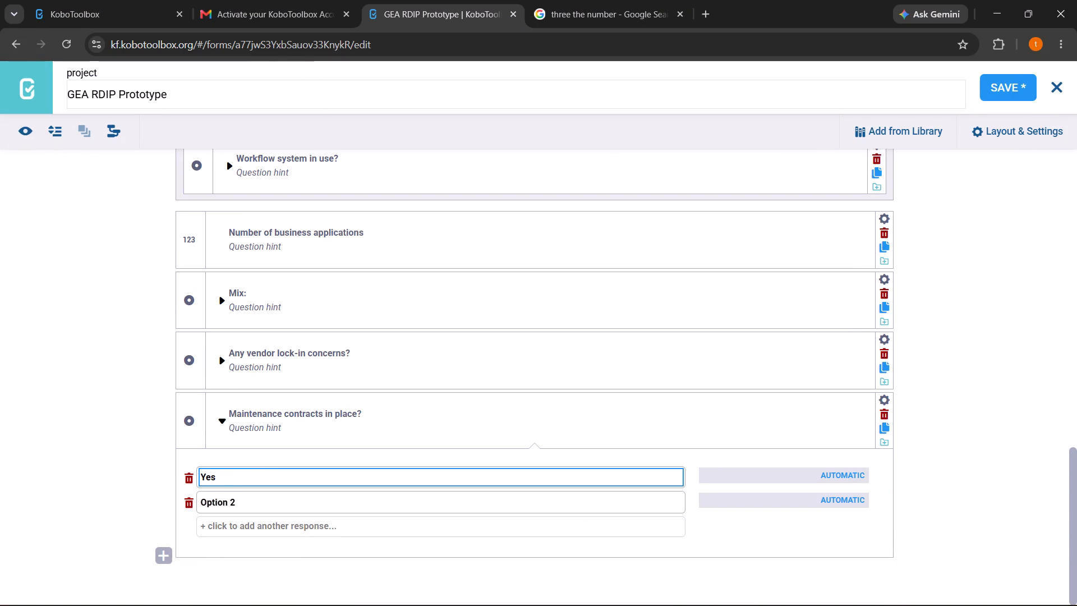
Label the second "Maintenance contracts in place?" response "No", and set the response codes to 1 for "Yes" and 2 for "No".
triple_click(213, 501)
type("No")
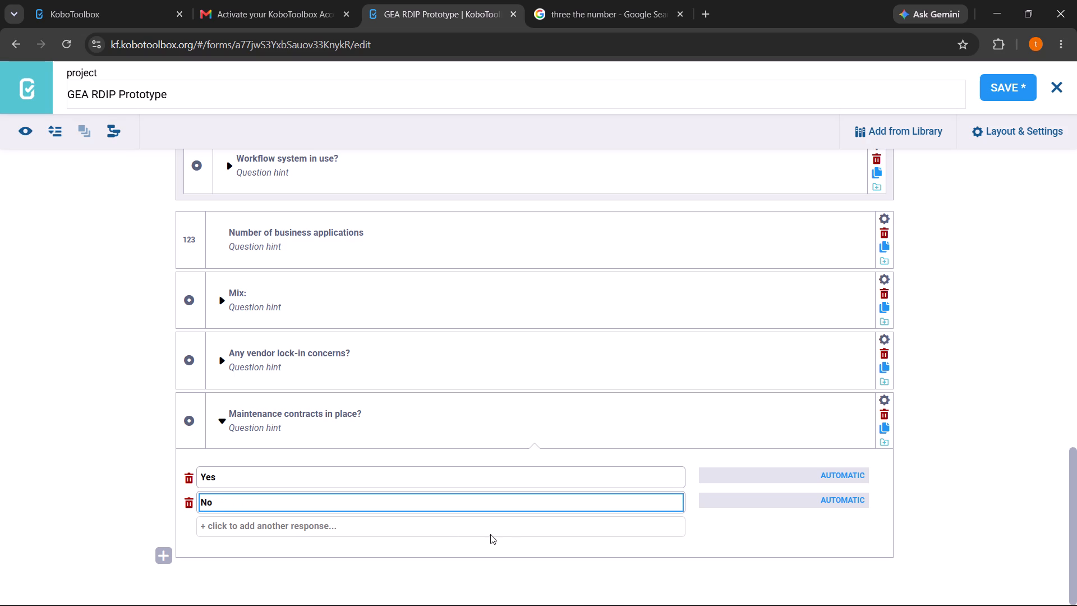
triple_click(845, 479)
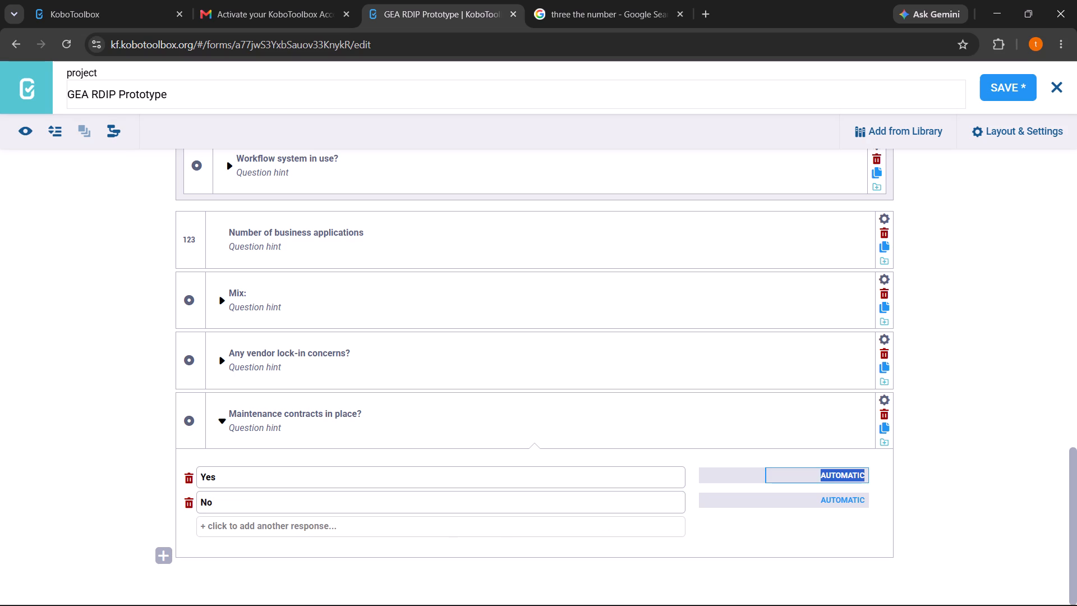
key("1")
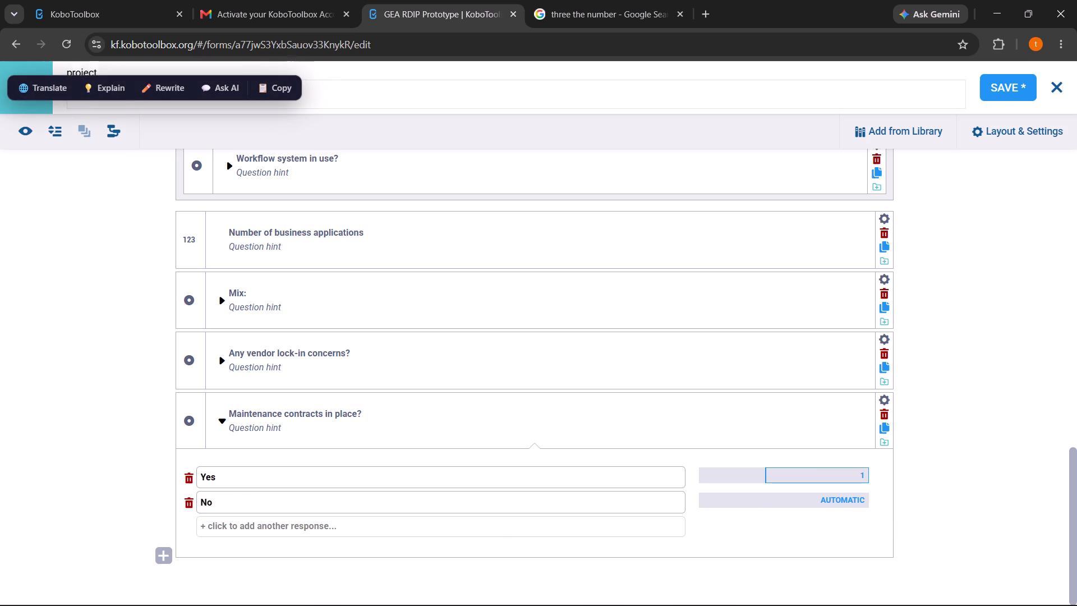
double_click(851, 501)
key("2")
scroll(851, 501, "down", 4)
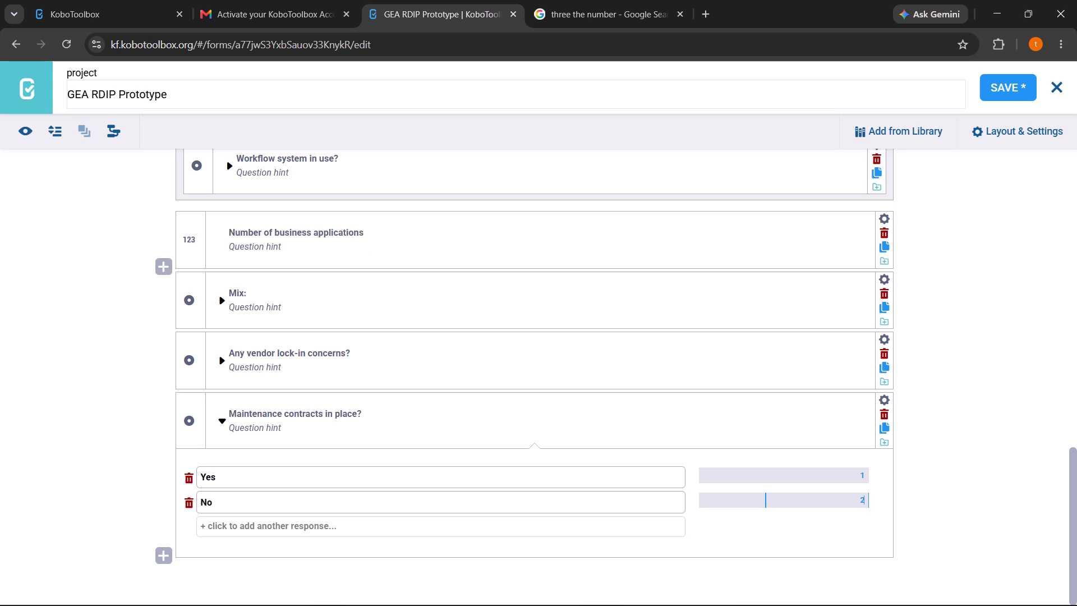
Group the four ungrouped questions from "Number of business applications" through "Maintenance contracts in place?" into a new group.
left_click(197, 226, "ctrl")
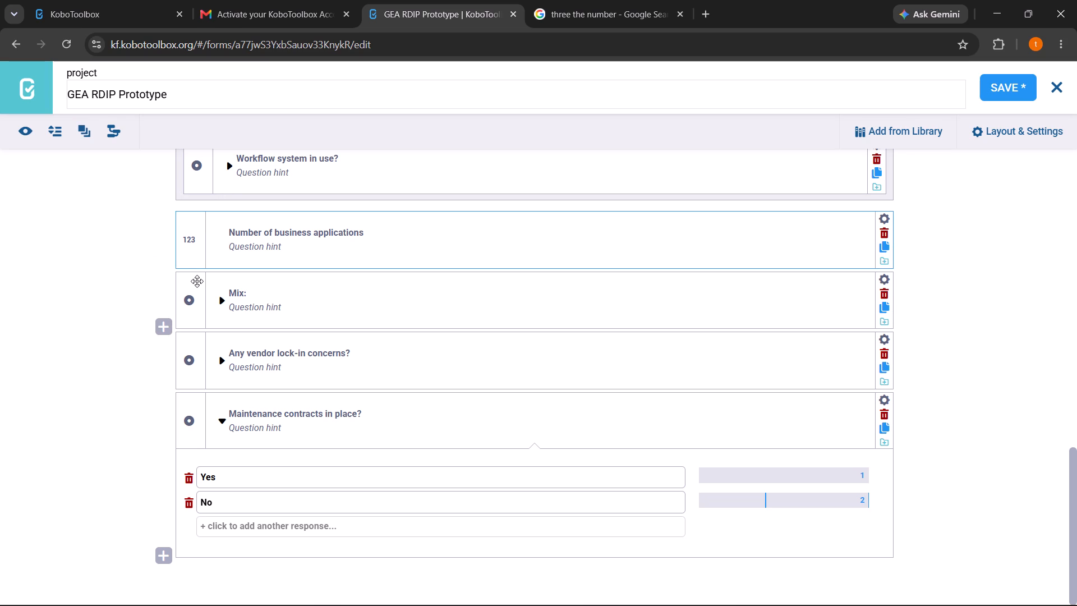
left_click(197, 281, "ctrl")
left_click(190, 337, "ctrl")
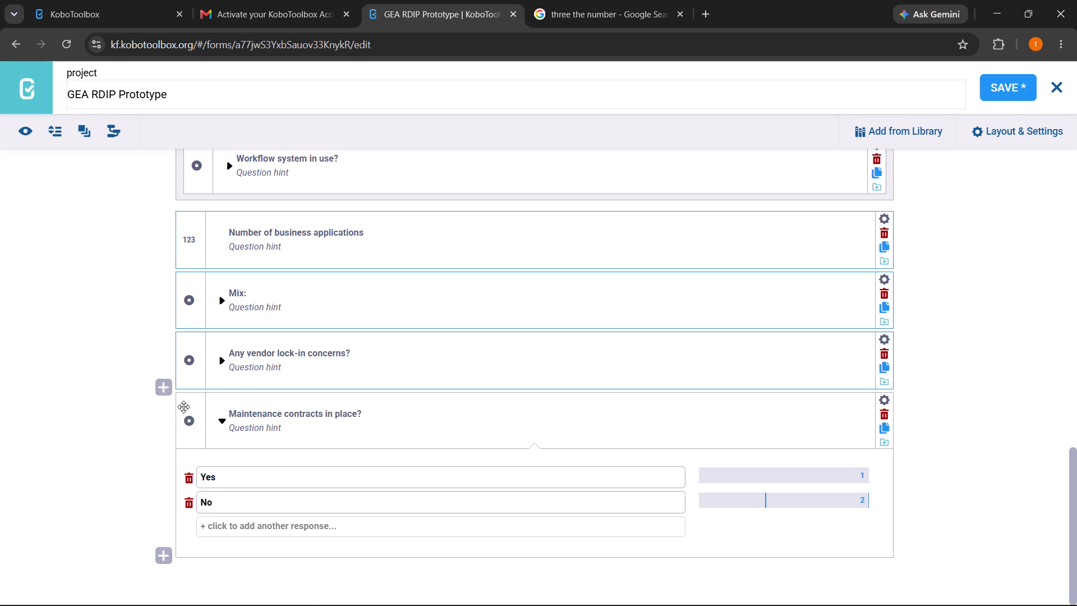
left_click(183, 407, "ctrl")
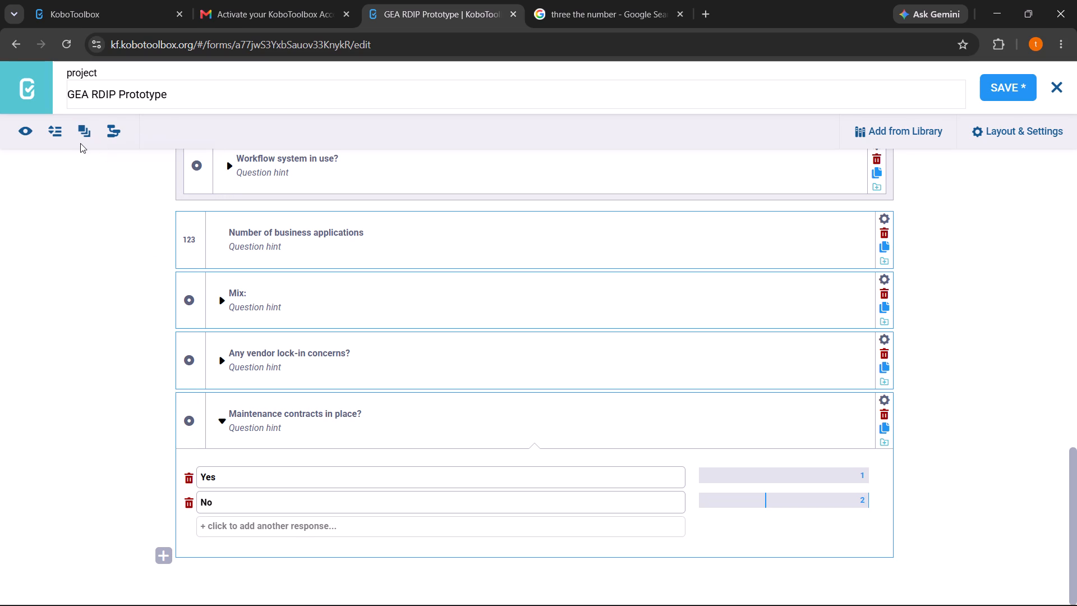
left_click(79, 135)
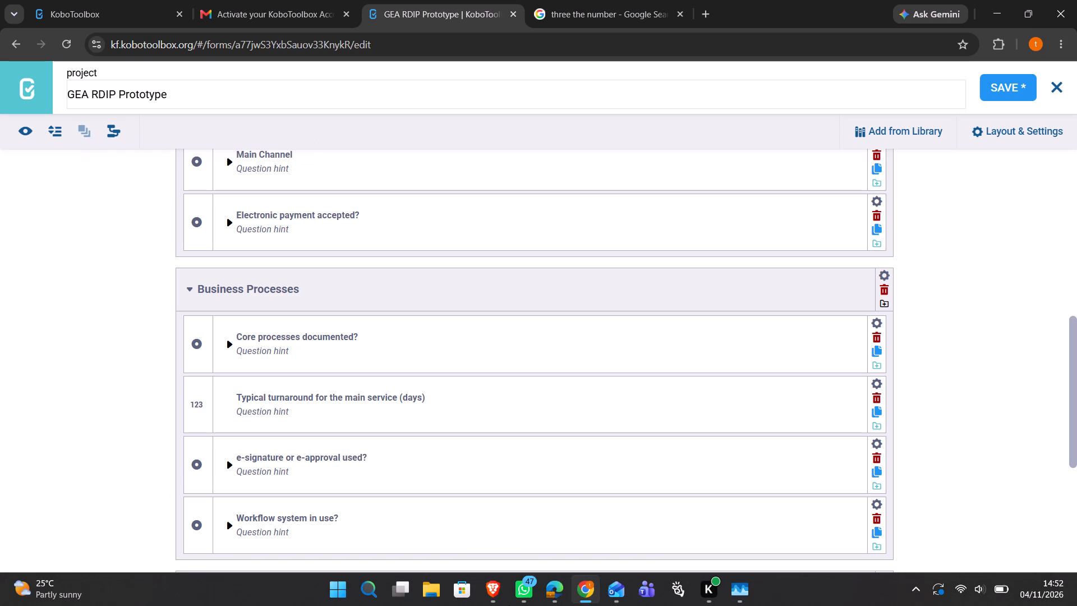
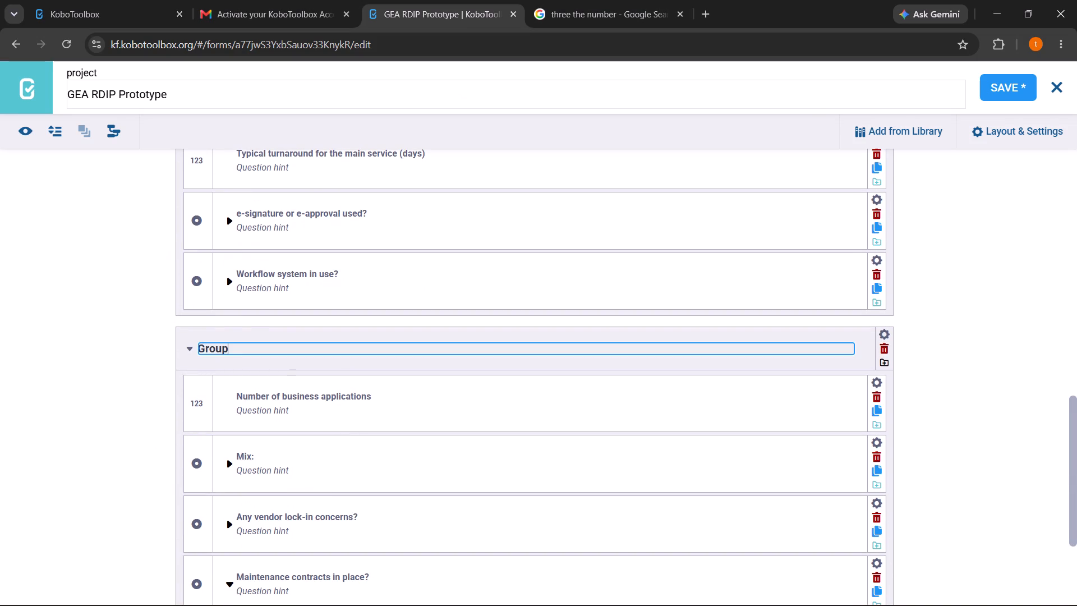
Rename the group containing the business applications, Mix:, vendor lock-in and maintenance contracts questions as "Applications and systems".
key("BackSpace")
key("BackSpace")
key("BackSpace")
key("BackSpace")
key("BackSpace")
key("BackSpace")
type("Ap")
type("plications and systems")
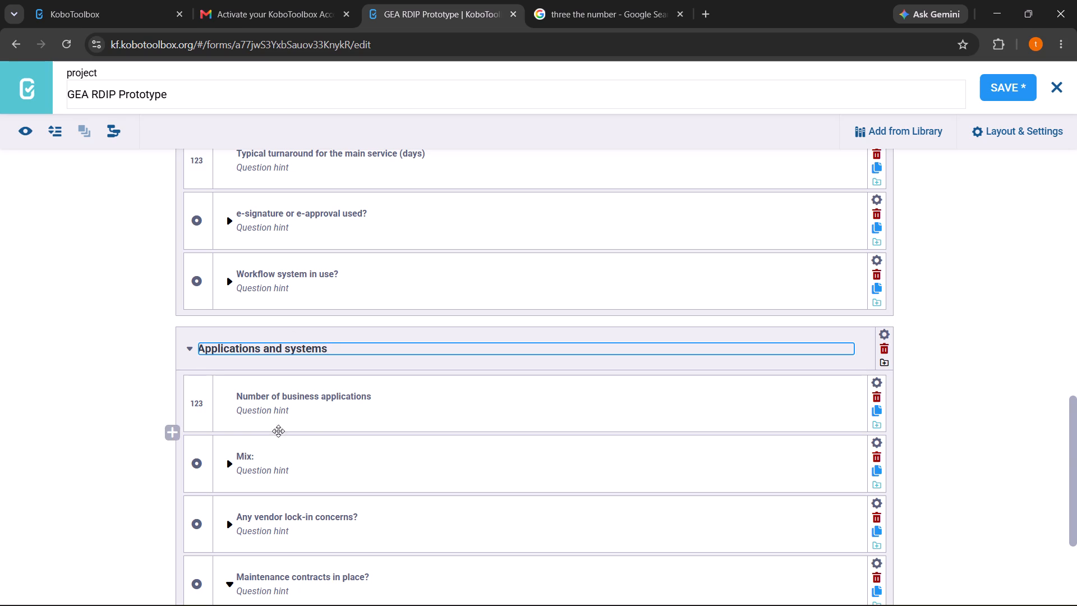
Collapse the response options of the "Maintenance contracts in place?" question in the Applications and systems group.
scroll(317, 459, "down", 5)
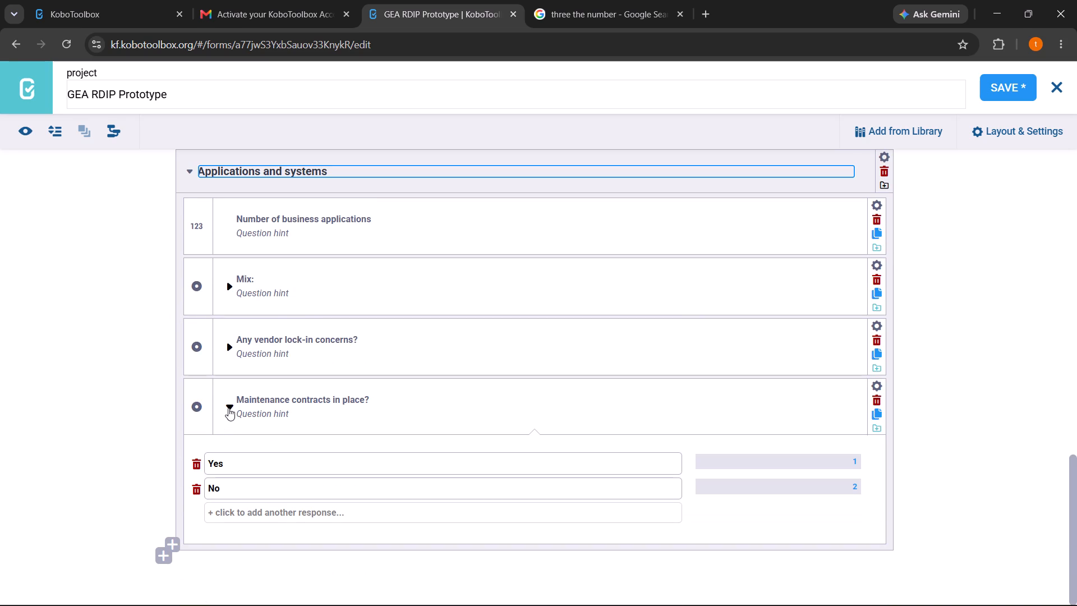
left_click(229, 407)
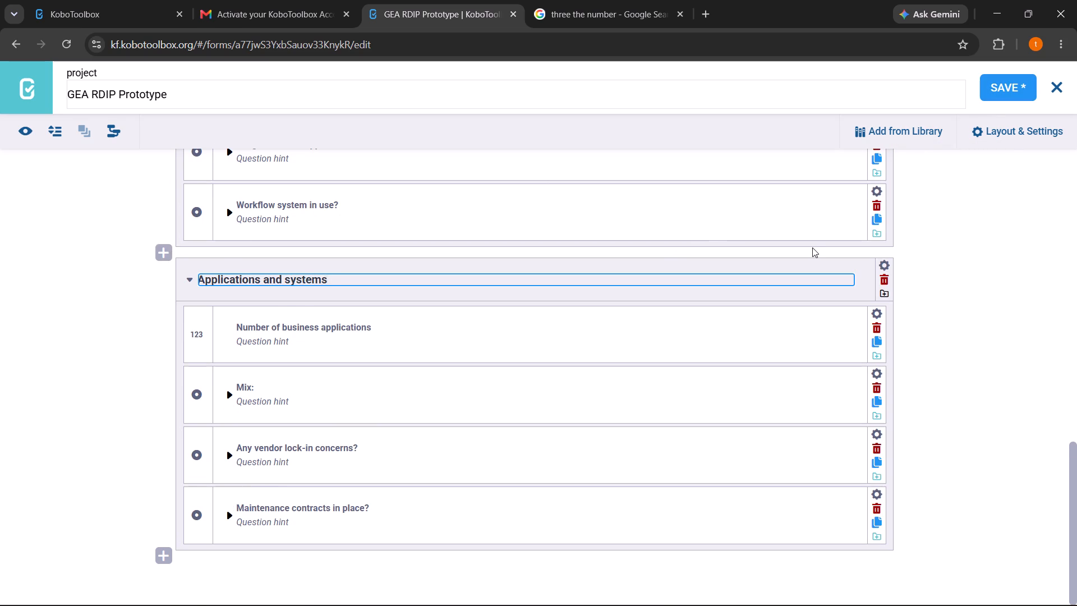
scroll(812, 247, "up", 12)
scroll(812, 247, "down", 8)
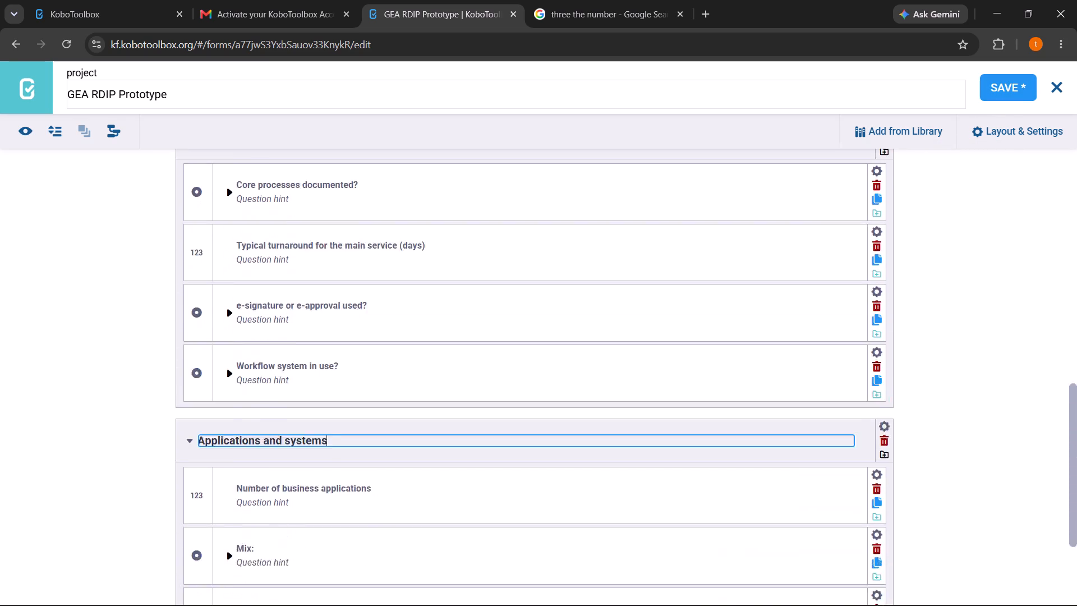
Save the GEA RDIP Prototype form with its completed Applications and systems group.
scroll(812, 247, "down", 6)
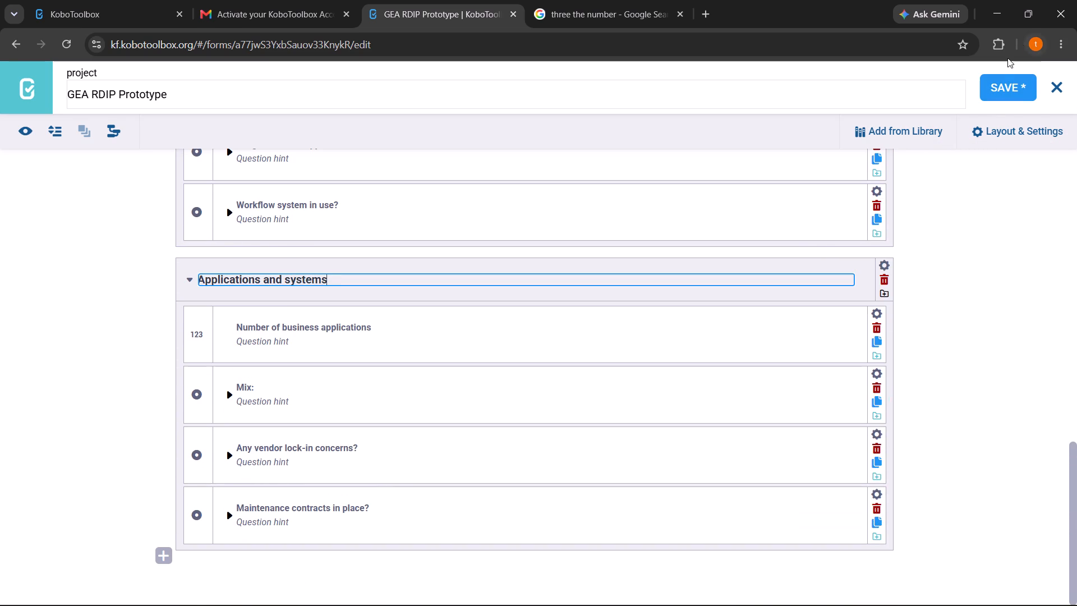
left_click(997, 82)
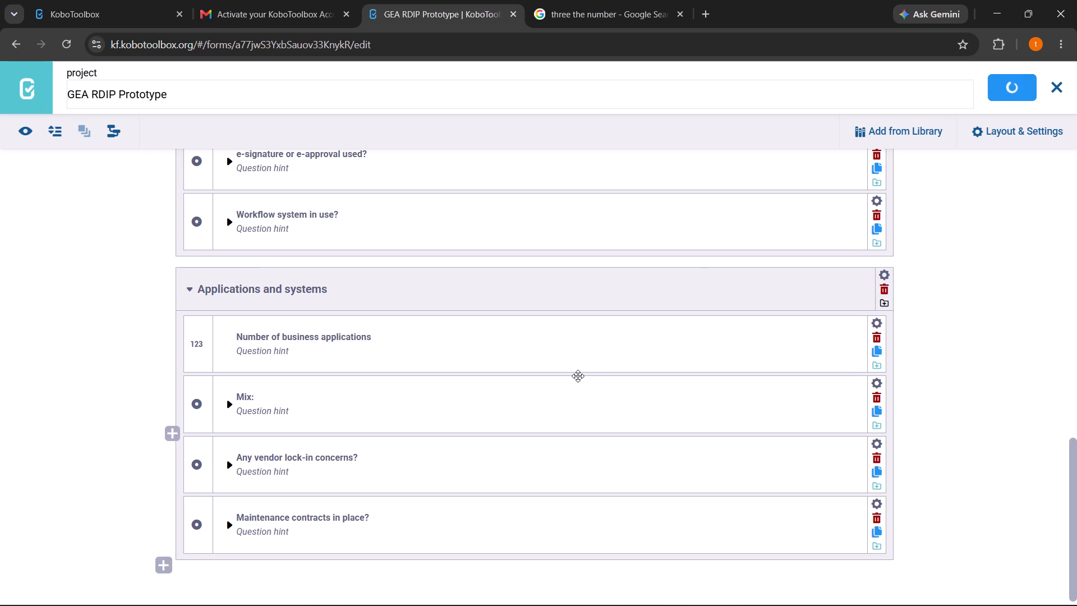
scroll(578, 376, "down", 4)
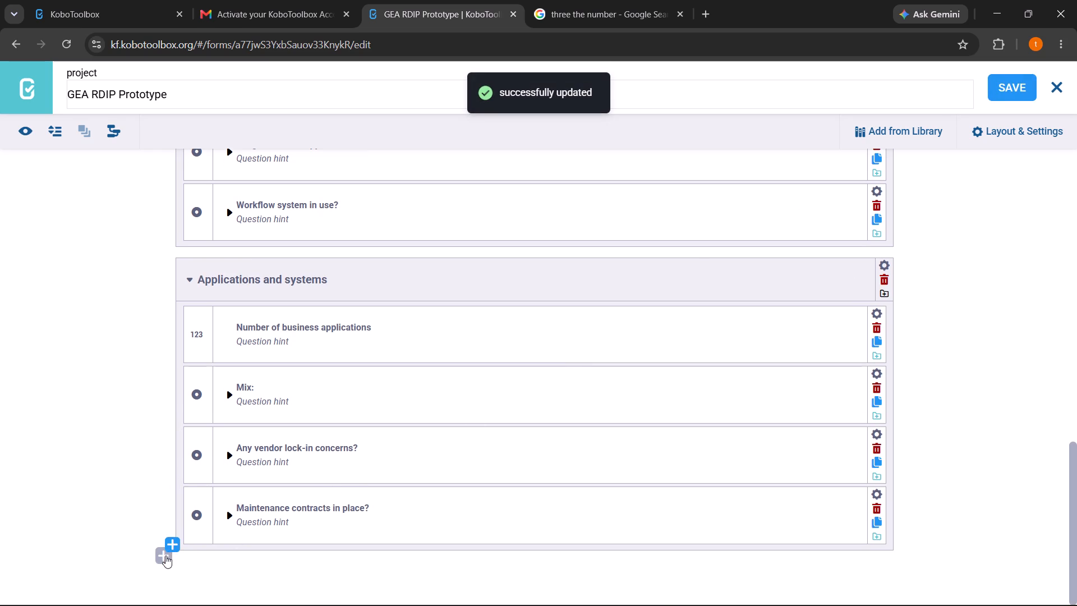
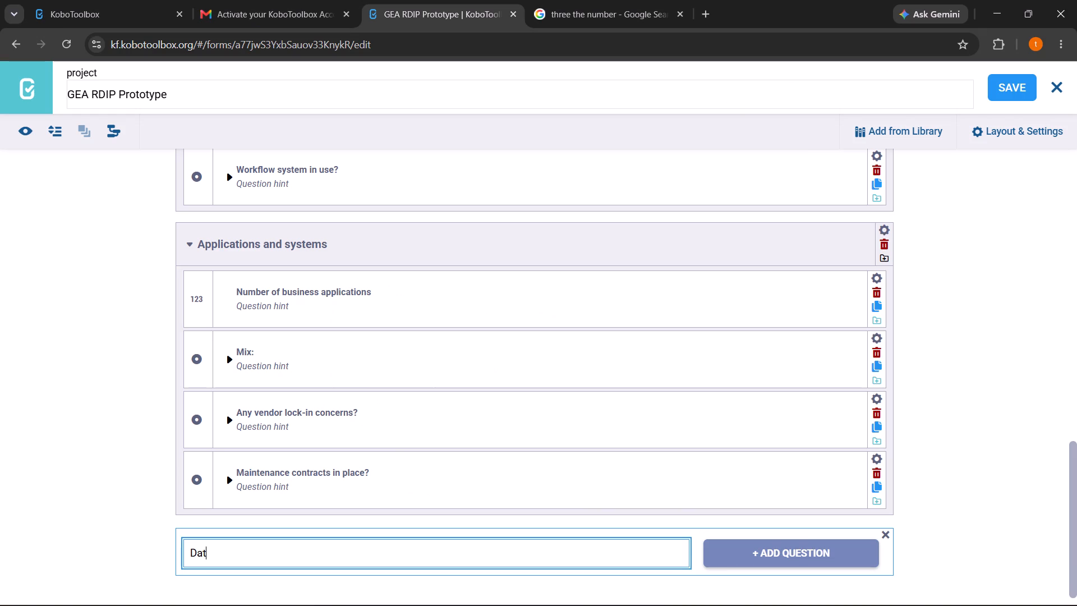
Enter "Data" as the opening word of a new question's label below the Applications and systems group.
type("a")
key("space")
Replace the new question's label with "Storage format" and add it as a Select One question below the Applications and systems group.
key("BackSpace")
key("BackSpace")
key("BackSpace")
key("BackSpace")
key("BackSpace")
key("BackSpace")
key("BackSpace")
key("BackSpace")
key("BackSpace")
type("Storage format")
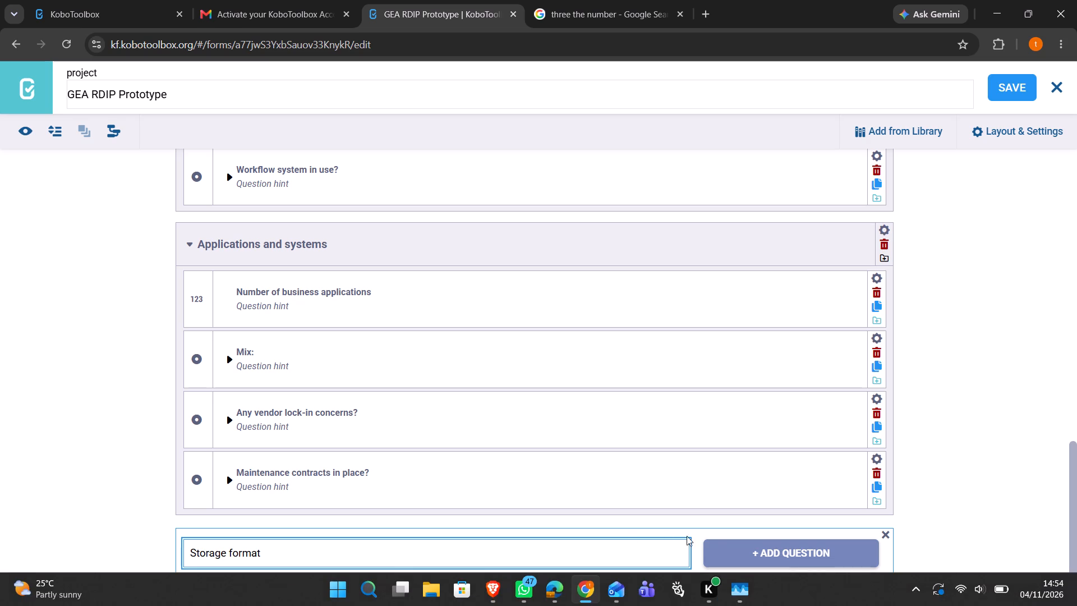
left_click(734, 556)
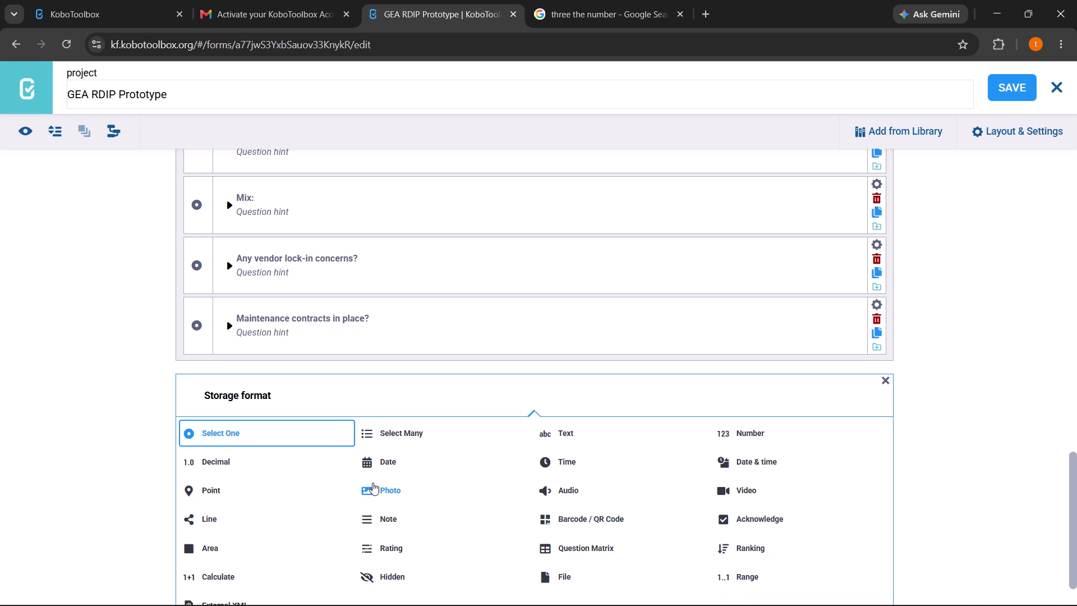
left_click(324, 434)
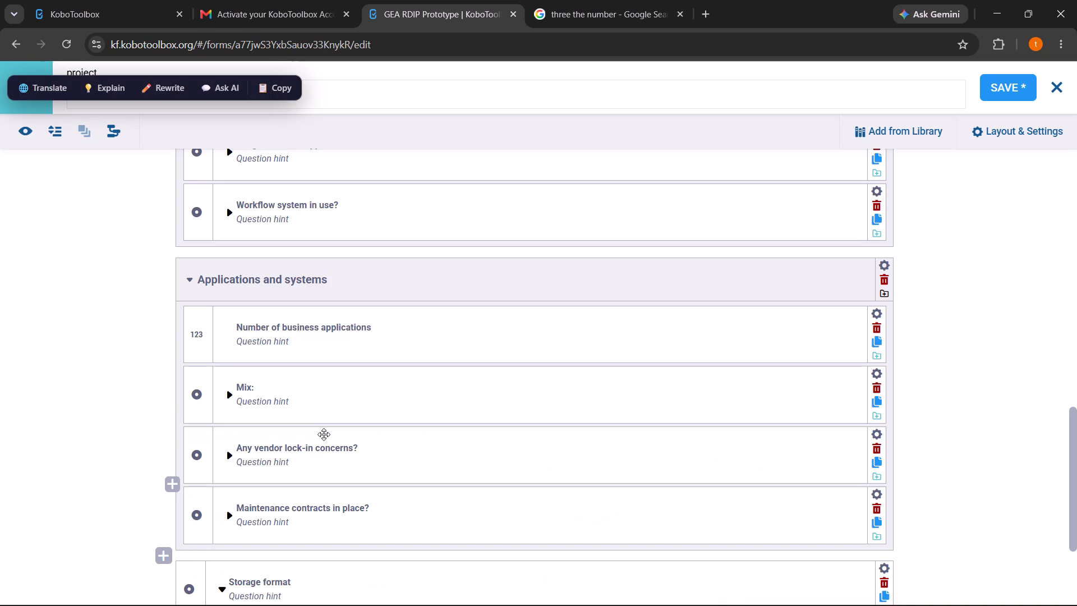
Add a third and a fourth response option to the "Storage format" question.
scroll(374, 444, "down", 4)
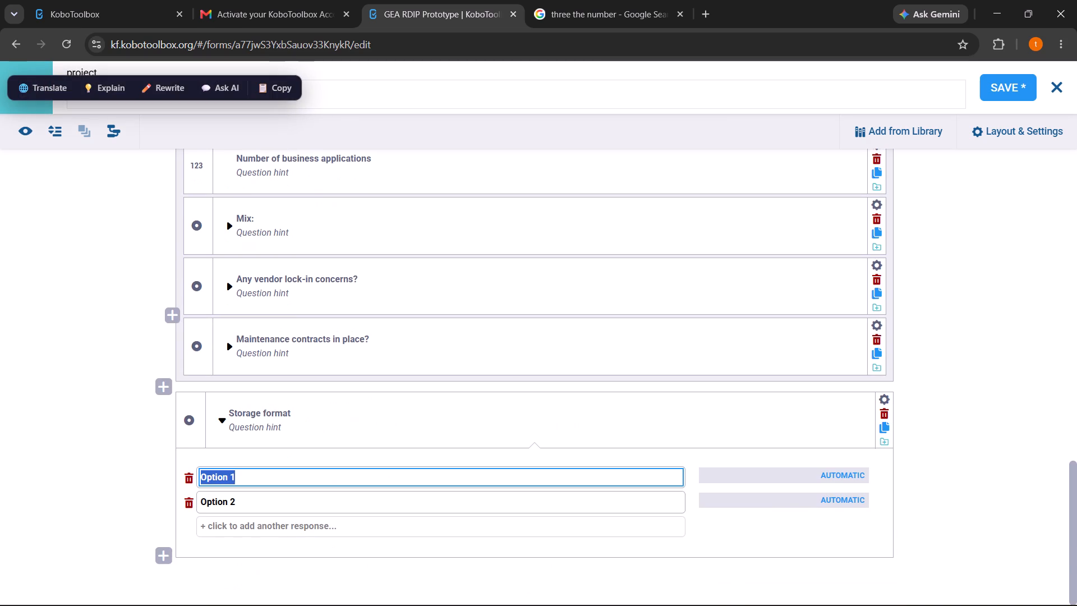
left_click(227, 522)
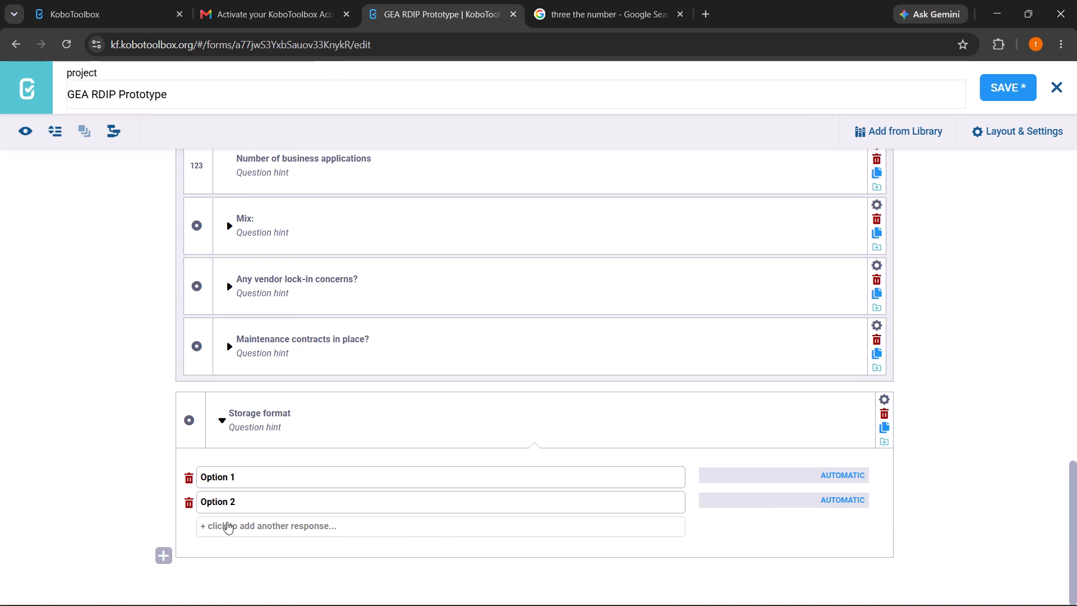
left_click(225, 552)
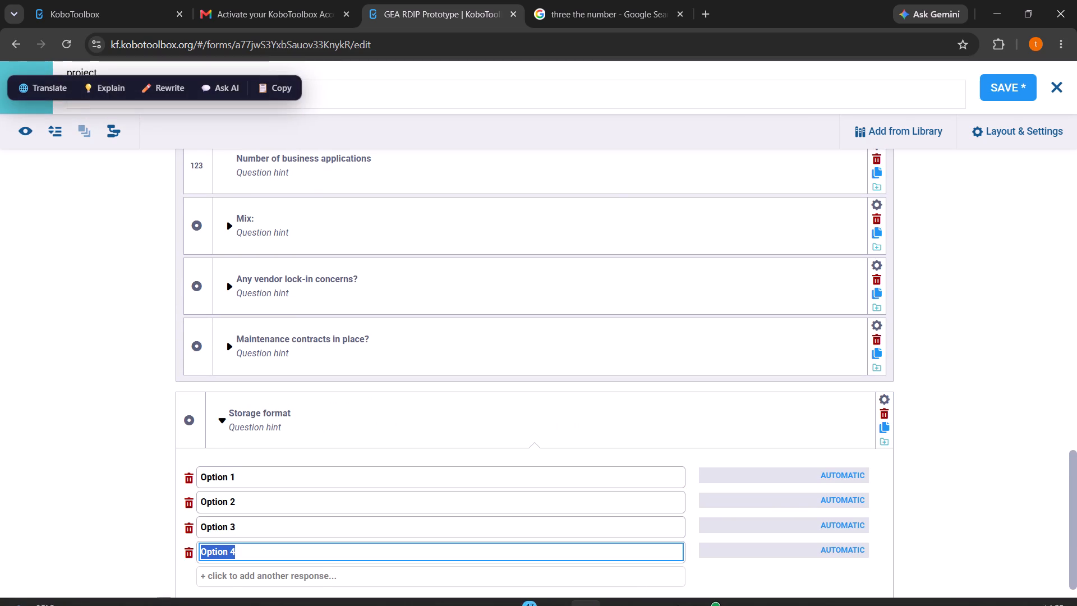
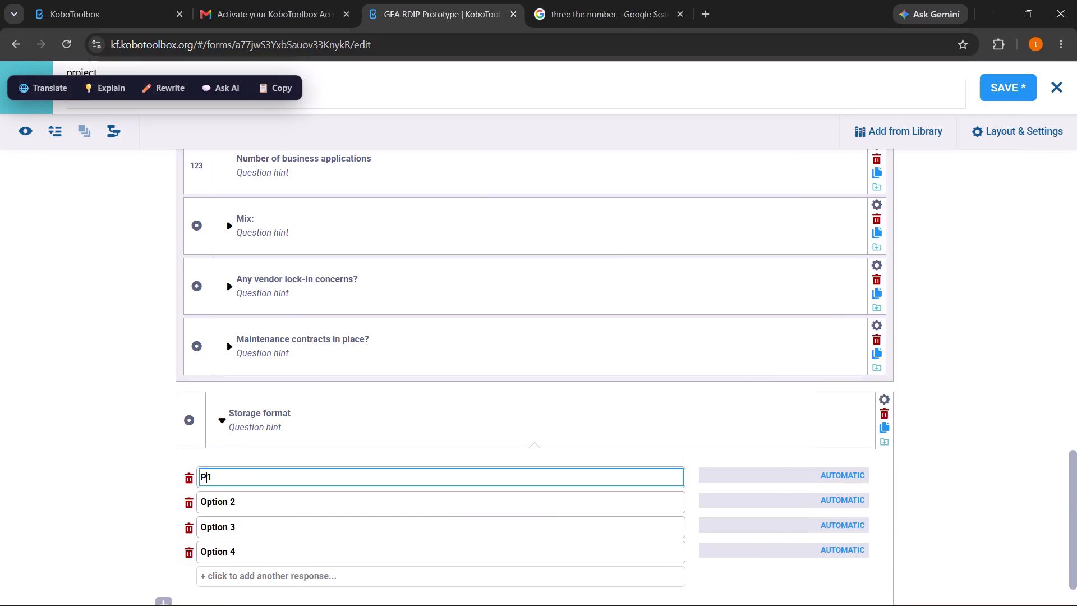
Label the four response options of the "Storage format" question Paper, Spreadsheet, Database and Online.
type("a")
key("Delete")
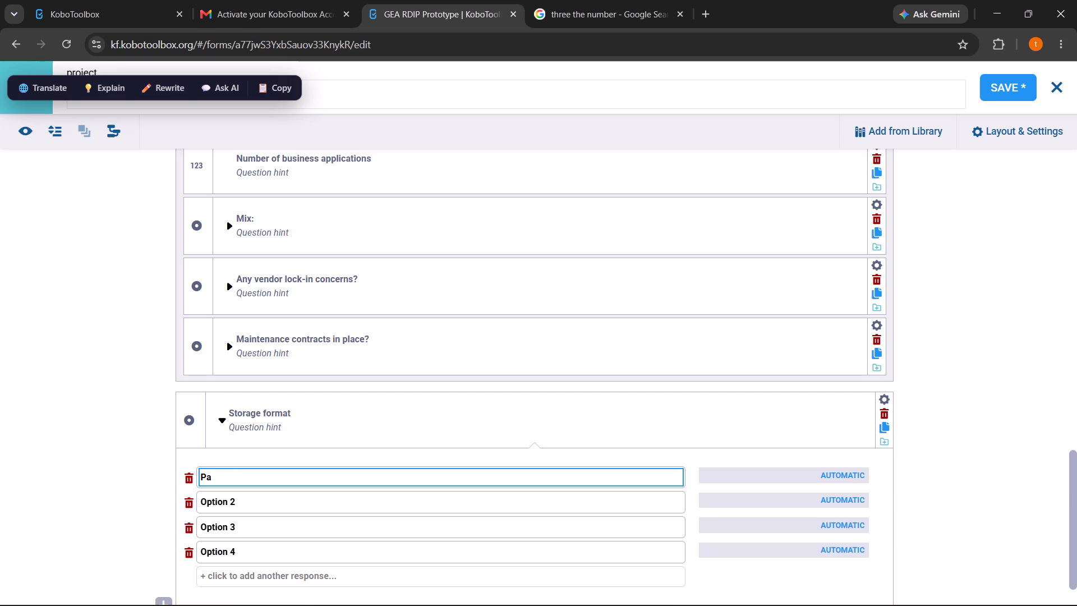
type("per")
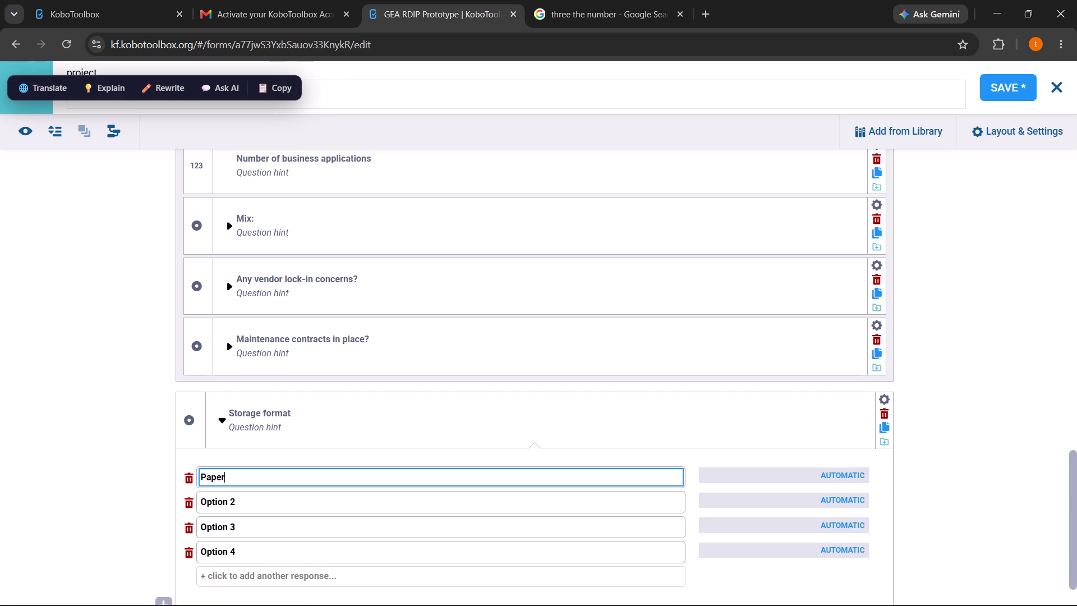
triple_click(210, 504)
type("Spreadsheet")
triple_click(223, 527)
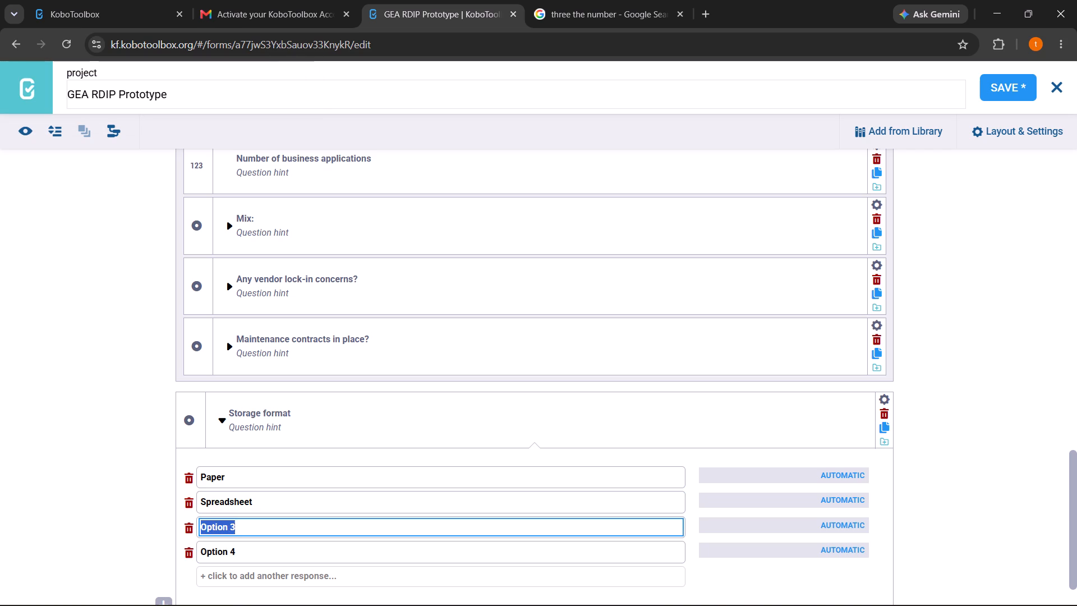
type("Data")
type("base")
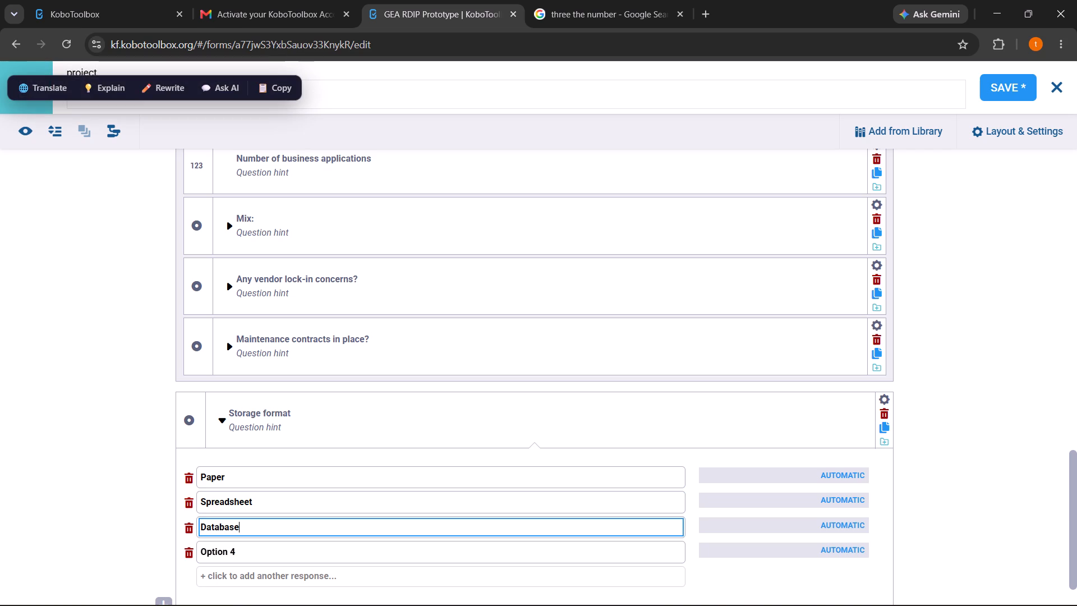
triple_click(225, 549)
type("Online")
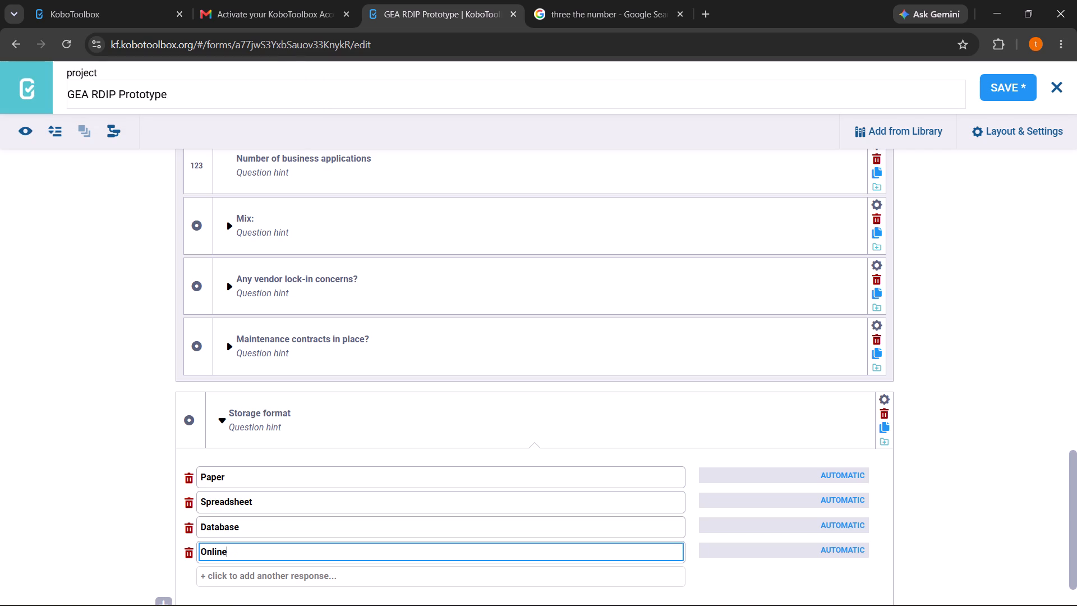
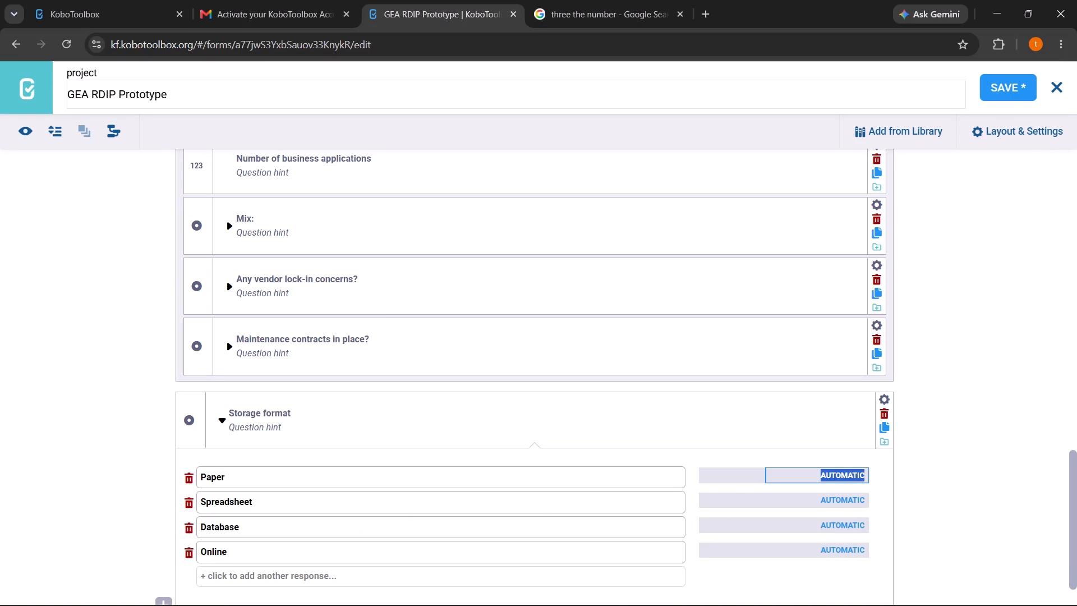
Set the Storage format response codes to Paper 1, Spreadsheet 2, Database 3 and Online 4, and collapse the question's options.
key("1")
left_click_drag(836, 490, 837, 499)
triple_click(837, 499)
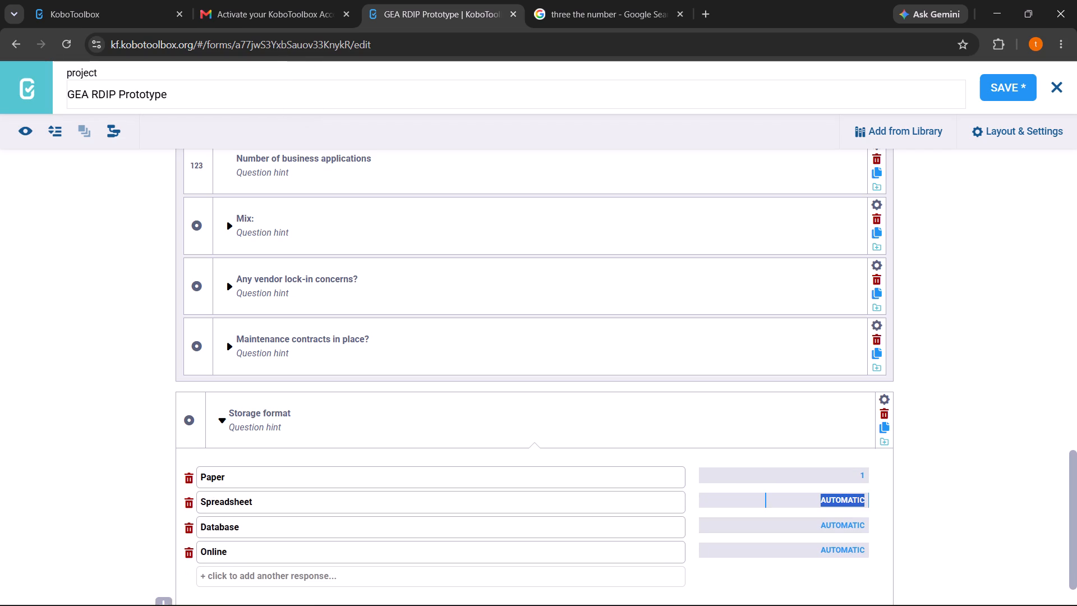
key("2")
triple_click(839, 530)
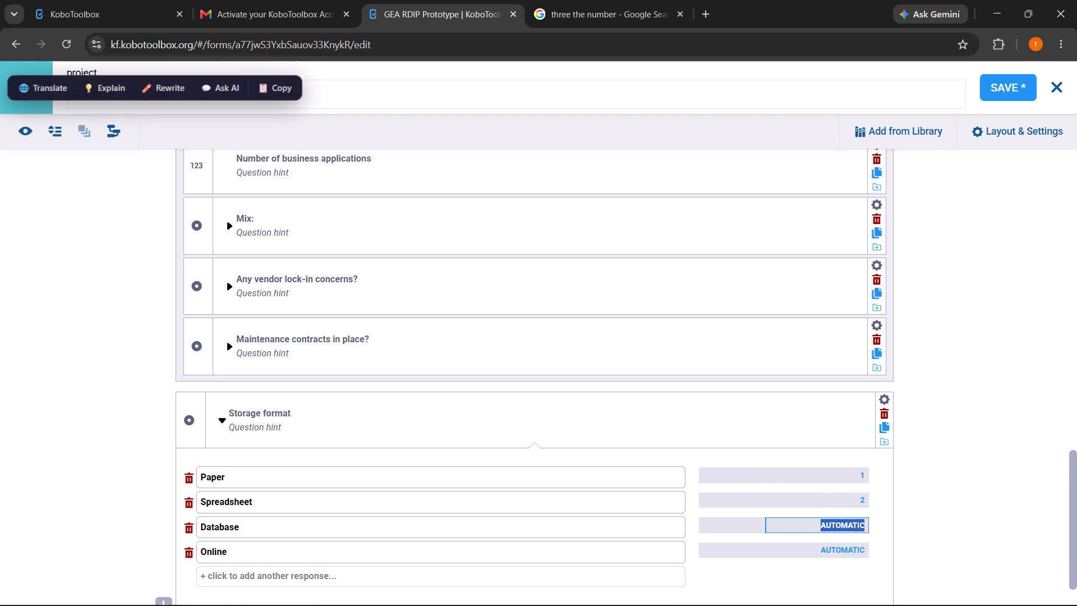
key("ctrl+v")
triple_click(848, 551)
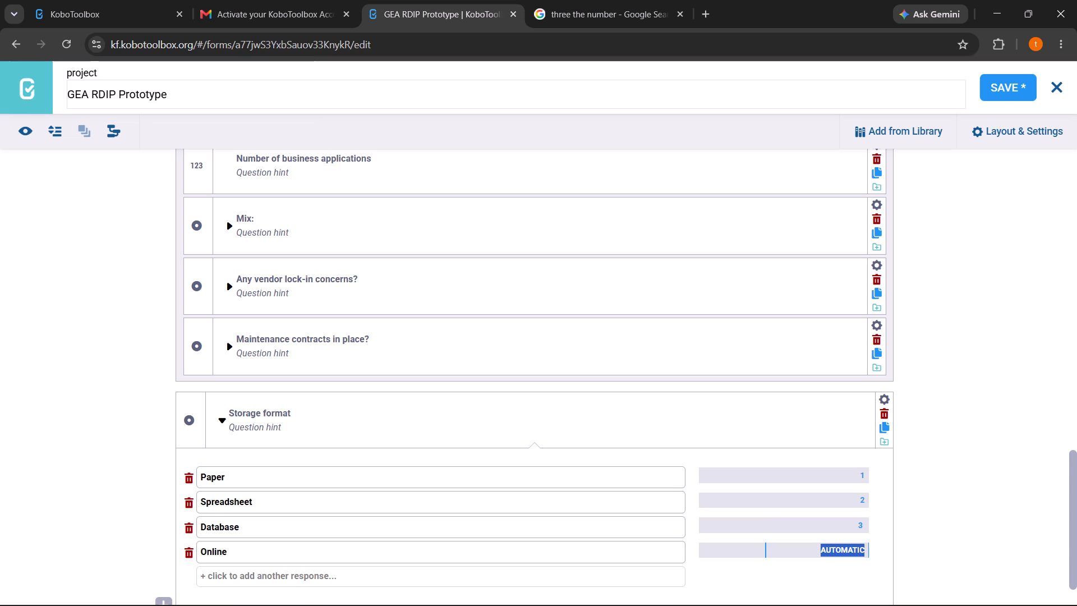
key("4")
scroll(848, 551, "down", 4)
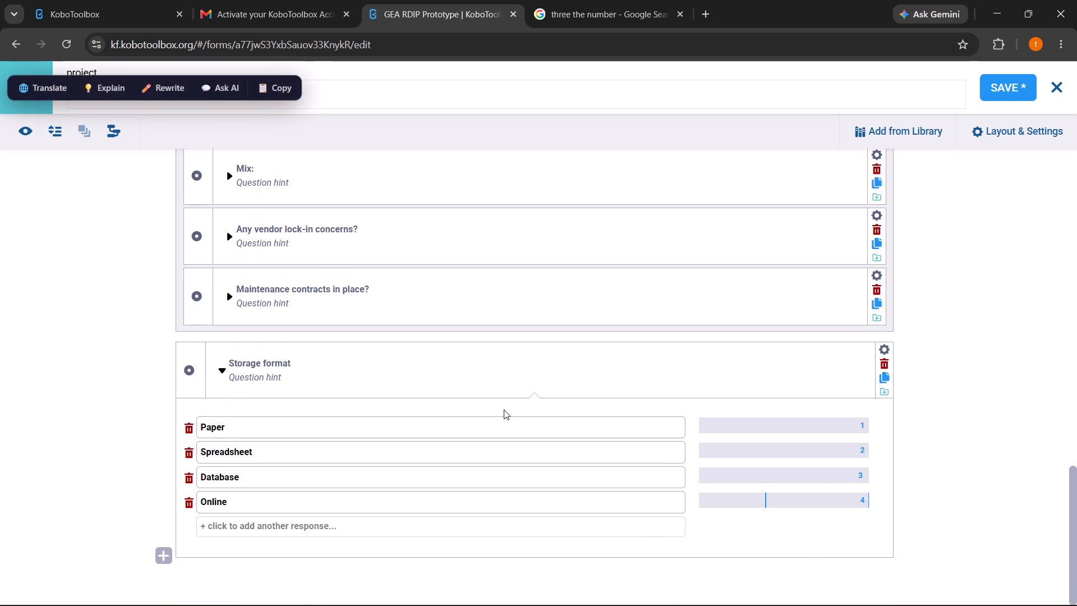
left_click(220, 373)
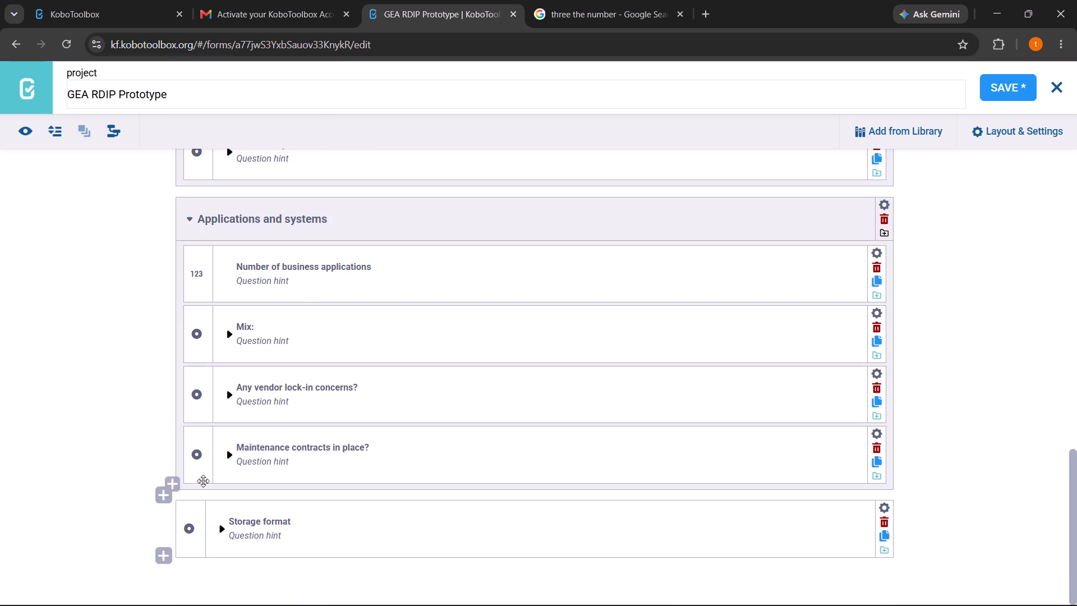
Start a new question directly below the Storage format question.
left_click(164, 558)
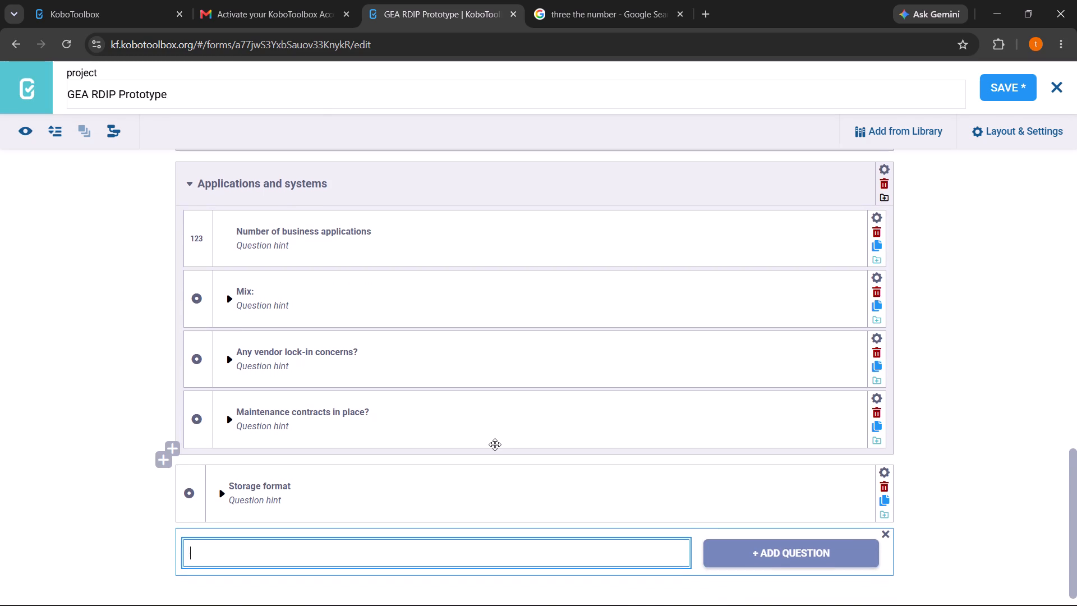
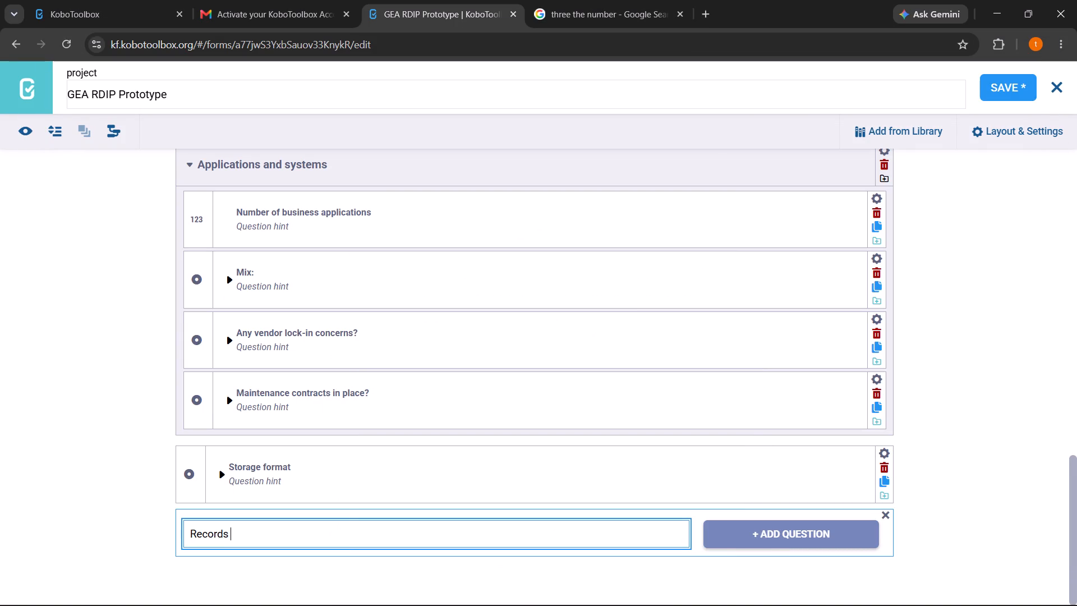
Complete the new question's label below the Storage format question so it reads "Records held (Range)".
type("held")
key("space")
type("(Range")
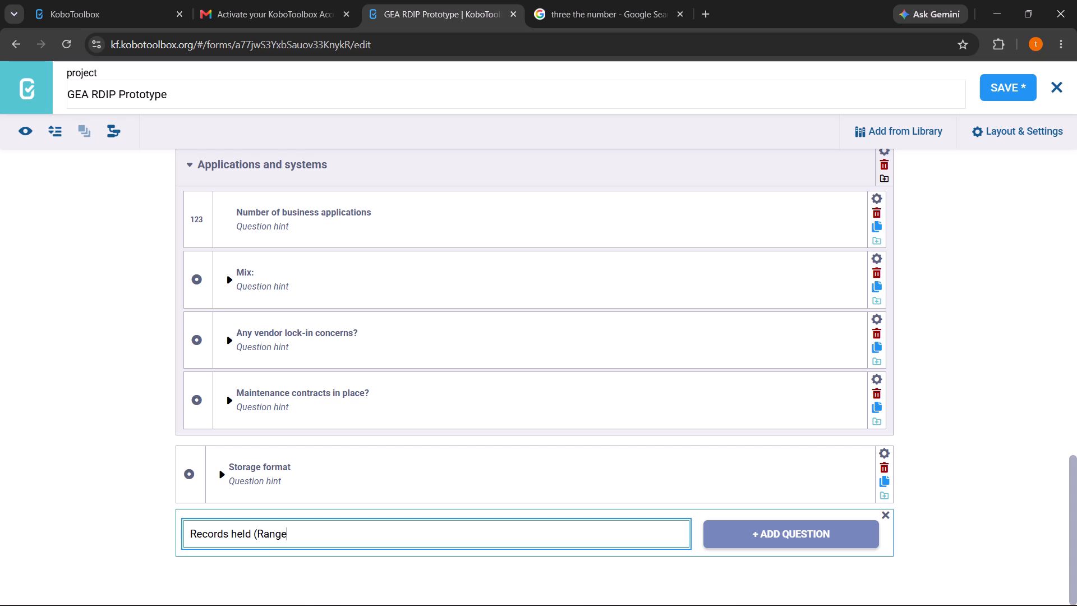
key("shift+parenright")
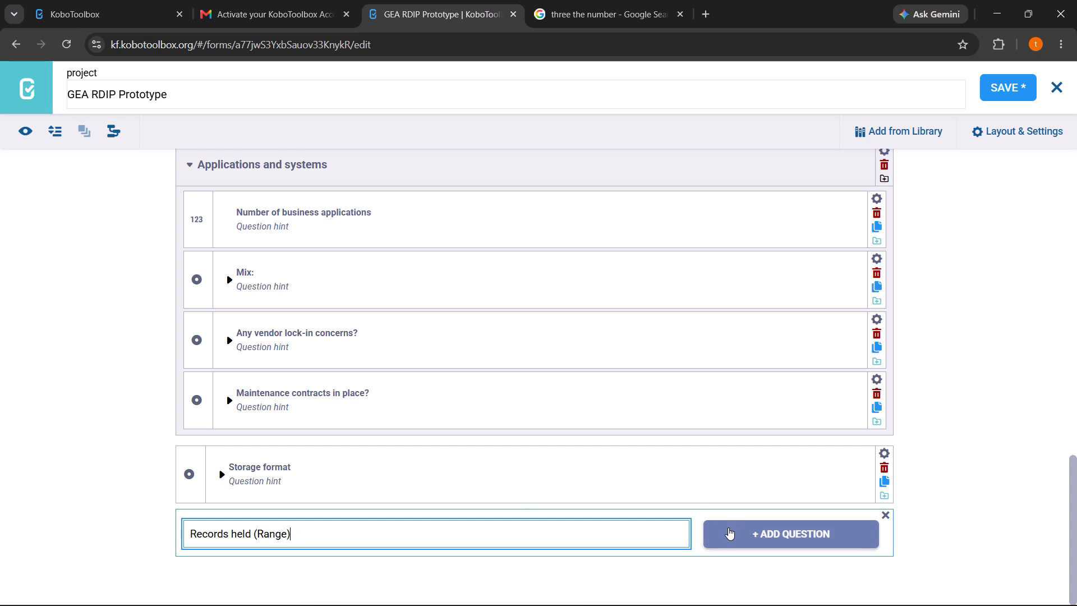
Submit "Records held (Range)" as the new question's label below Storage format, bringing up the question-type choices.
left_click(728, 527)
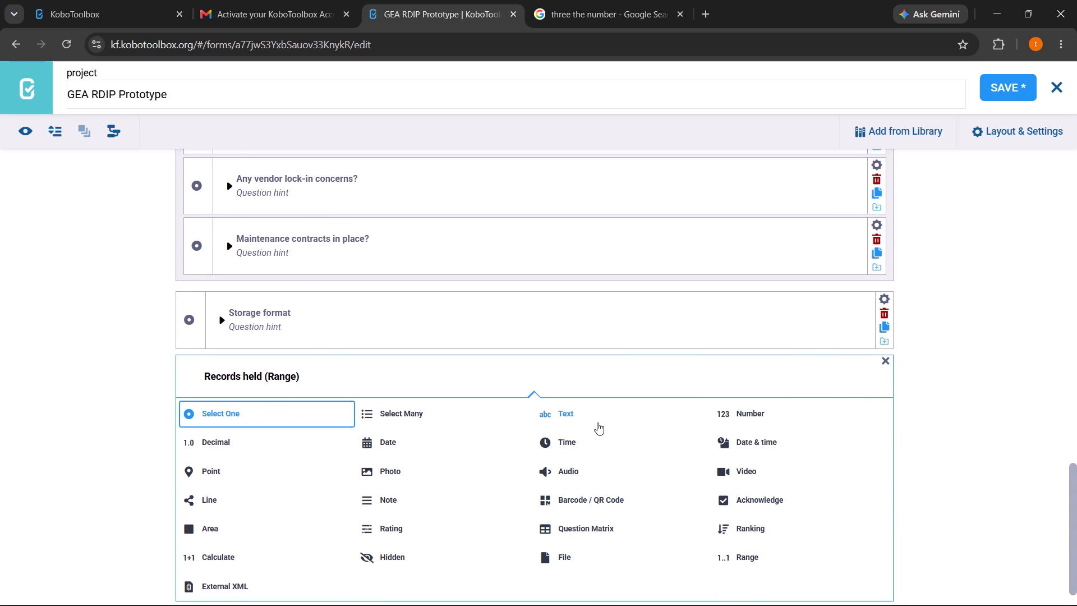
Switch to Google and search for "can a text field on kobo toolbox allow numbers input".
left_click(593, 0)
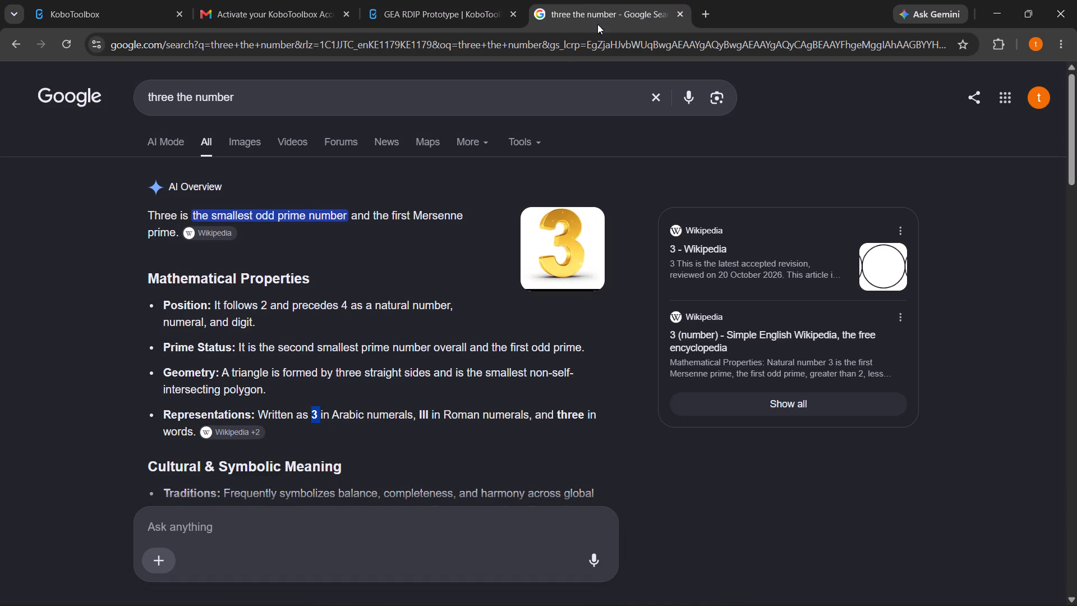
triple_click(287, 103)
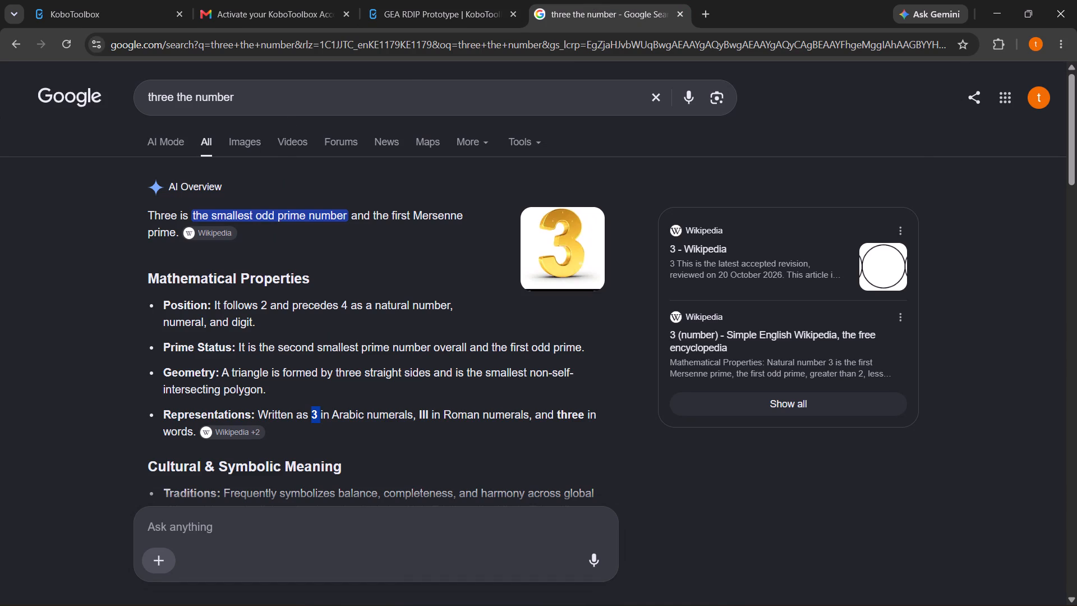
left_click(287, 103)
type("can")
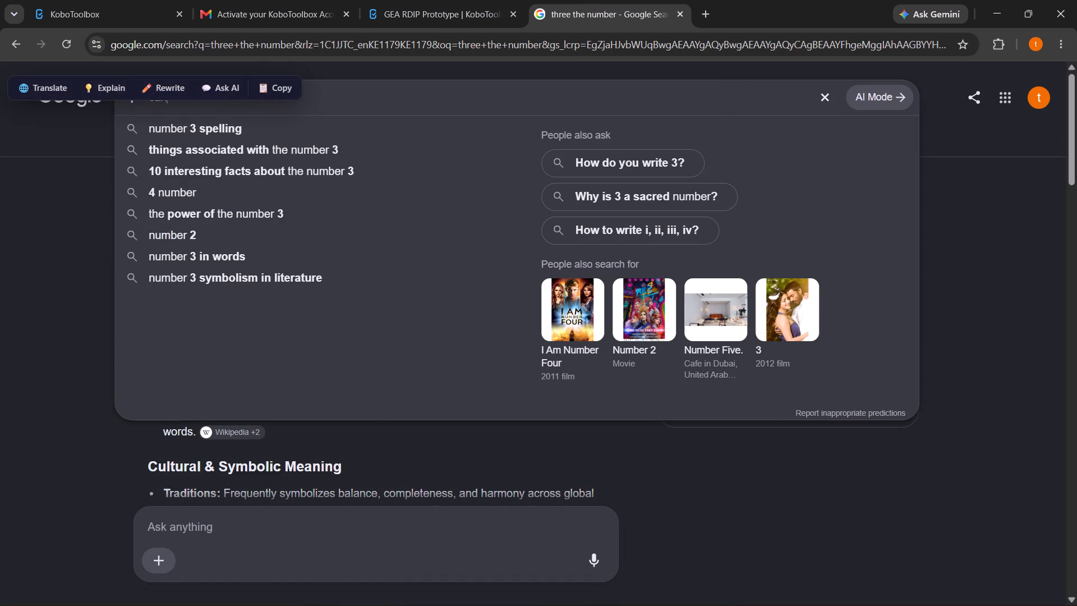
key("space")
type("a text")
left_click(15, 130)
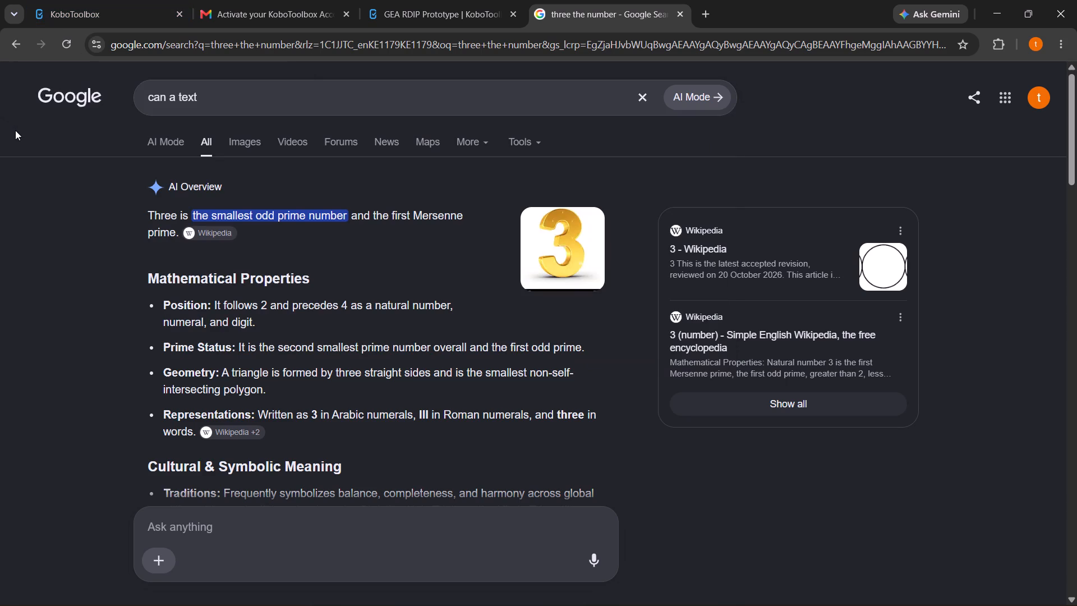
left_click(217, 96)
key("space")
type("field on kobo toolbox allow numn")
key("BackSpace")
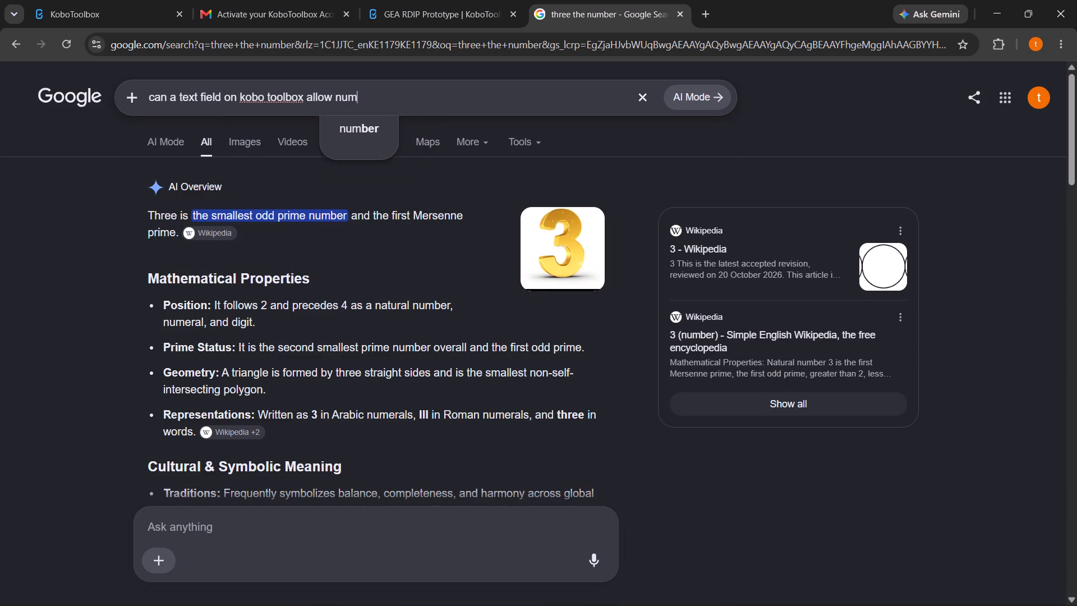
type("bers in")
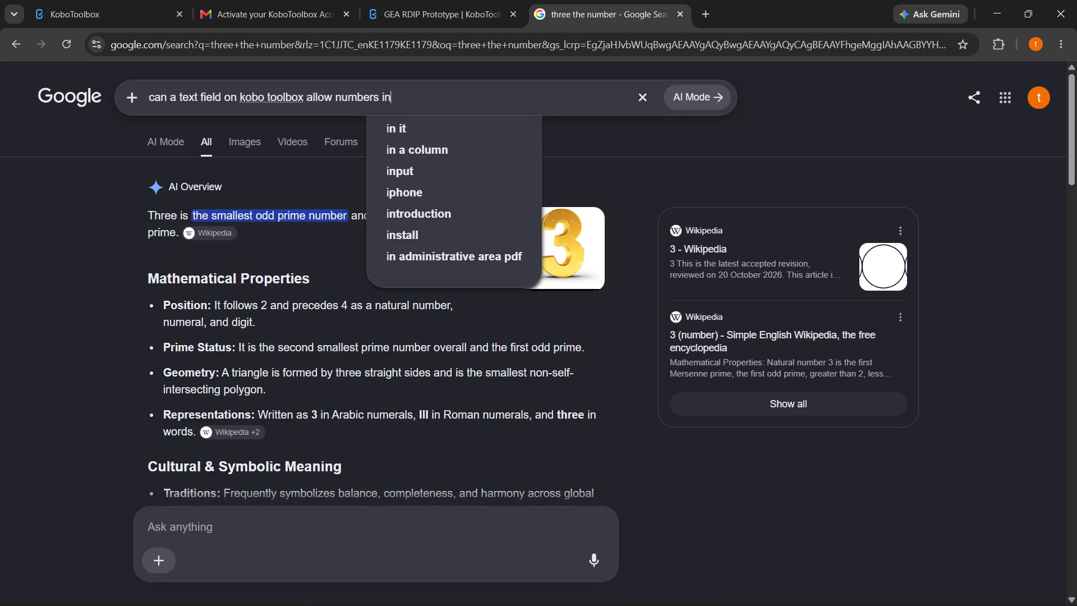
key("p")
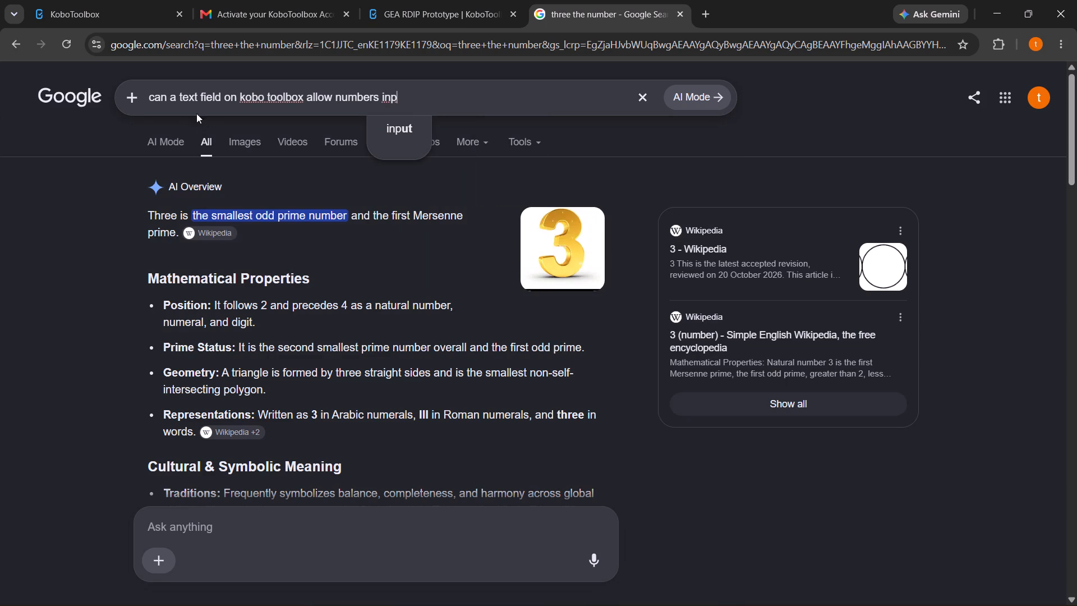
left_click(396, 128)
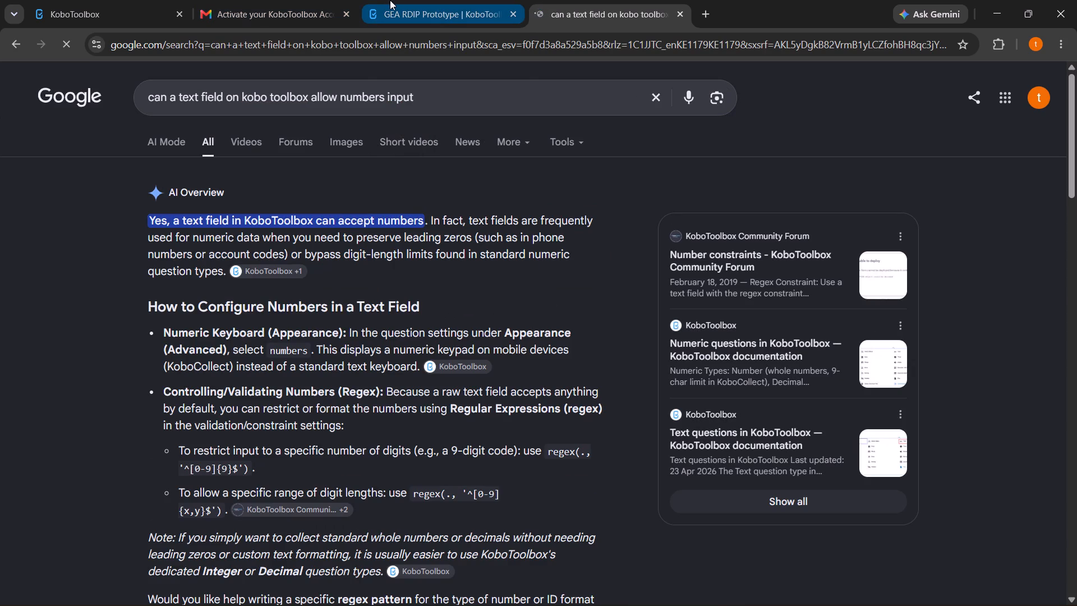
Switch back to the GEA RDIP Prototype form and make "Records held (Range)" a Text question.
left_click(429, 0)
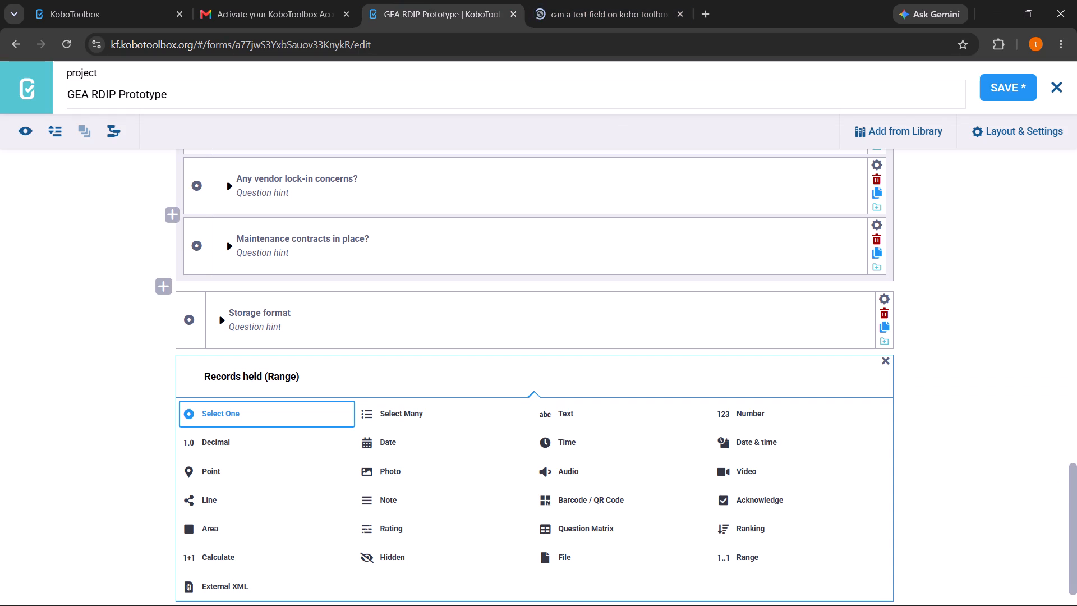
left_click(560, 416)
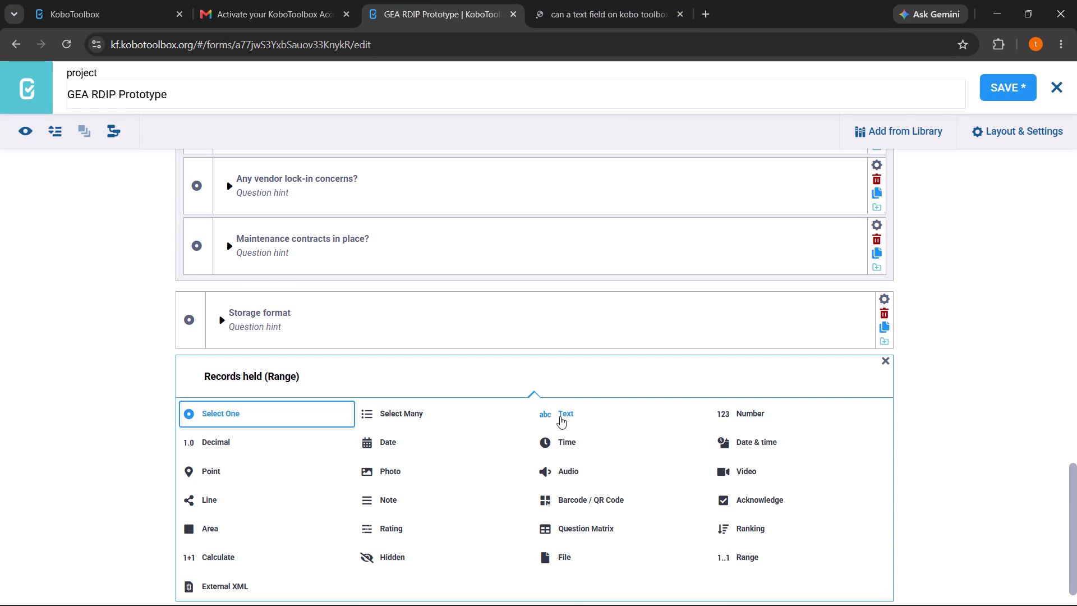
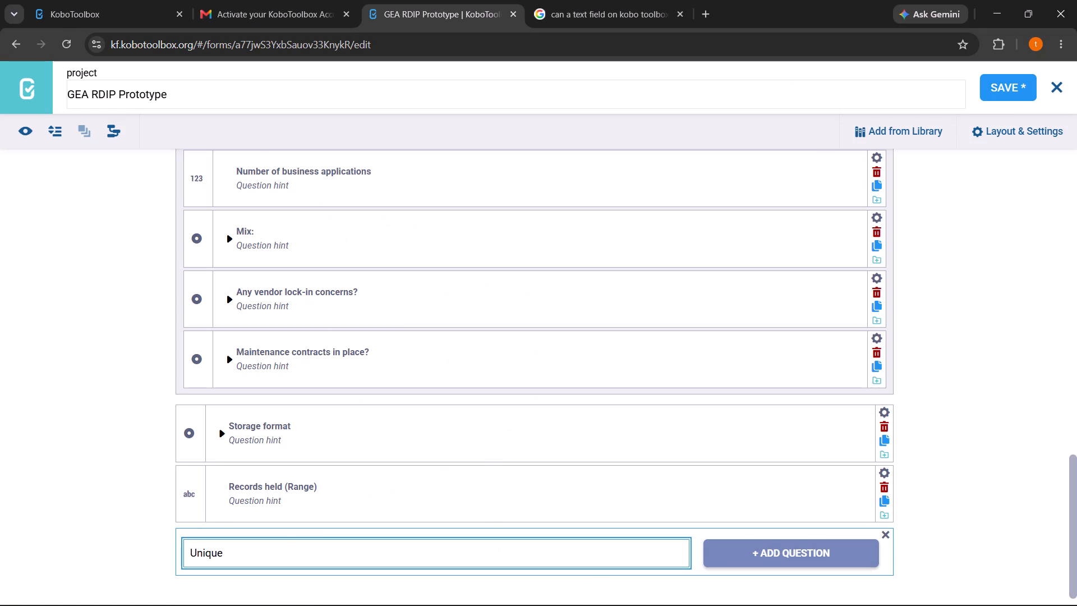
Add a Select One question labelled "Unique identifier used?" below the Records held (Range) question.
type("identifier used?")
left_click(766, 557)
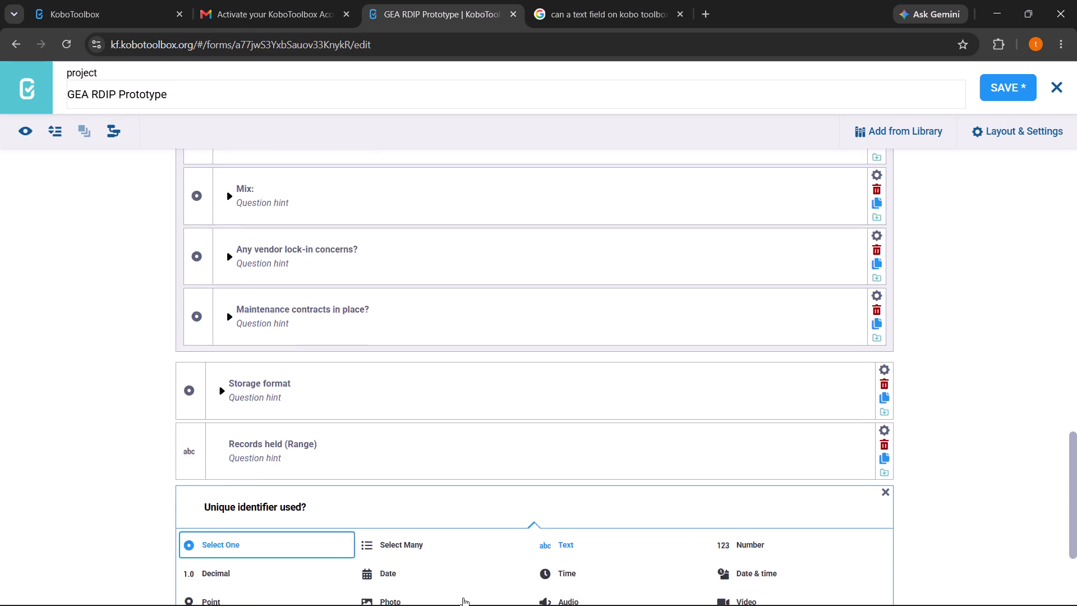
left_click(243, 431)
Label the first two responses of "Unique identifier used?" Yes and No, and add a third response.
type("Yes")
triple_click(212, 498)
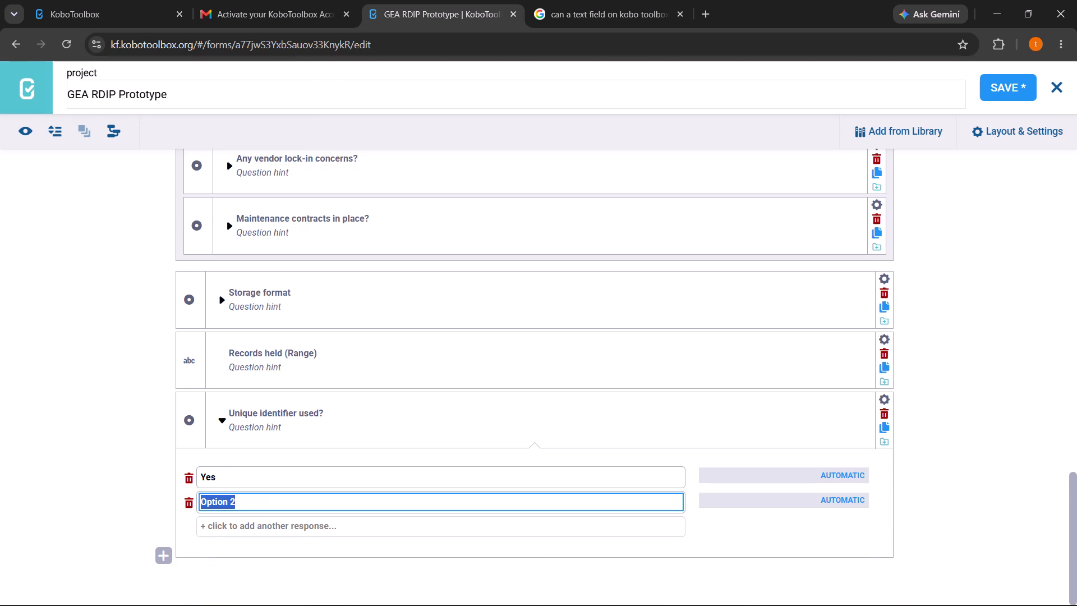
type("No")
left_click(224, 526)
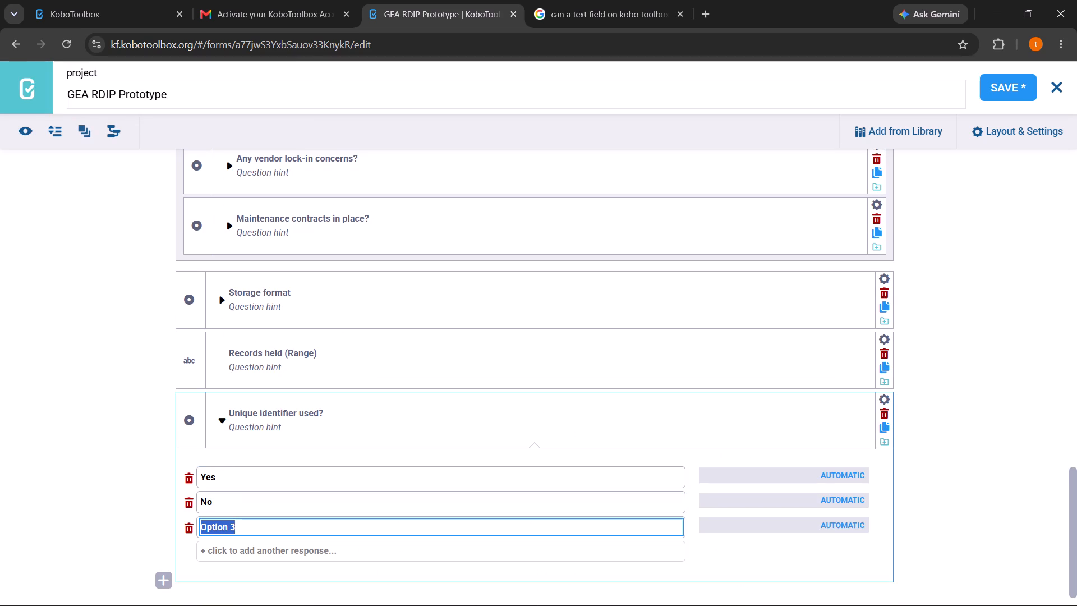
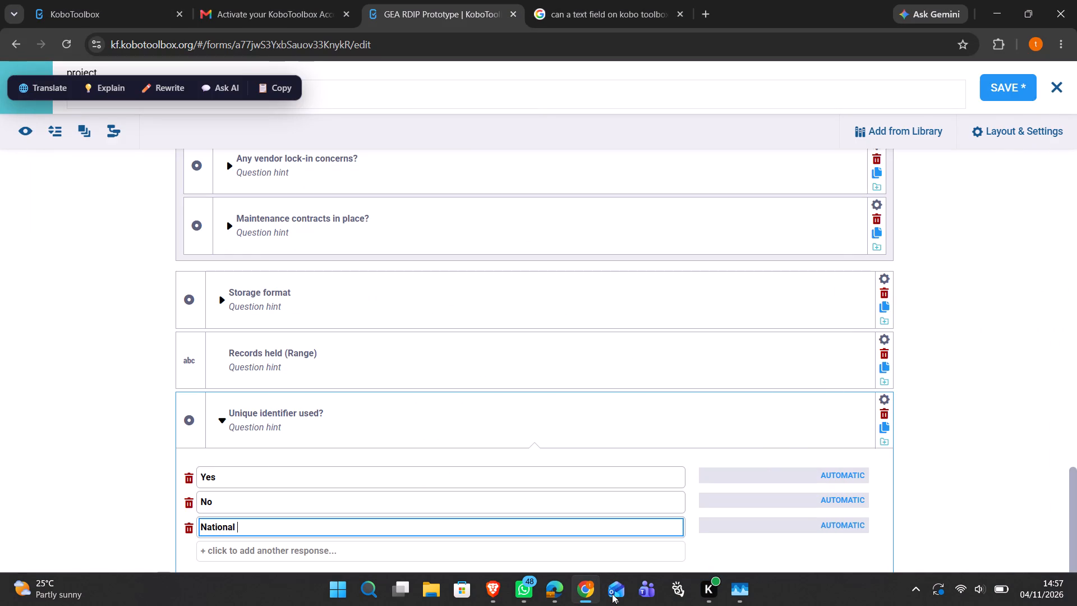
Complete the third response label of the "Unique identifier used?" question as "National ID".
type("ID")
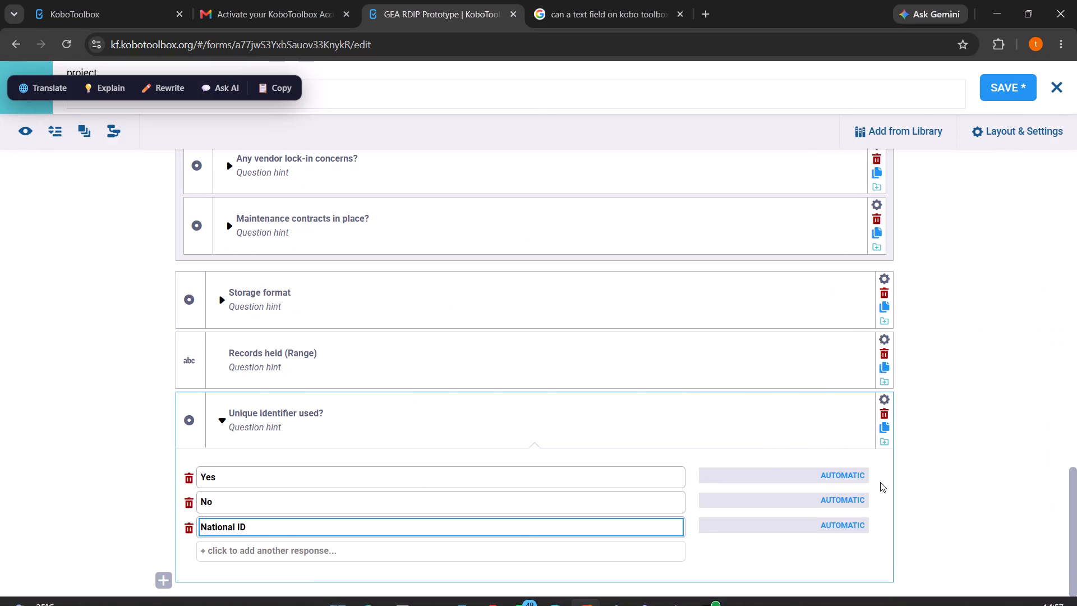
Set the values of the Yes, No and National ID responses to 1, 2 and 3, and collapse the "Unique identifier used?" question.
triple_click(849, 472)
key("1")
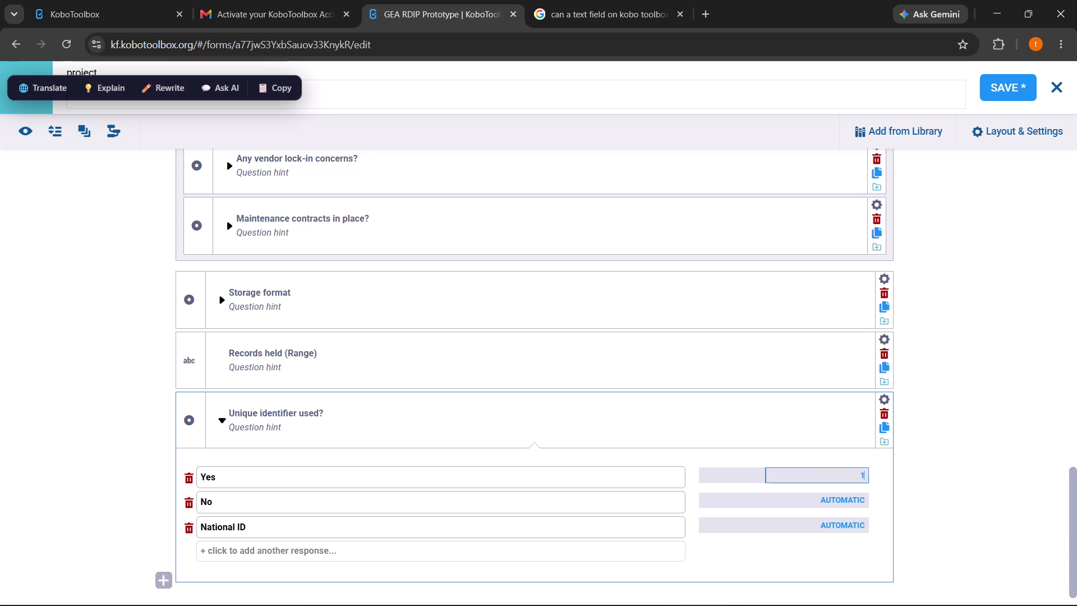
triple_click(851, 503)
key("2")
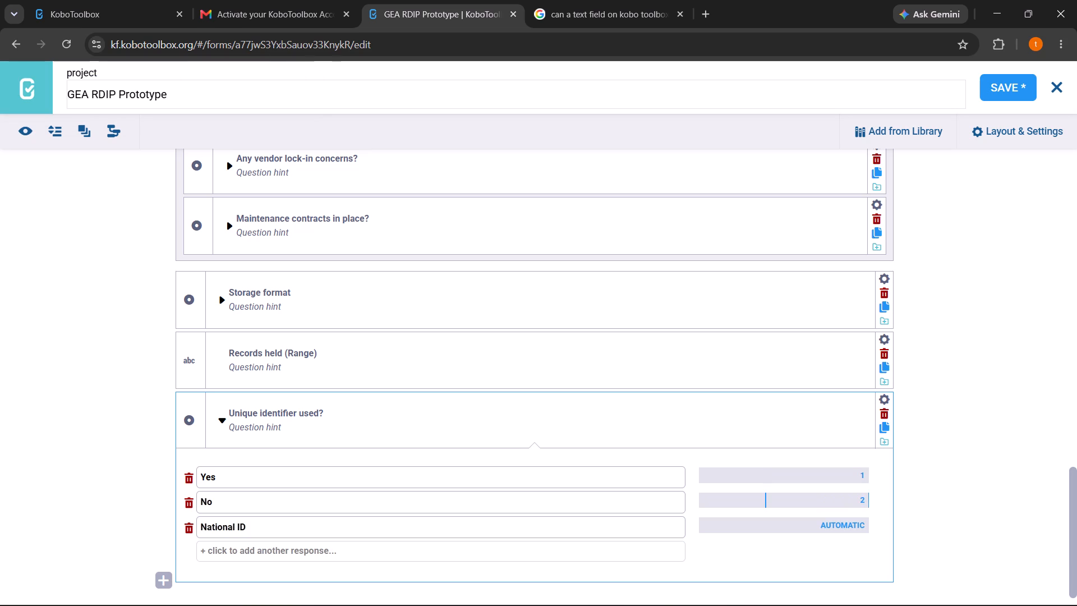
triple_click(855, 525)
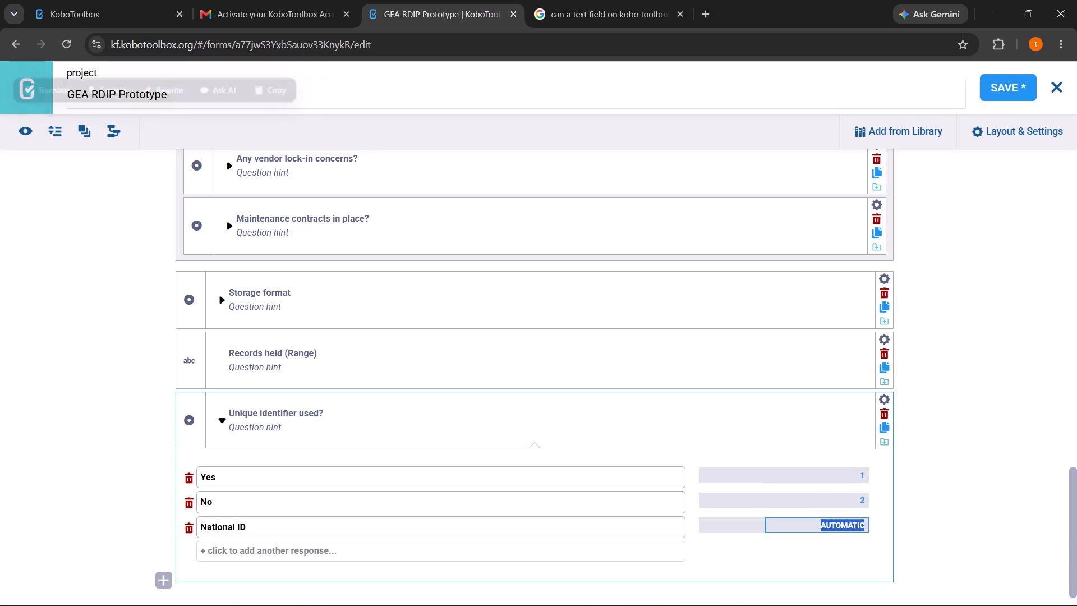
key("ctrl+v")
scroll(855, 525, "down", 4)
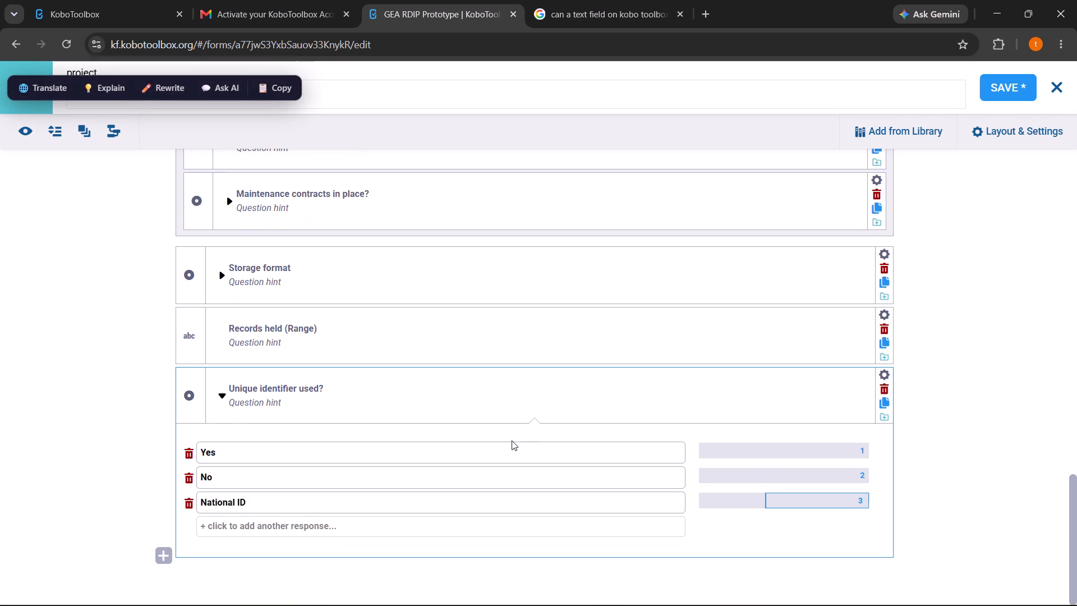
left_click(219, 391)
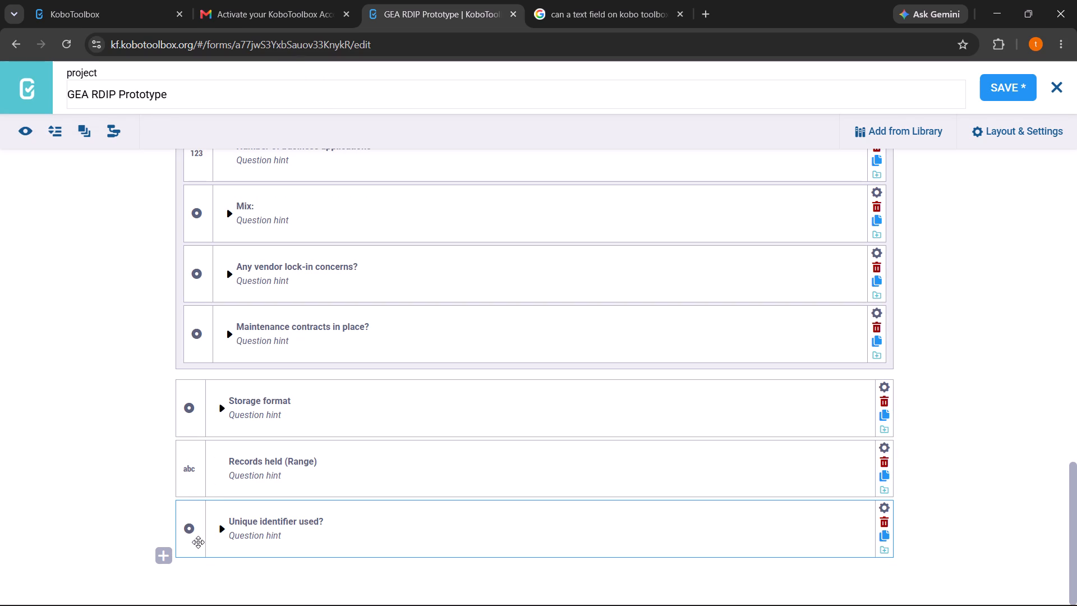
Start a new question below "Unique identifier used?".
left_click(171, 554)
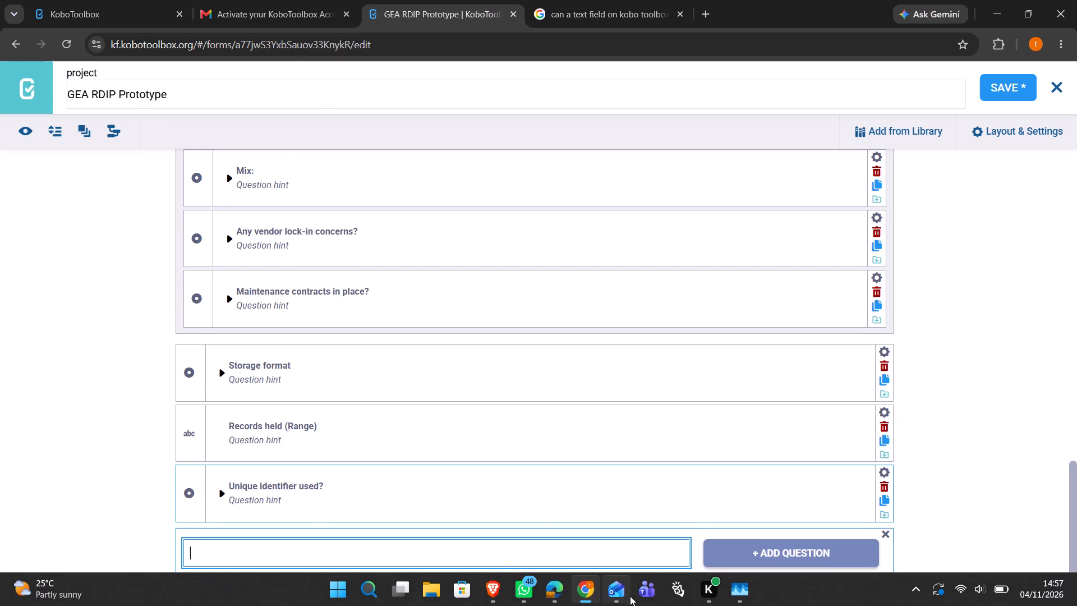
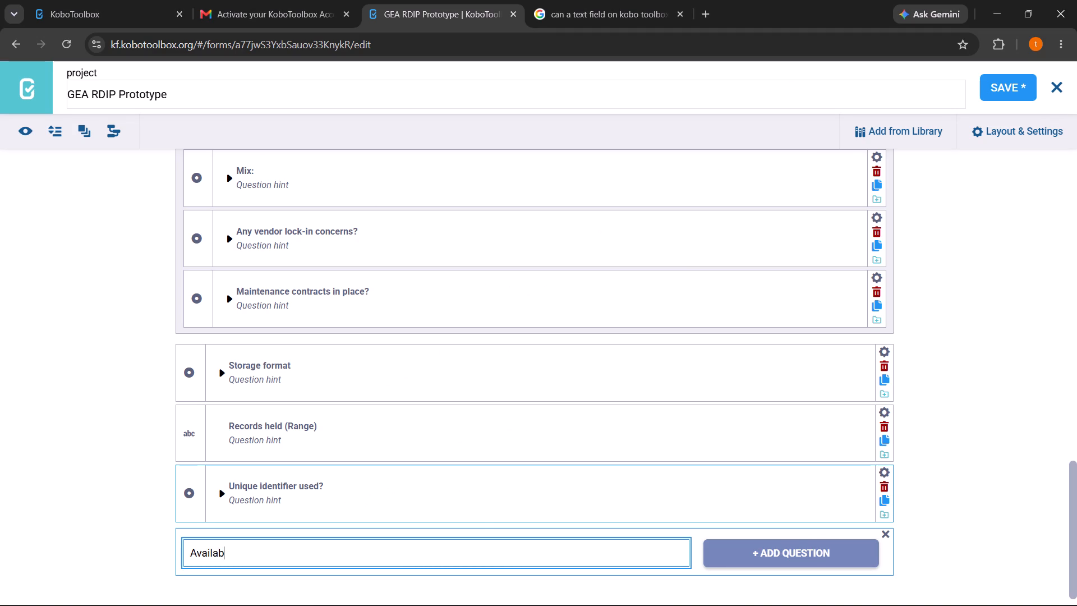
Complete the new question's label below "Unique identifier used?" so it reads "Available through an API?".
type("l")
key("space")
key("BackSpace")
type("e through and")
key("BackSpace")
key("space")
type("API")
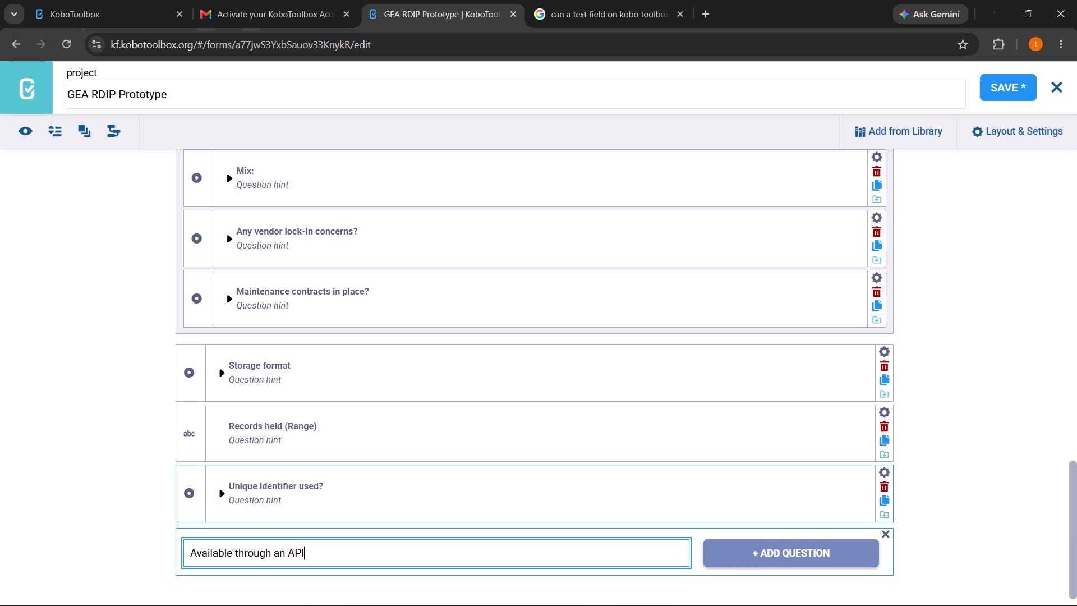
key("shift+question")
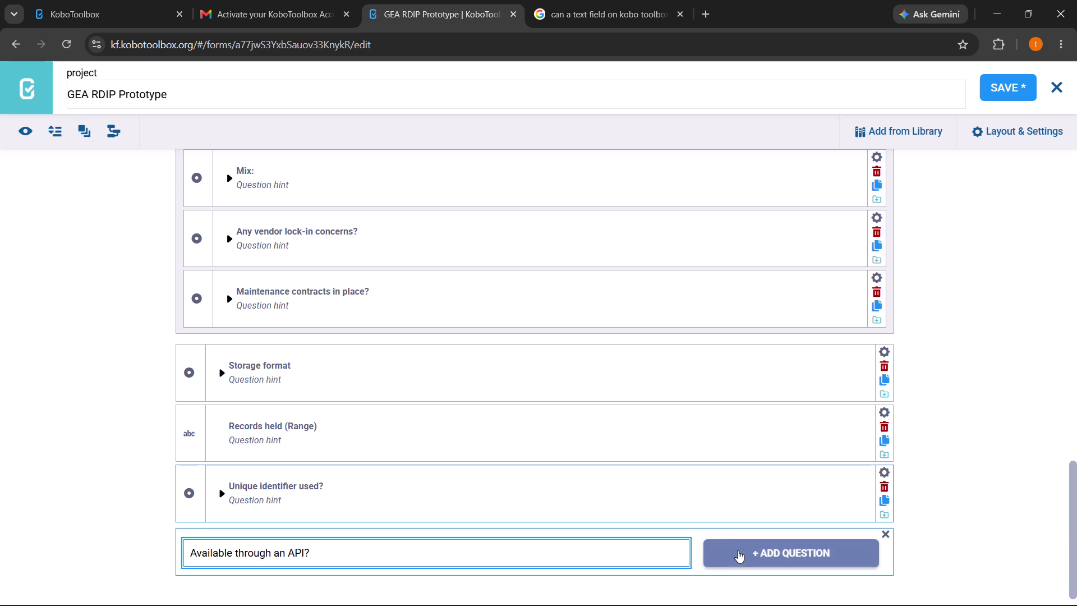
Add "Available through an API?" as a Select One question with the responses Yes coded 1 and No coded 2.
left_click(740, 554)
left_click(266, 435)
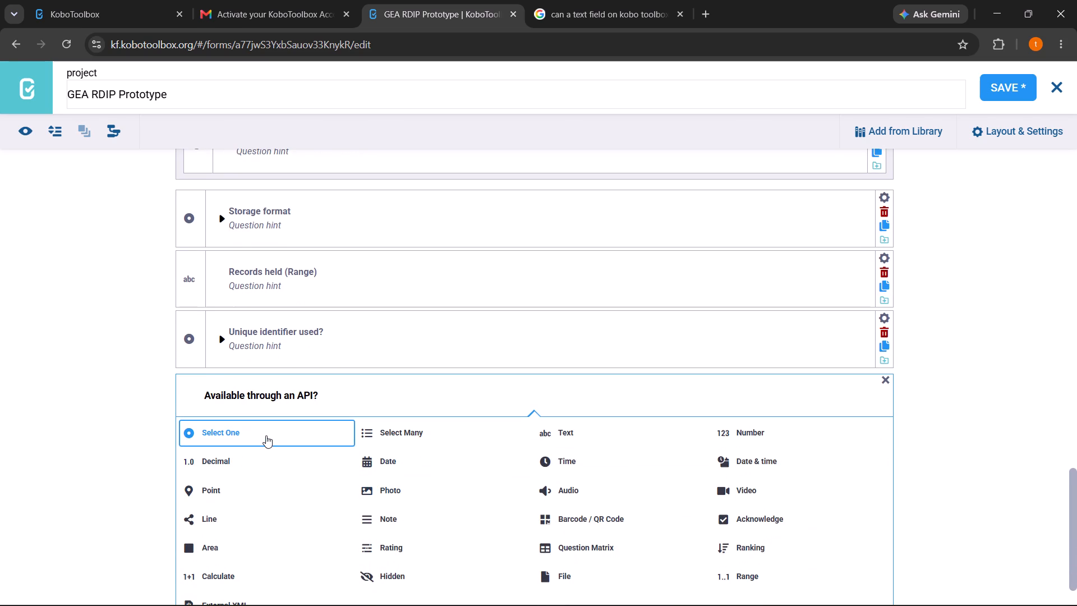
type("Yes")
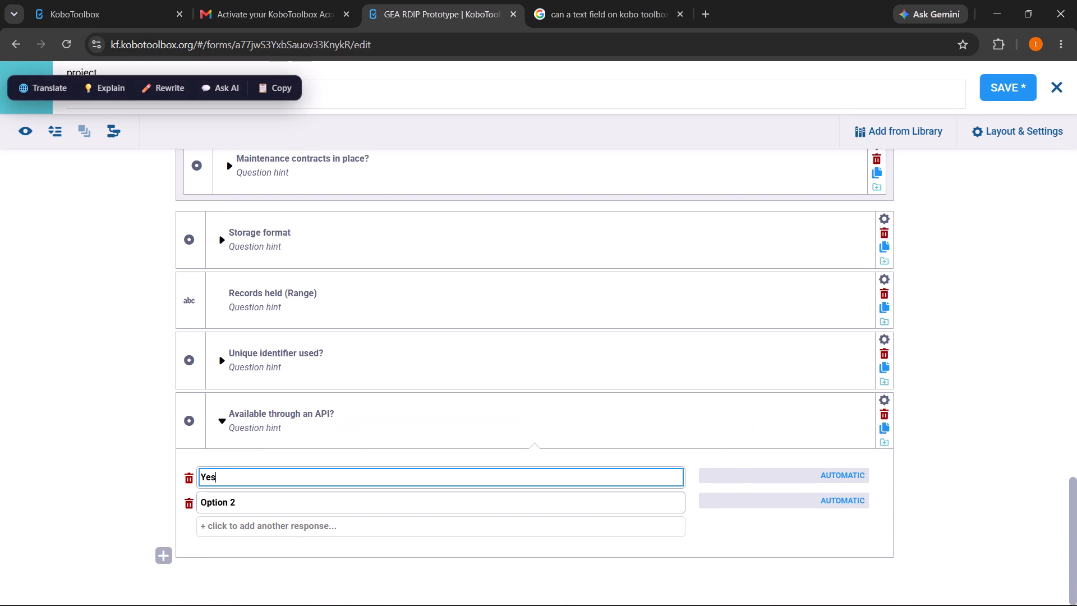
triple_click(217, 499)
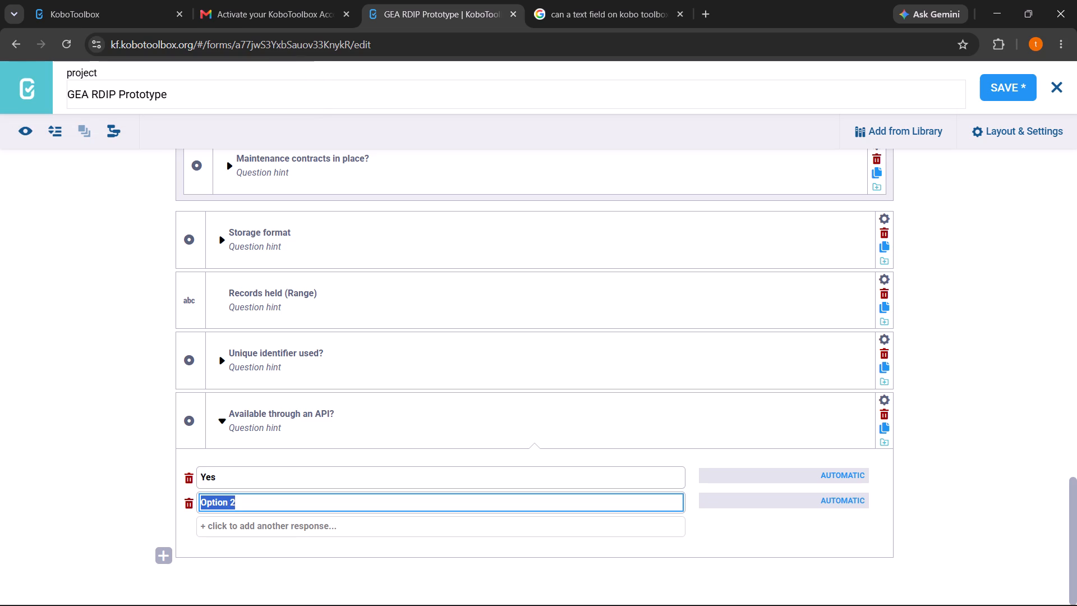
type("NO")
key("BackSpace")
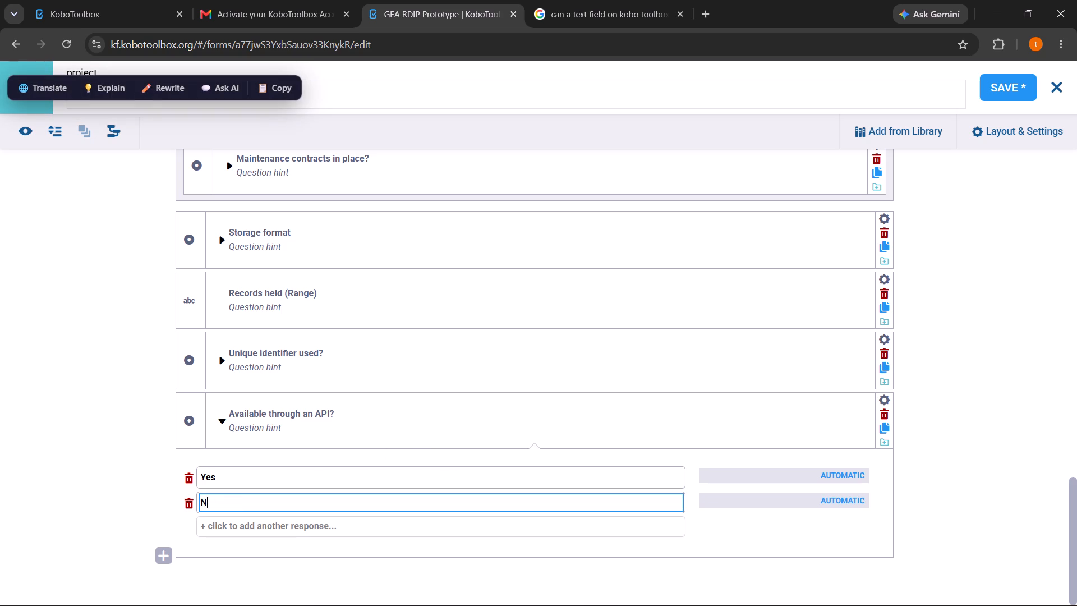
key("o")
double_click(830, 476)
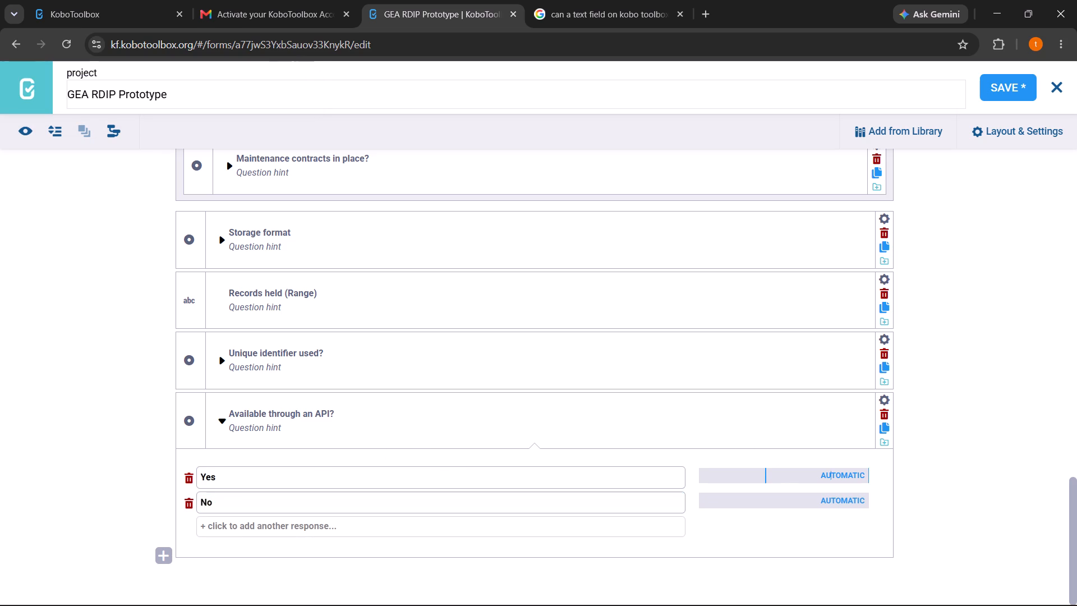
key("1")
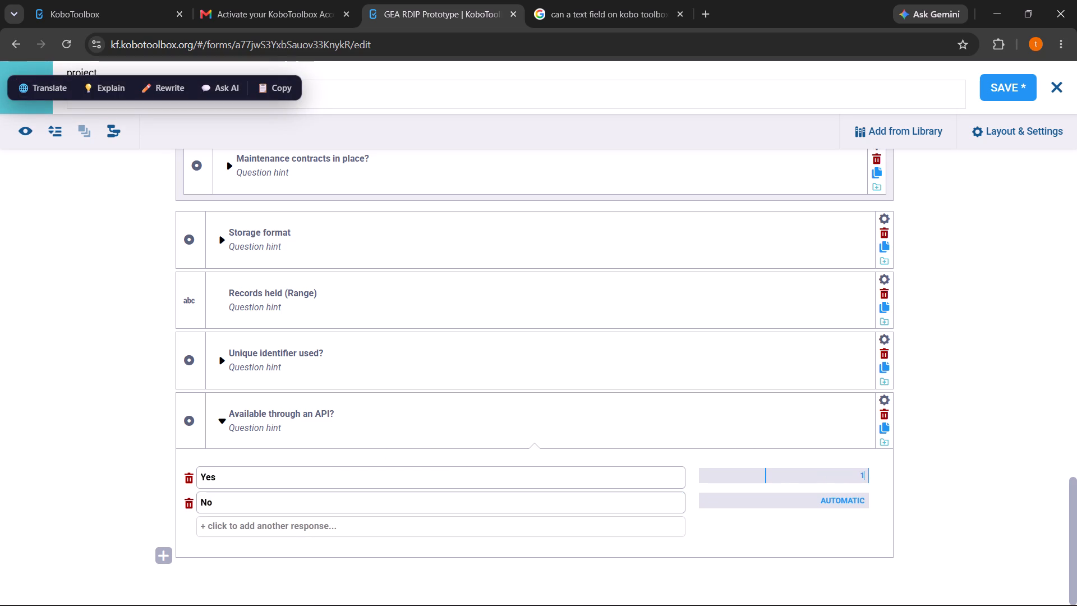
triple_click(851, 503)
key("2")
Group the Storage format, Records held (Range), Unique identifier used? and Available through an API? questions, and collapse the API question's responses.
scroll(851, 503, "down", 2)
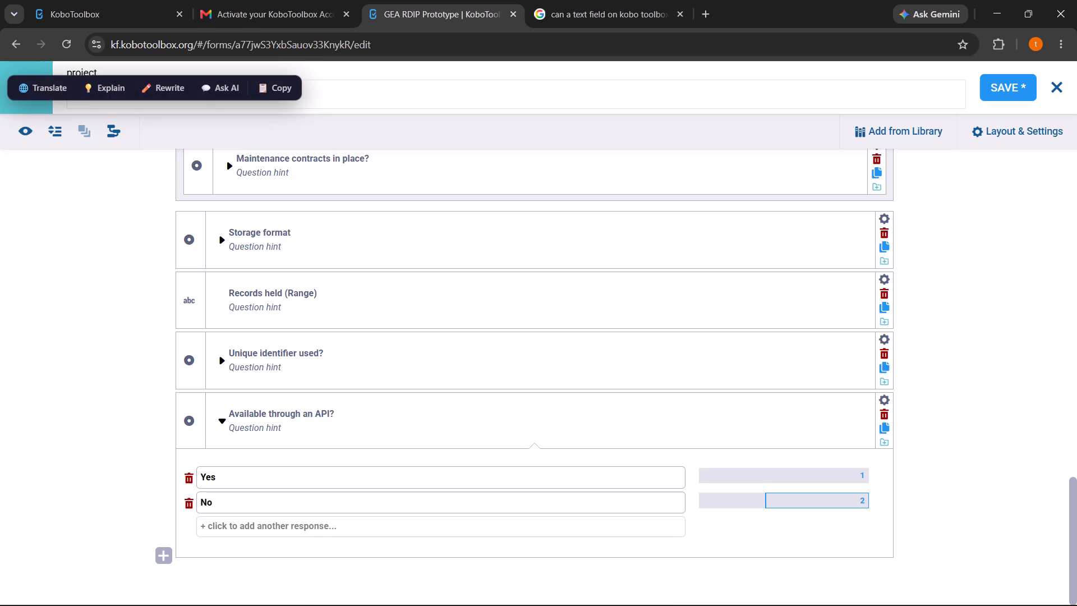
scroll(851, 503, "down", 2)
left_click(192, 215, "ctrl")
left_click(188, 284, "ctrl")
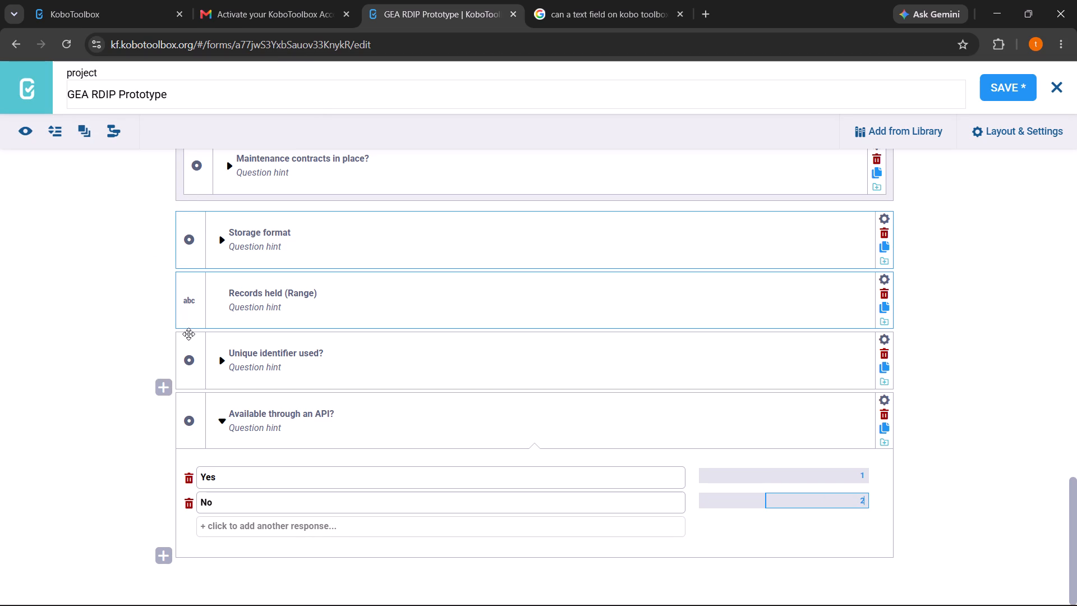
left_click(188, 334, "ctrl")
left_click(190, 412, "ctrl")
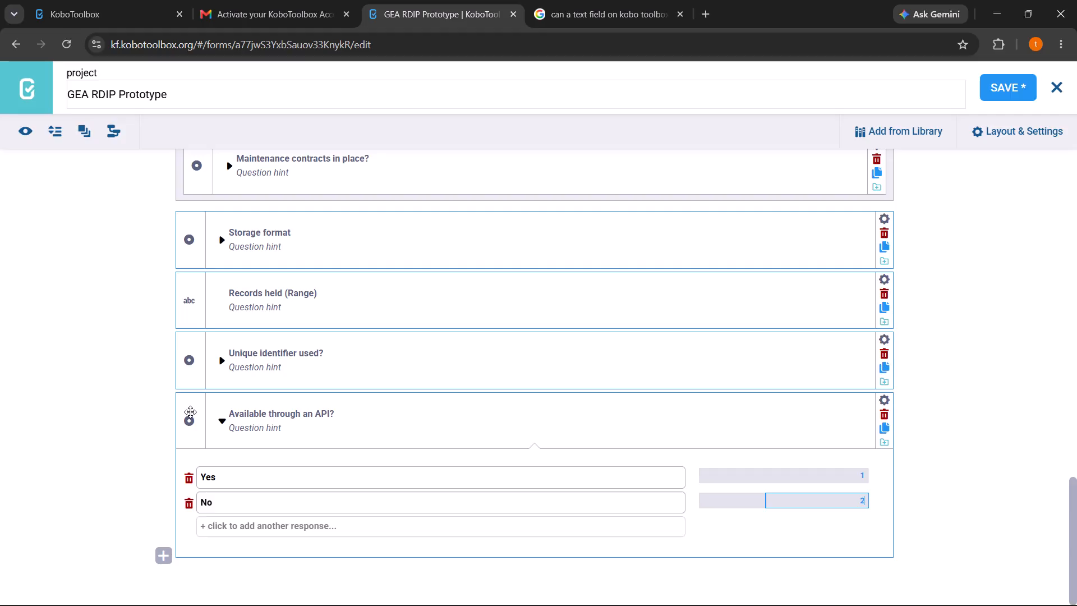
left_click(86, 128)
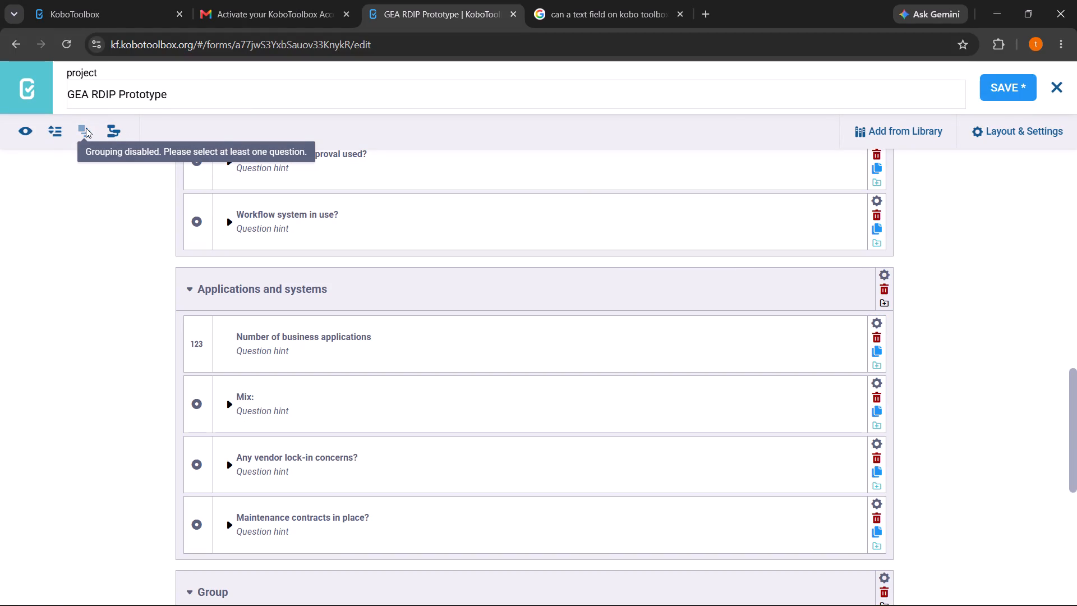
scroll(256, 301, "down", 7)
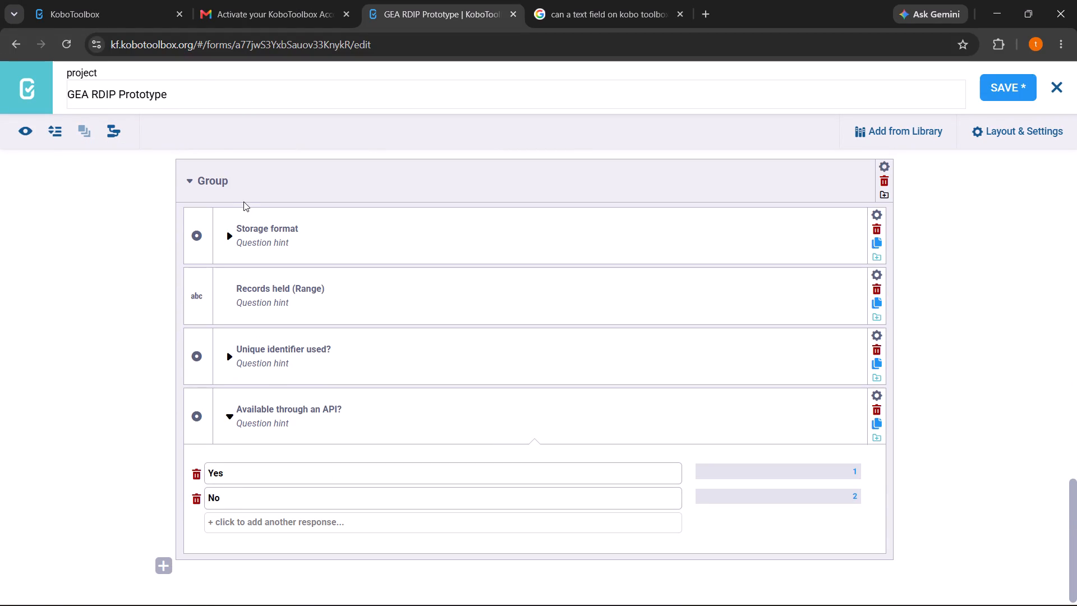
left_click(228, 416)
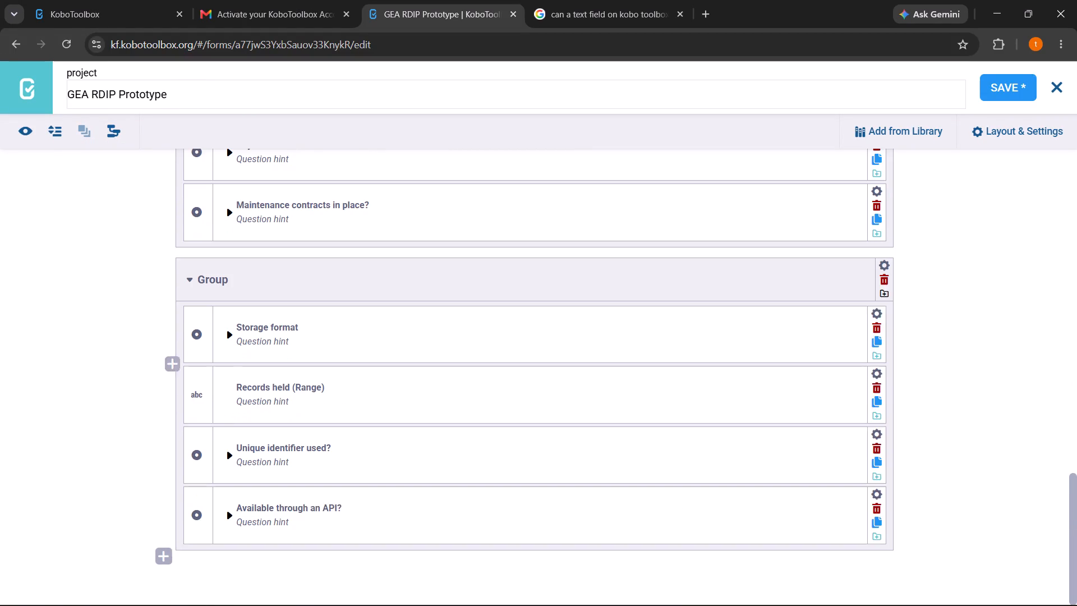
Open the title of the new group holding the data questions for editing.
left_click(229, 280)
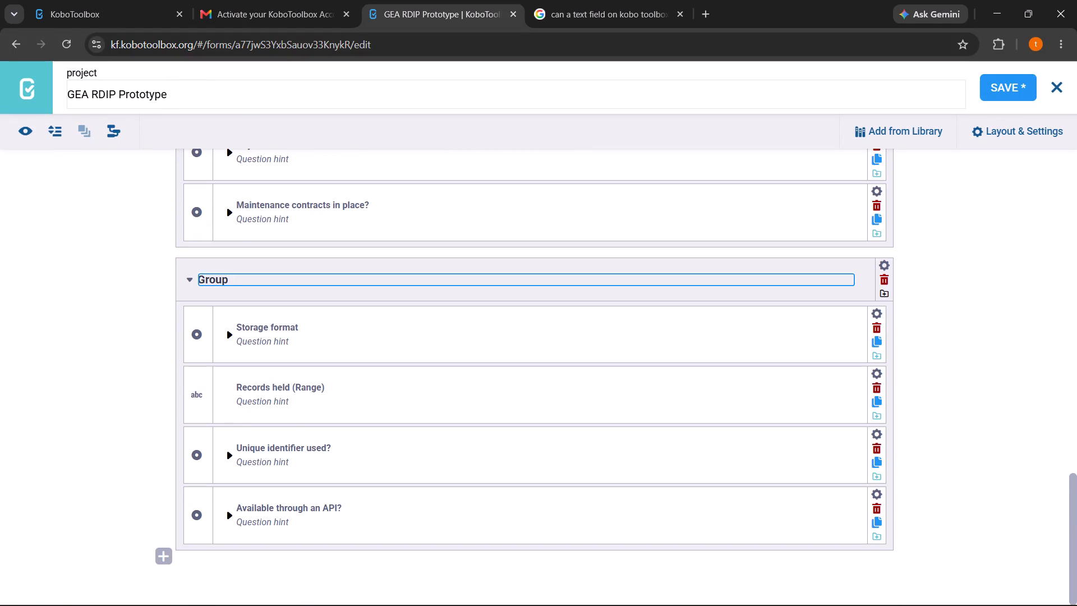
Name the new group holding the Storage format through Available through an API? questions "National Registries".
double_click(229, 280)
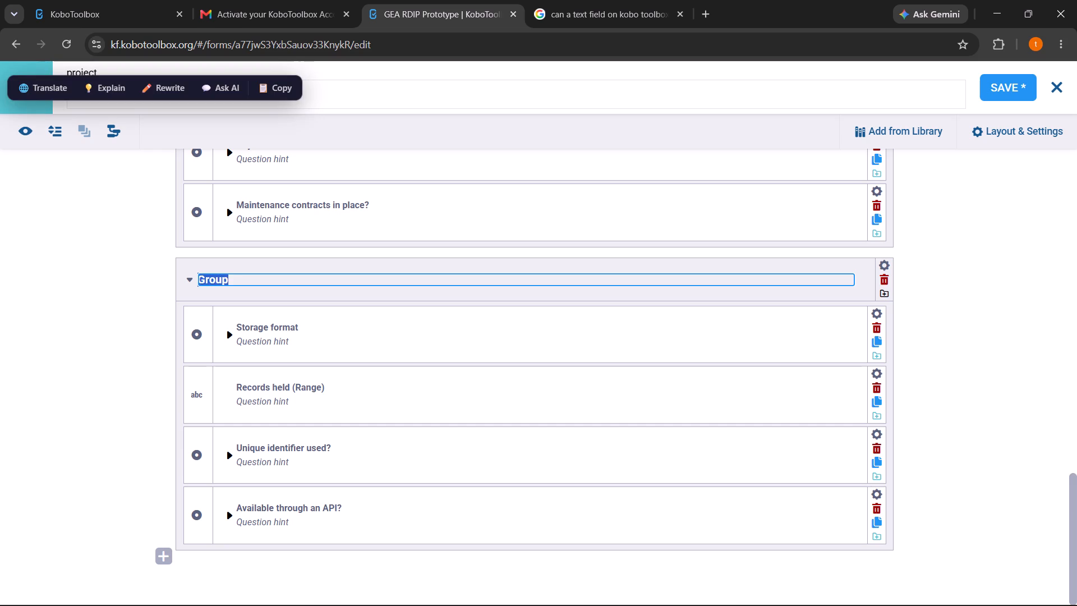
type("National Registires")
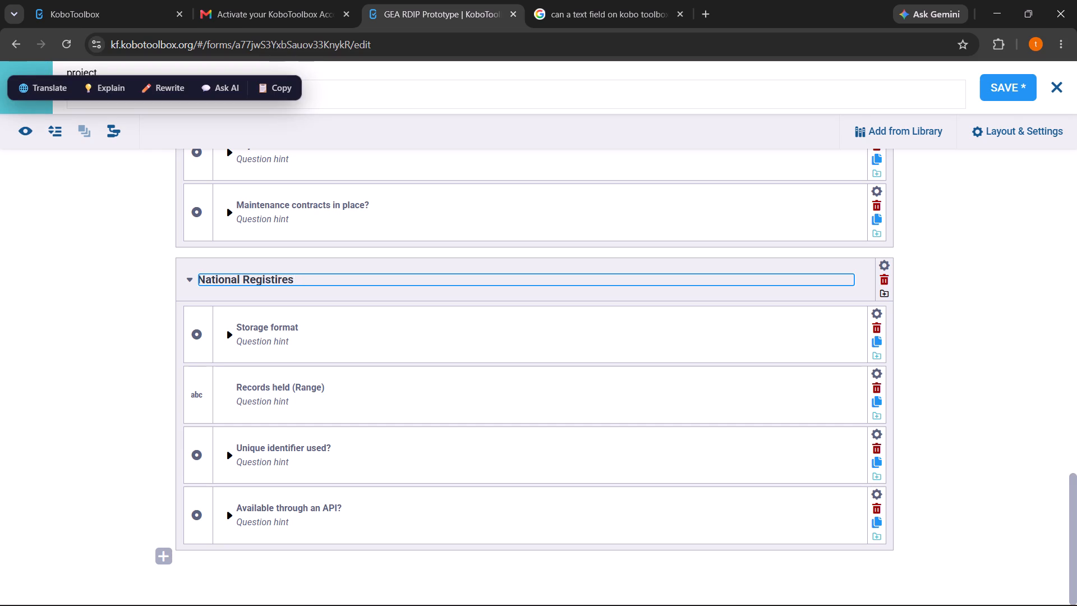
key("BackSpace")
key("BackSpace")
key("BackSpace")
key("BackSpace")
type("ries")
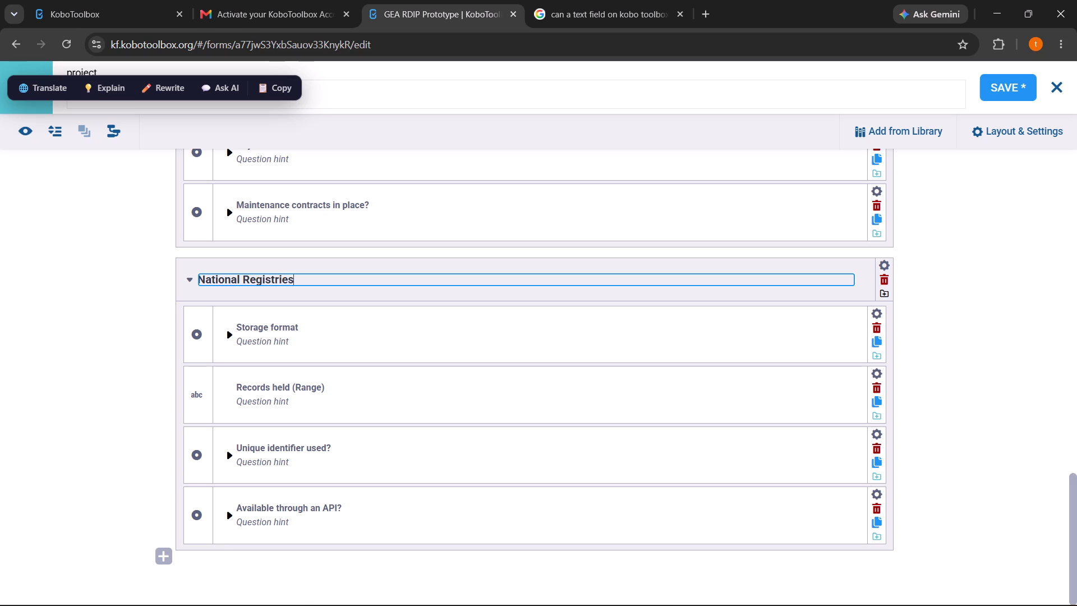
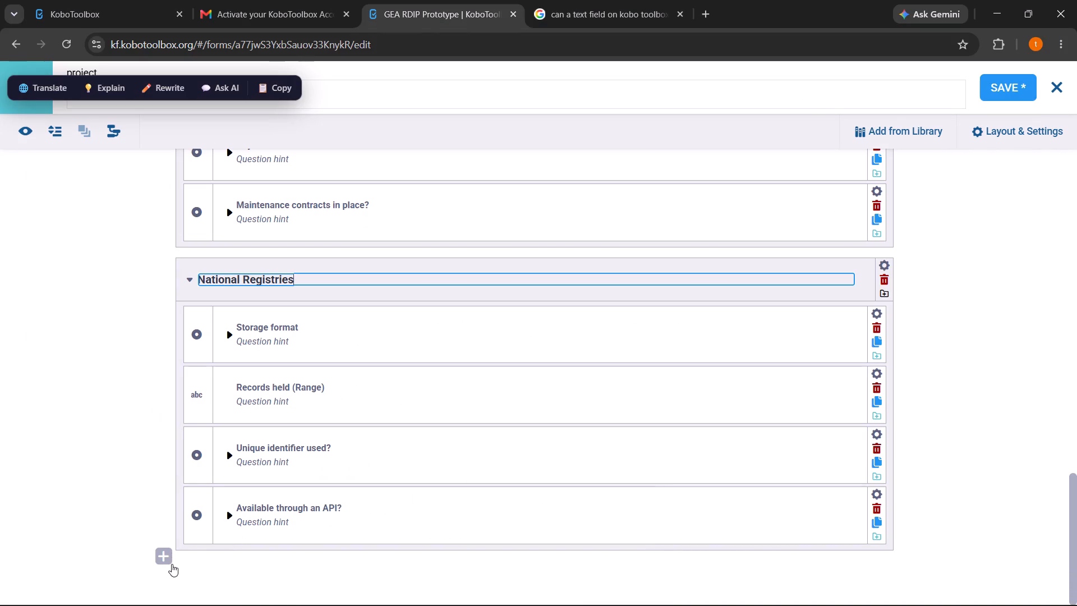
Start a new question below the National Registries group and switch to the Mail window showing the source document.
left_click(167, 561)
scroll(387, 416, "down", 3)
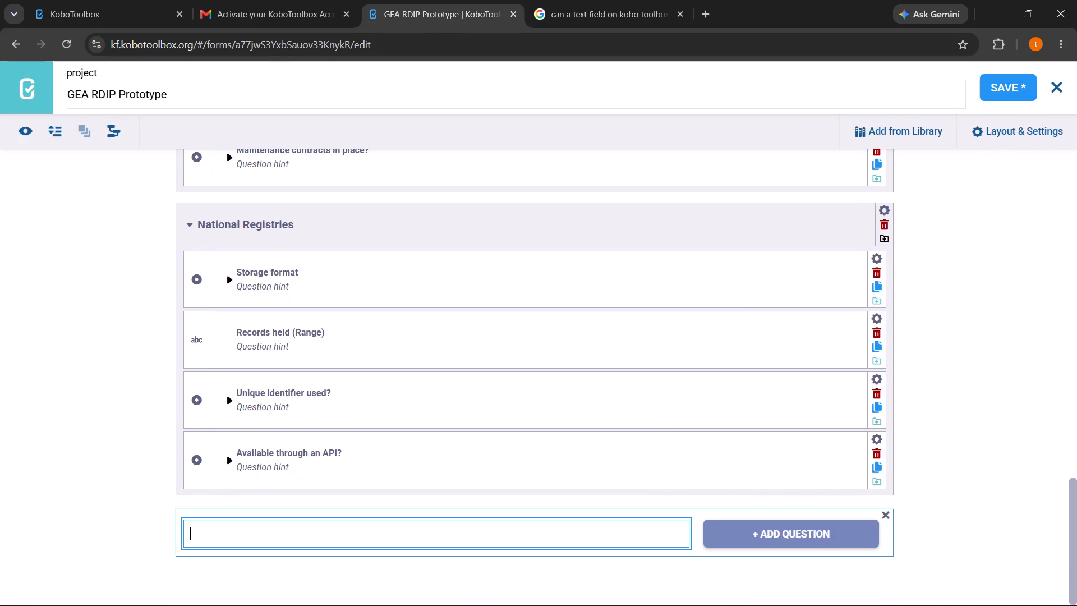
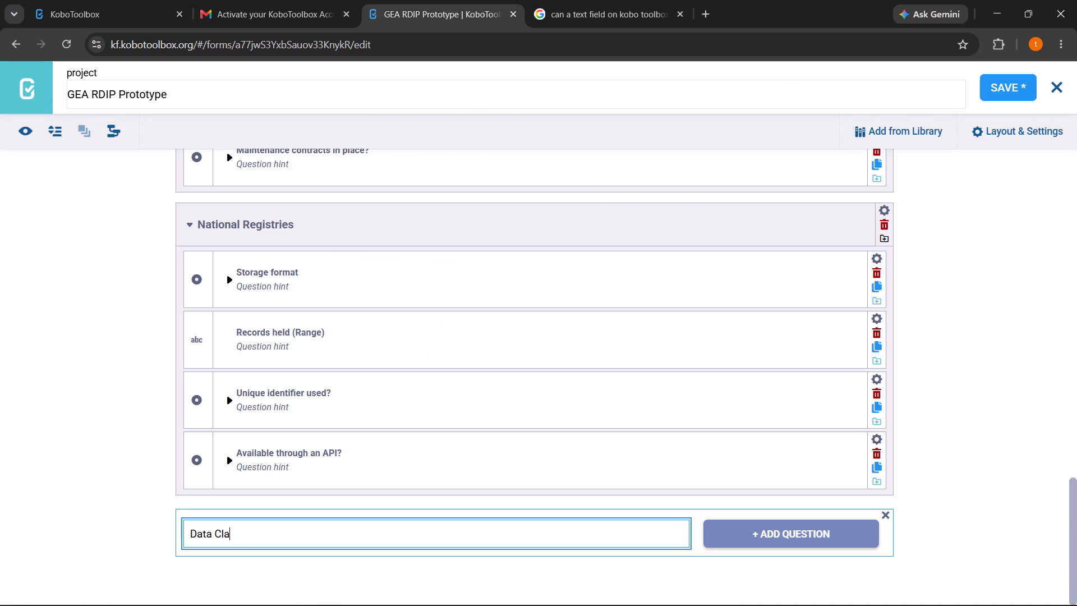
Complete the new question's label as Data Classification Policy below the National Registries group, and return to the label's beginning for editing.
type("ssification Policy")
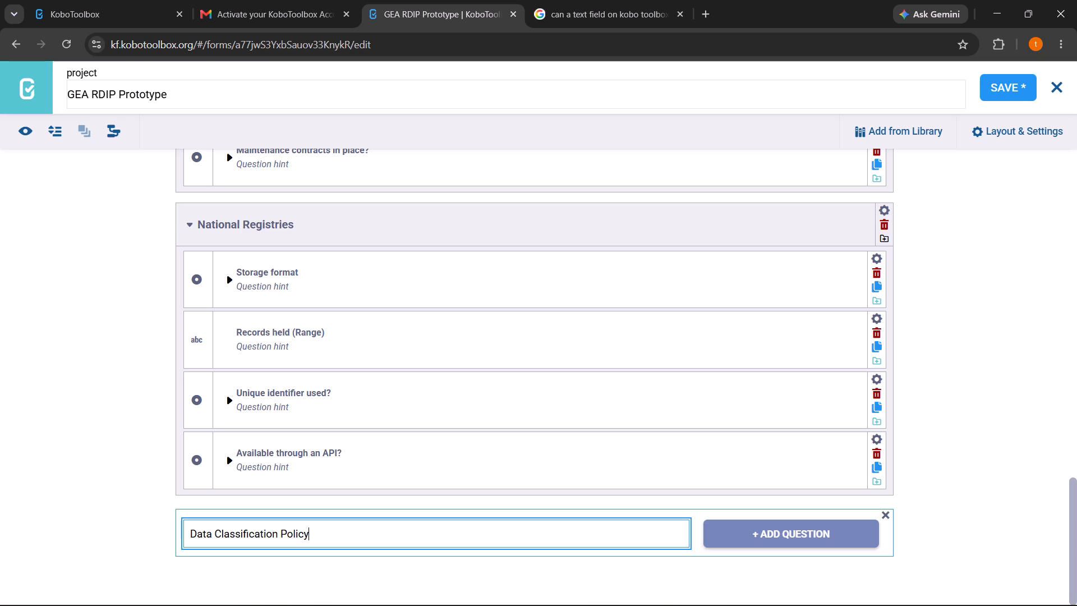
left_click(200, 533)
key("Left")
key("Left")
key("Left")
key("Left")
key("Left")
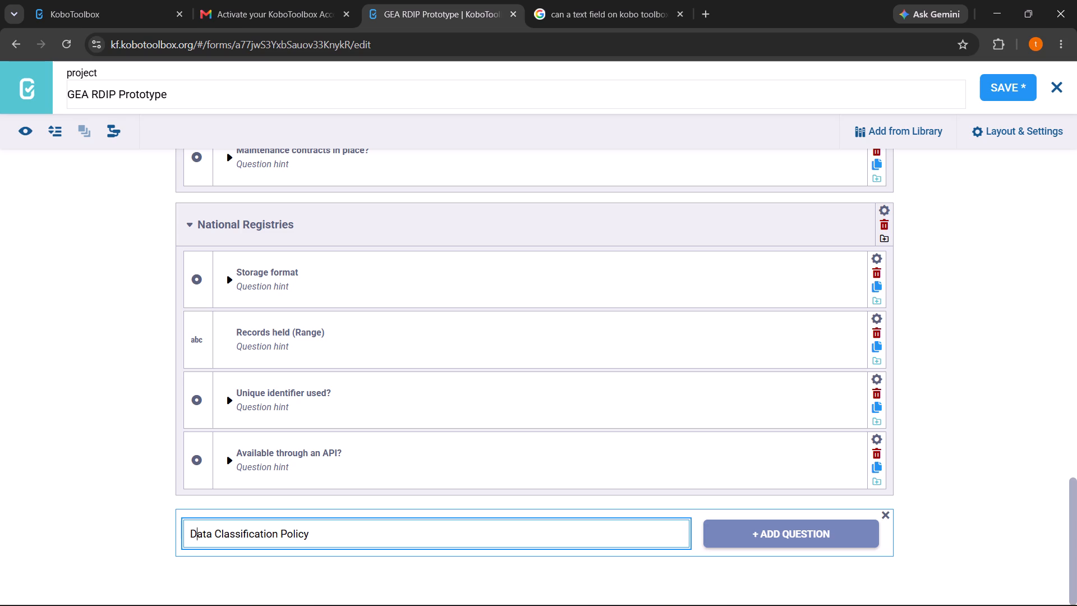
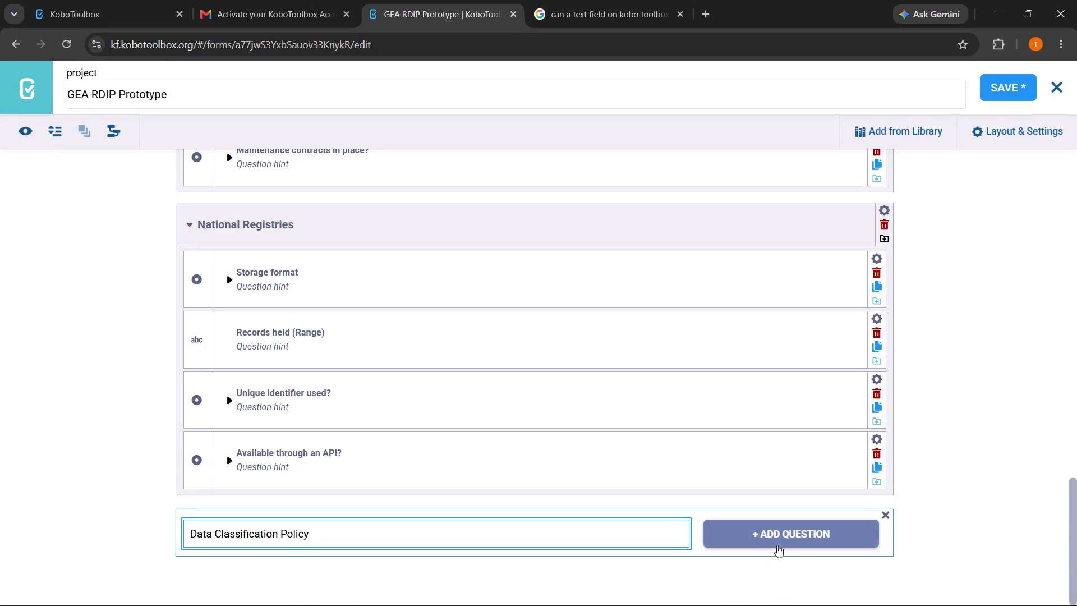
left_click(758, 542)
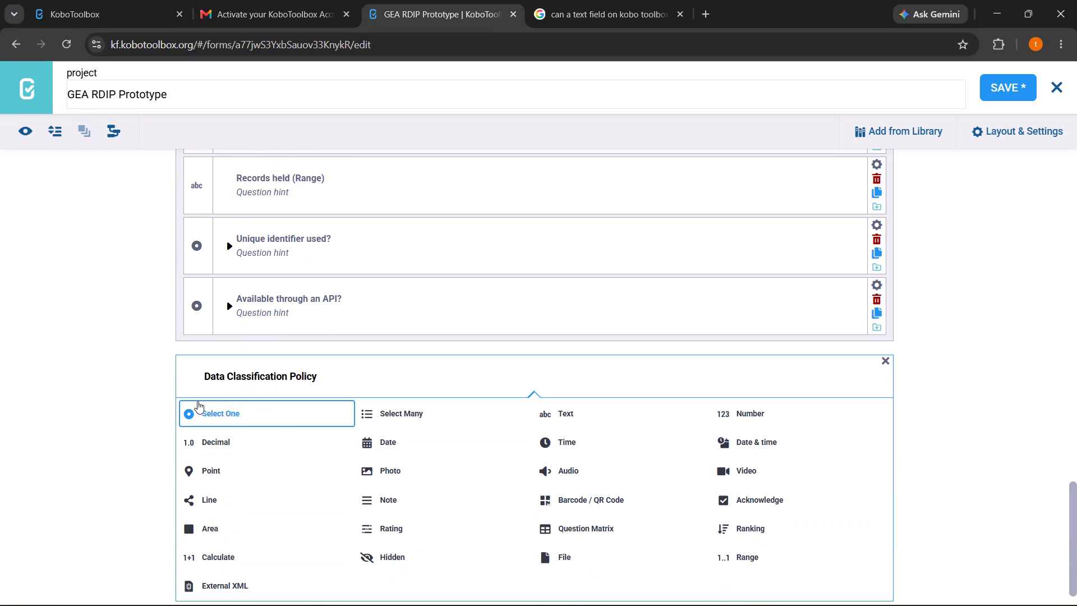
left_click(199, 401)
scroll(199, 401, "down", 7)
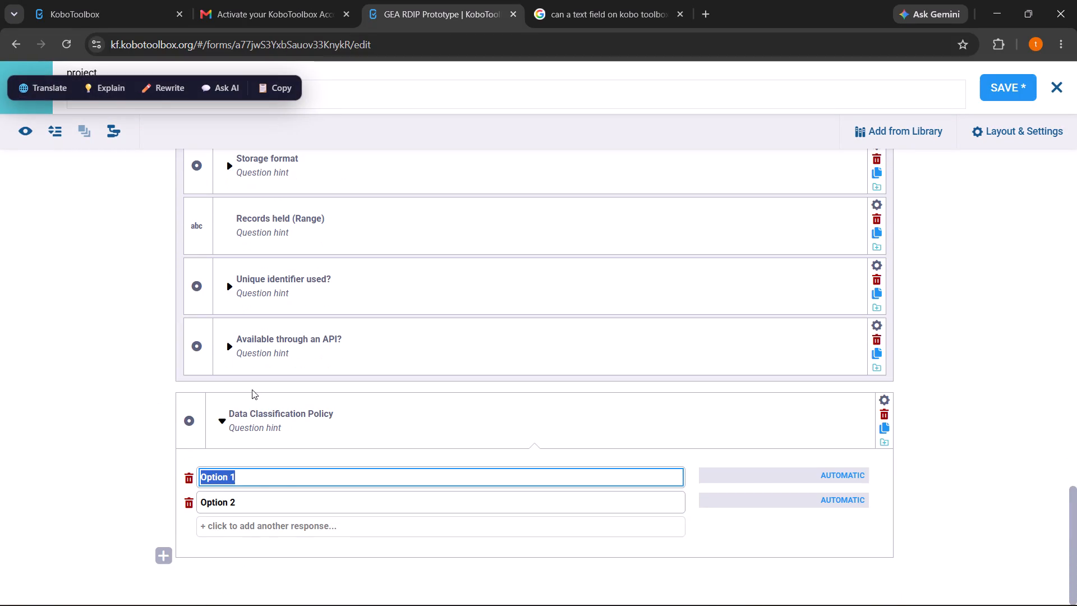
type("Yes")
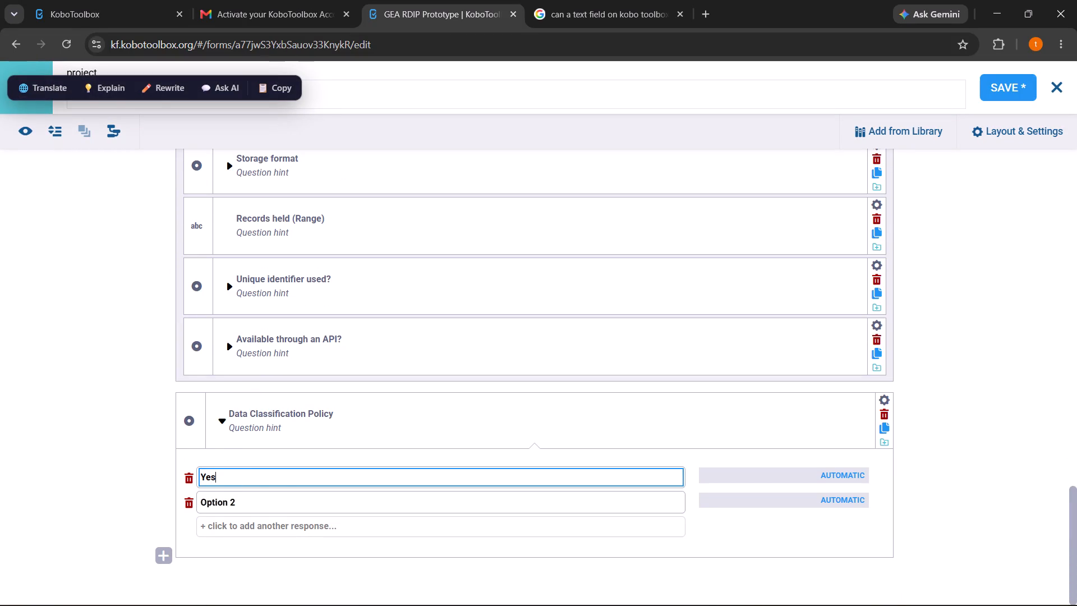
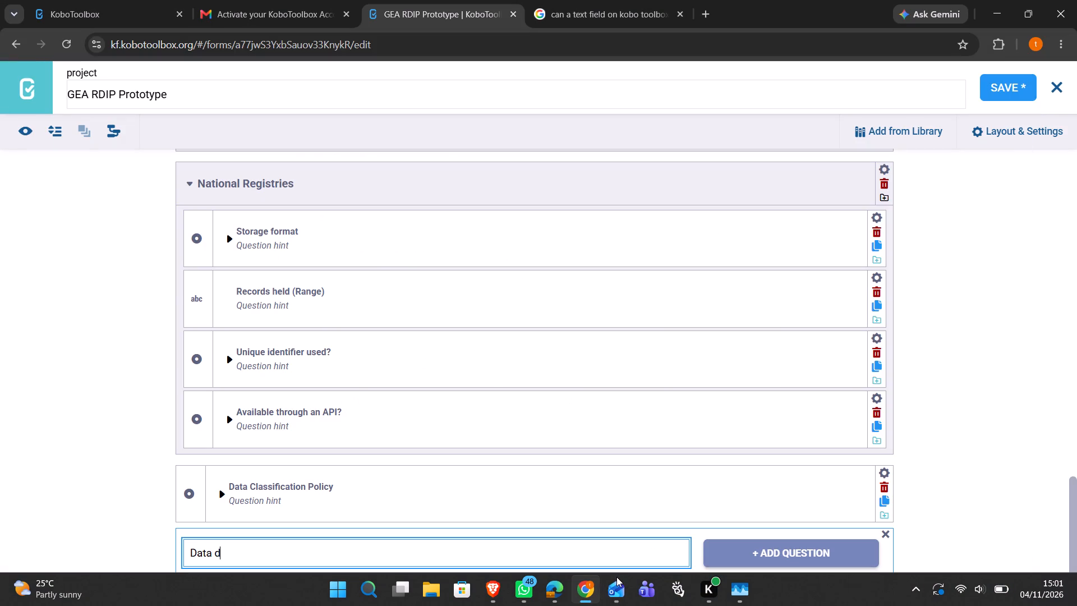
Complete the new question's label as Data dictionary exists? and add it as a Select One question below Data Classification Policy.
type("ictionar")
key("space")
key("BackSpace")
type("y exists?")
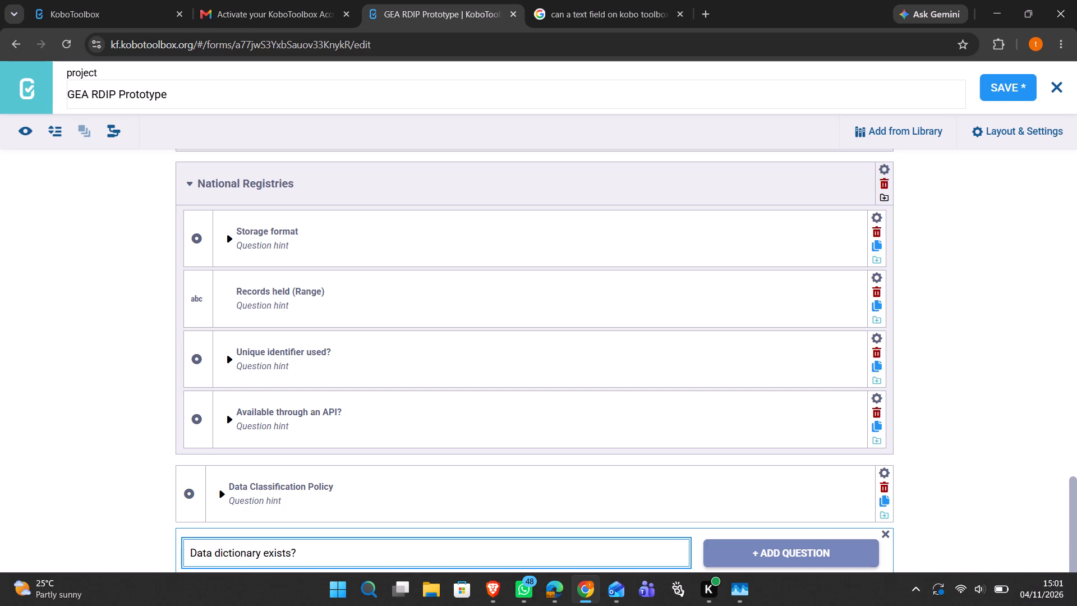
left_click(828, 548)
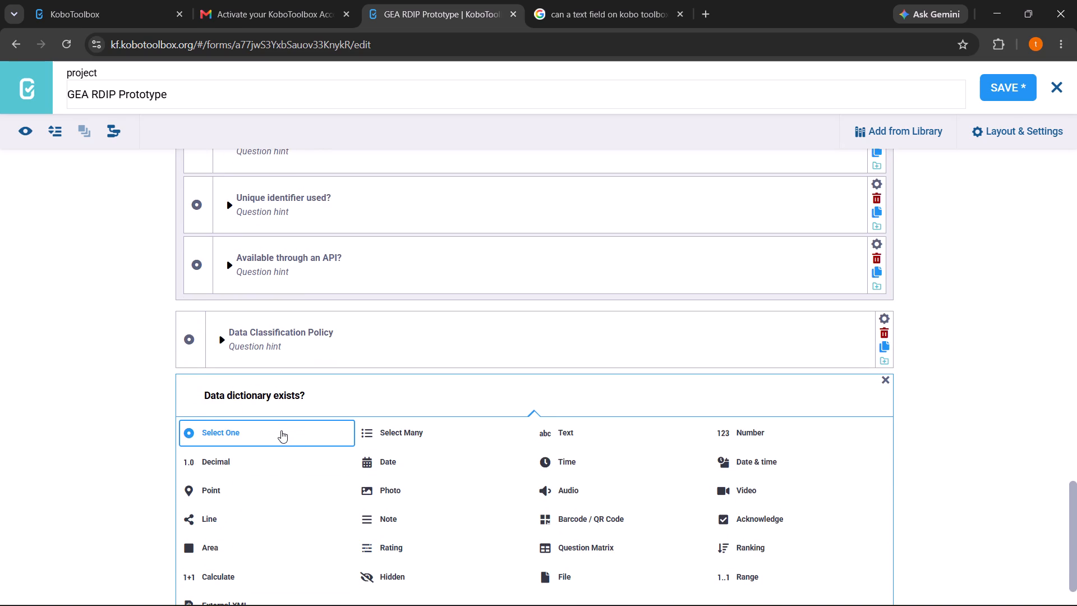
left_click(281, 430)
Give the Data dictionary exists? question the responses Yes coded 1 and No coded 2.
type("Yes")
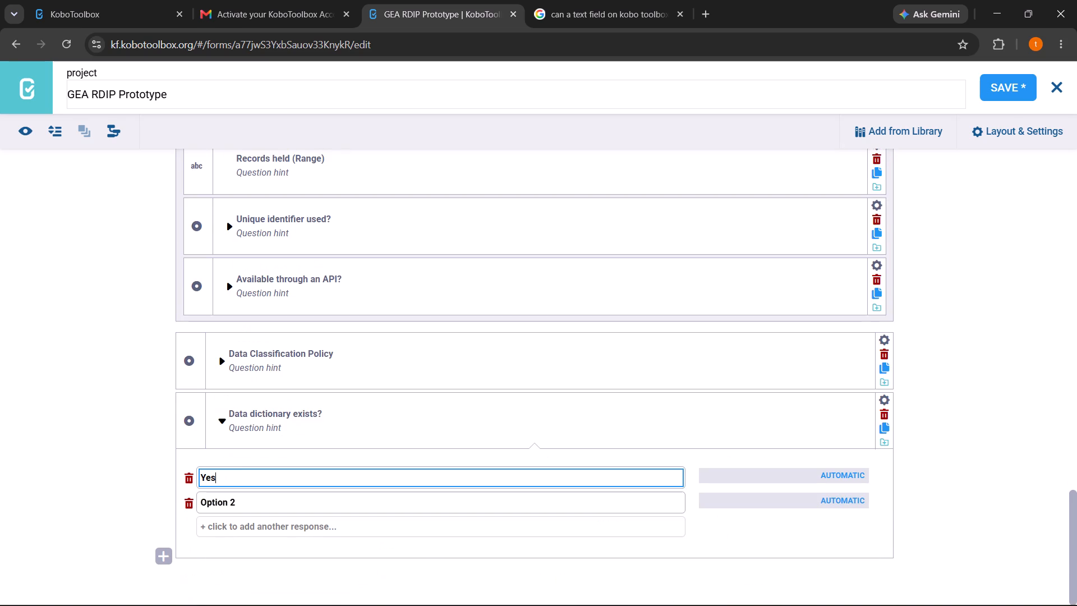
double_click(215, 501)
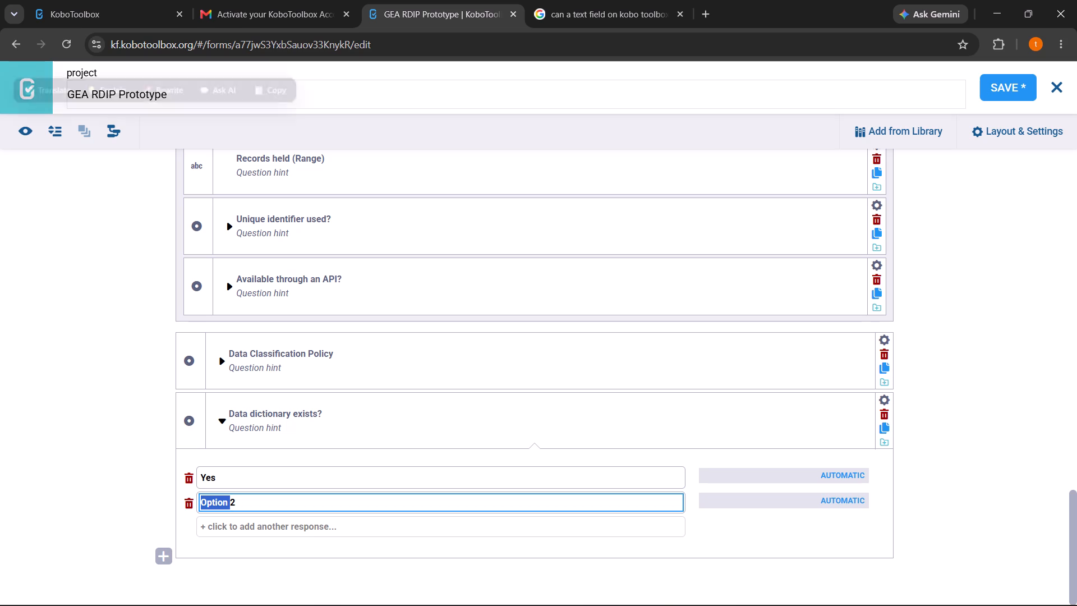
double_click(215, 501)
triple_click(215, 501)
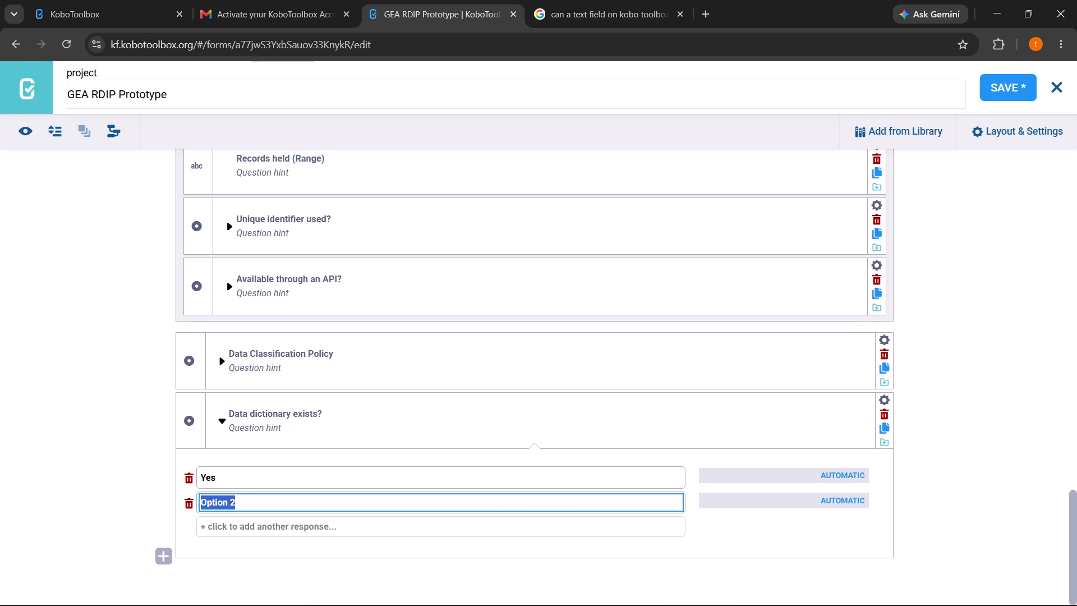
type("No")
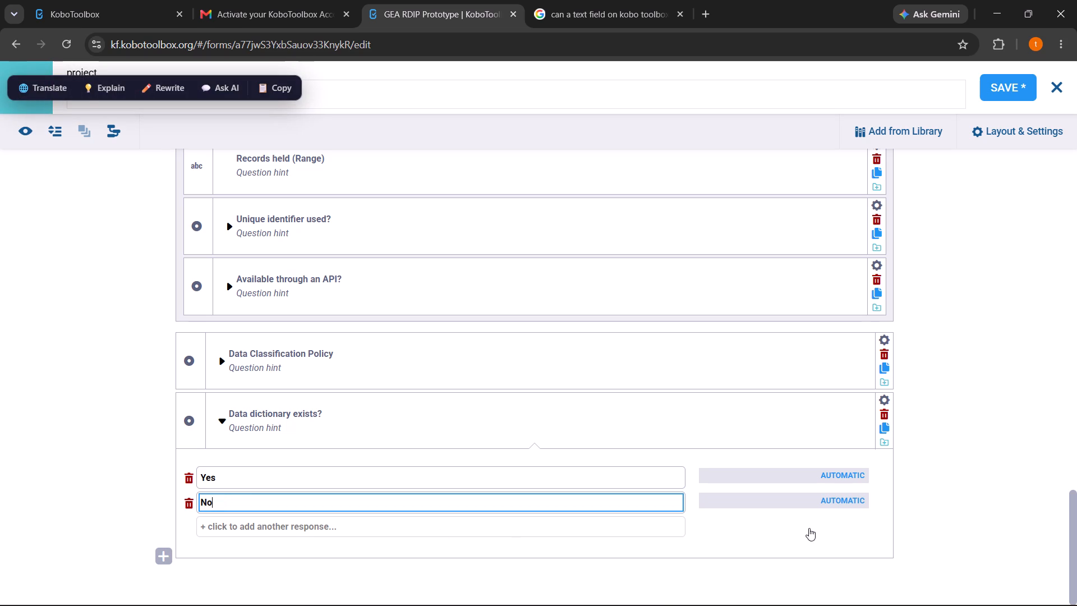
triple_click(849, 477)
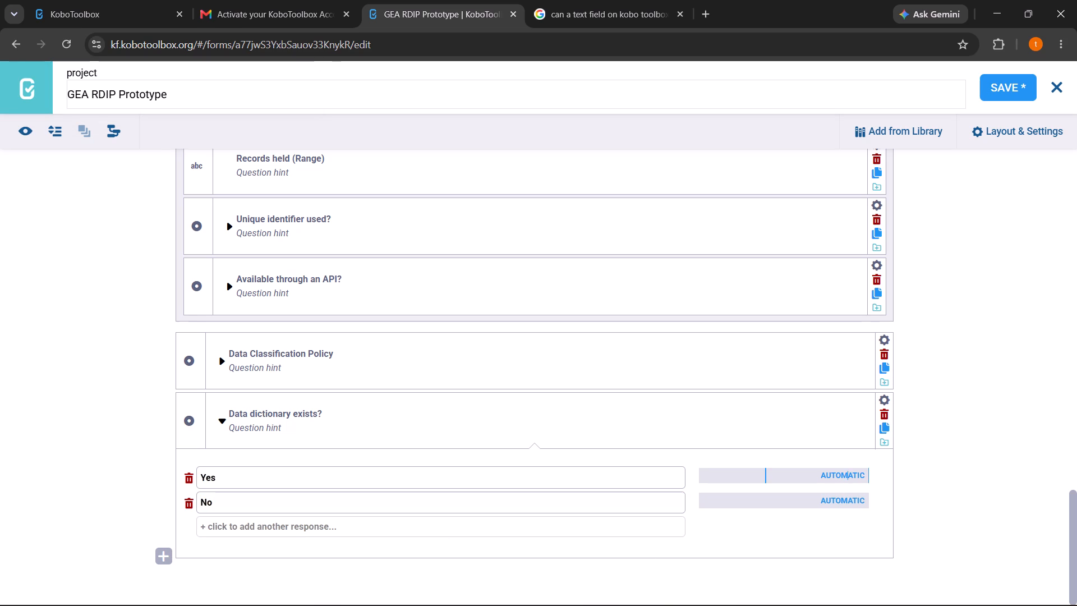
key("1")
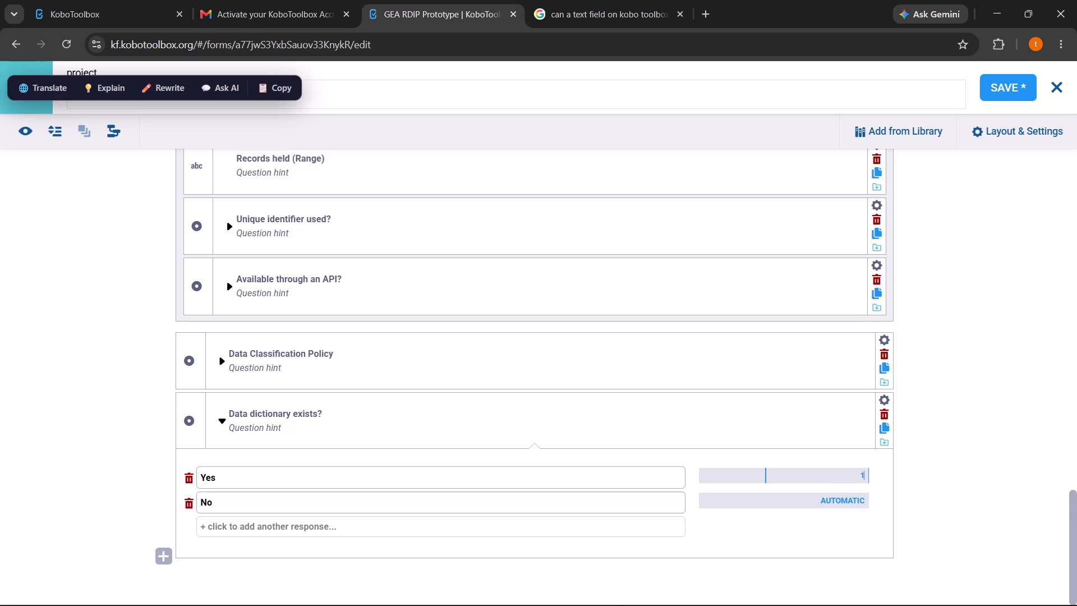
triple_click(853, 501)
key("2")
scroll(853, 501, "down", 3)
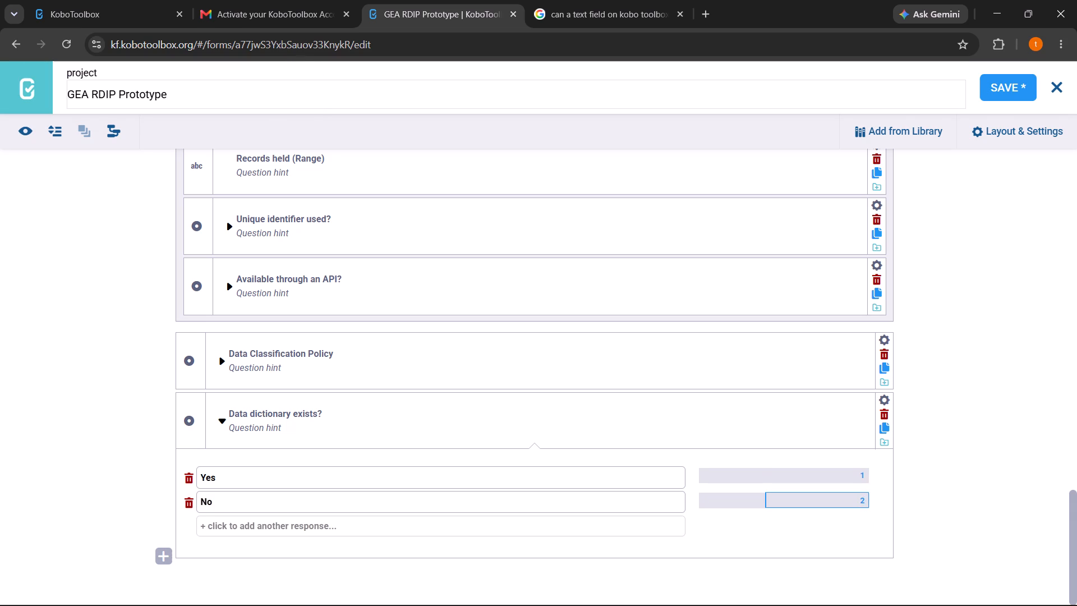
Start a new question below Data dictionary exists?.
left_click(164, 563)
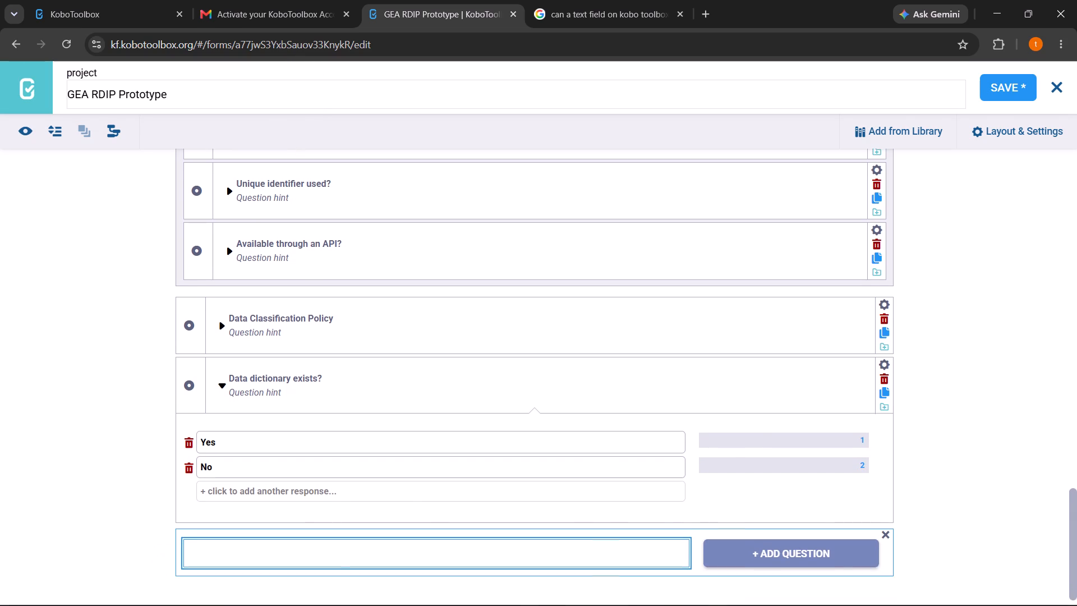
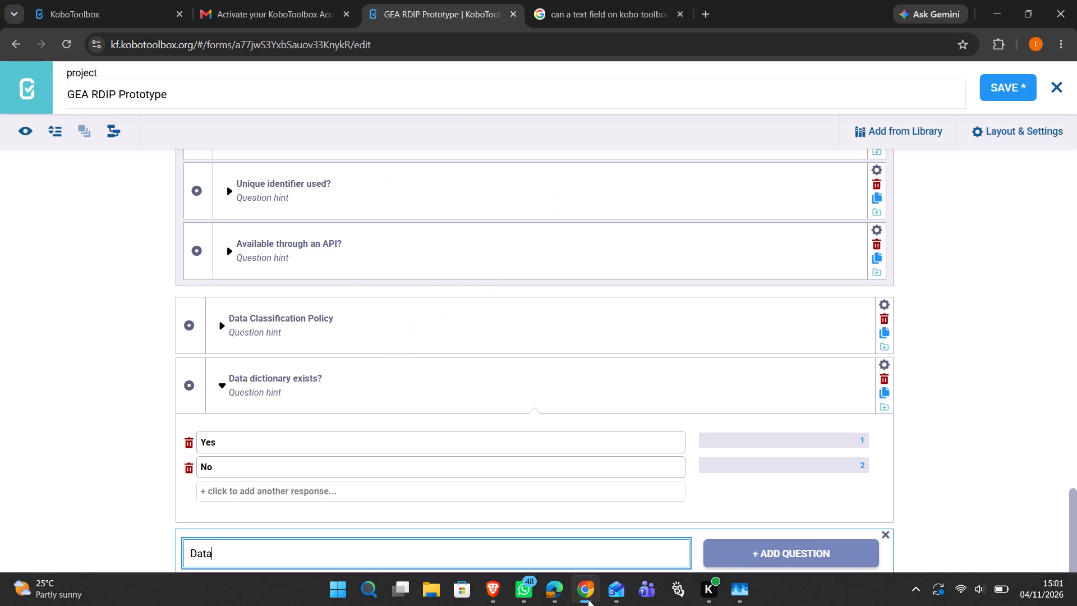
Complete the new question's label as "Data shared with other MDAs?" below the Data dictionary exists? question.
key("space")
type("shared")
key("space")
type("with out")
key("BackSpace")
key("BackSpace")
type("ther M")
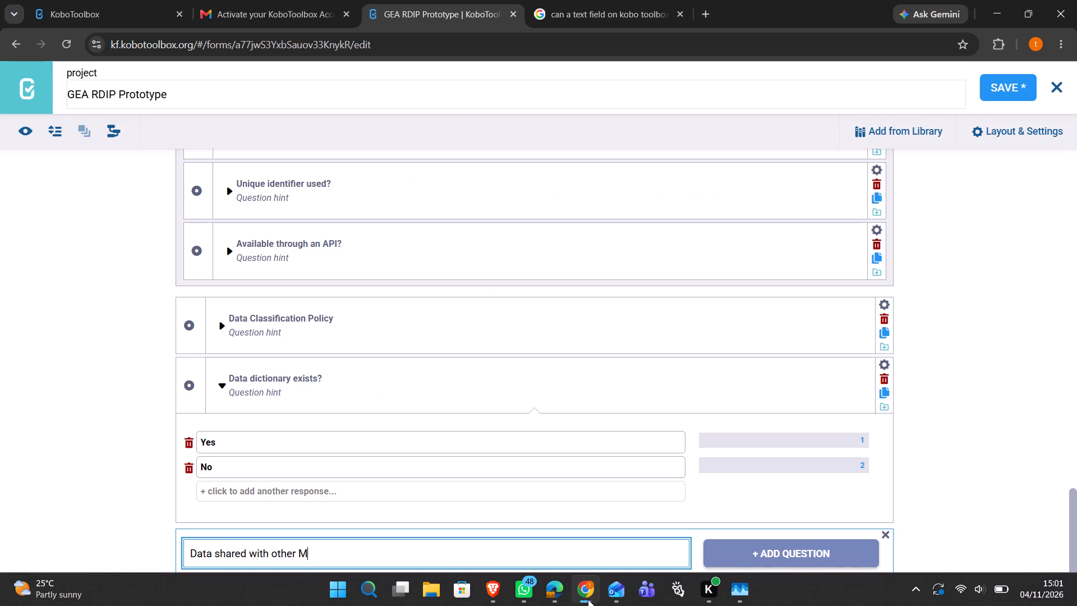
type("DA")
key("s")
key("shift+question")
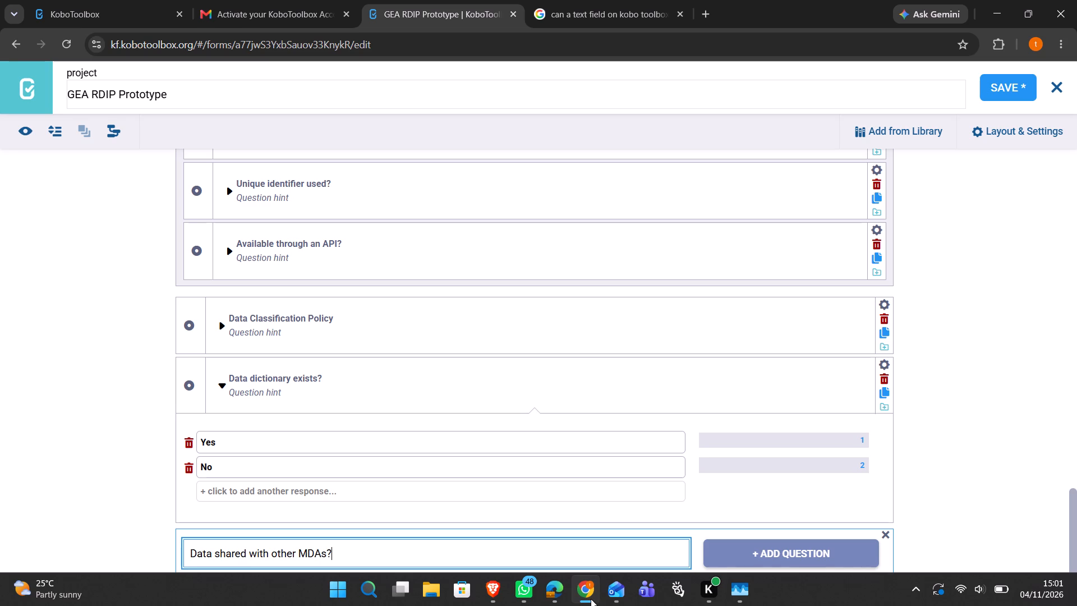
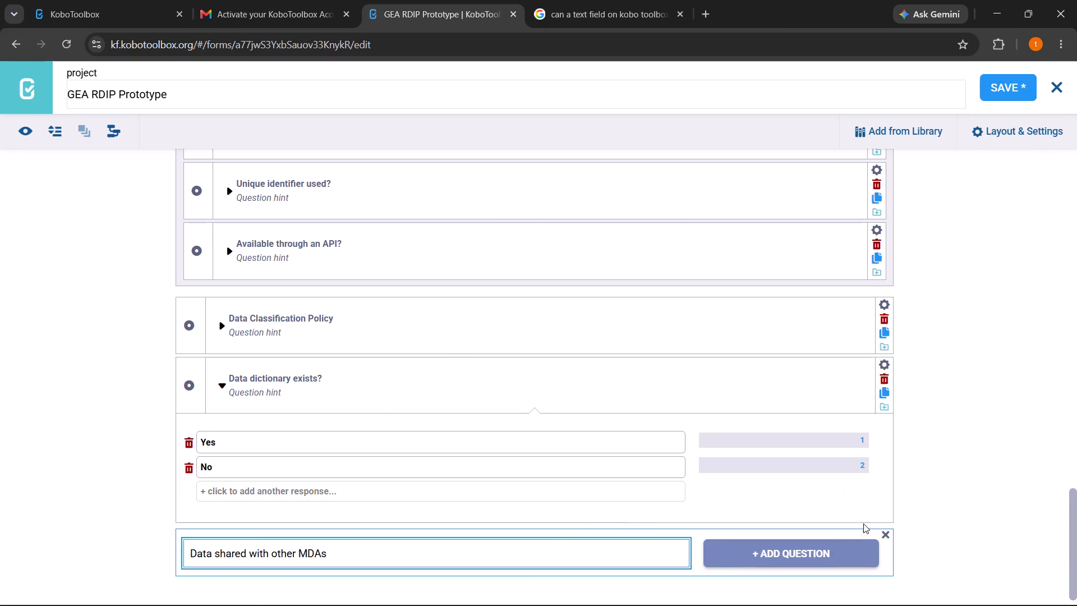
Add the Data shared with other MDAs question below Data dictionary exists?, bringing up its question type choices.
left_click(811, 548)
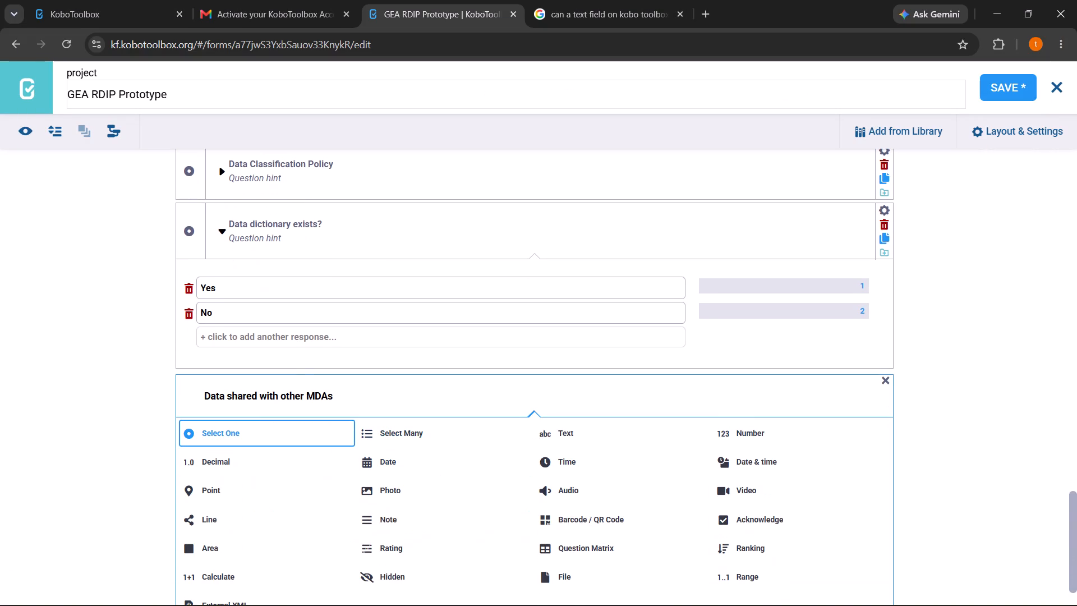
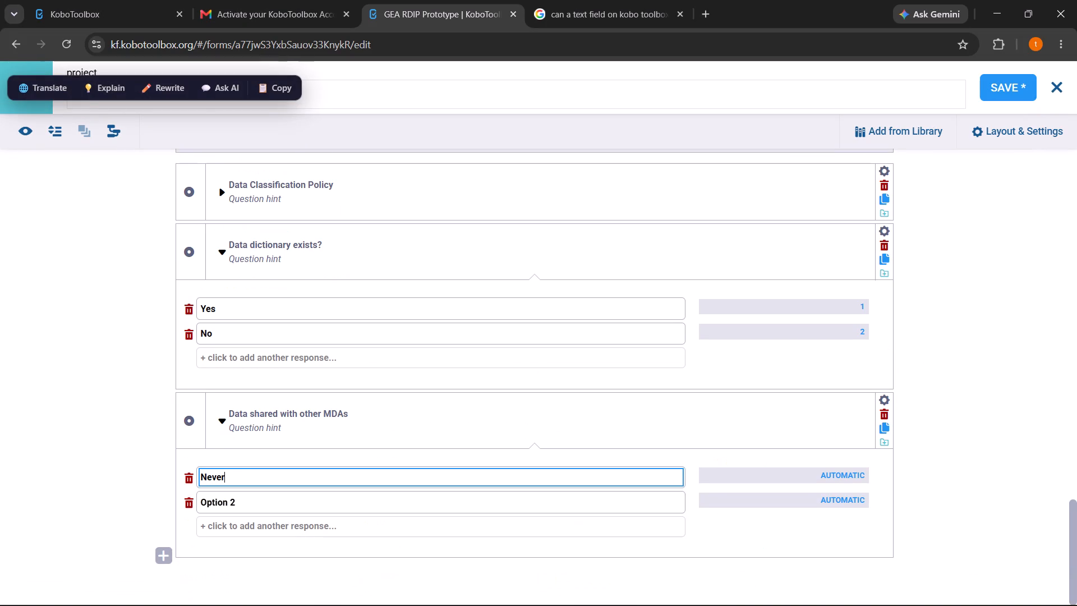
Set the second response of the "Data shared with other MDAs" question to Ad Hoc and start adding a third response.
triple_click(213, 502)
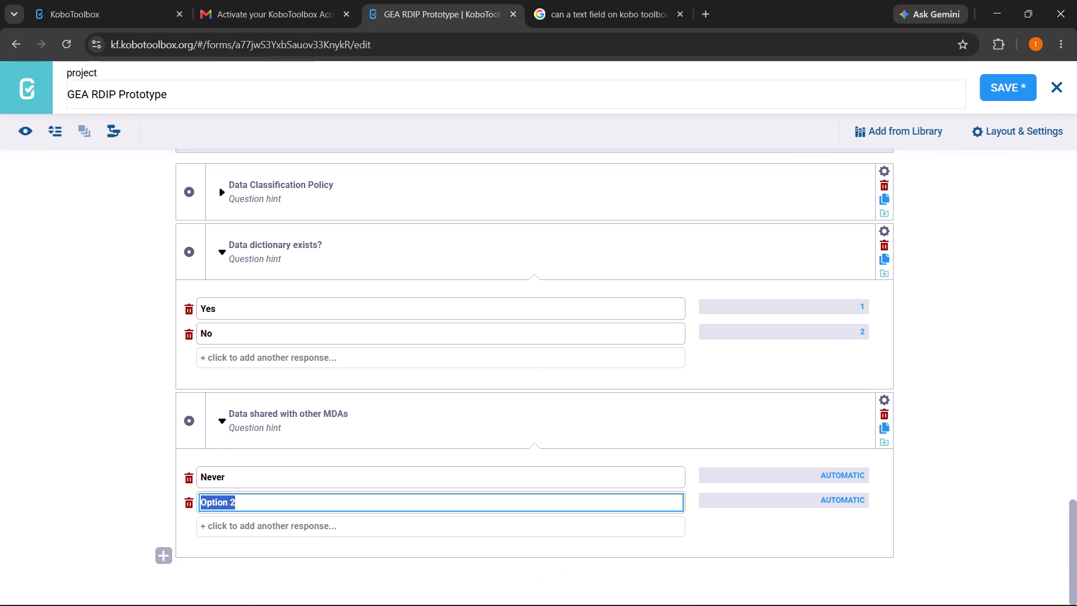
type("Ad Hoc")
left_click(226, 528)
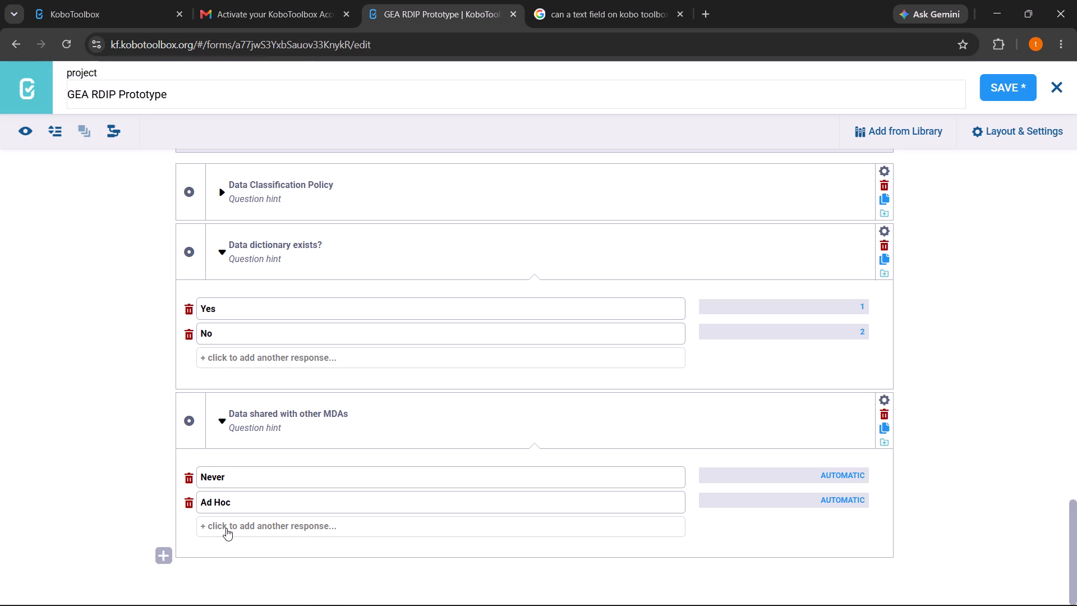
Enter Regularly as the third response option of the Data shared with other MDAs question.
type("Regur")
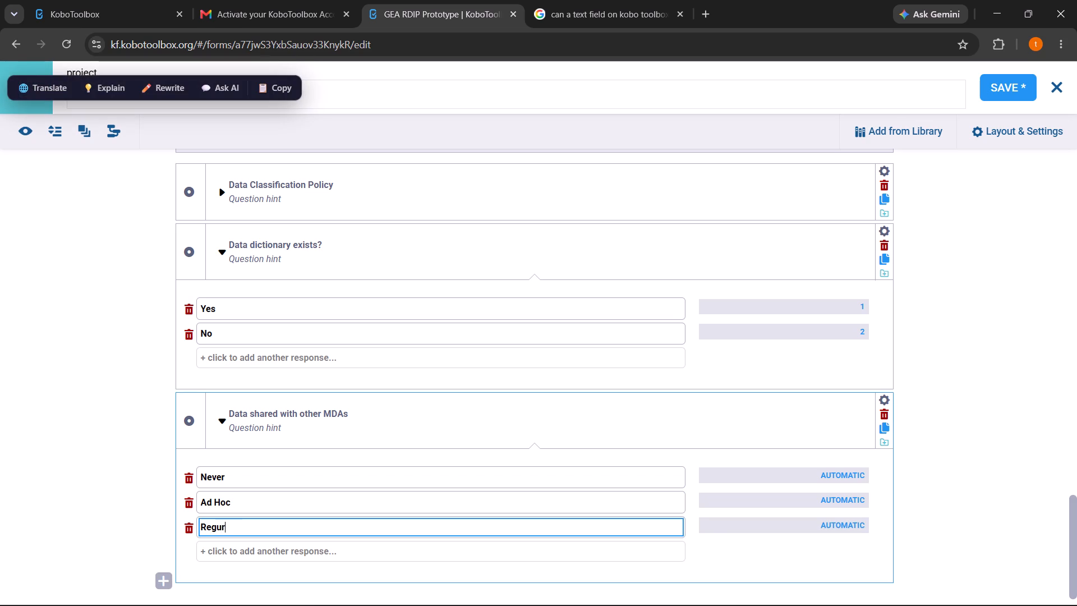
key("BackSpace")
key("k")
key("BackSpace")
type("larly")
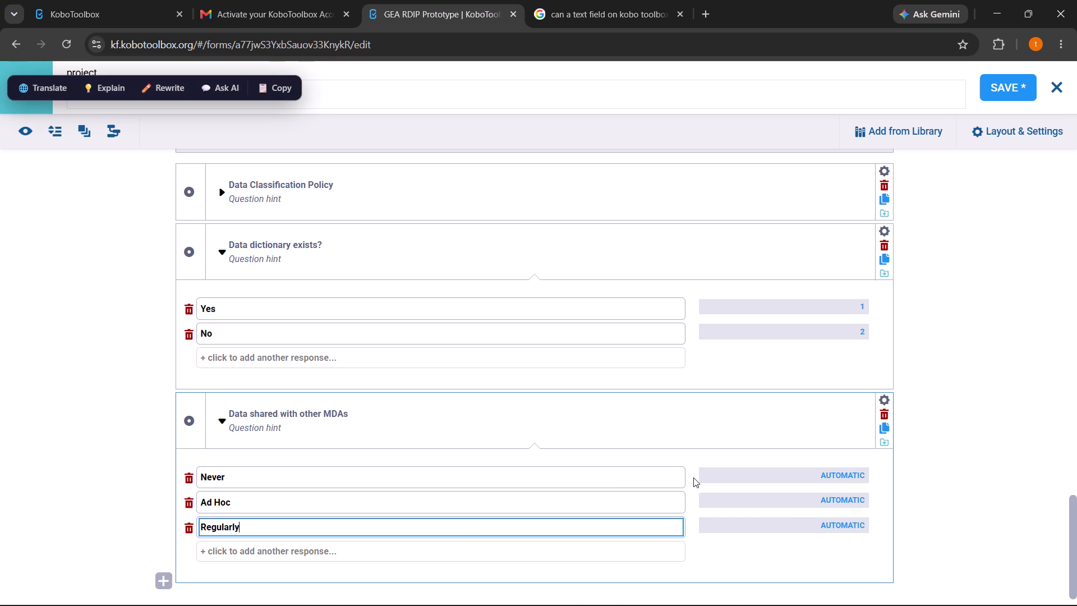
Set the response codes of the Data shared with other MDAs question to 1 for Never, 2 for Ad Hoc and 3 for Regularly.
triple_click(834, 478)
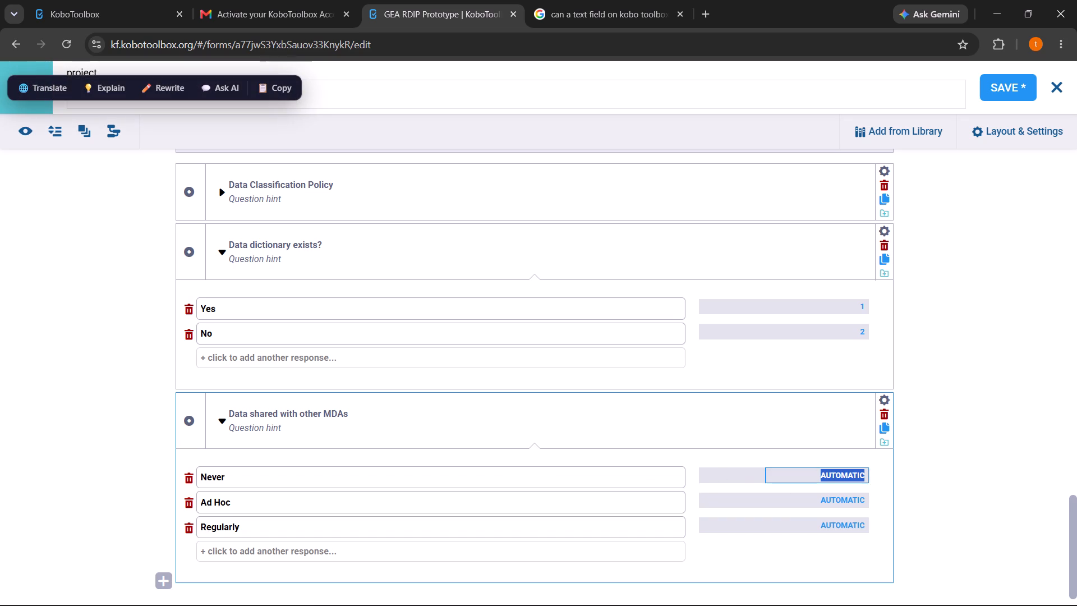
key("1")
triple_click(851, 497)
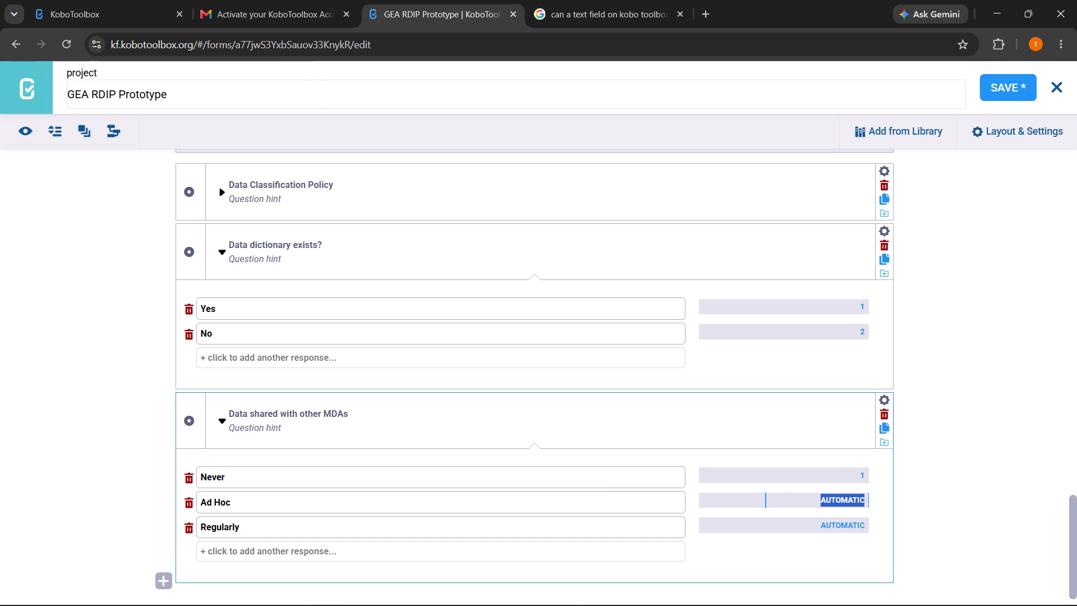
key("2")
triple_click(855, 521)
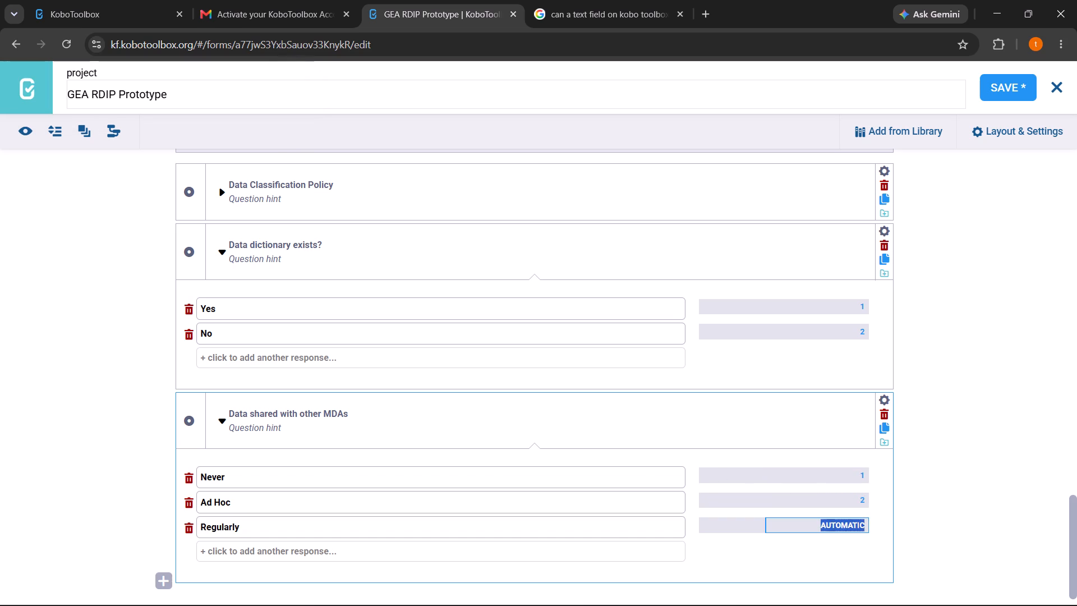
key("ctrl+v")
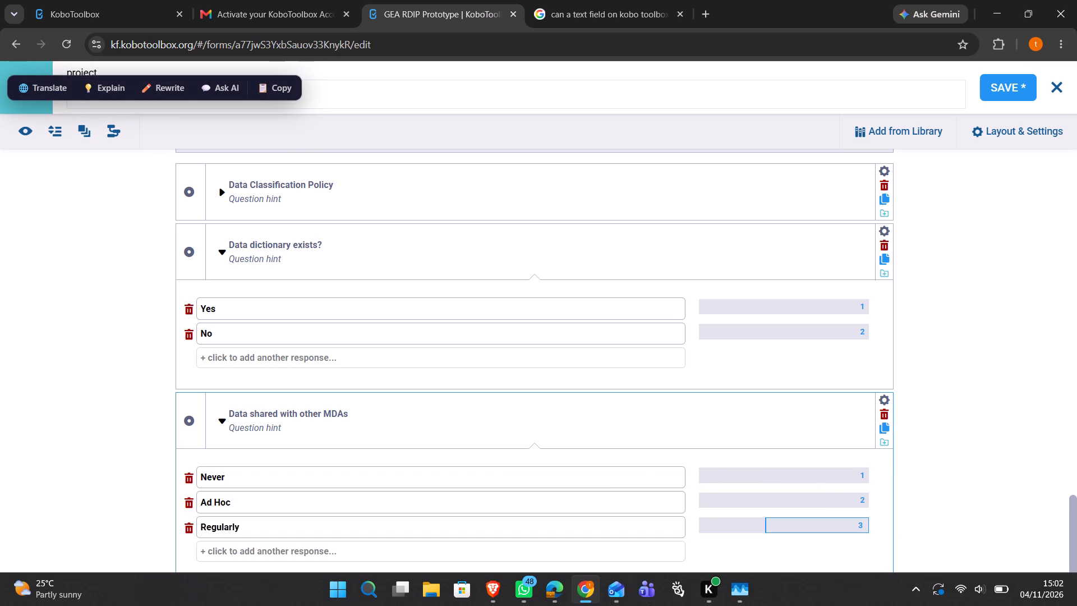
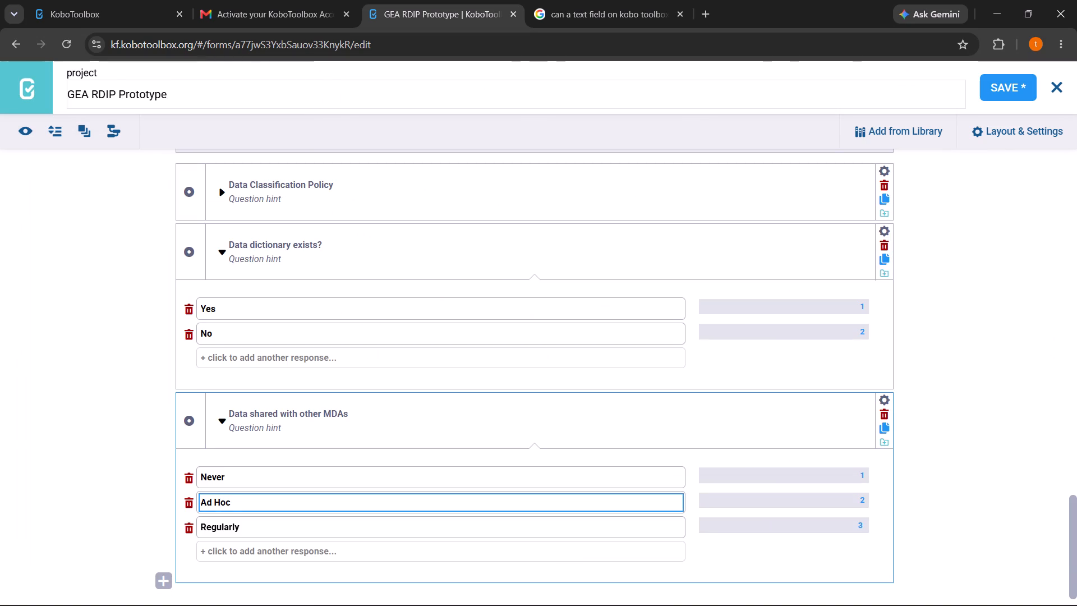
Correct the second response option of the Data shared with other MDAs question to Ad hoc.
key("BackSpace")
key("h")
Collapse the response lists of the Data shared with other MDAs and Data dictionary exists? questions.
scroll(218, 500, "down", 4)
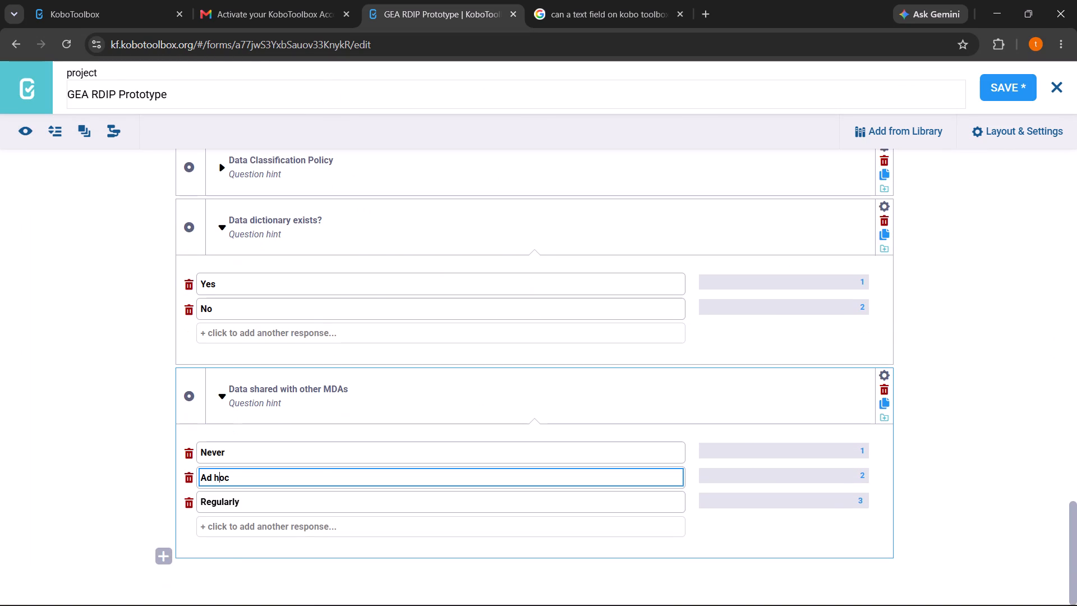
left_click(217, 396)
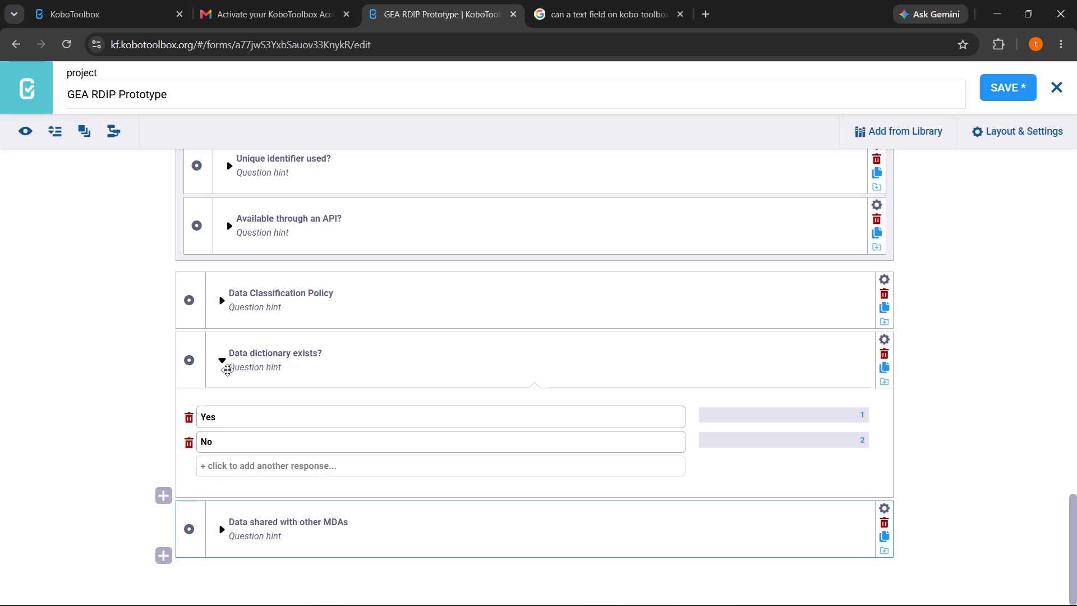
left_click(226, 368)
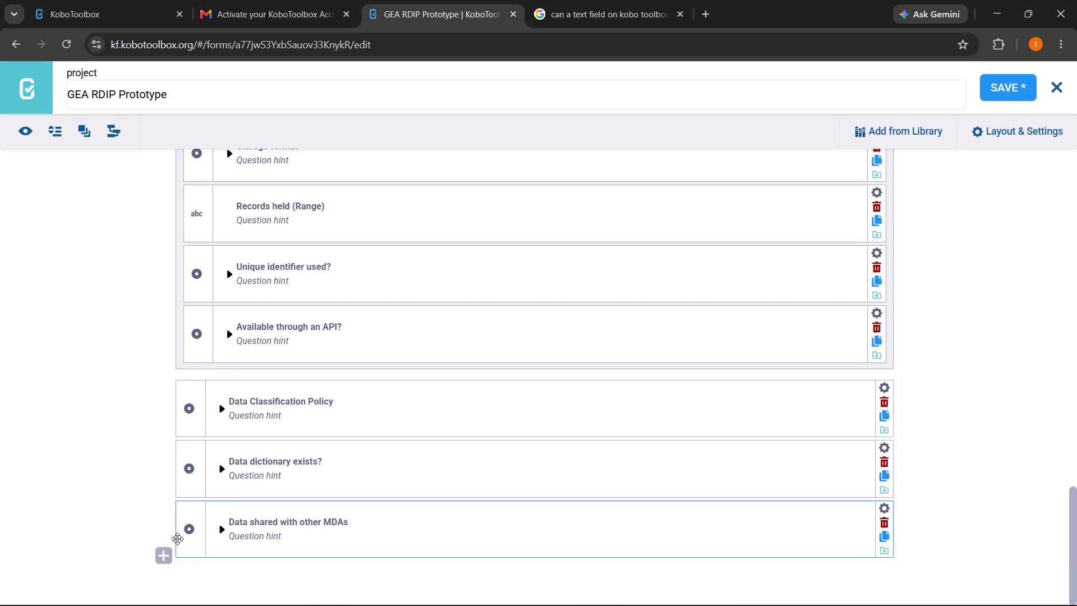
Open a new question entry below the Data shared with other MDAs question.
left_click(167, 548)
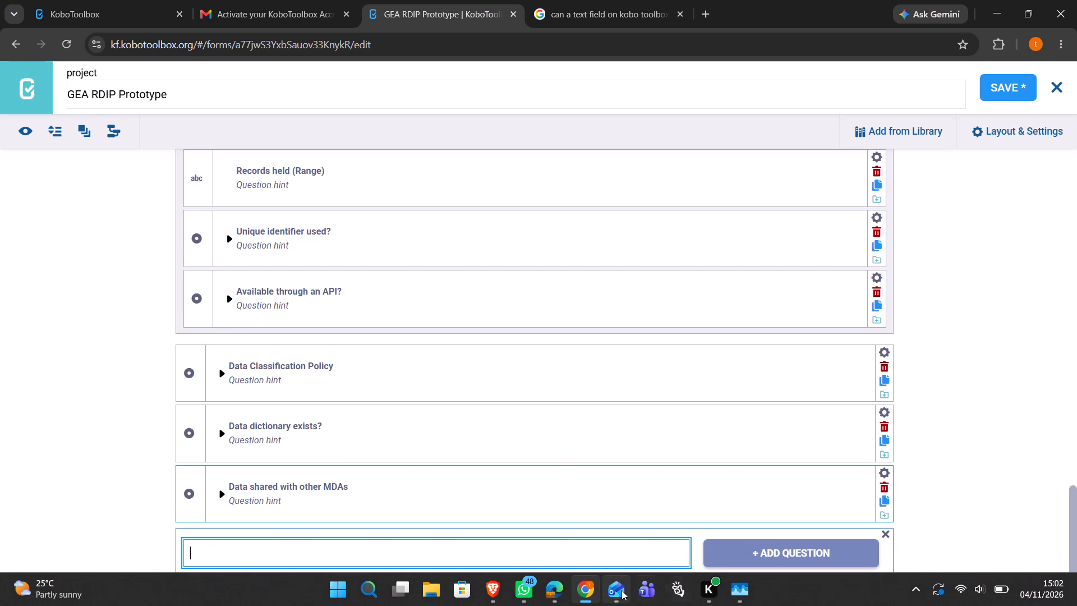
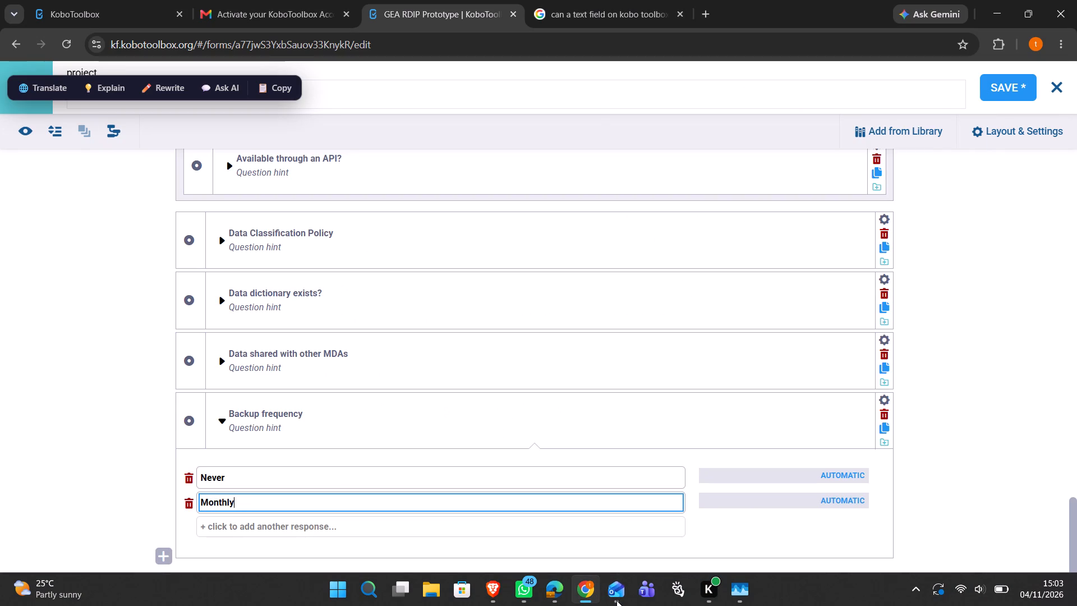
Add Weekly as the third response option of the Backup frequency question.
left_click(301, 525)
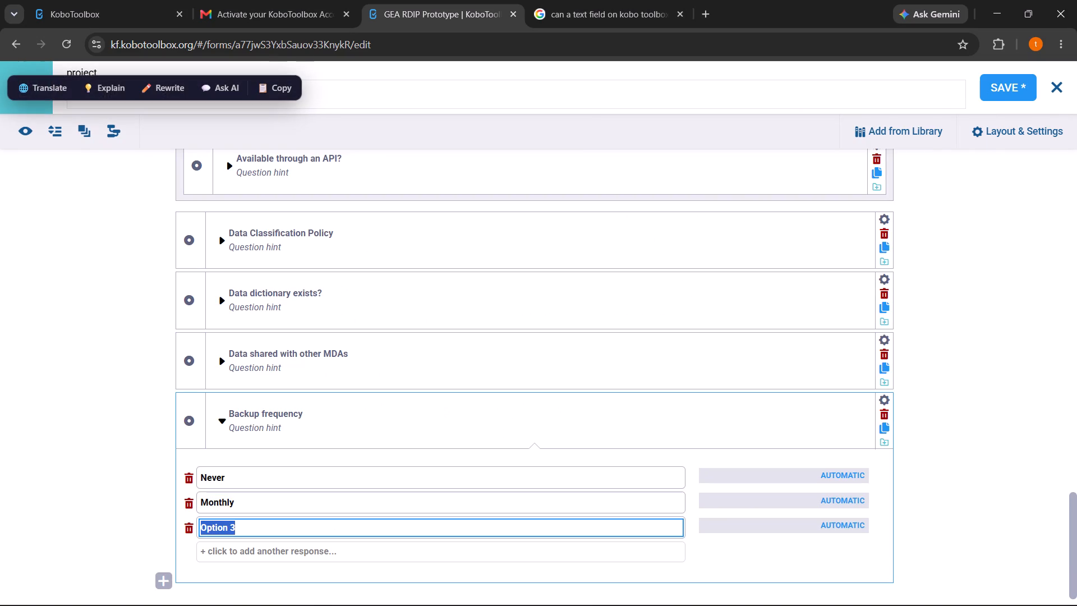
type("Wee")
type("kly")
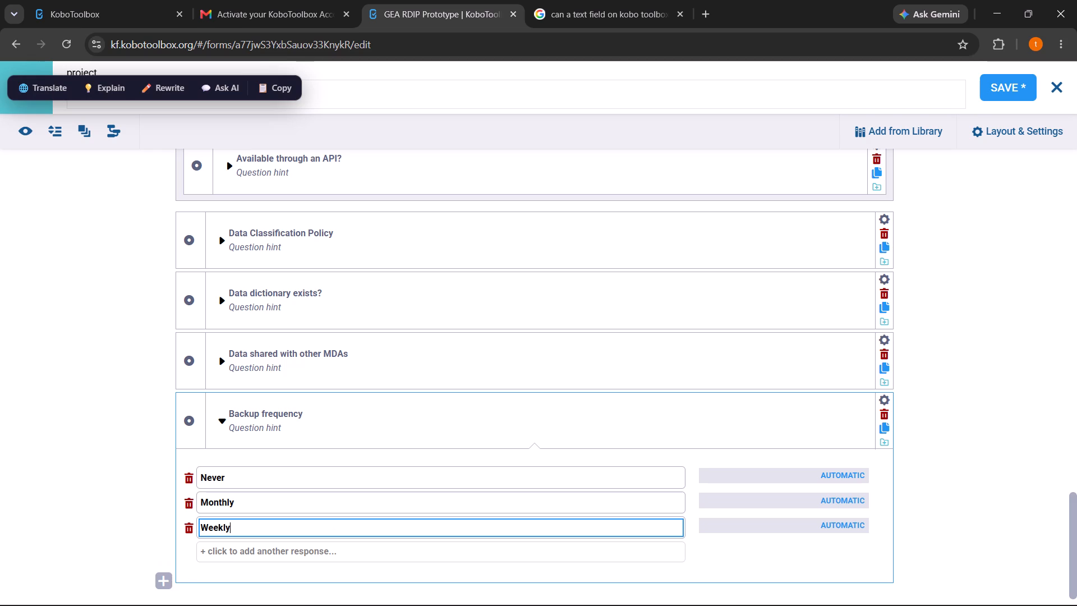
Add a fourth response option below Weekly in the Backup frequency question.
left_click(248, 556)
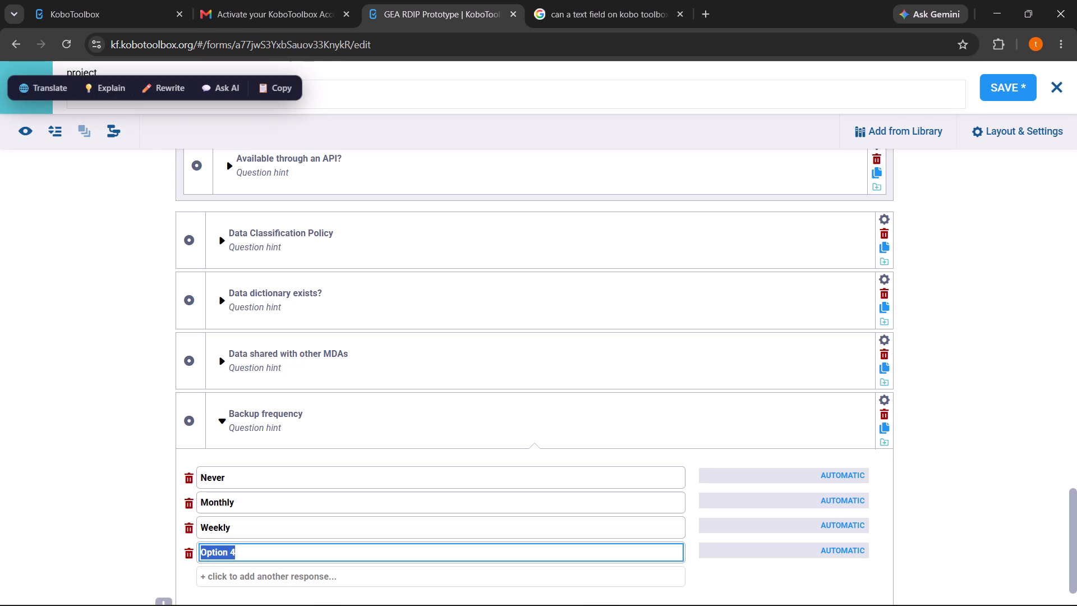
Enter Daily as the fourth response option of the Backup frequency question.
type("Daily")
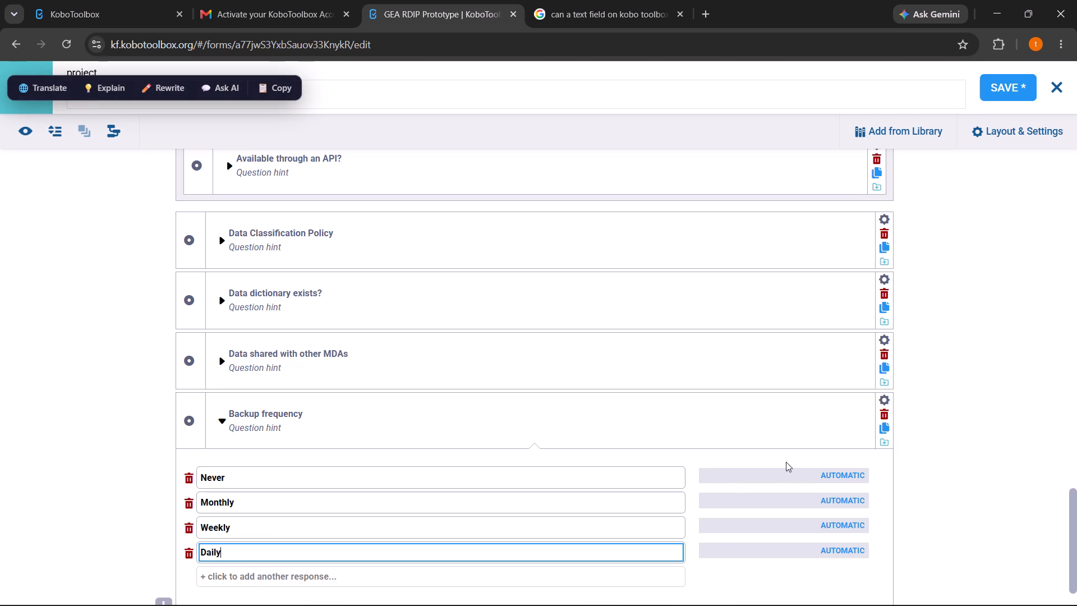
Set the response codes of the Backup frequency question to 1 for Never and 2 for Monthly.
triple_click(848, 474)
key("1")
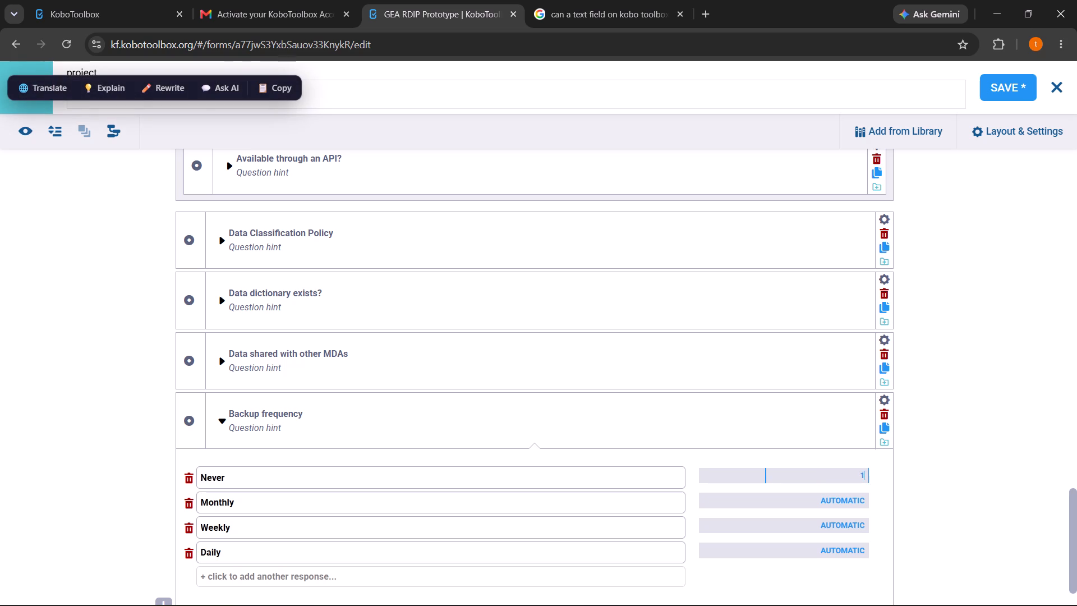
triple_click(849, 496)
key("2")
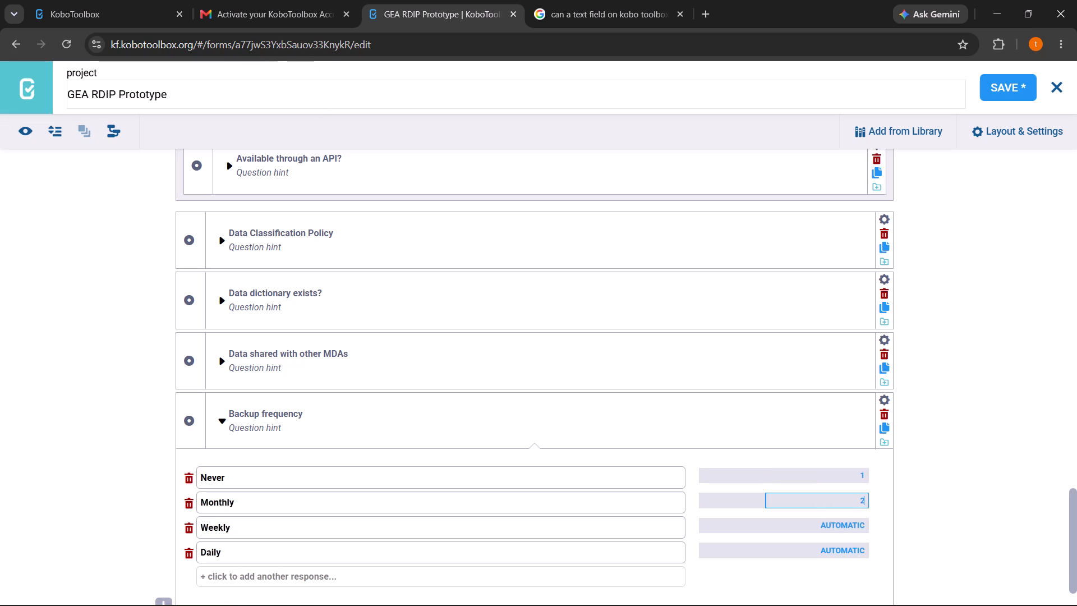
Set the response codes of the Backup frequency question to 3 for Weekly and 4 for Daily.
left_click(850, 515)
left_click_drag(850, 515, 848, 526)
triple_click(848, 526)
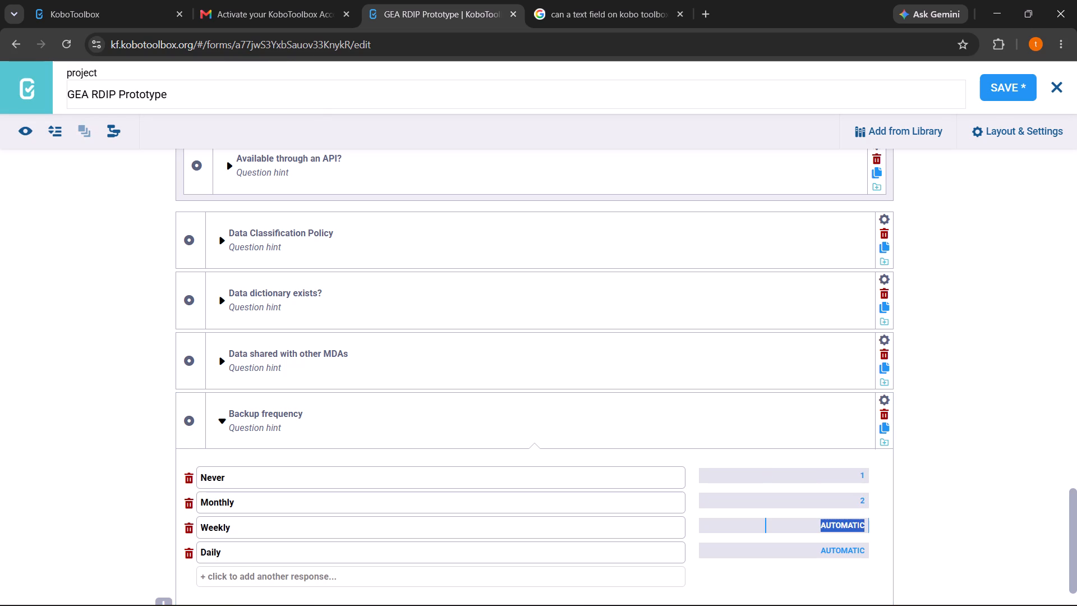
key("ctrl+v")
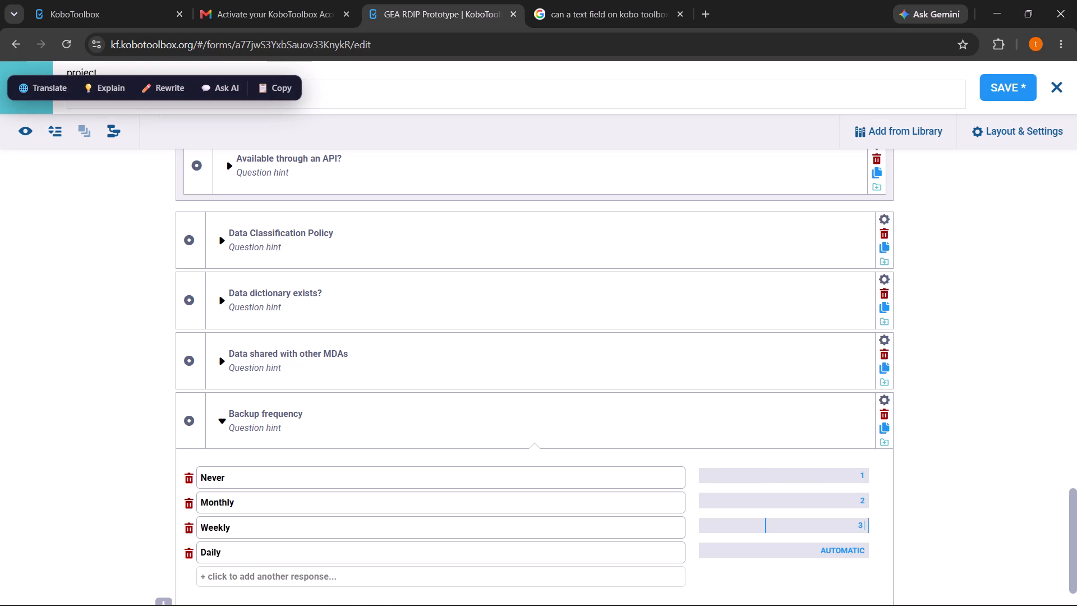
triple_click(850, 549)
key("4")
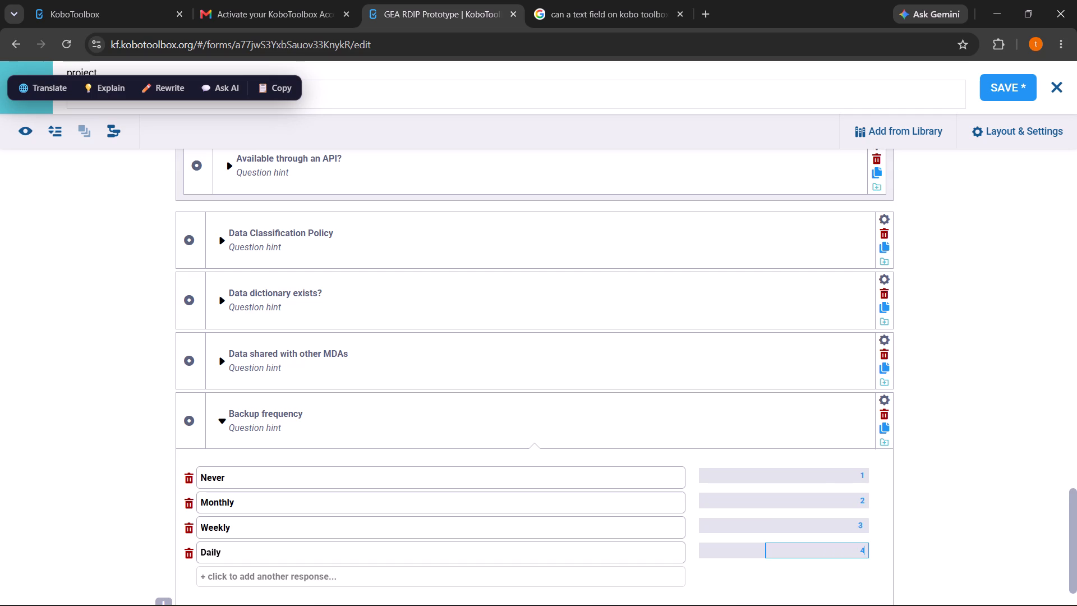
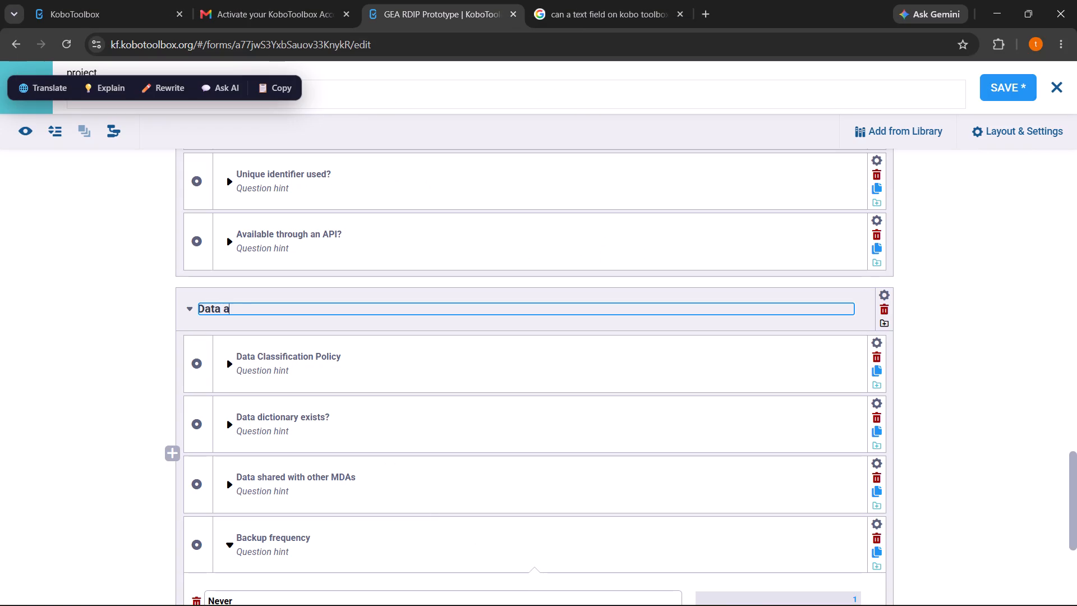
Name the group holding the Data Classification Policy to Backup frequency questions as Data architecture.
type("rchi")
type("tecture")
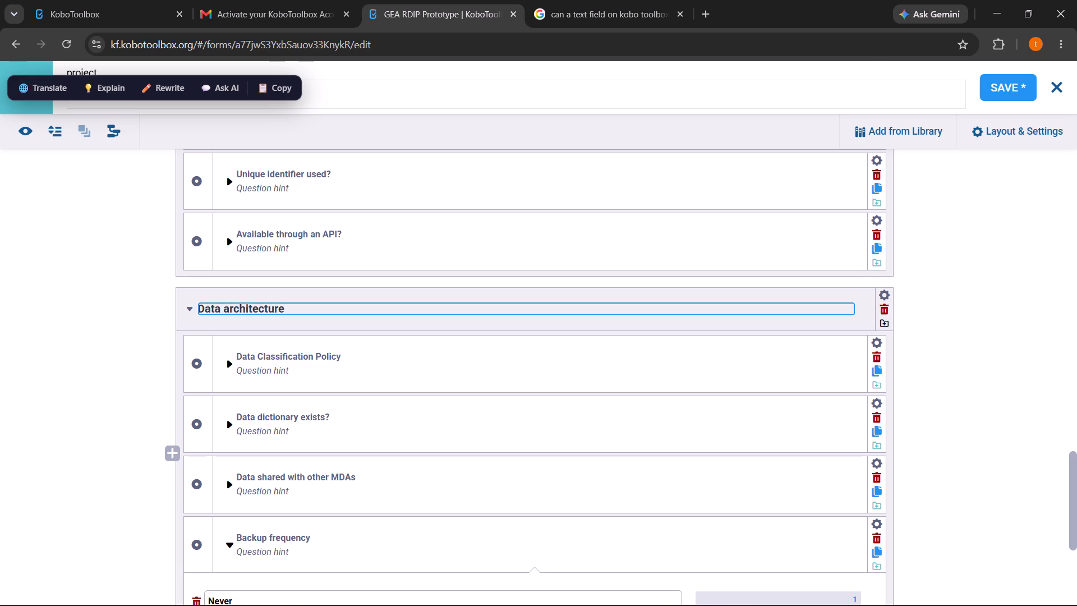
Collapse the Backup frequency question's response options and dismiss the empty new-question row below it.
scroll(378, 410, "down", 2)
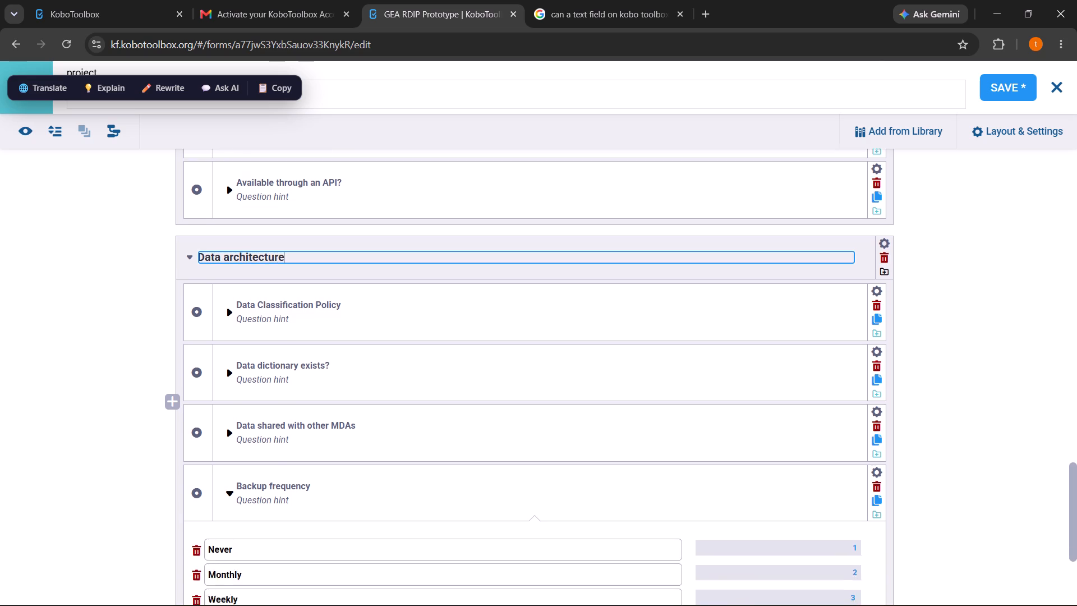
scroll(378, 410, "down", 2)
left_click(229, 371)
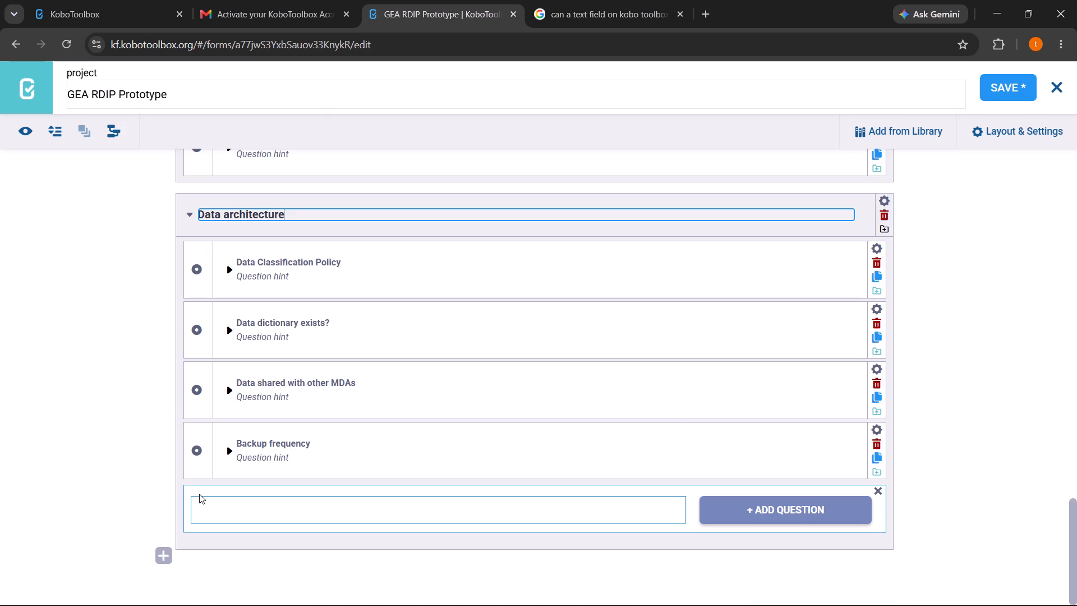
left_click(880, 495)
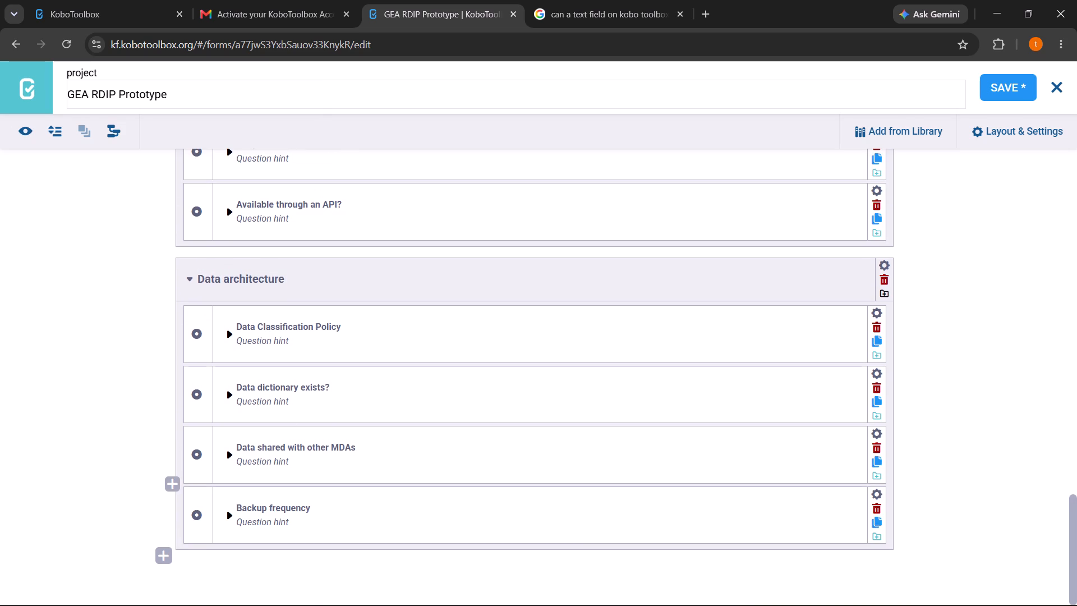
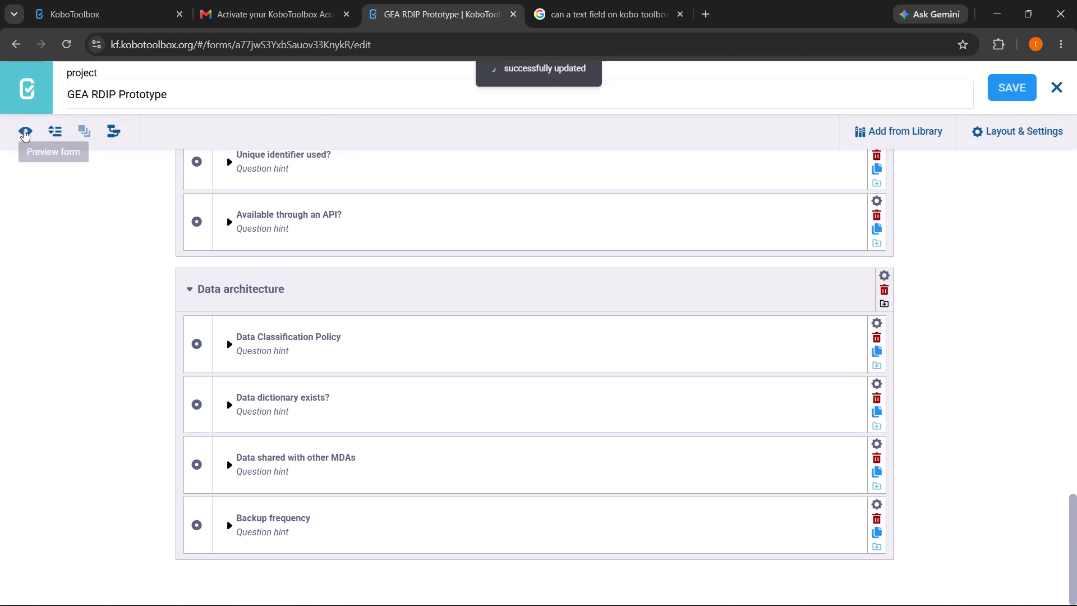
Preview the GEA RDIP Prototype form as respondents would see it.
left_click(25, 130)
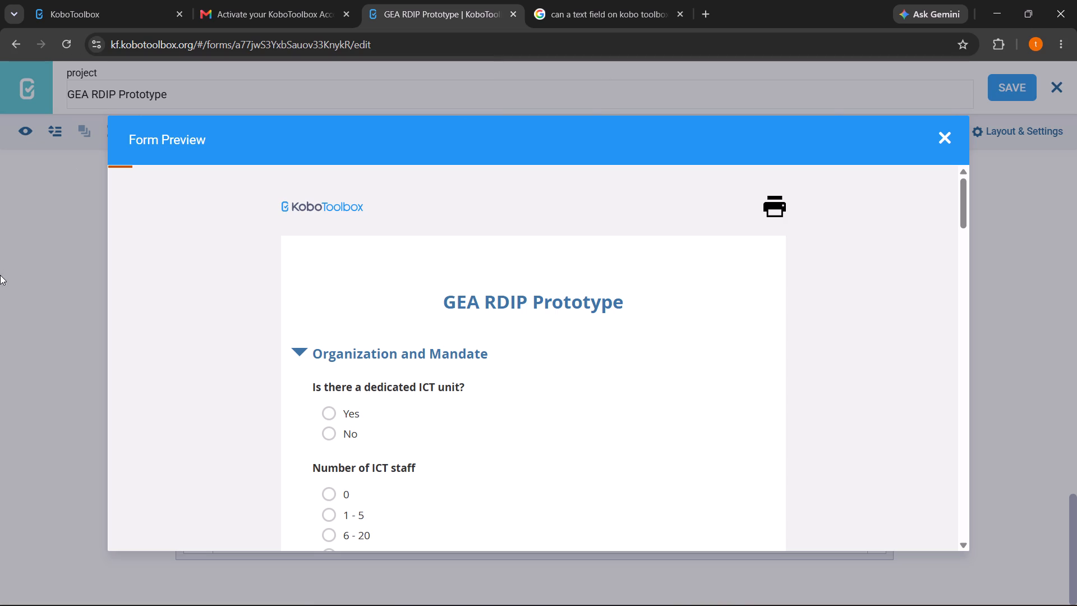
Review the form preview from Organization and Mandate through to the Backup frequency question, examining the groups, questions and response options.
scroll(376, 366, "down", 8)
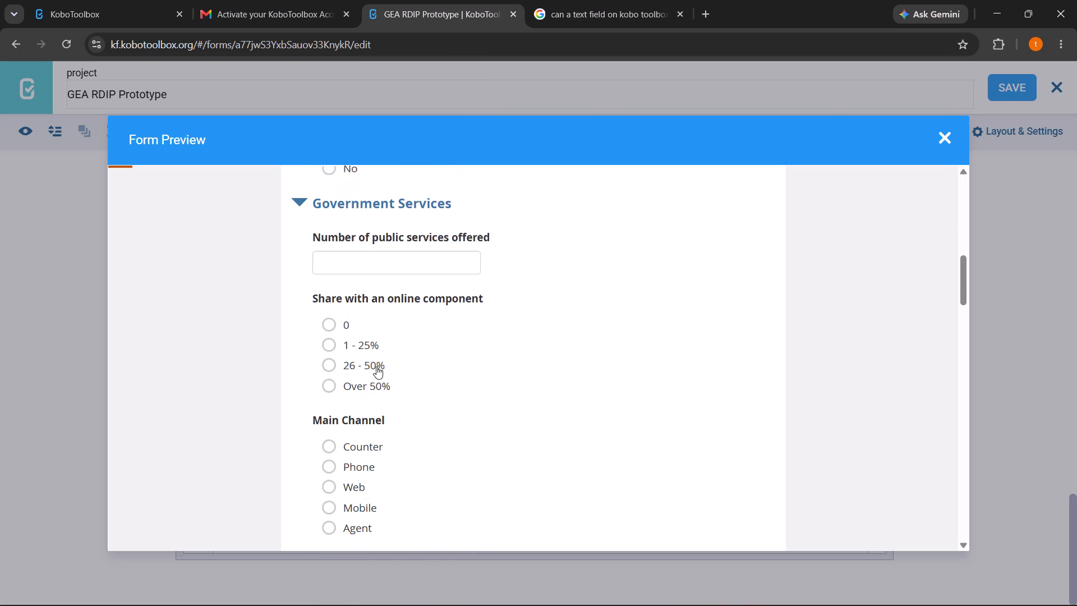
scroll(376, 366, "down", 1)
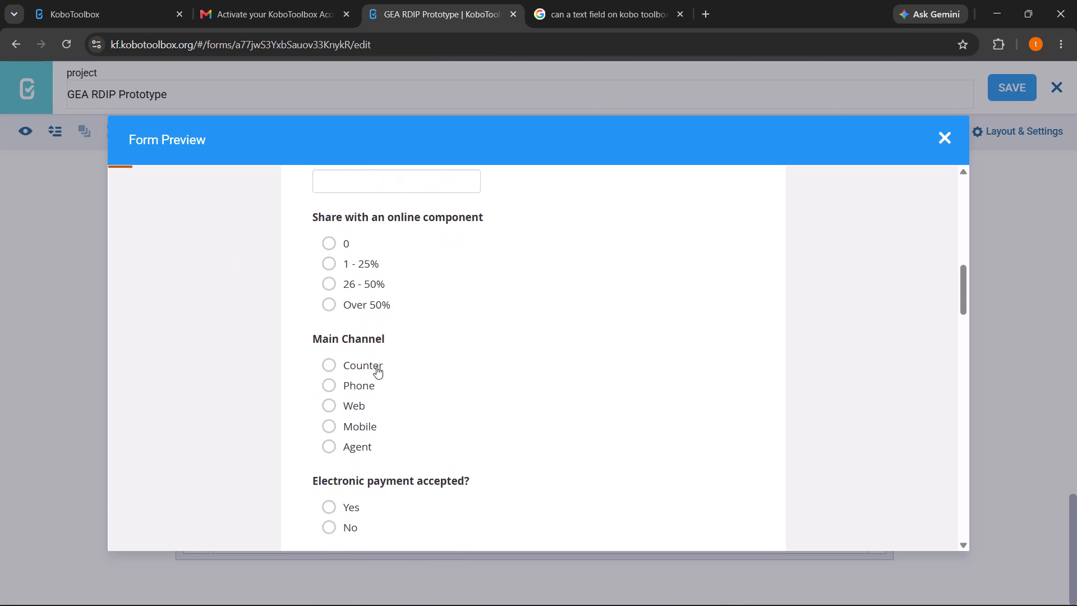
scroll(376, 366, "down", 1)
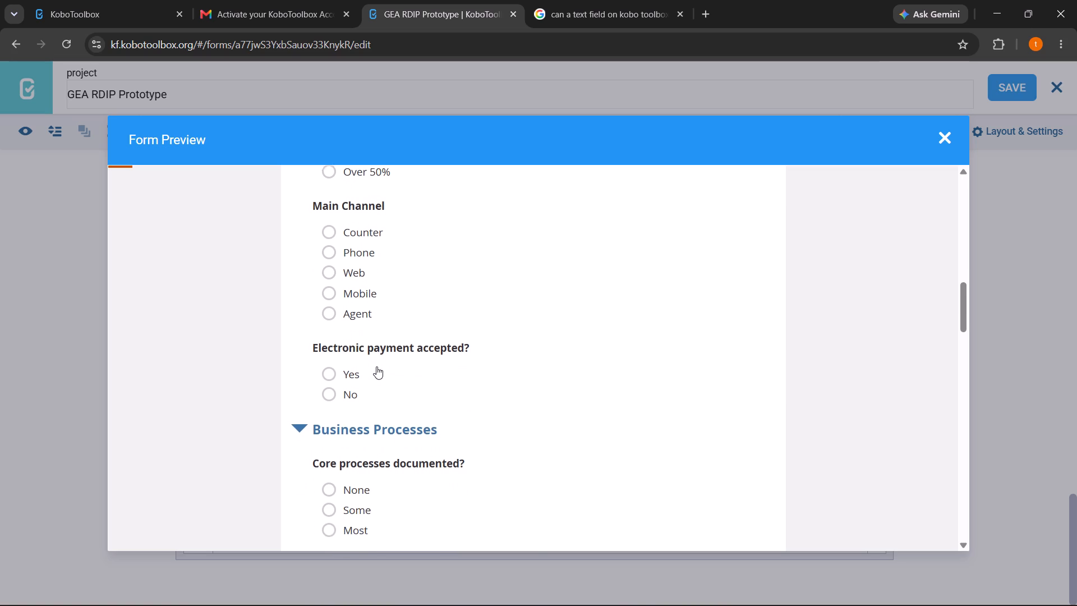
scroll(376, 366, "down", 3)
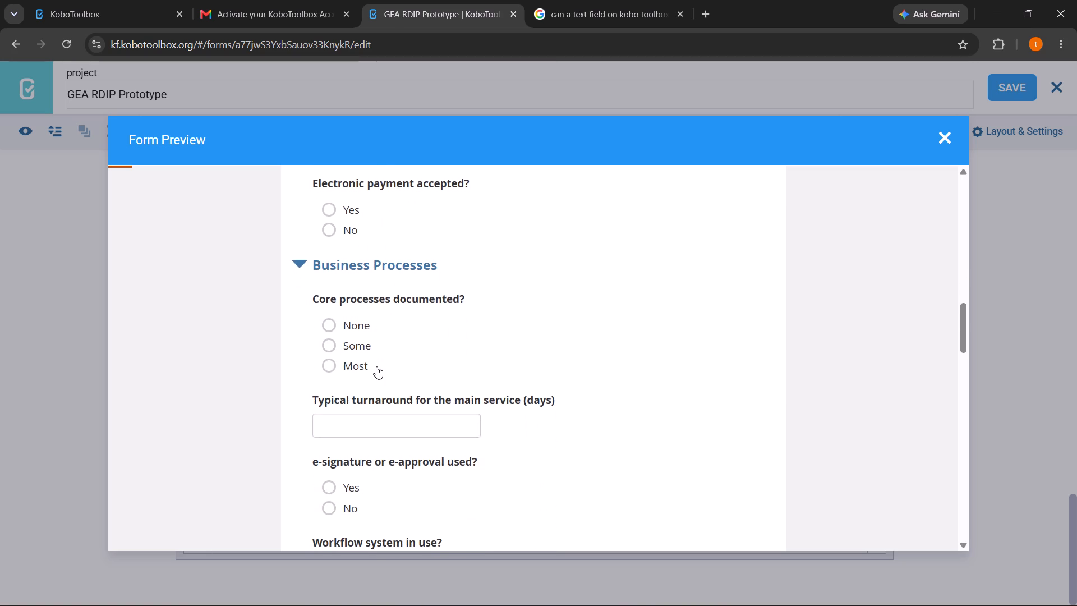
scroll(376, 366, "down", 5)
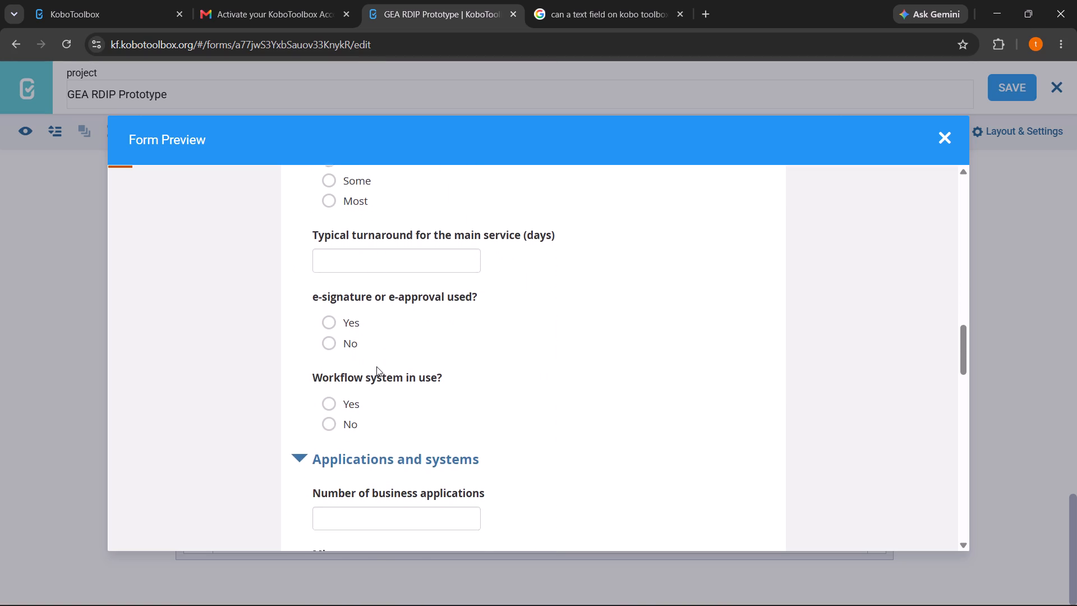
scroll(376, 366, "down", 9)
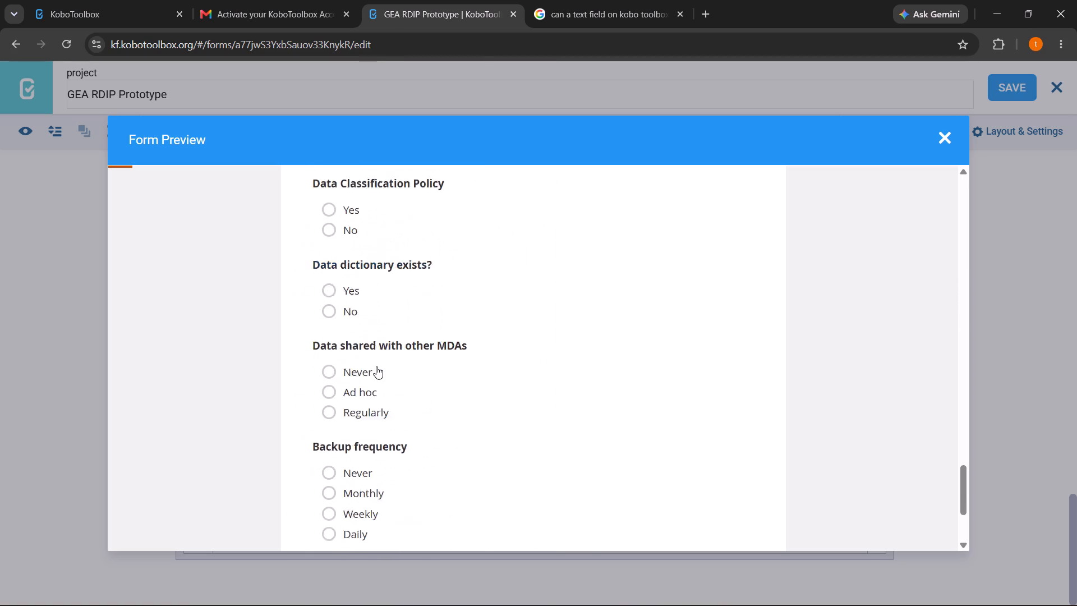
Review the end of the form preview past the Backup frequency question and close the preview.
scroll(376, 366, "down", 3)
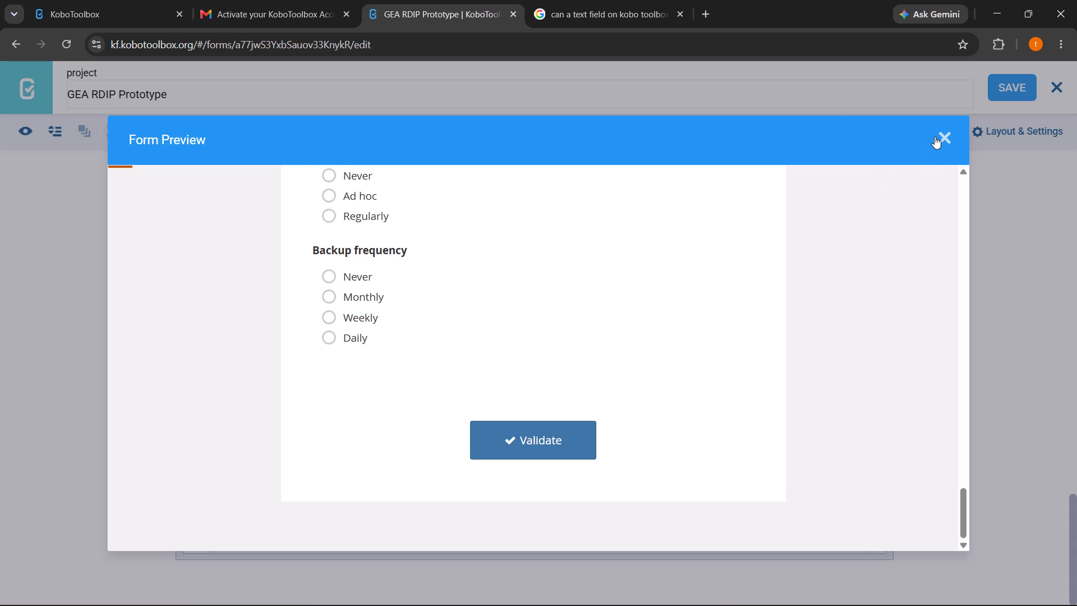
left_click(935, 136)
Start a new question below the Data architecture group at the end of the form.
scroll(418, 423, "down", 3)
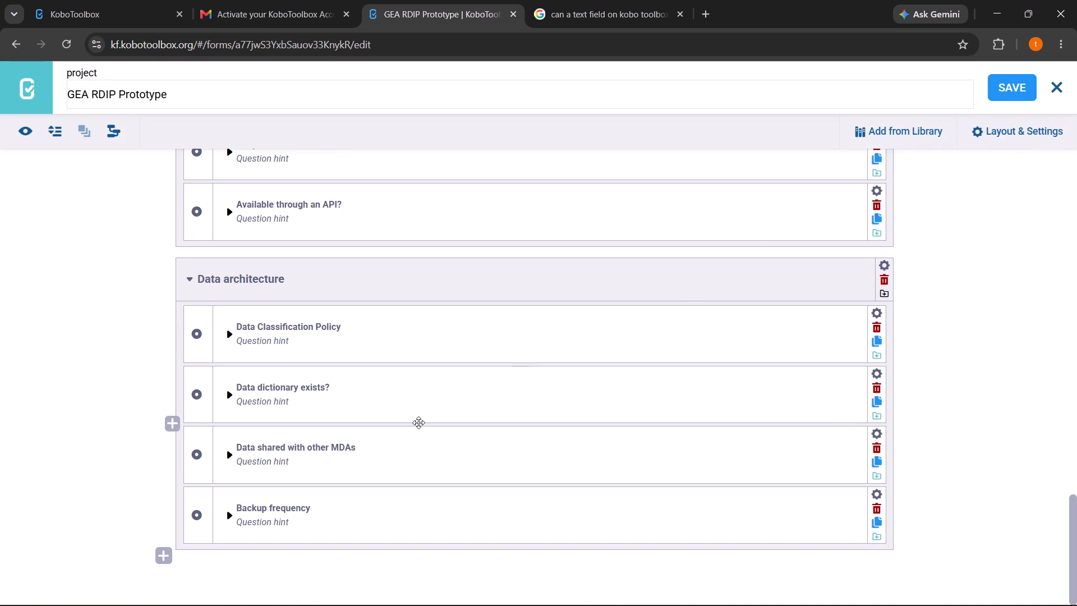
left_click(160, 562)
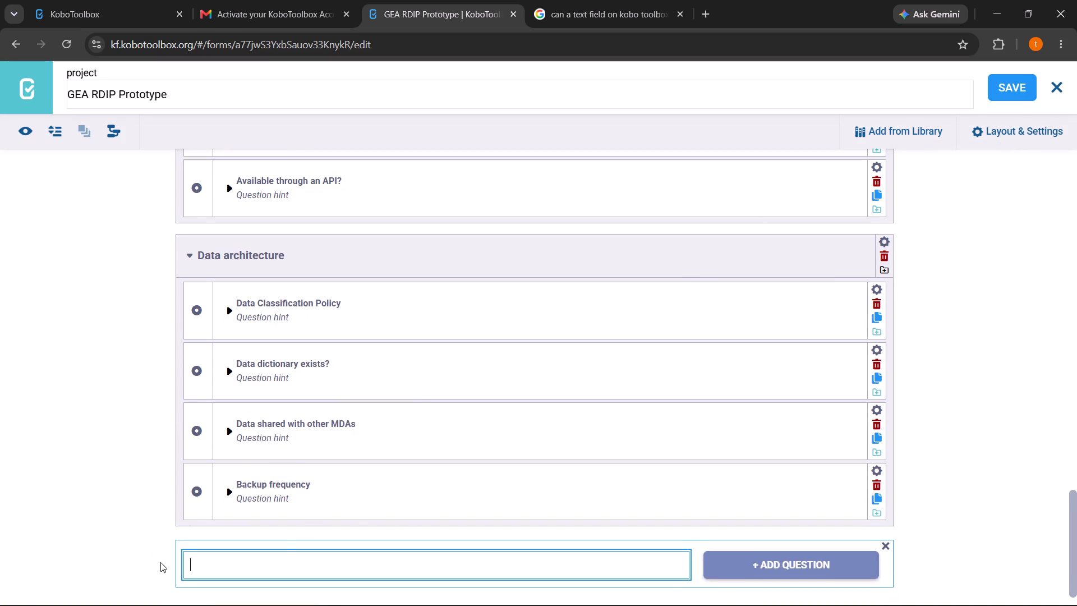
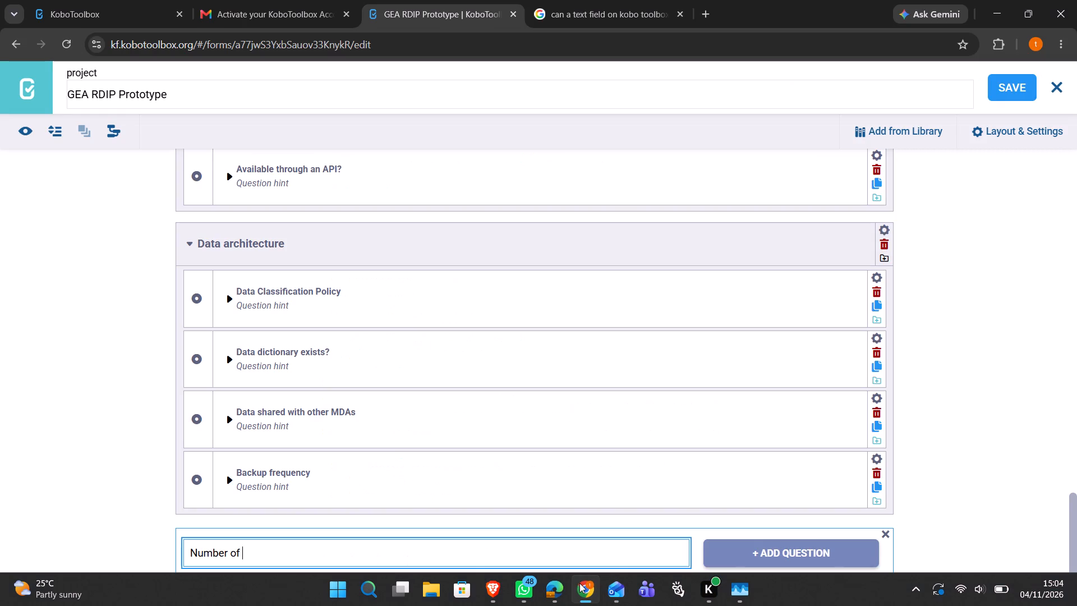
Complete the new question's text below the Data architecture group as "Number of integrations with other systems".
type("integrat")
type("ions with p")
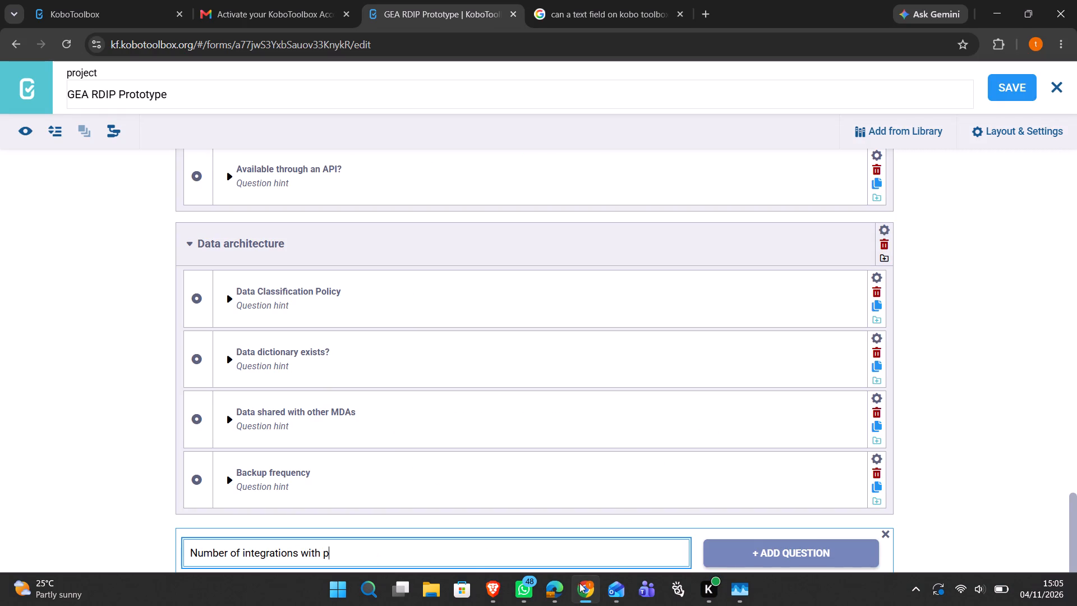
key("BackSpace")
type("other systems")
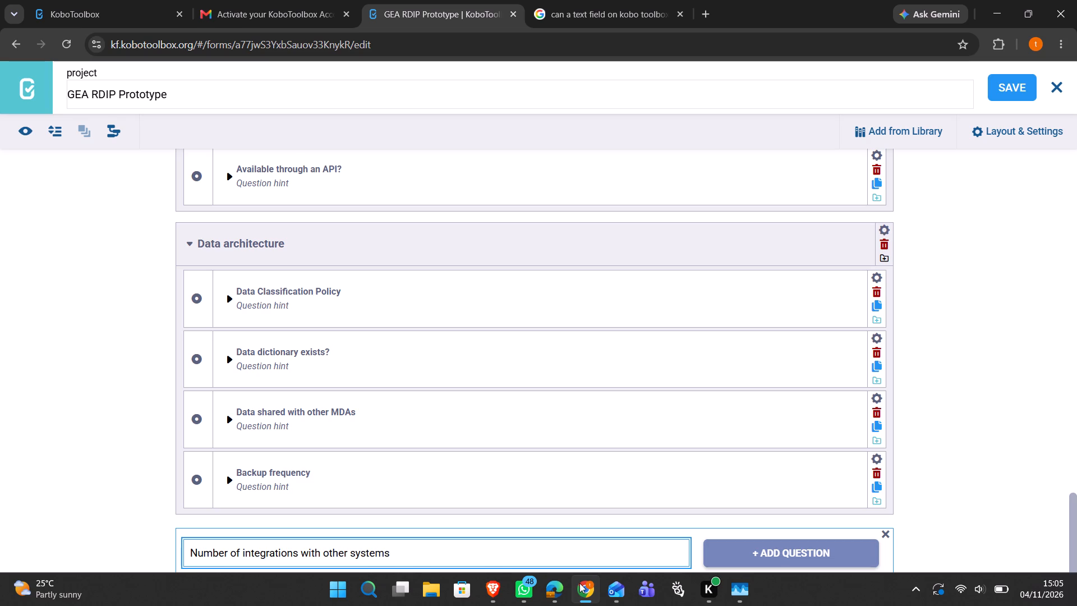
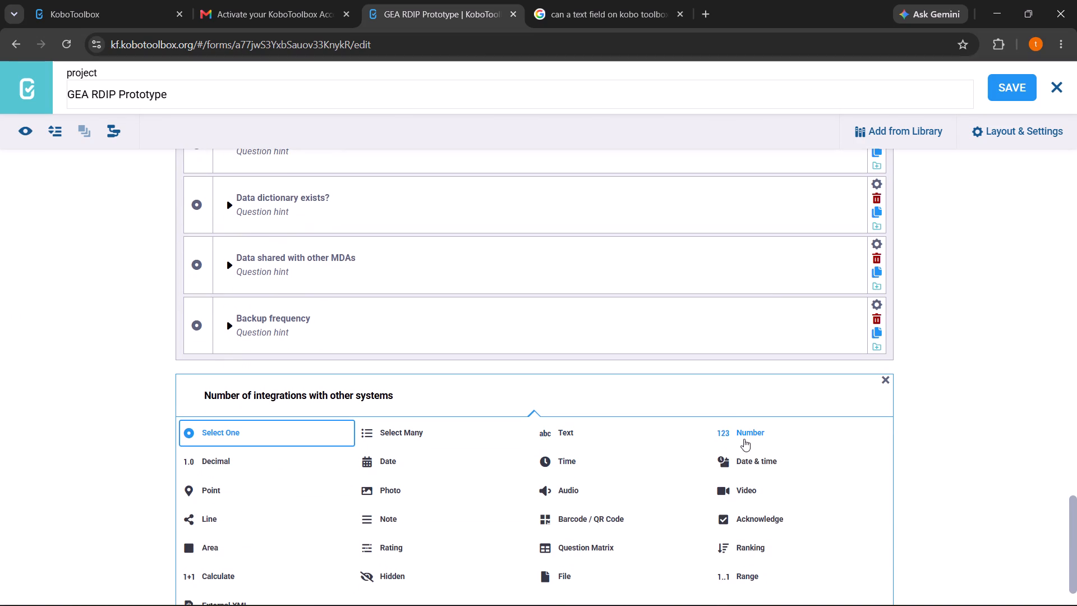
Make the new Number of integrations with other systems question below the Data architecture group a Number question.
left_click(744, 439)
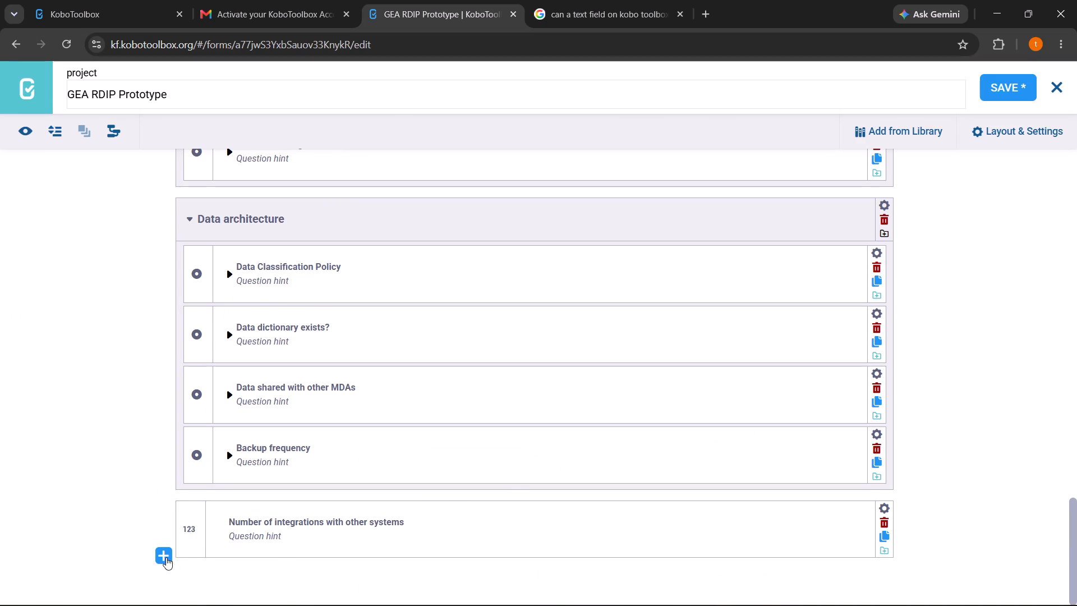
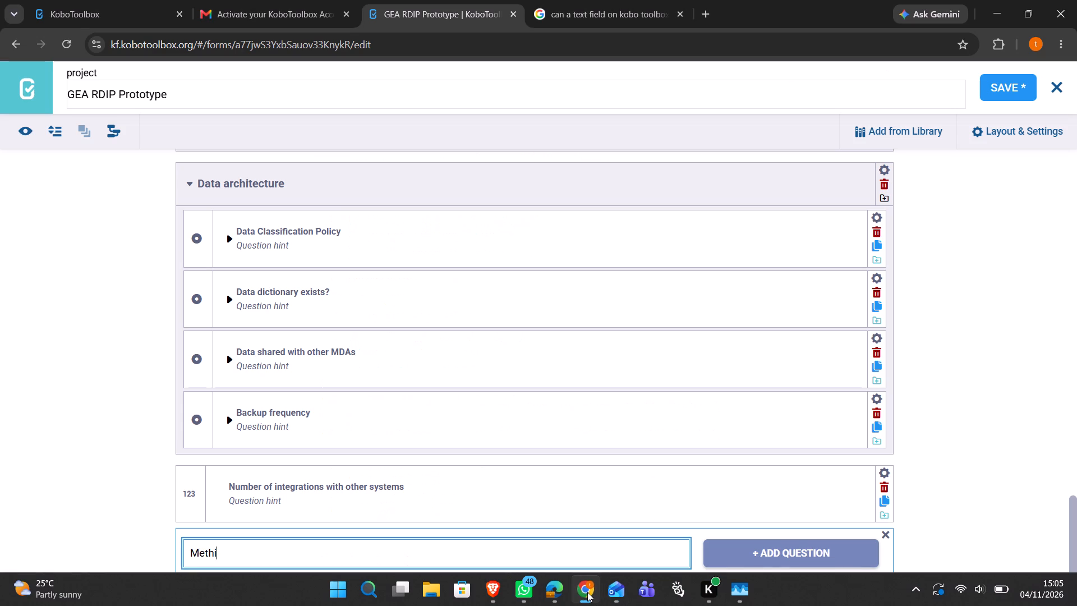
Enter Methods used as the label of the new question after Number of integrations with other systems.
key("BackSpace")
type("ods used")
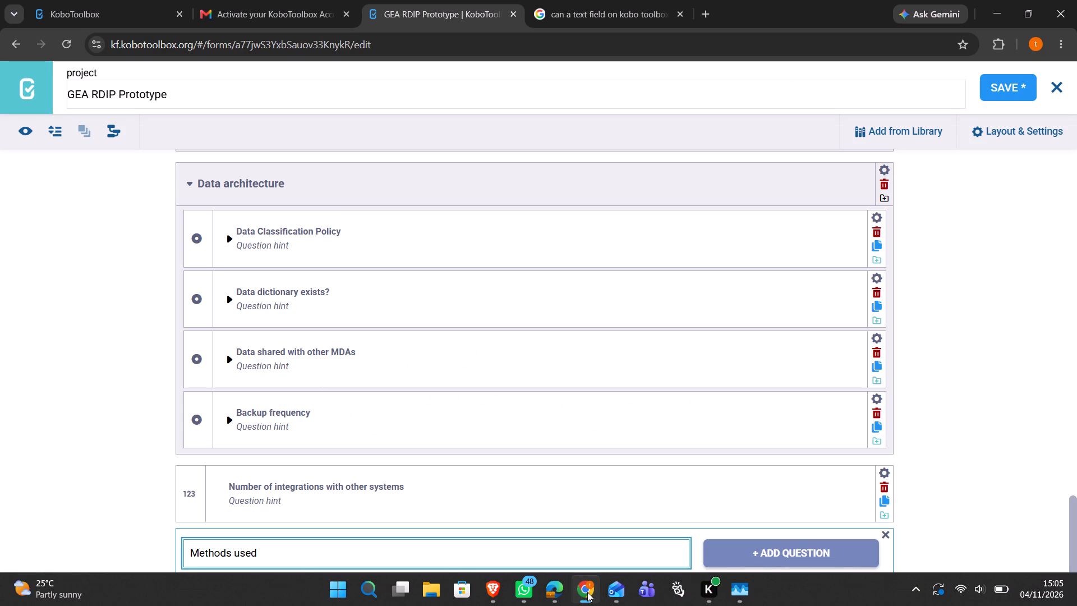
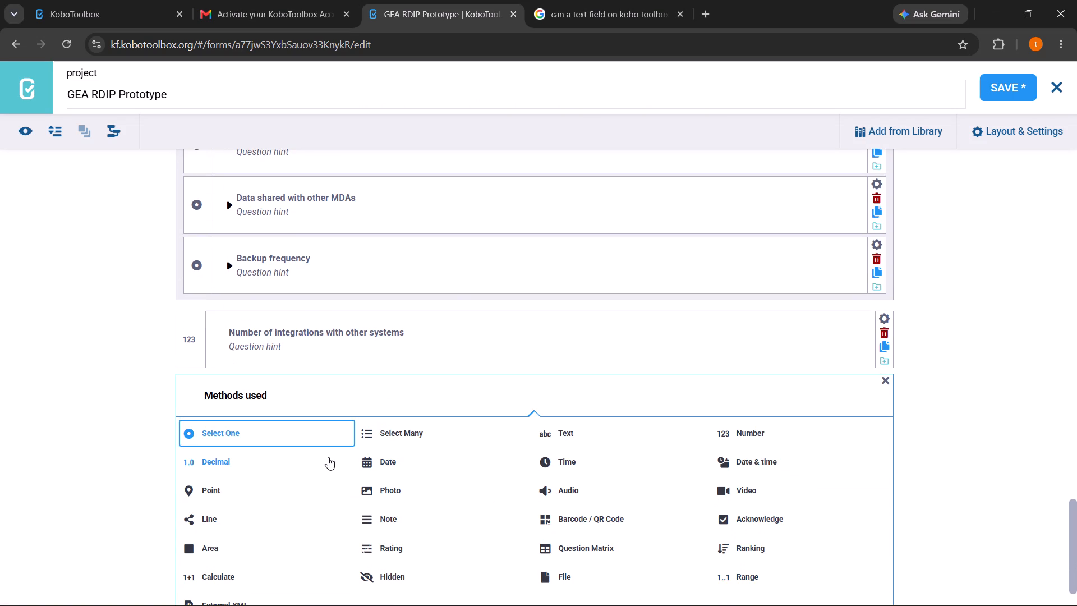
Make the Methods used question a Select One question.
left_click(322, 444)
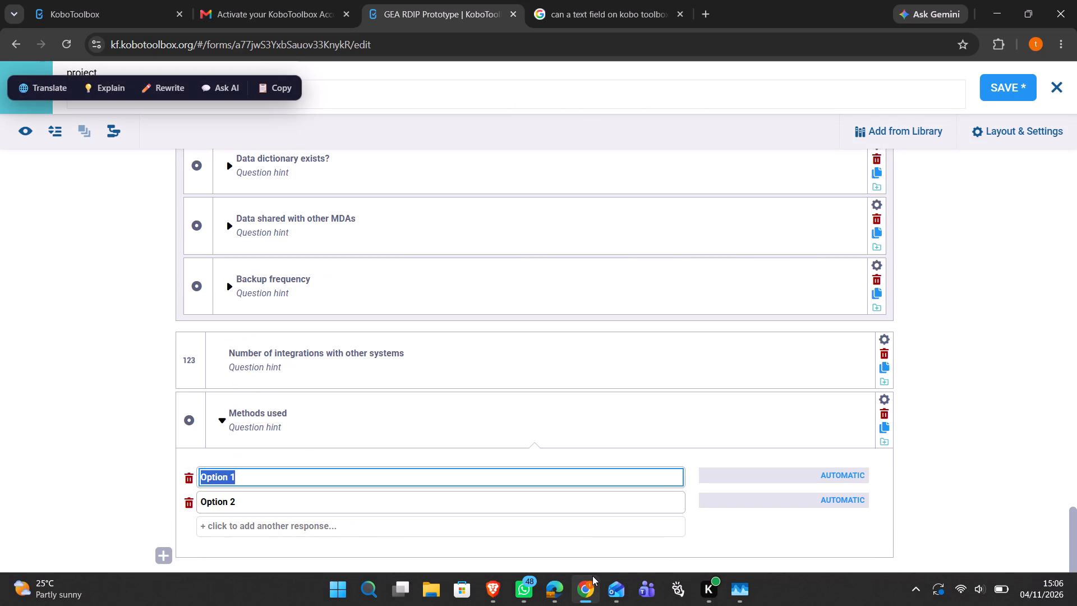
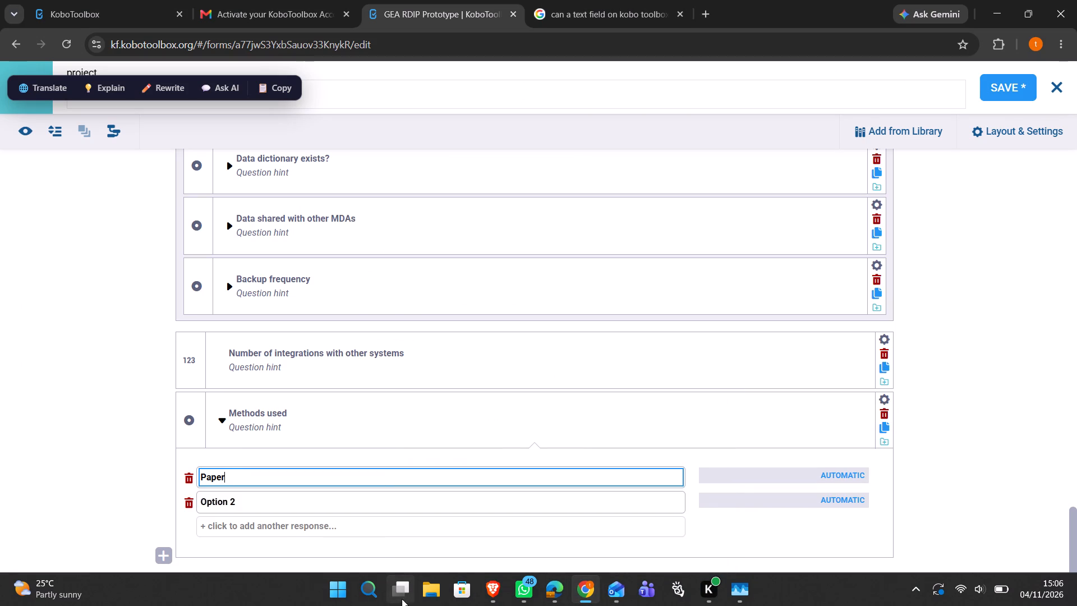
Enter Email as the second response option of the Methods used question.
triple_click(219, 502)
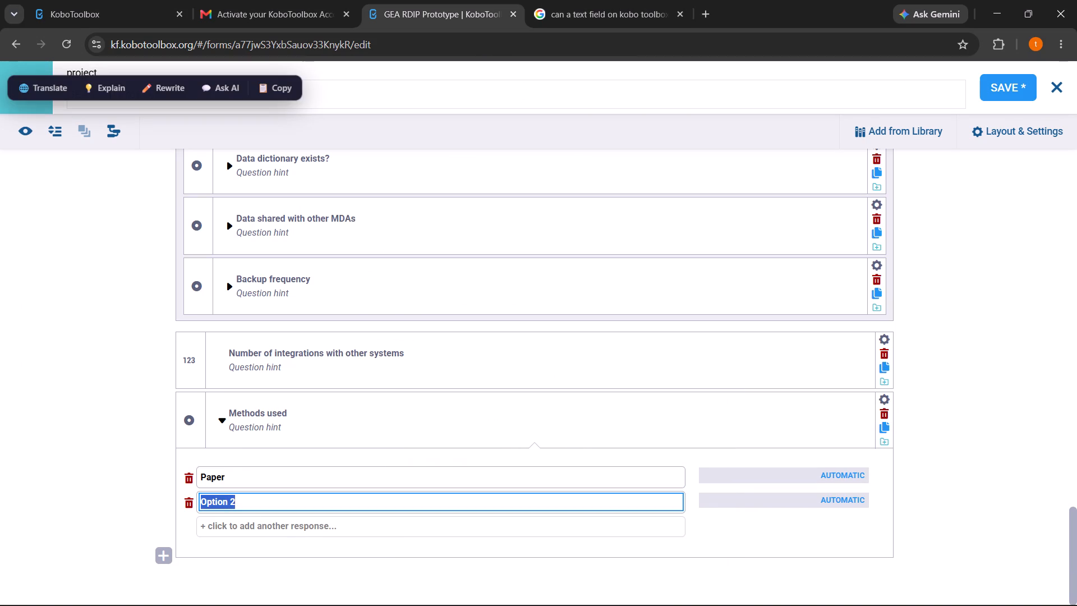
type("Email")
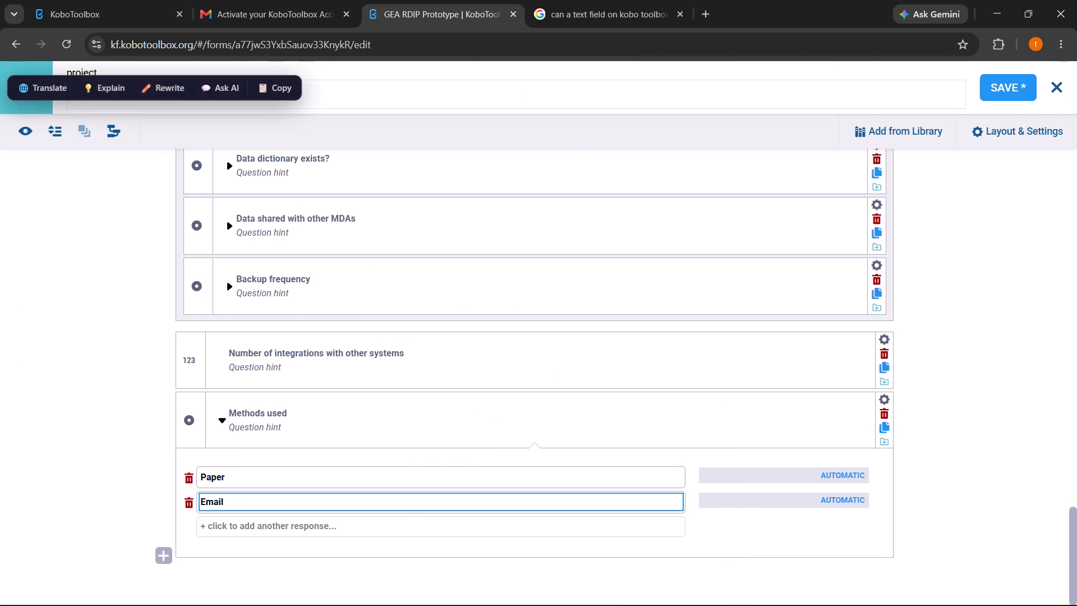
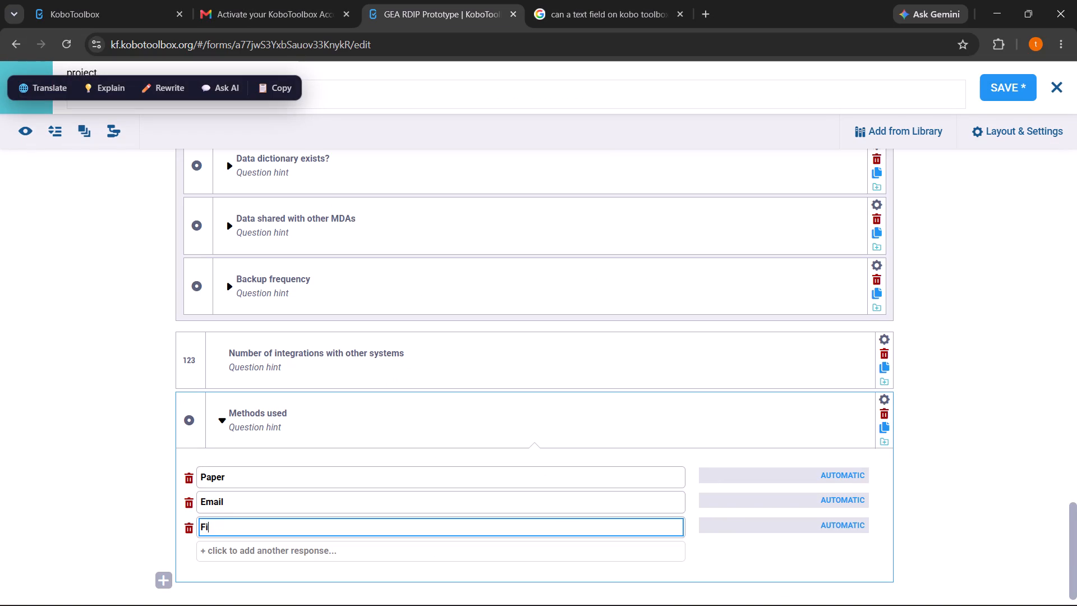
Complete the third response option of the Methods used question as File, and add the options API and Platform.
type("e")
left_click(227, 544)
type("Platfo")
key("BackSpace")
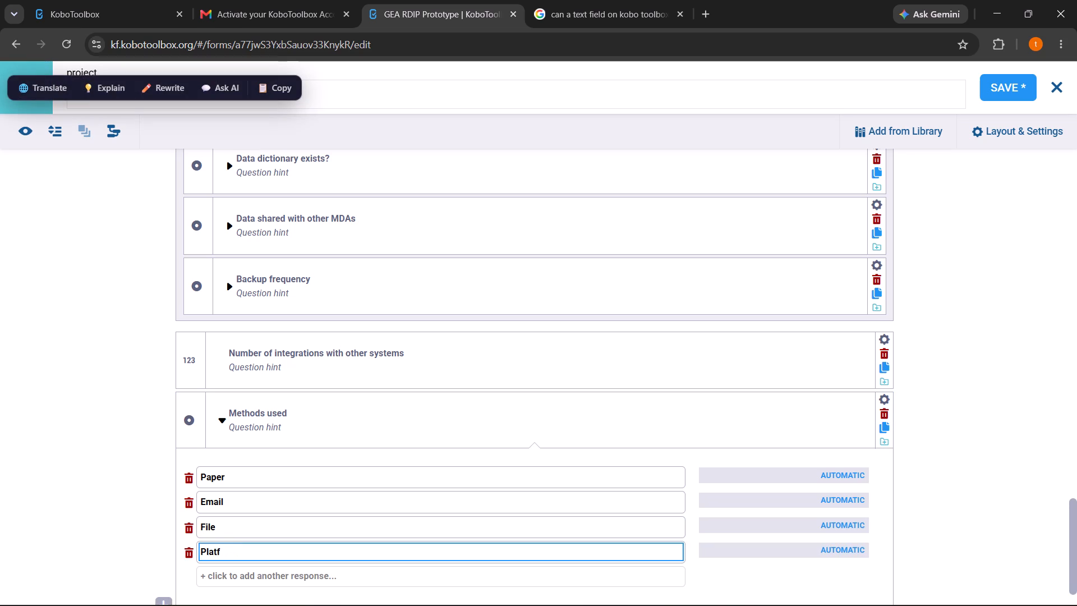
key("BackSpace")
key("BackSpace")
key("BackSpace")
key("BackSpace")
key("BackSpace")
type("API")
left_click(232, 579)
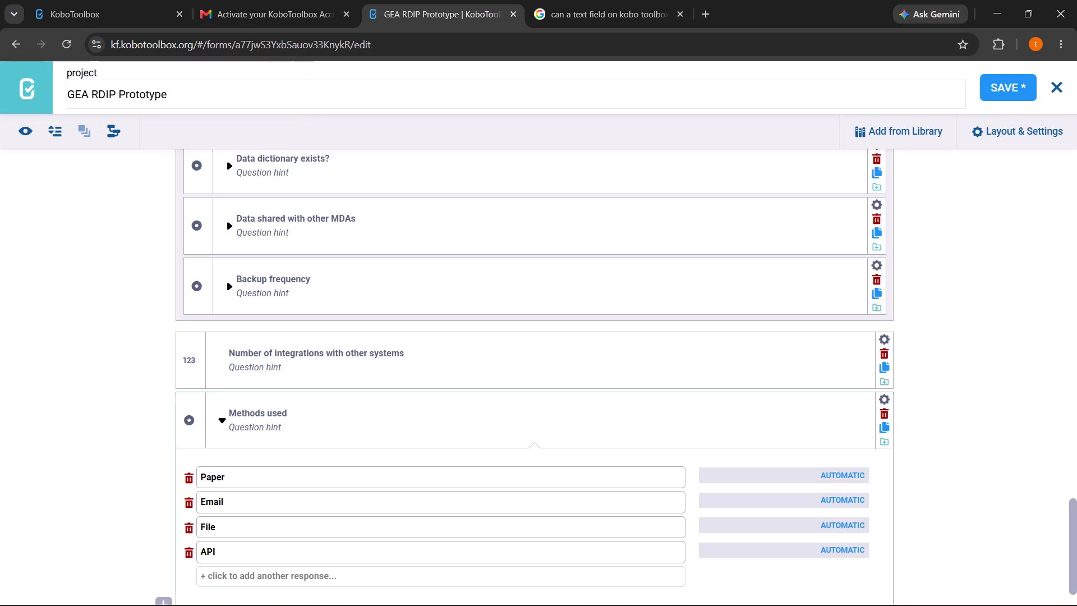
type("Platform")
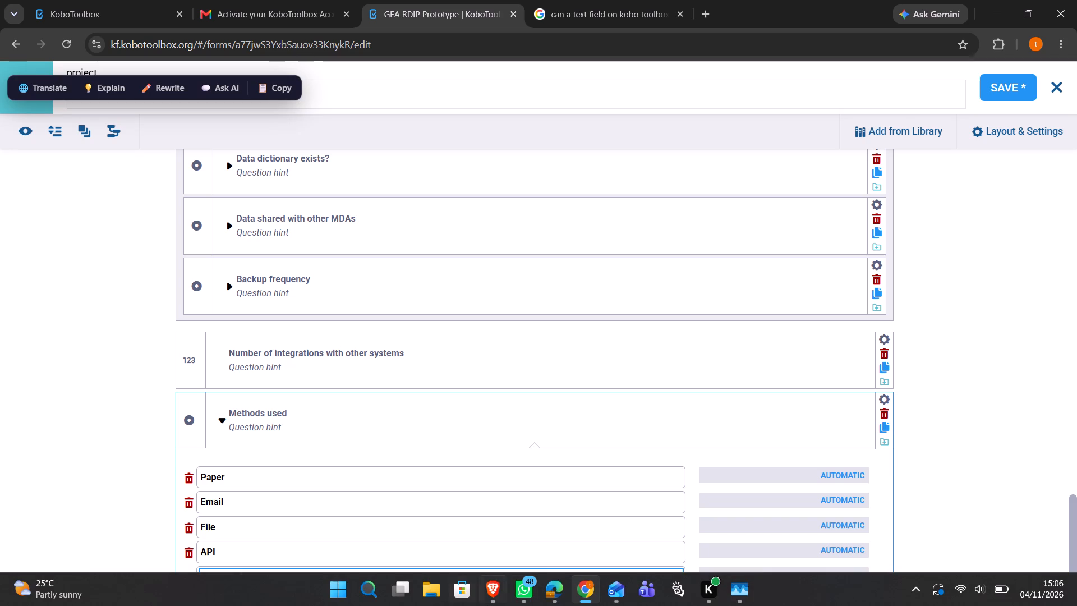
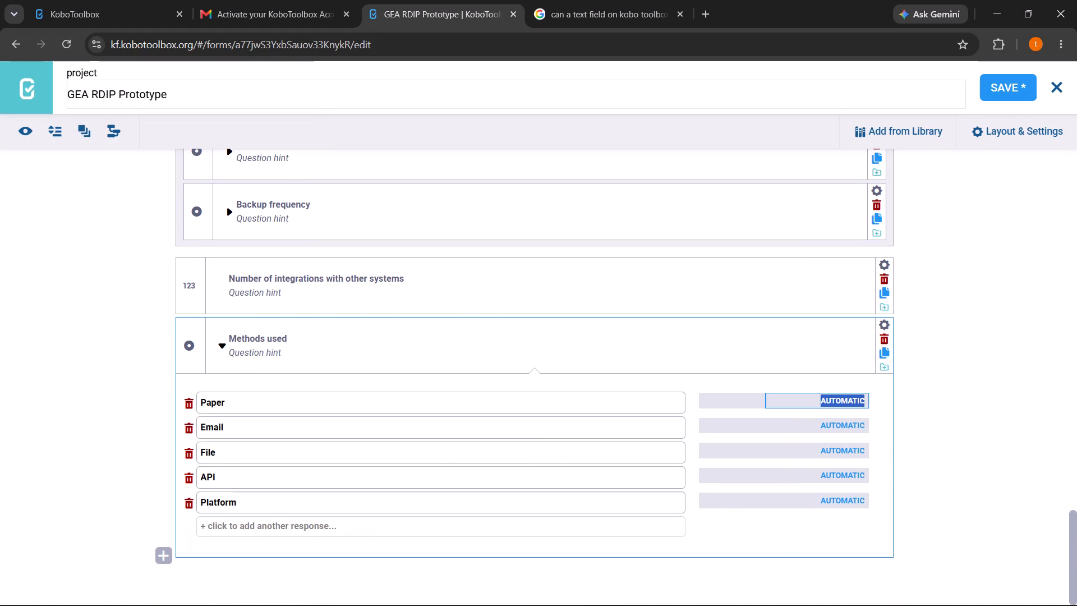
Set the codes of the Methods used response options to 1 for Paper and 2 for Email.
key("1")
double_click(839, 426)
key("2")
left_click(839, 426)
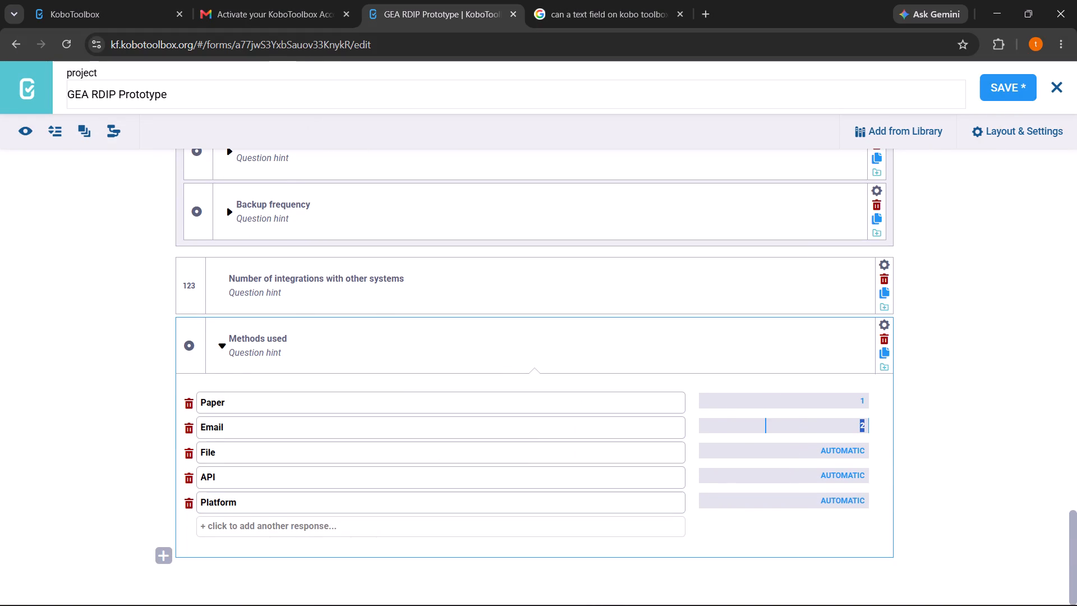
Set the codes of the remaining Methods used responses to 3 for File, 4 for API and 5 for Platform, and collapse the question.
double_click(840, 448)
key("ctrl+v")
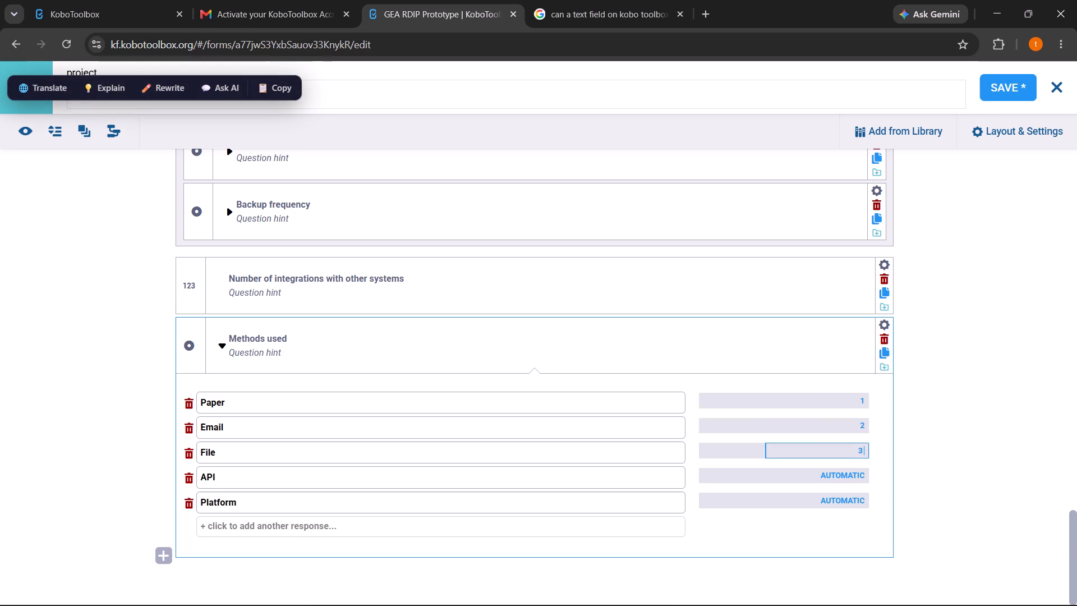
triple_click(849, 475)
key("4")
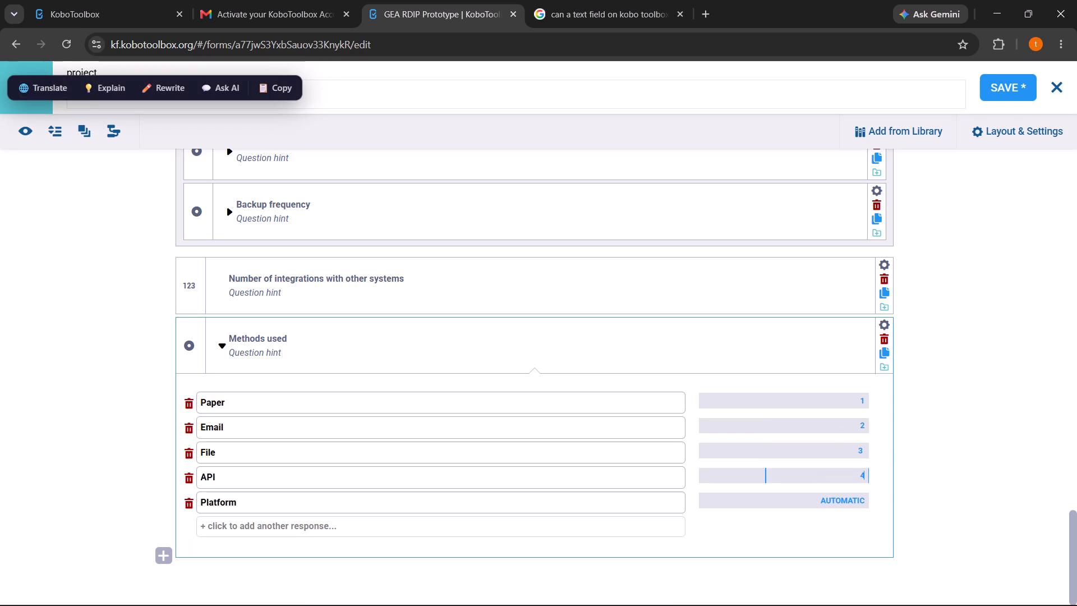
triple_click(842, 498)
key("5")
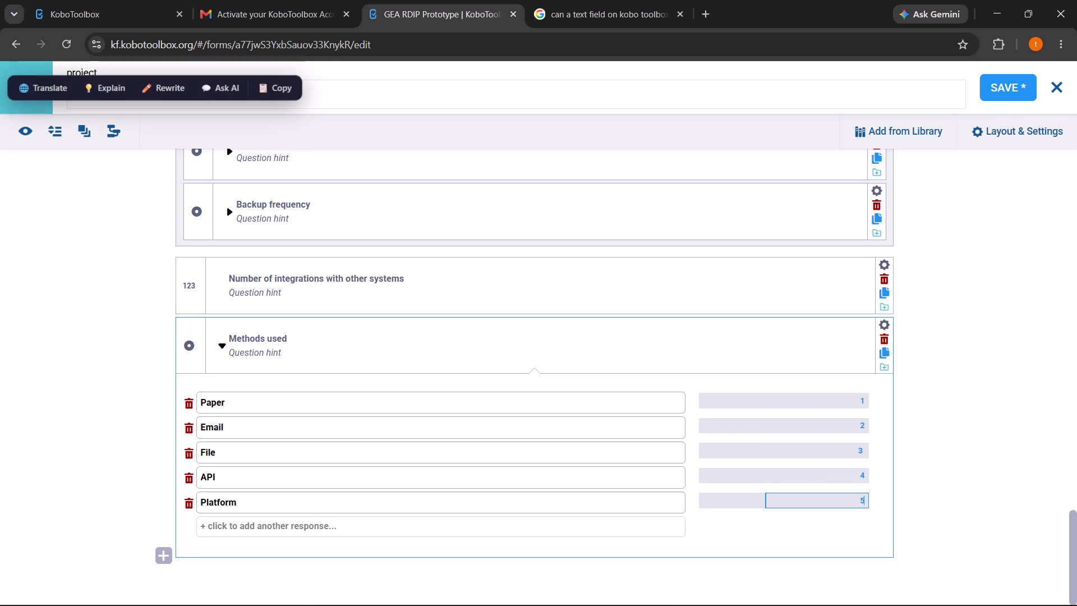
scroll(842, 498, "down", 3)
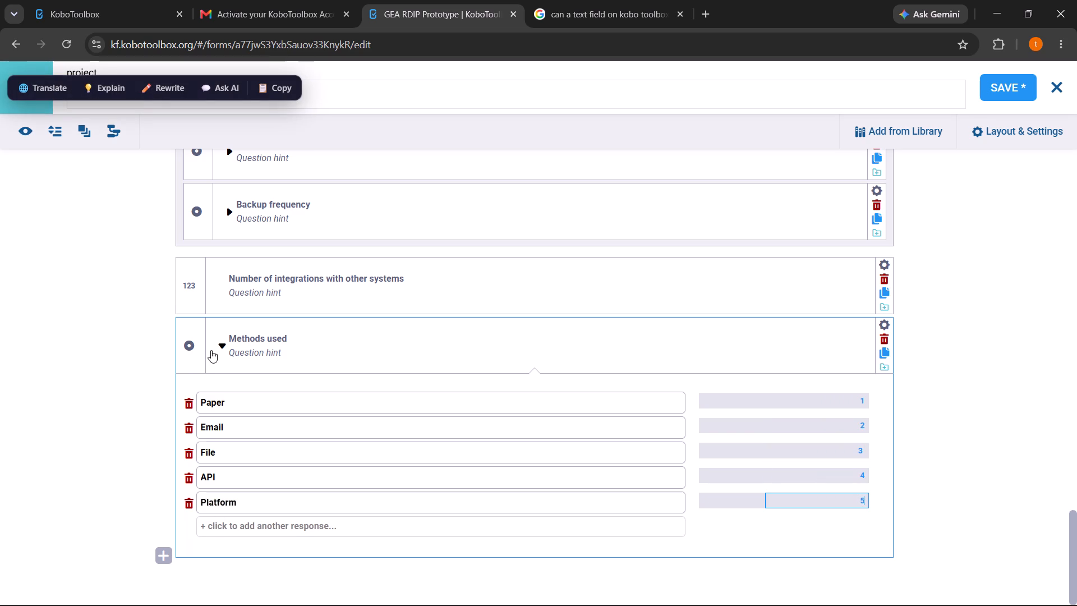
left_click(220, 350)
Start a new question below the Methods used question.
left_click(162, 555)
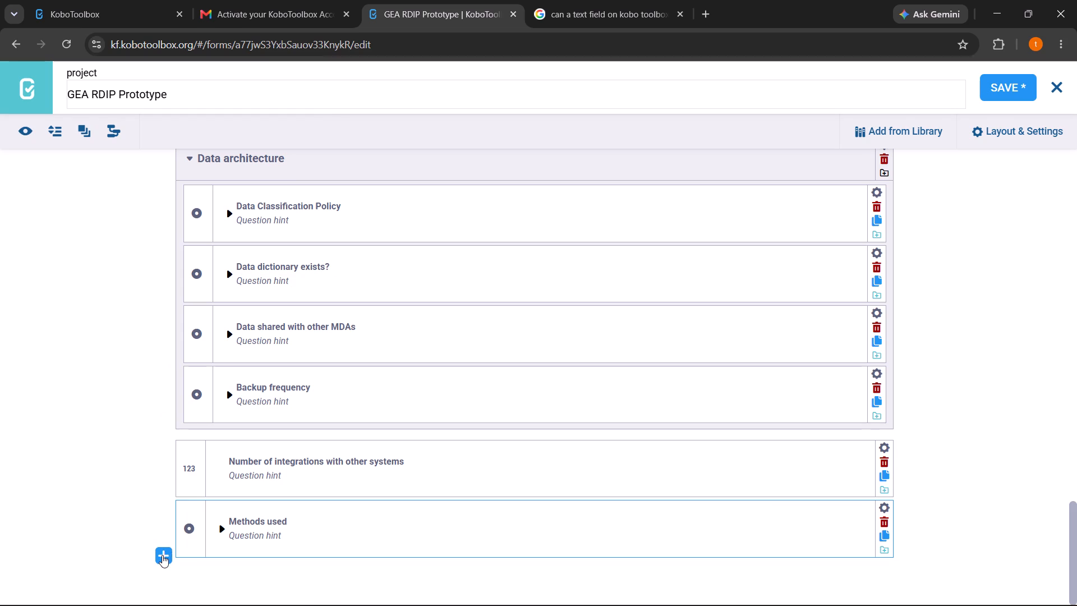
scroll(439, 527, "down", 4)
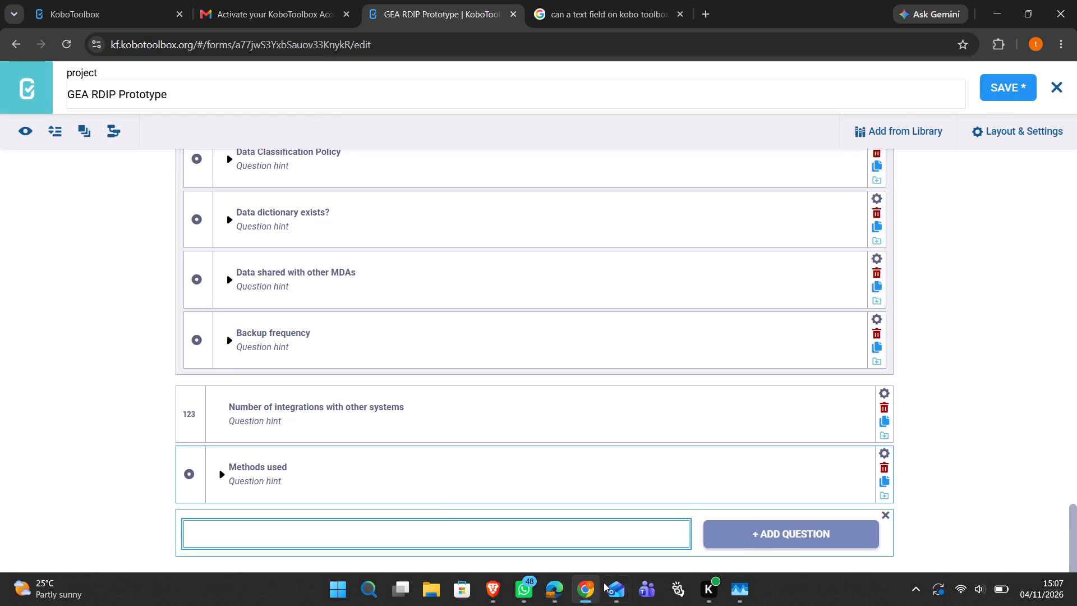
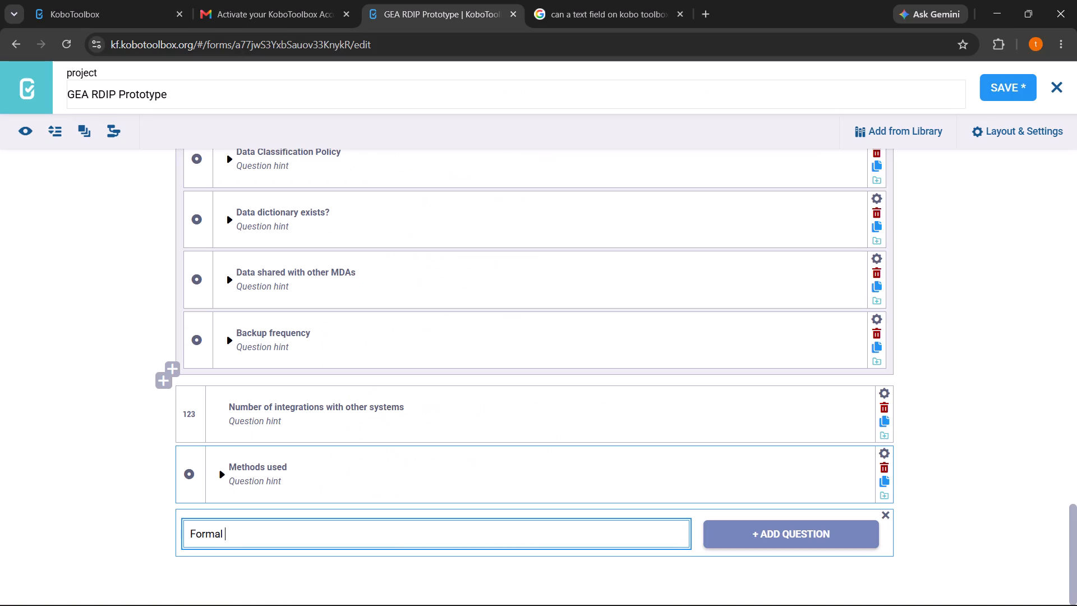
Complete the label of the new question following Methods used as Formal data sharing.
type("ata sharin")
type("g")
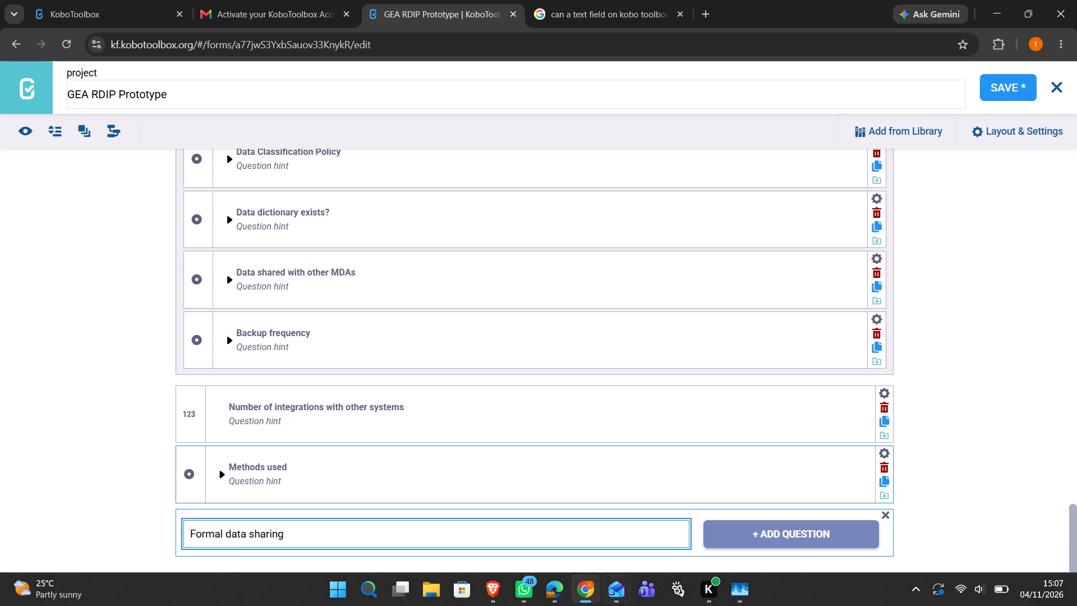
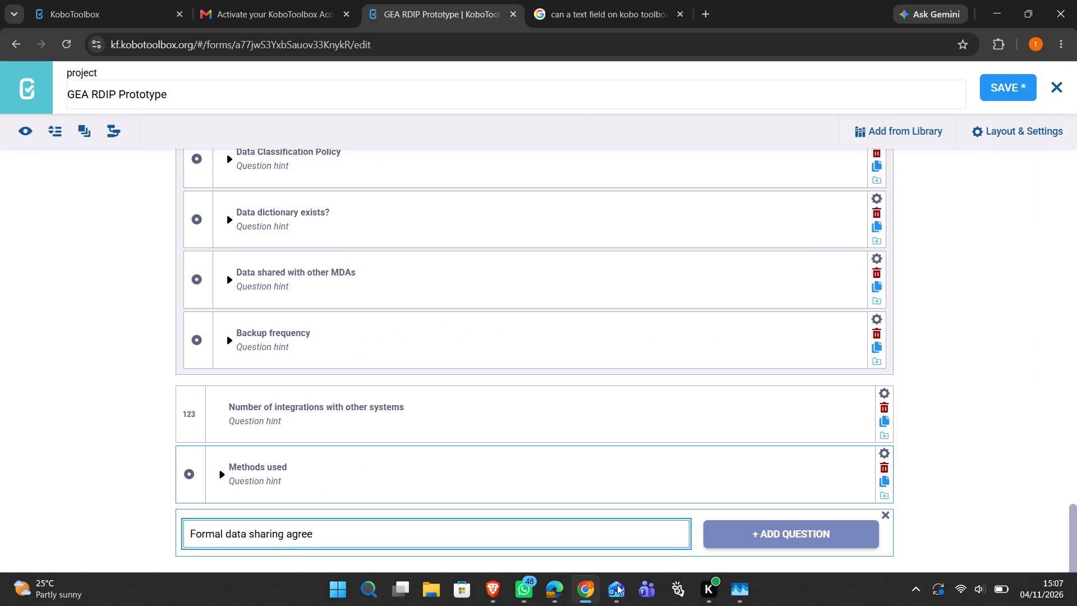
Add a new question titled "Formal data sharing agreements?" below the Methods used question.
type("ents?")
left_click(841, 543)
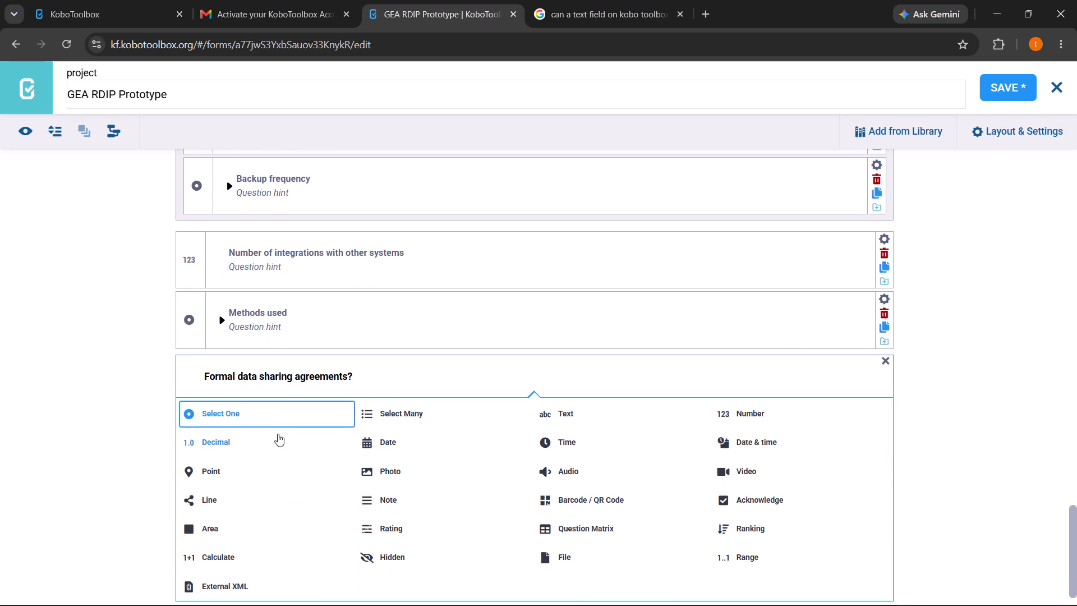
Make "Formal data sharing agreements?" a Select One question with the response options Yes and No.
left_click(262, 413)
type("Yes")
double_click(213, 497)
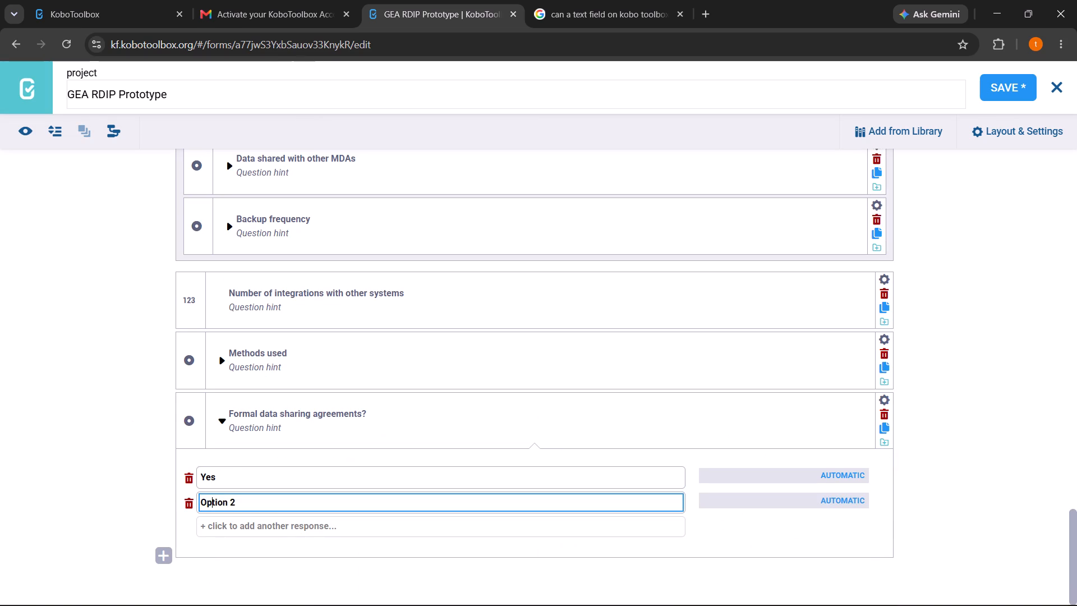
triple_click(213, 497)
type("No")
Set the codes of the Formal data sharing agreements response options to 1 for Yes and 2 for No.
triple_click(837, 470)
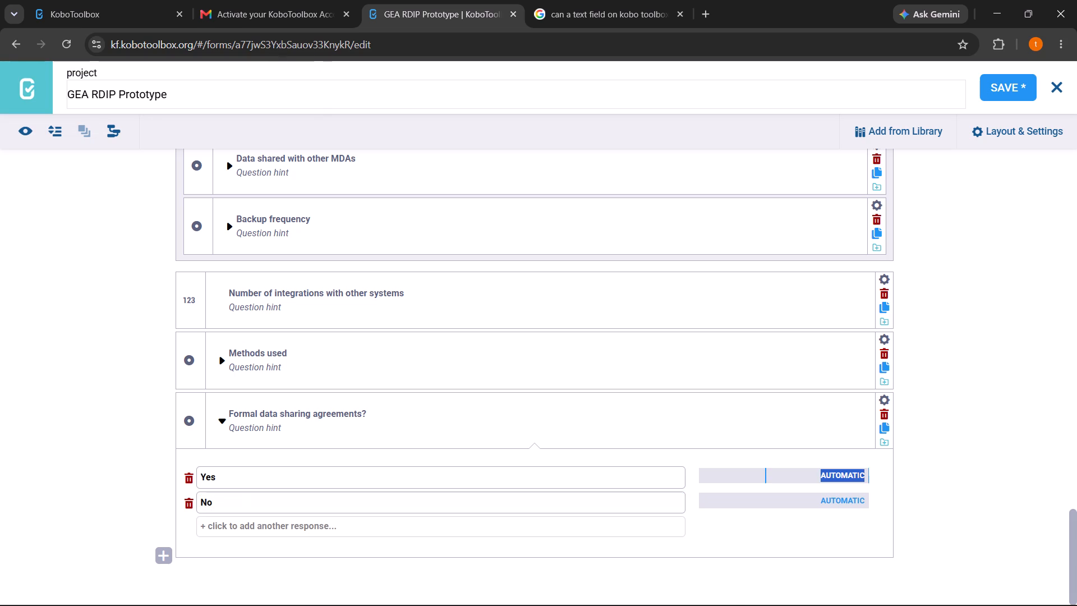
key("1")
triple_click(848, 499)
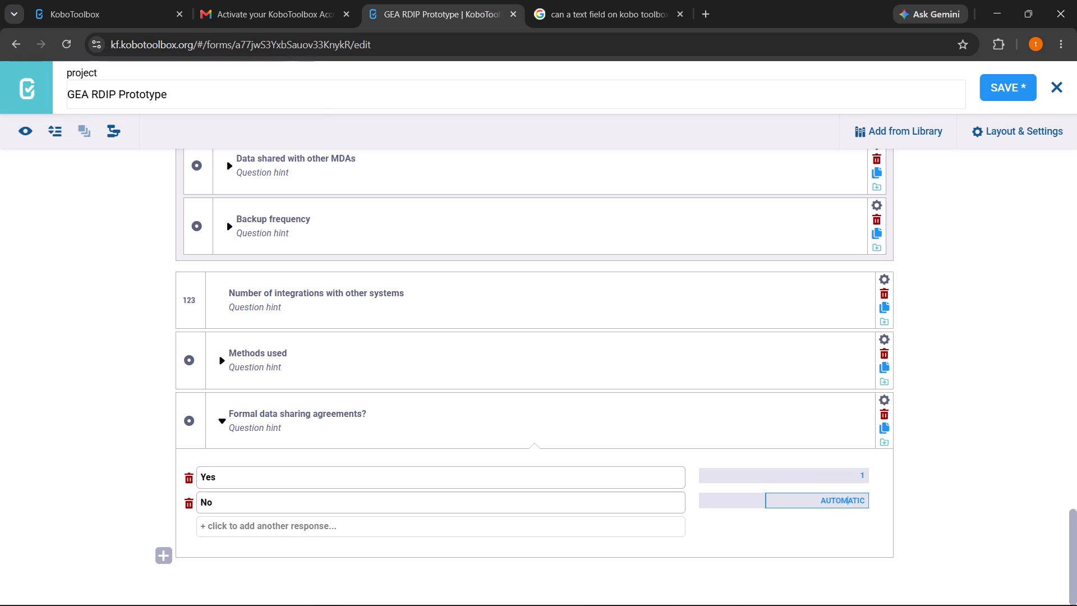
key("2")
Start a new question below the Formal data sharing agreements question.
scroll(502, 541, "down", 2)
left_click(164, 552)
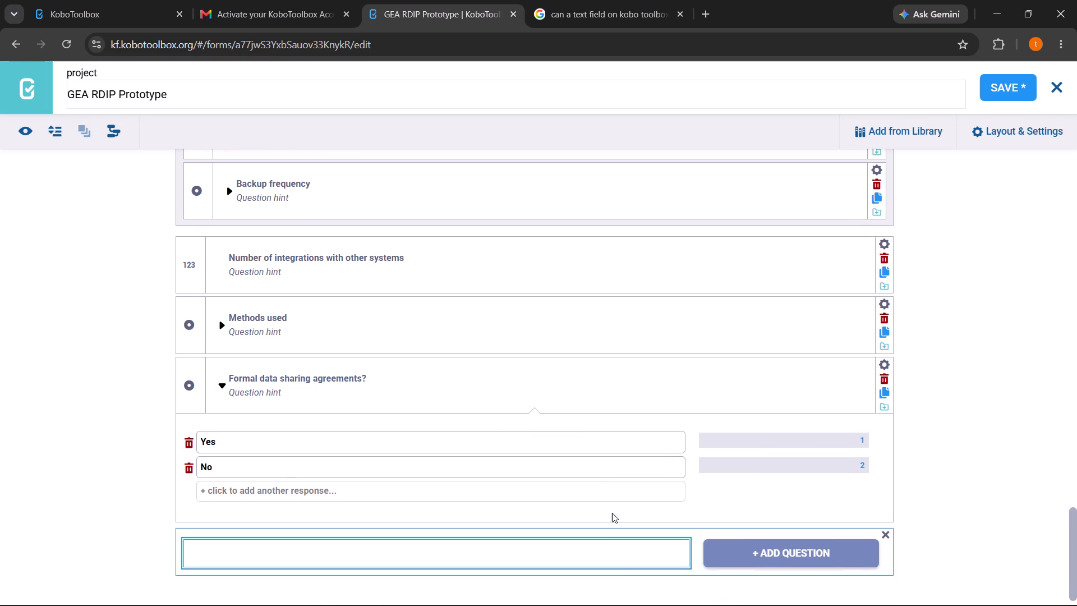
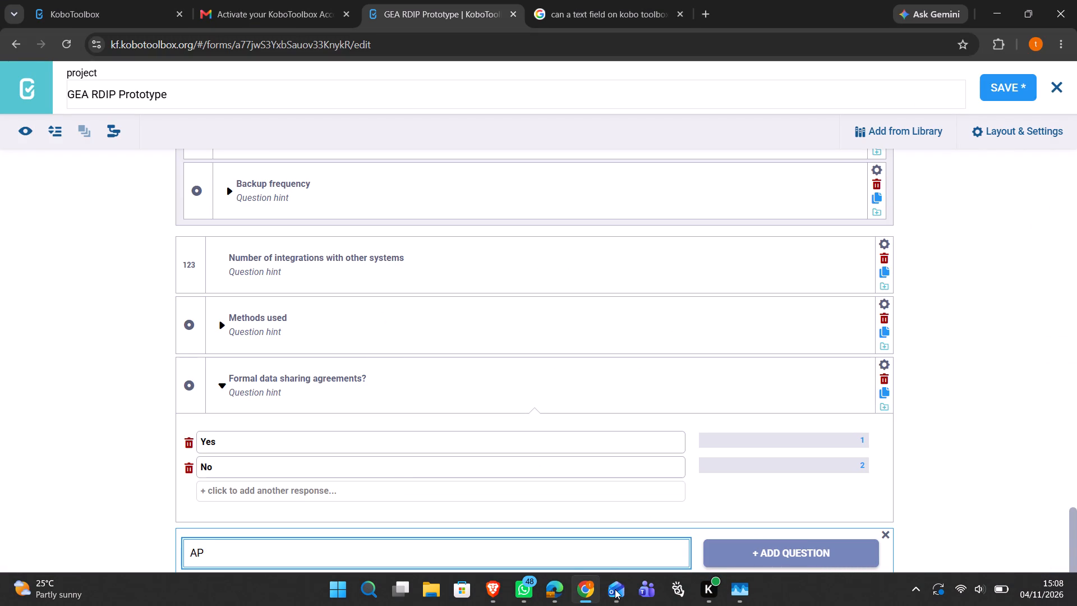
Complete the new question title as "APIs exposed to others?" and add it as a Select One question.
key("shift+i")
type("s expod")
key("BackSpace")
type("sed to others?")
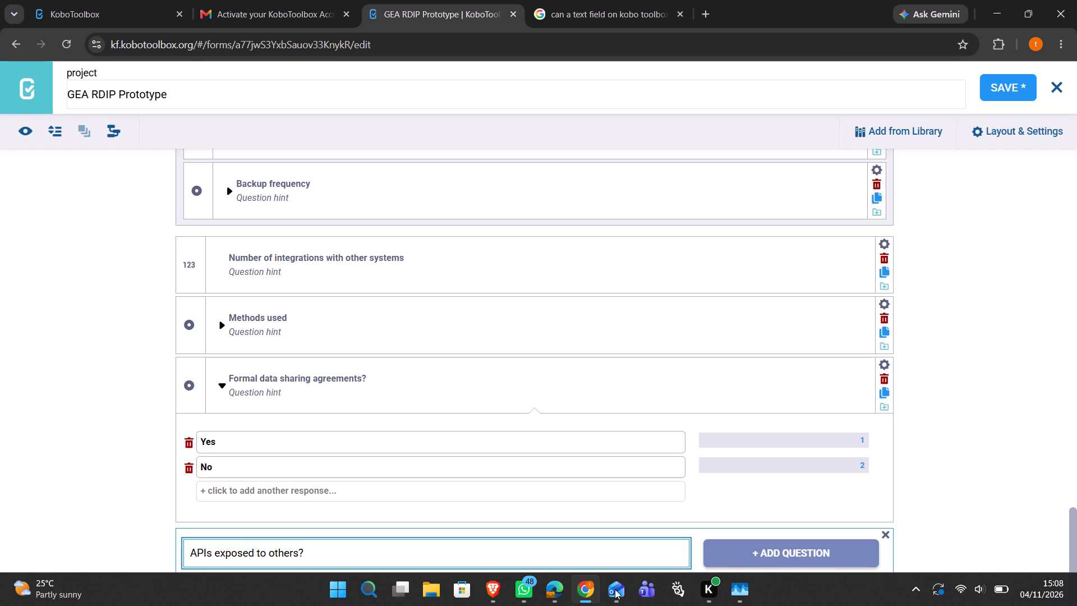
left_click(829, 557)
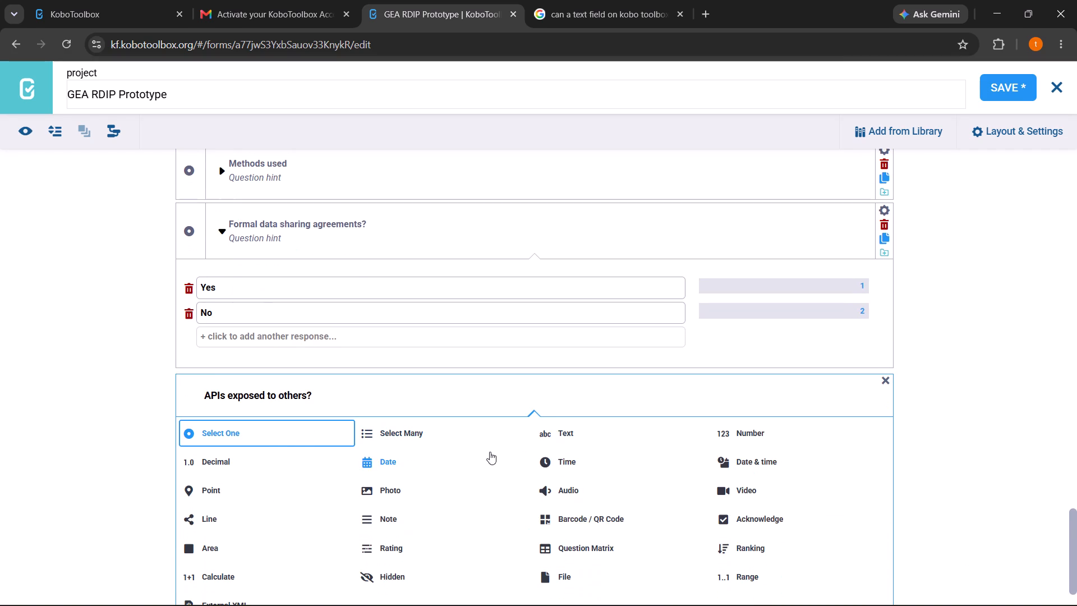
left_click(280, 442)
Set the response options of "APIs exposed to others?" to Yes with code 1 and No with code 2.
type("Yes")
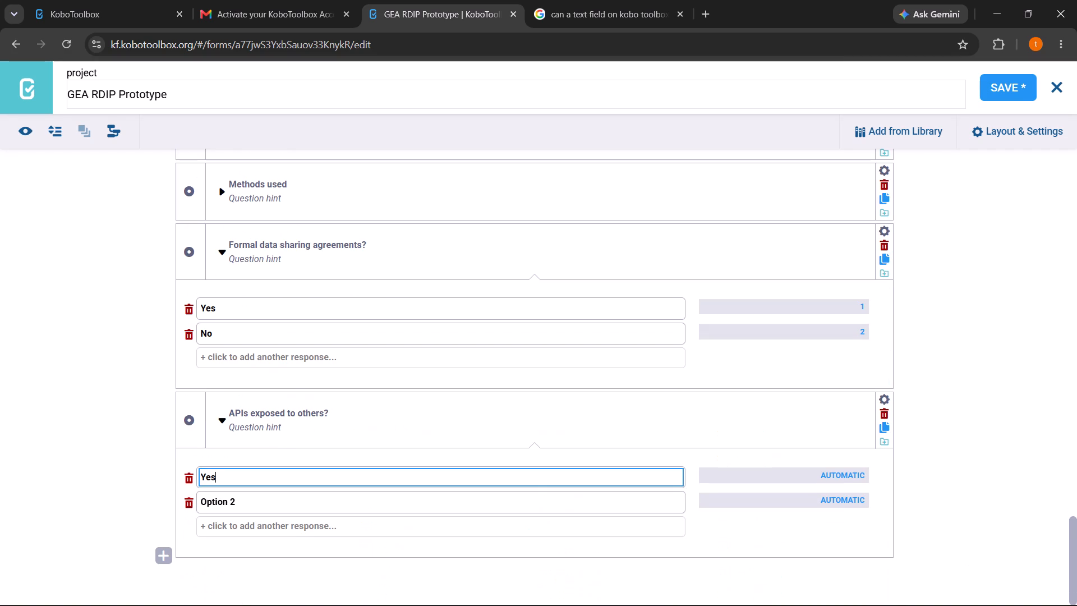
triple_click(222, 495)
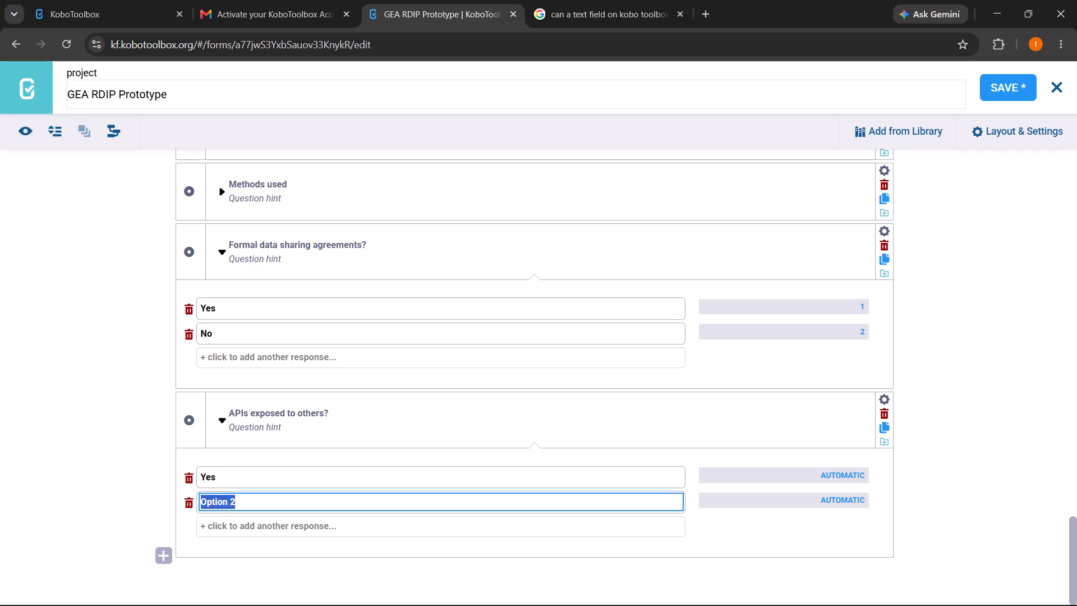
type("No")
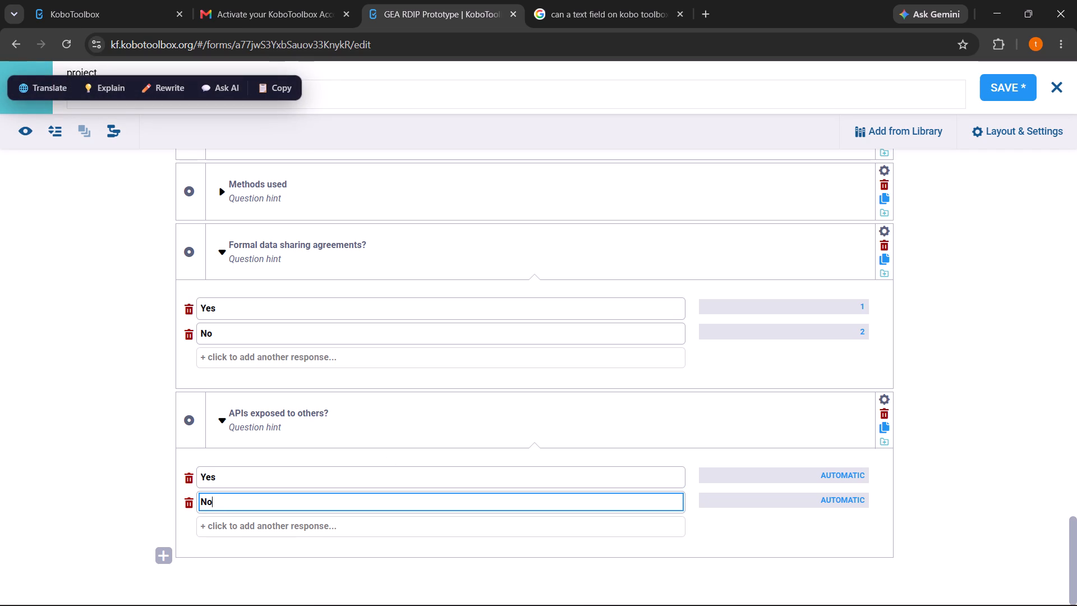
triple_click(841, 475)
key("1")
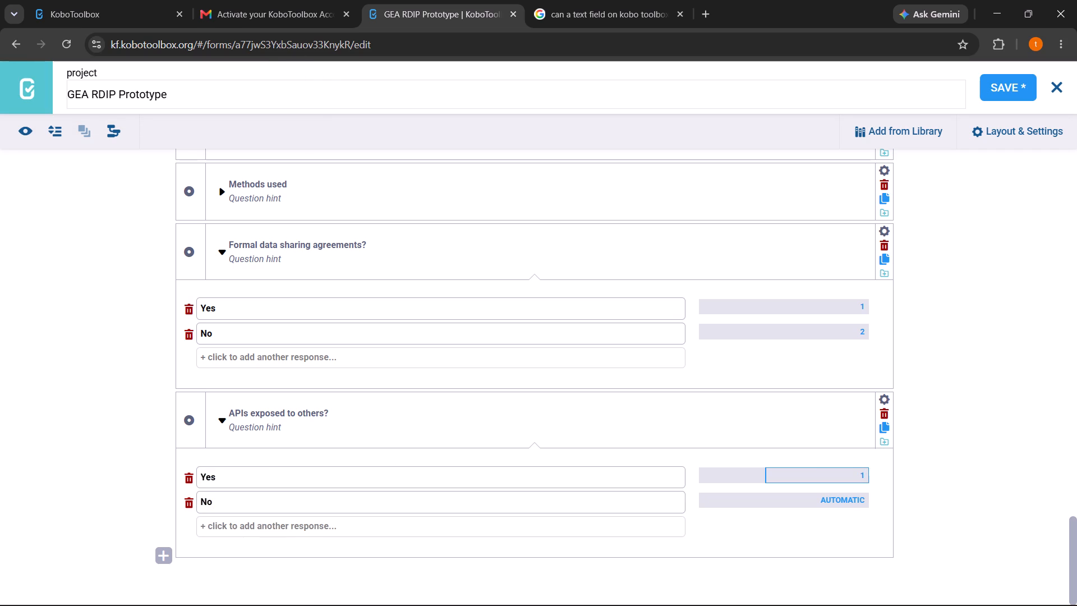
triple_click(853, 503)
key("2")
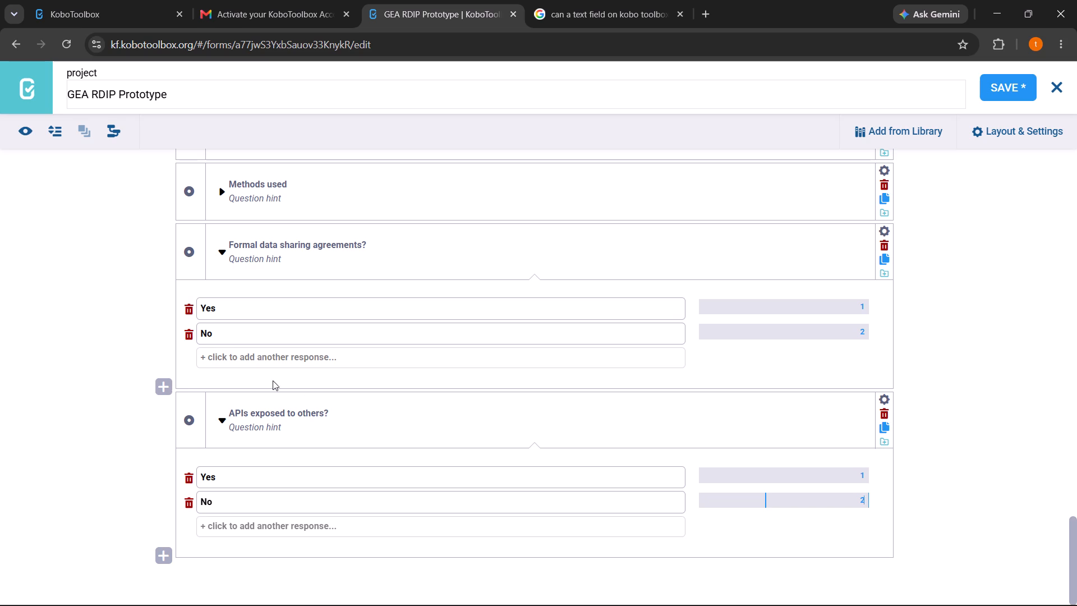
scroll(185, 289, "up", 1)
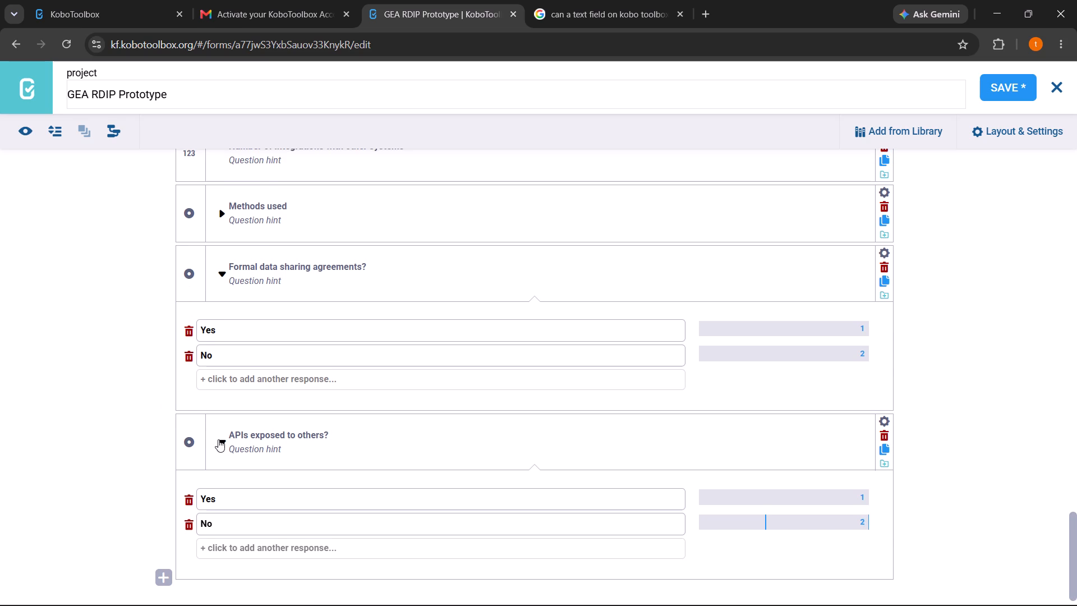
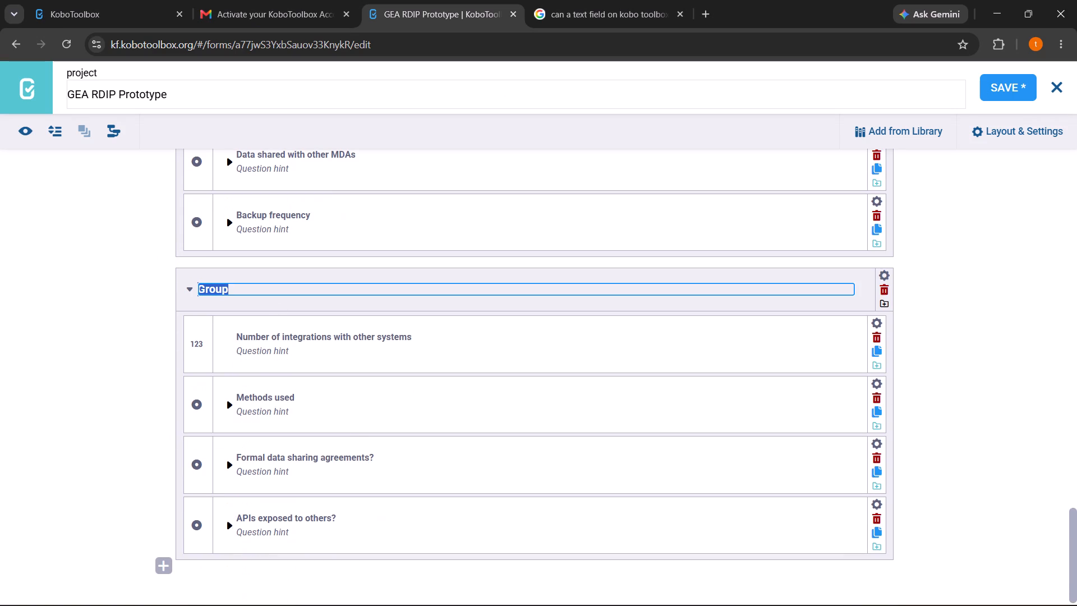
Name the new group containing the integration, methods, data sharing and API questions "Integration and interoperability".
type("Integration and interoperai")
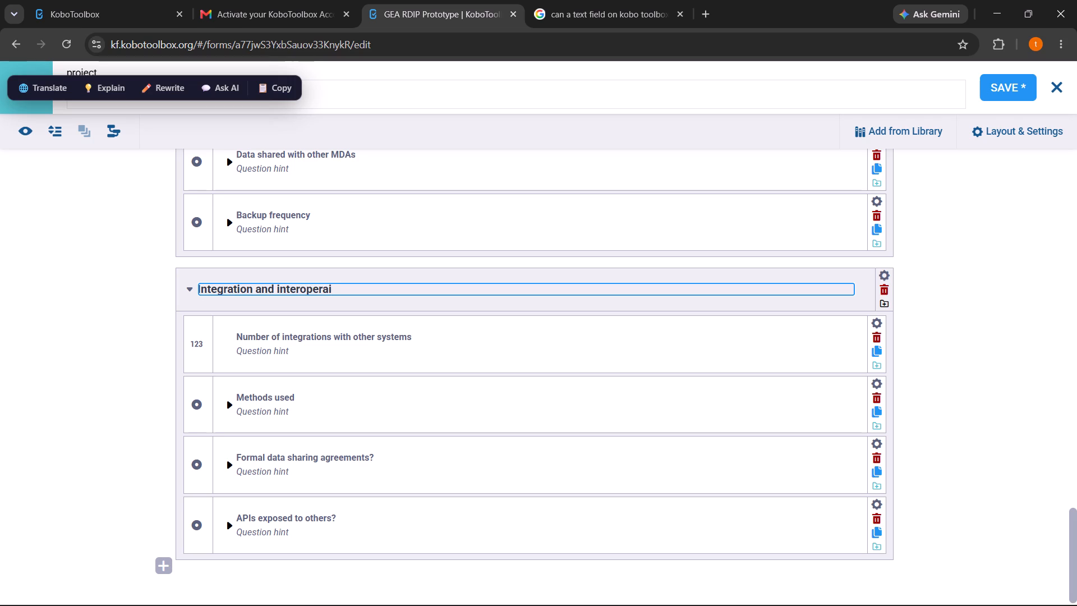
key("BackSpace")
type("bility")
Start a new question below the Integration and interoperability group, outside of it.
left_click(165, 564)
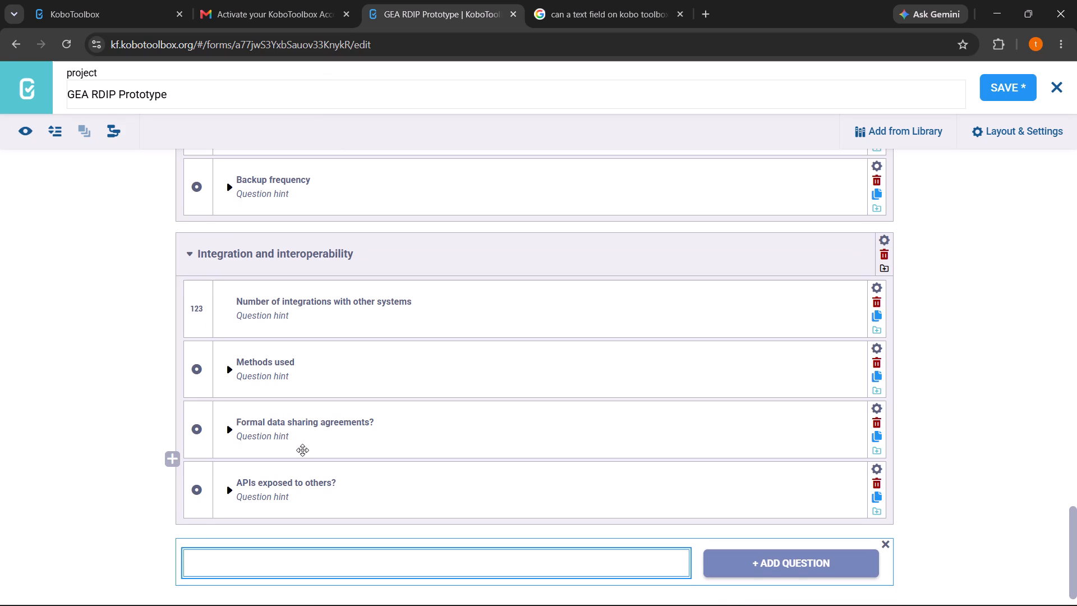
scroll(302, 450, "down", 5)
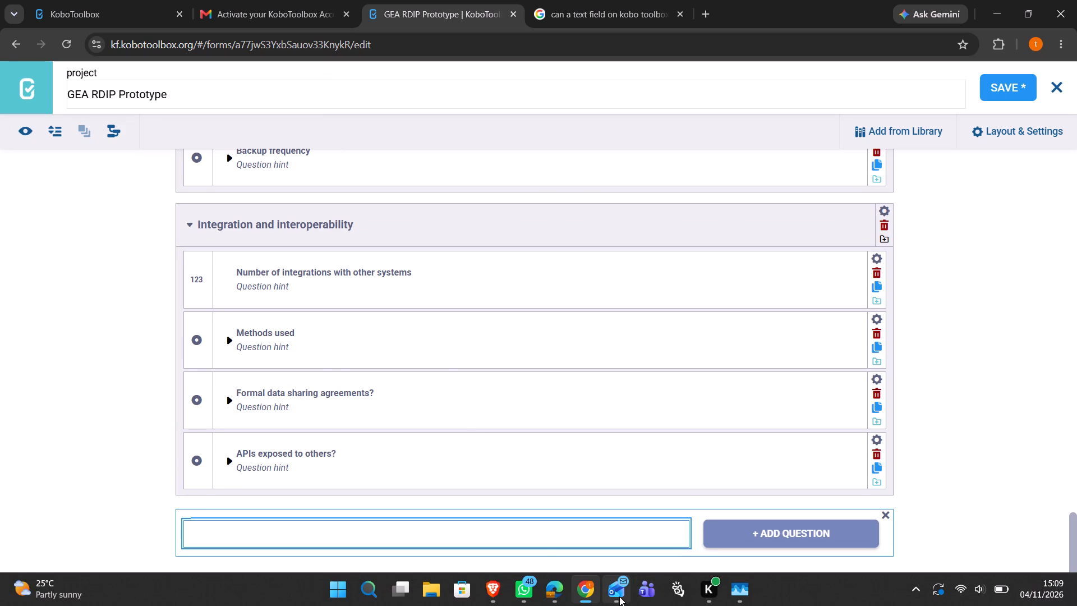
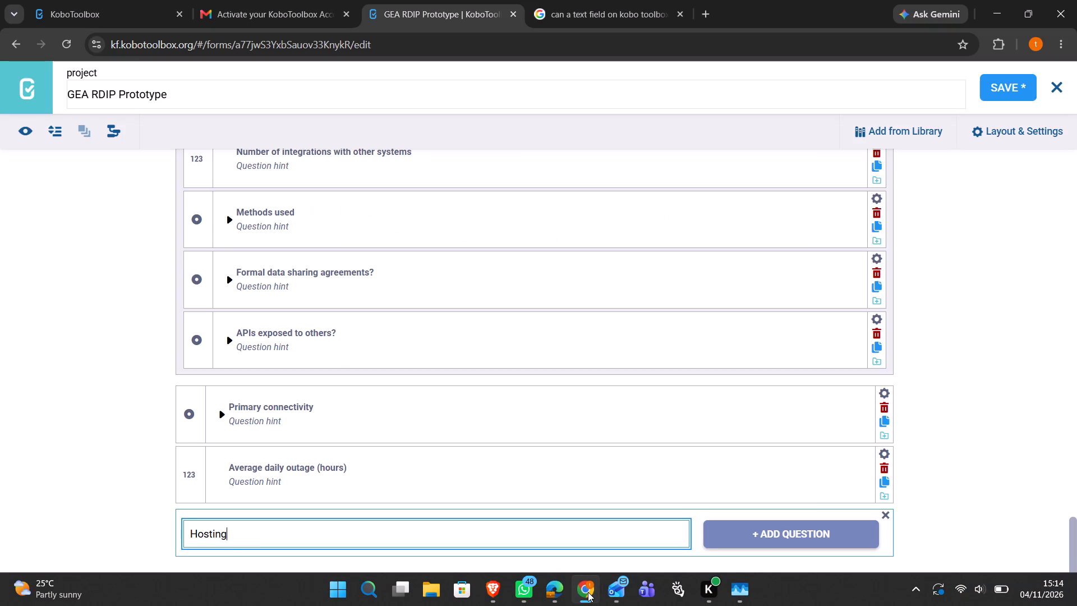
Add the Hosting question below Average daily outage (hours) as a Select One question.
left_click(792, 539)
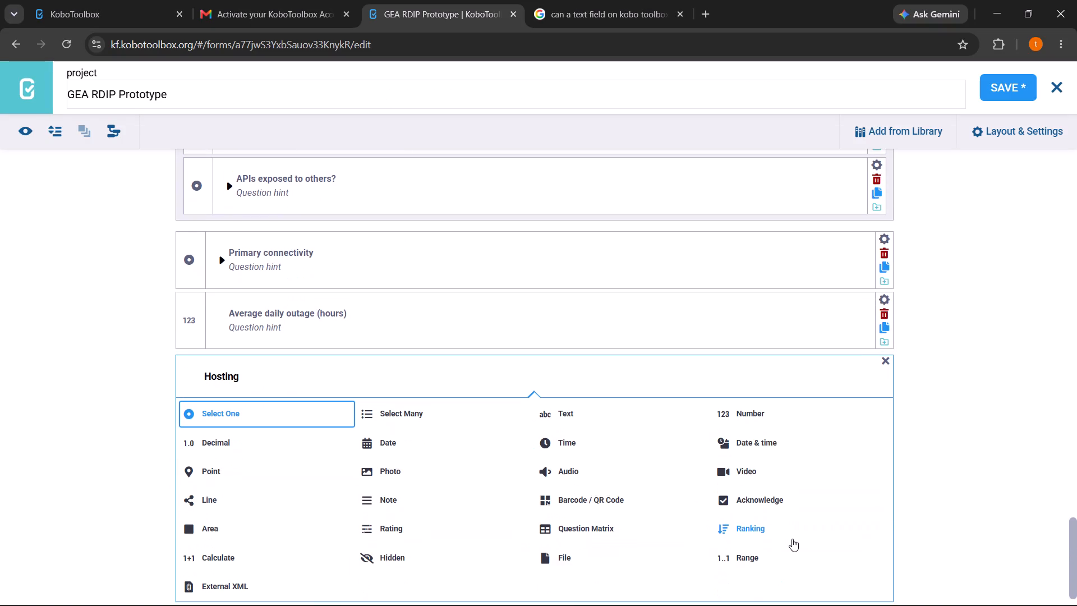
left_click(319, 414)
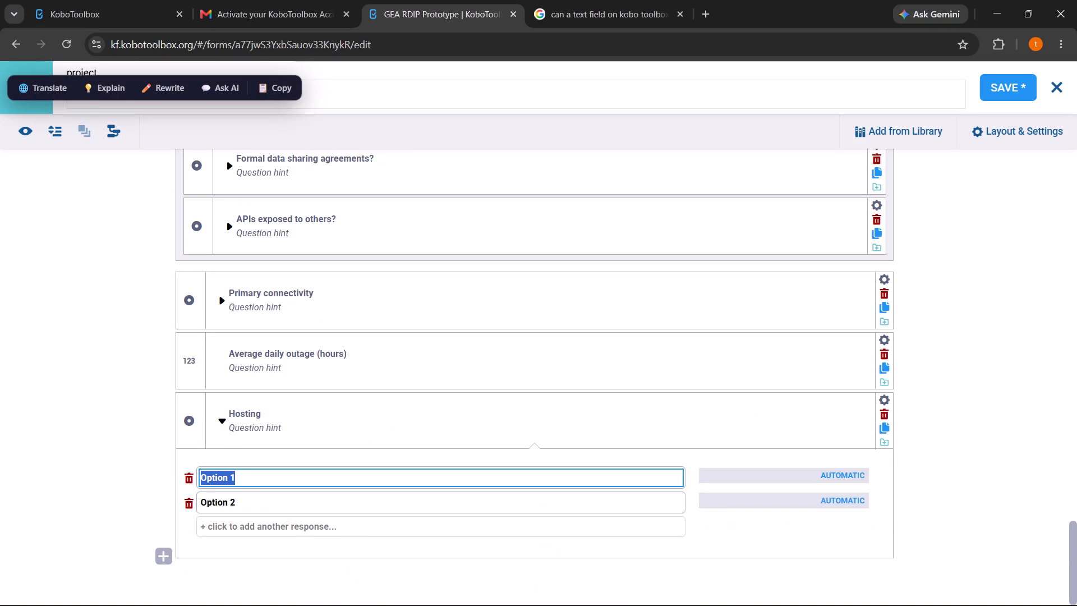
Fill in the Hosting question's response options, naming the first one Own room and opening the second for editing.
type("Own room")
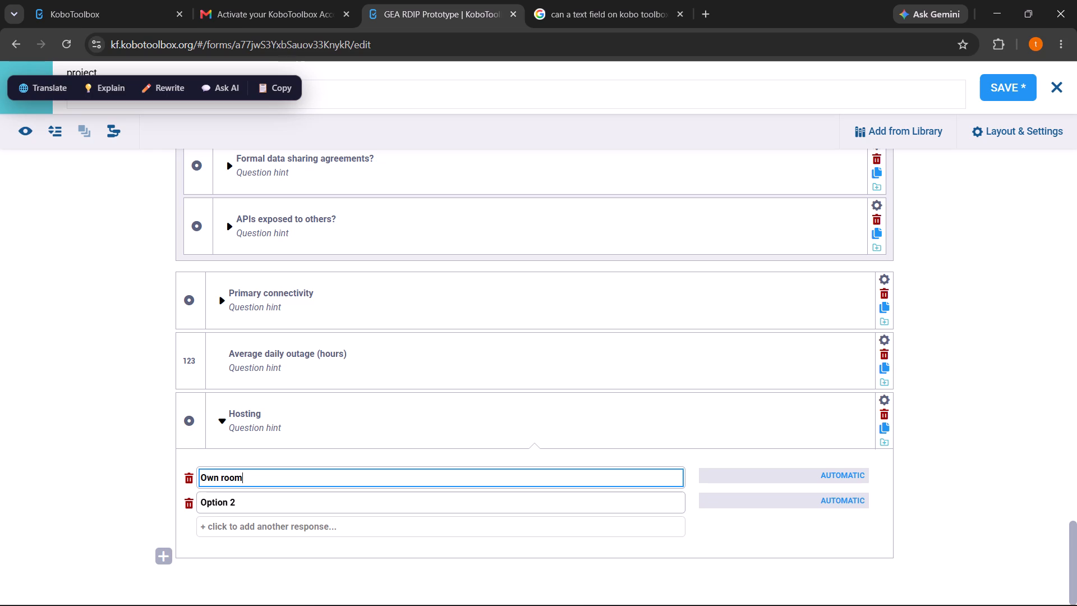
left_click(218, 503)
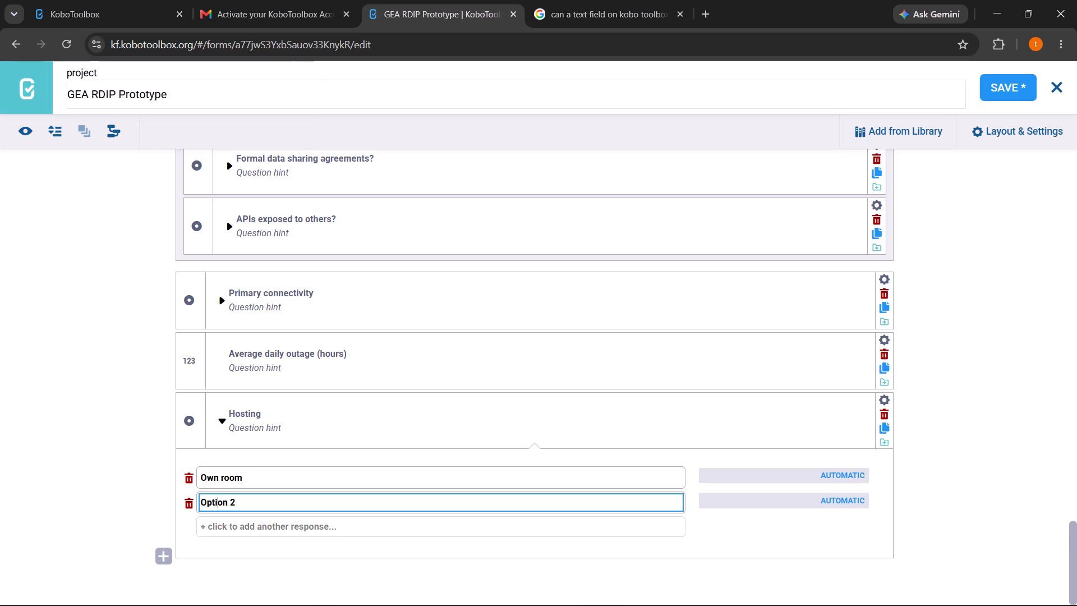
triple_click(218, 503)
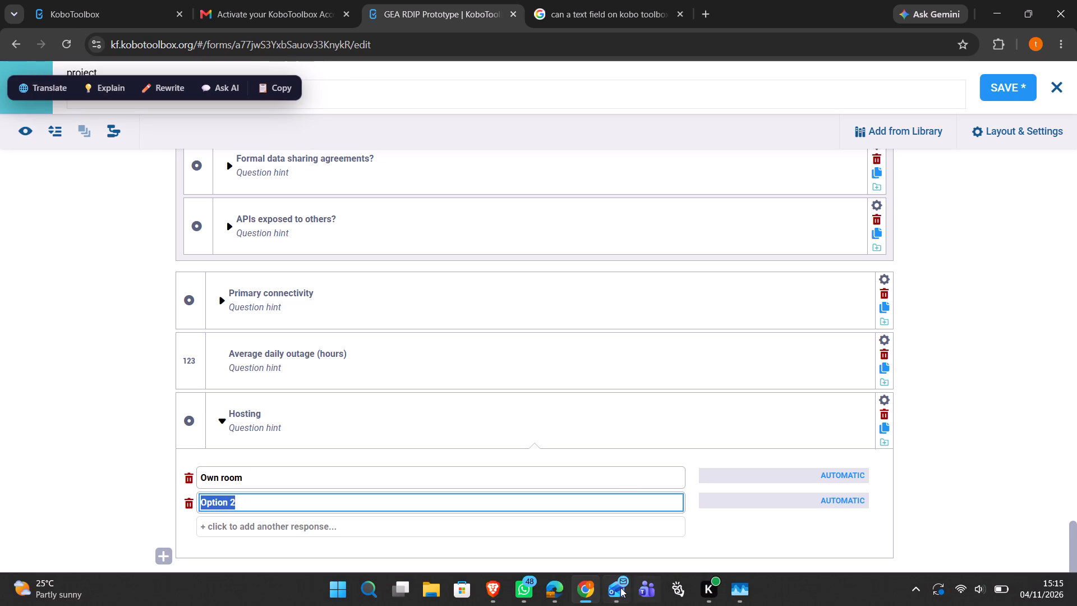
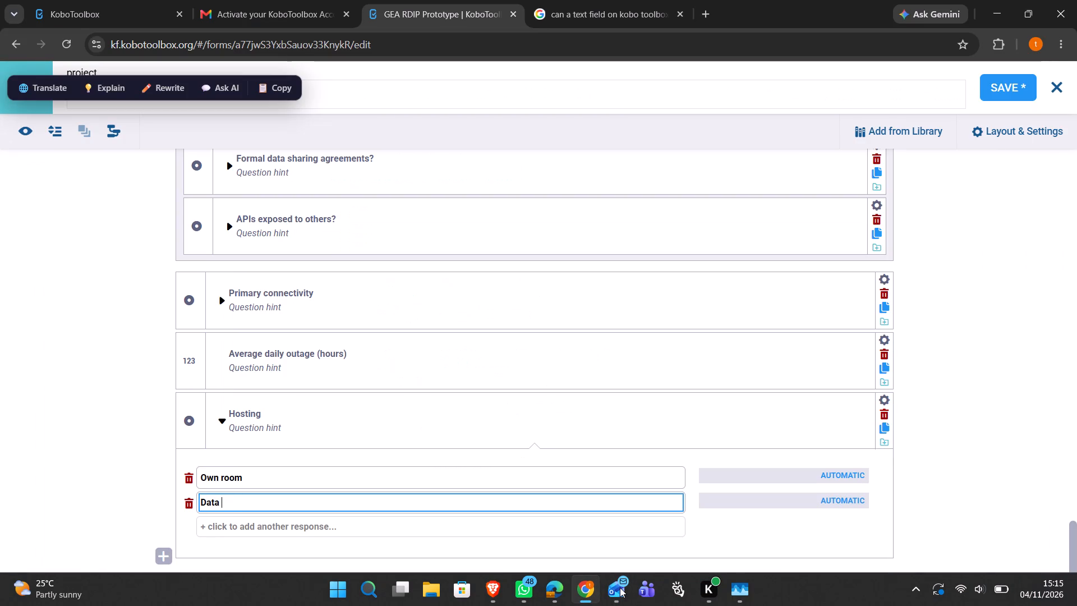
Complete the second response option of the Hosting question as Data centre, and add a third option, Cloud.
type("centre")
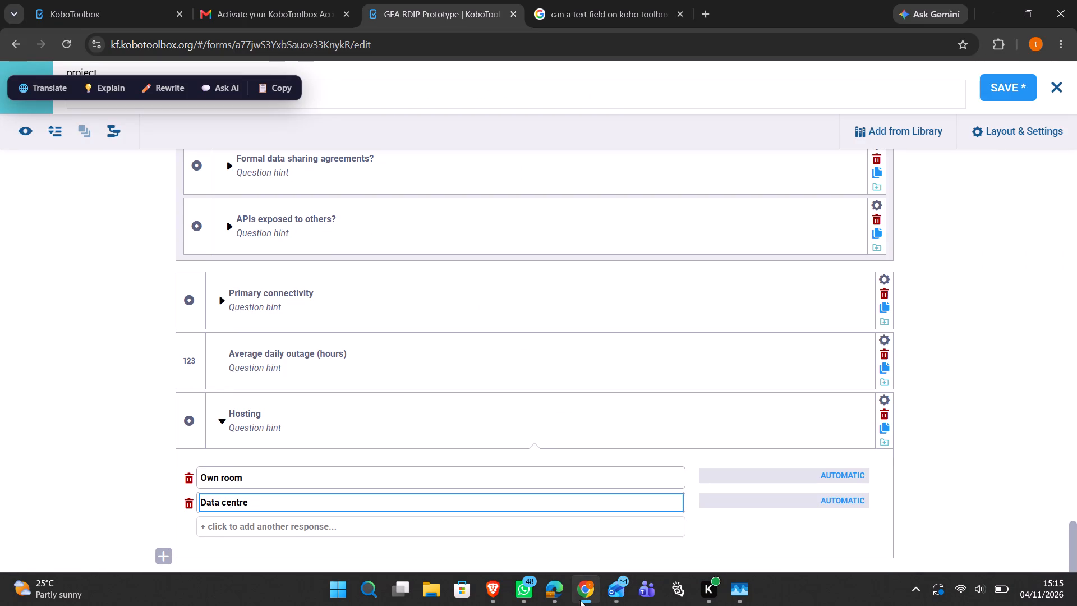
left_click(302, 527)
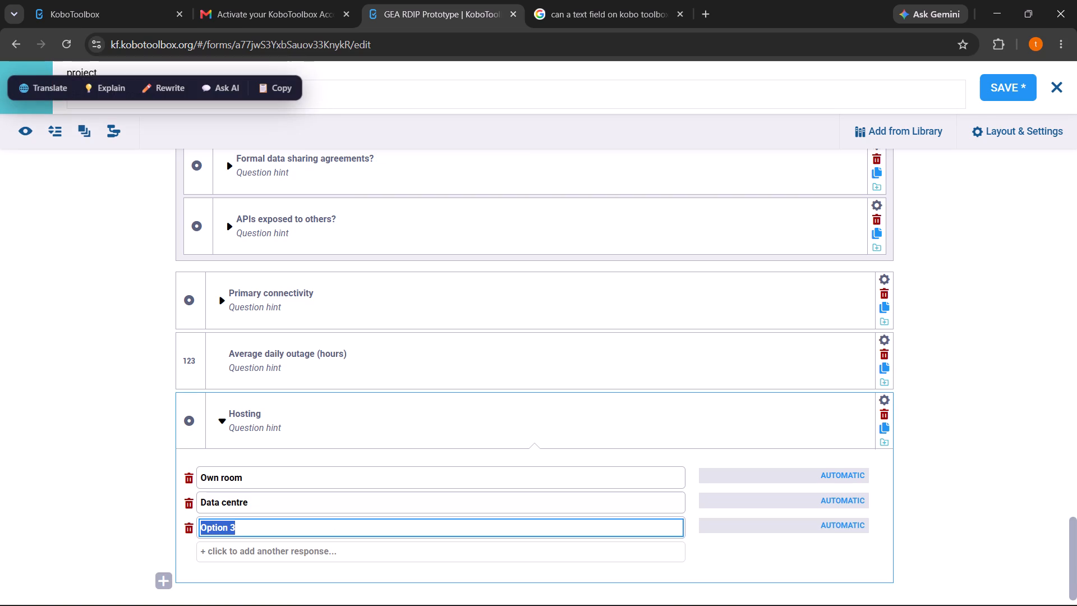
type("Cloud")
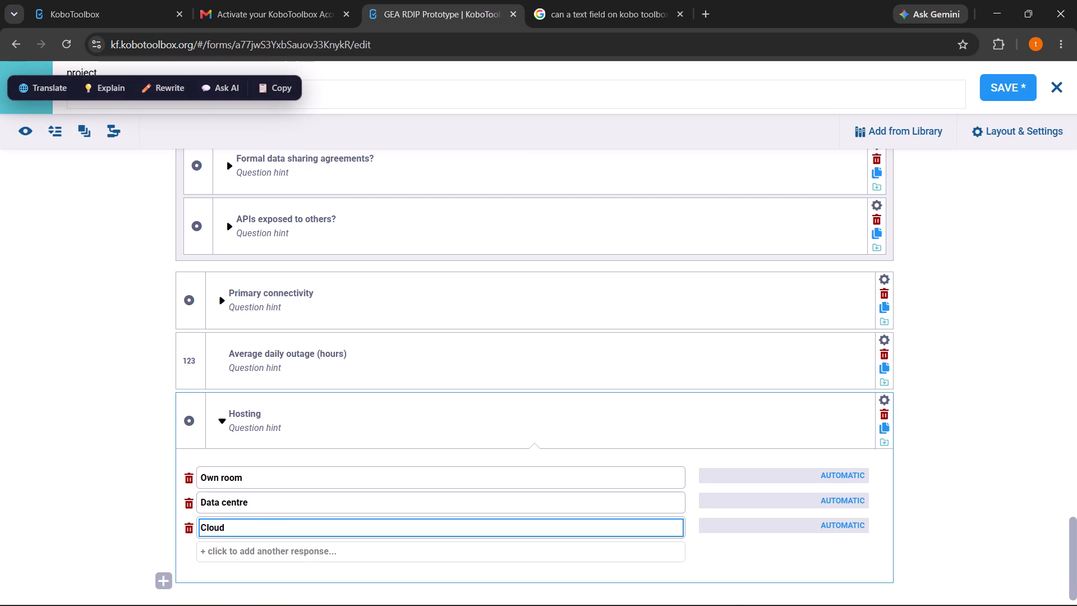
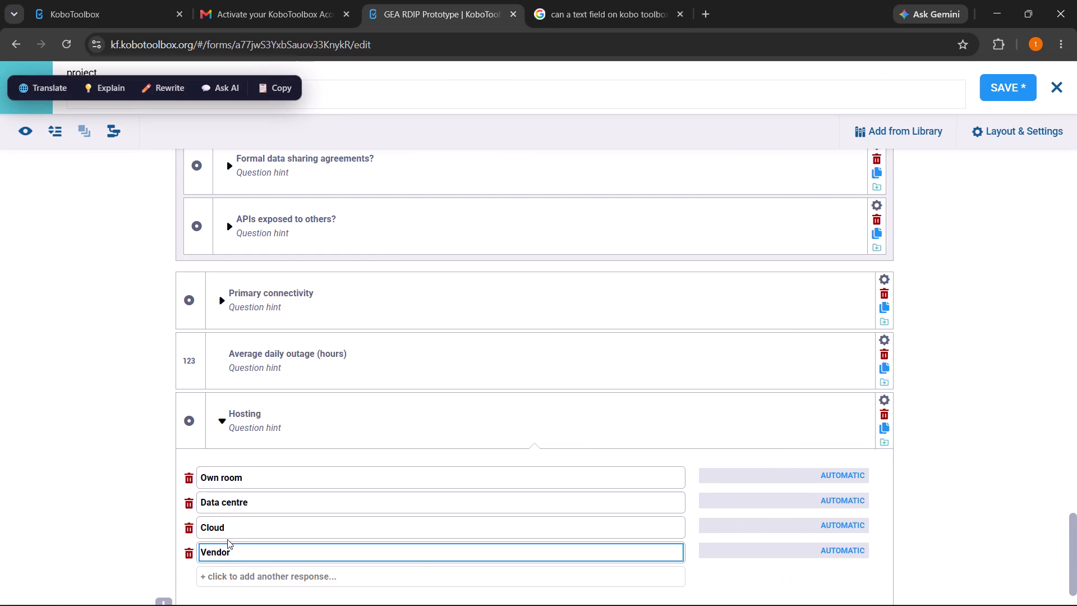
Correct the spelling of the Hosting question's second response option to "Data center".
left_click(227, 503)
left_click(242, 504)
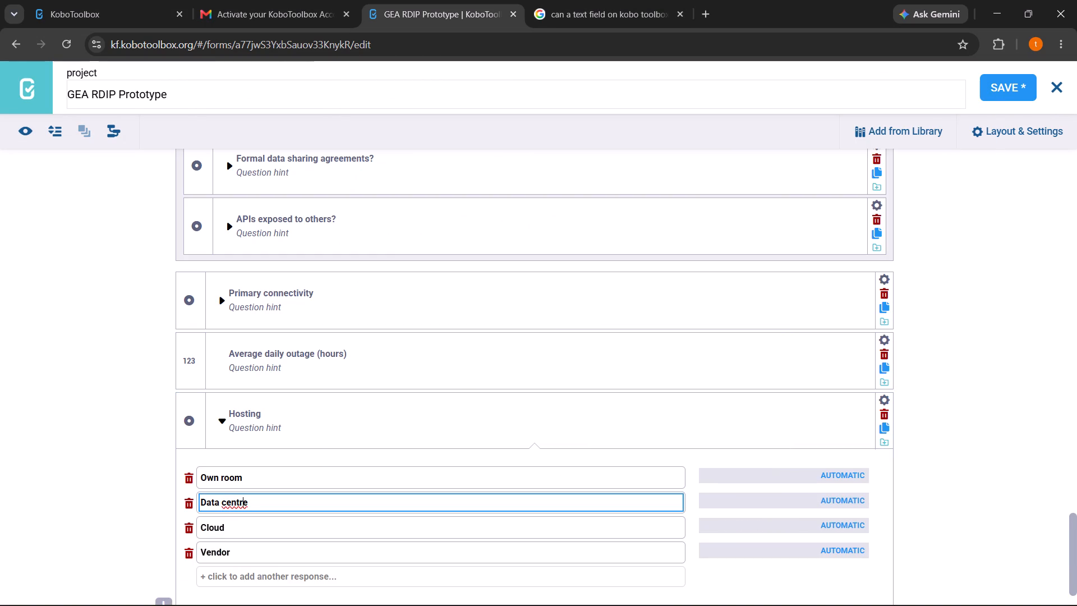
key("BackSpace")
key("Right")
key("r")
Set the codes of the Hosting response options to 1 for Own room, 2 for Data center, 3 for Cloud and 4 for Vendor.
scroll(242, 504, "down", 4)
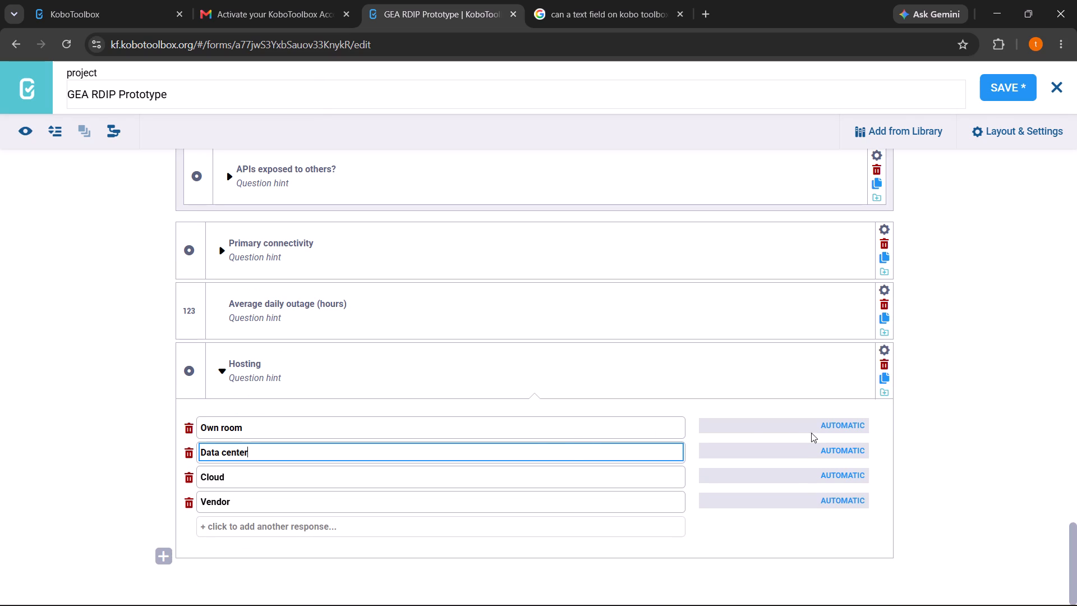
triple_click(845, 420)
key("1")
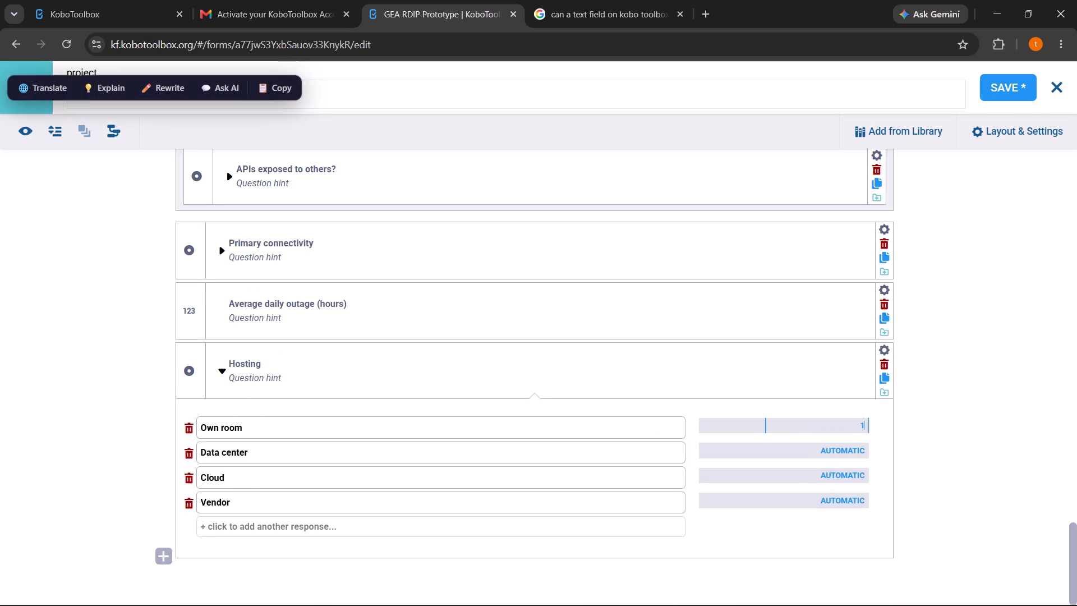
triple_click(851, 448)
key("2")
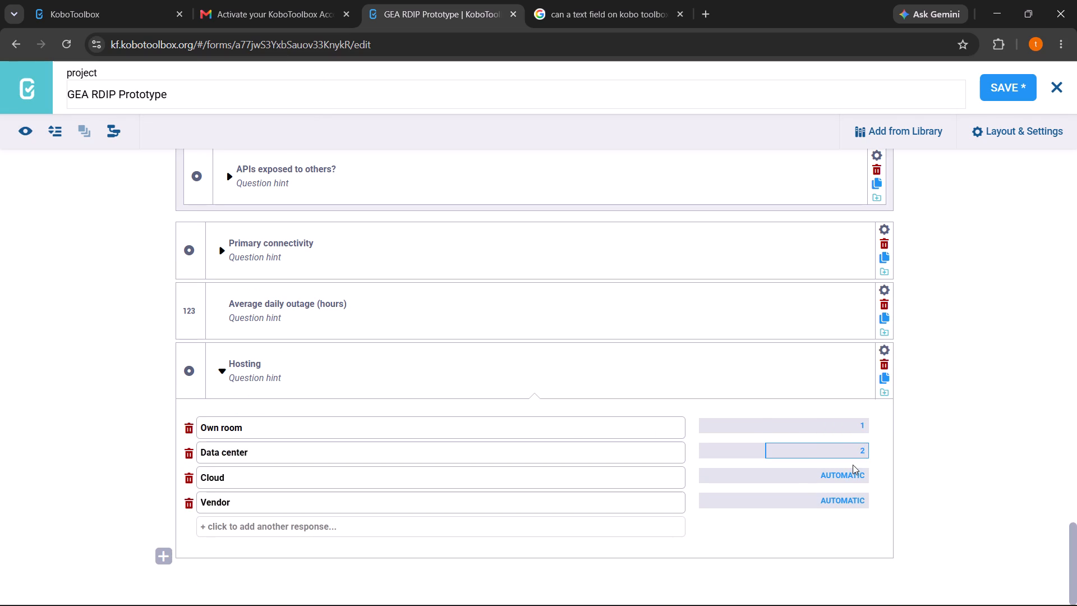
triple_click(853, 472)
key("ctrl+v")
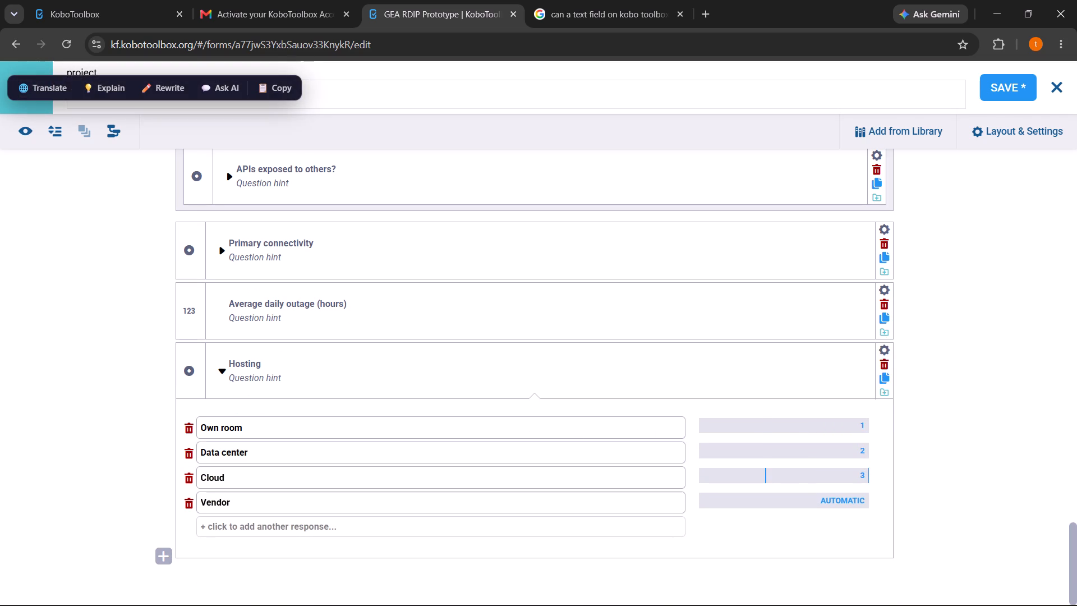
triple_click(853, 501)
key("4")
scroll(853, 501, "down", 4)
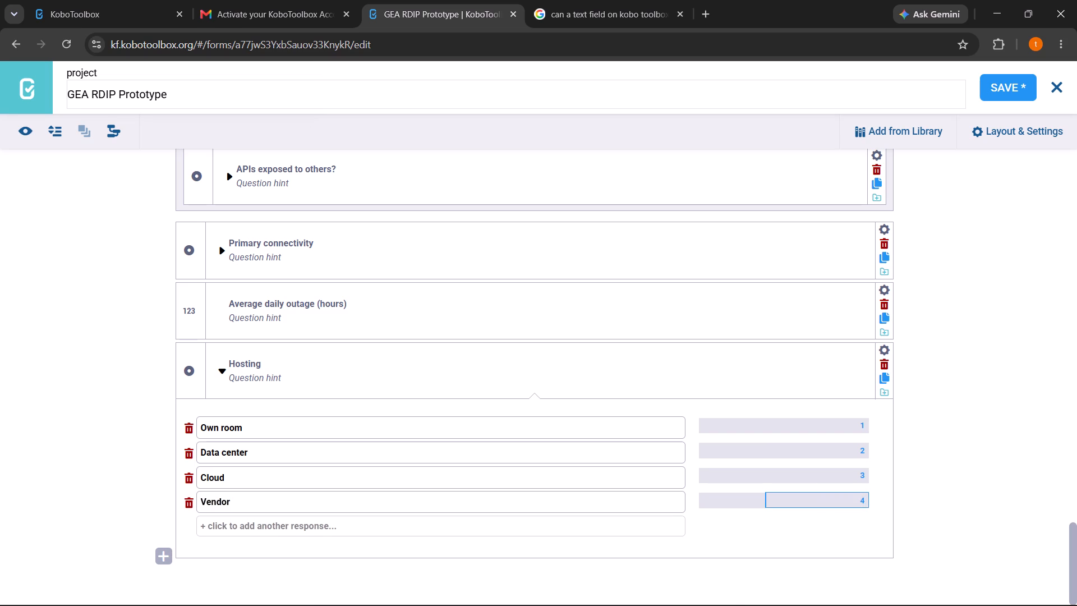
left_click(222, 381)
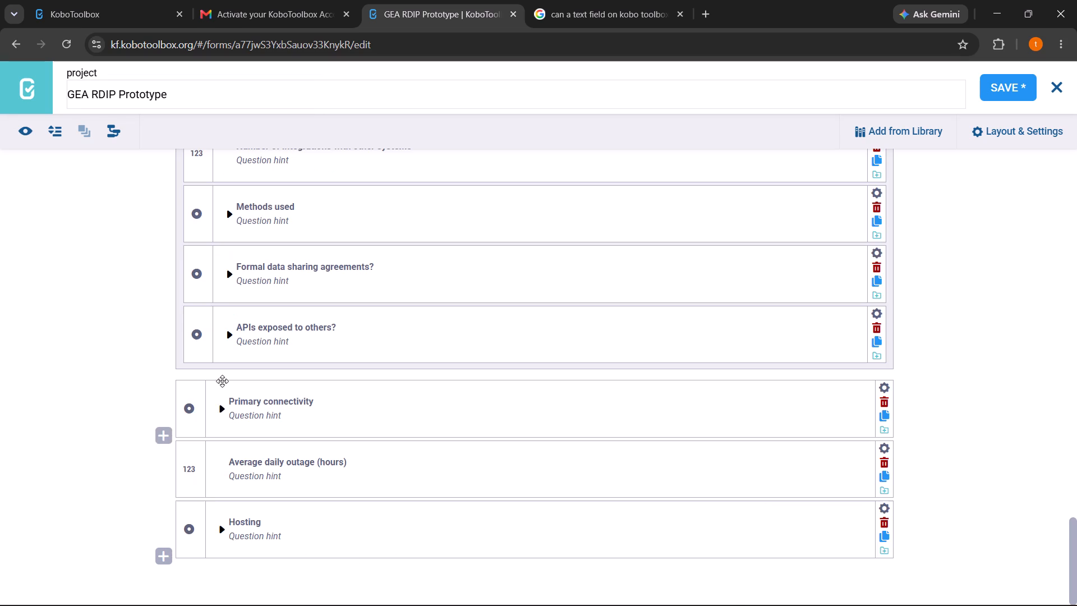
Start a new question below the Hosting question.
left_click(164, 553)
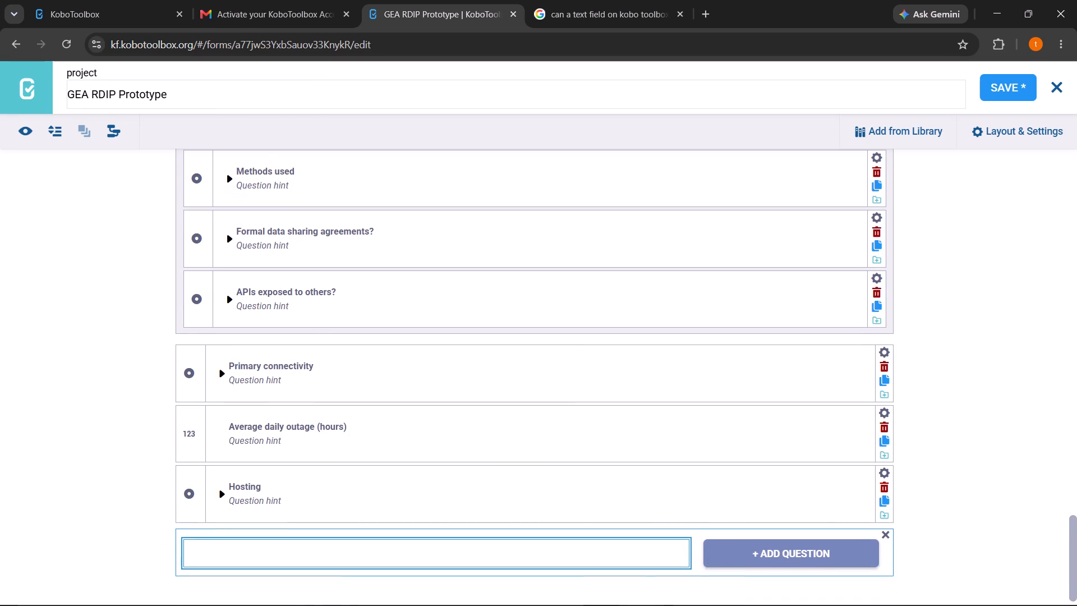
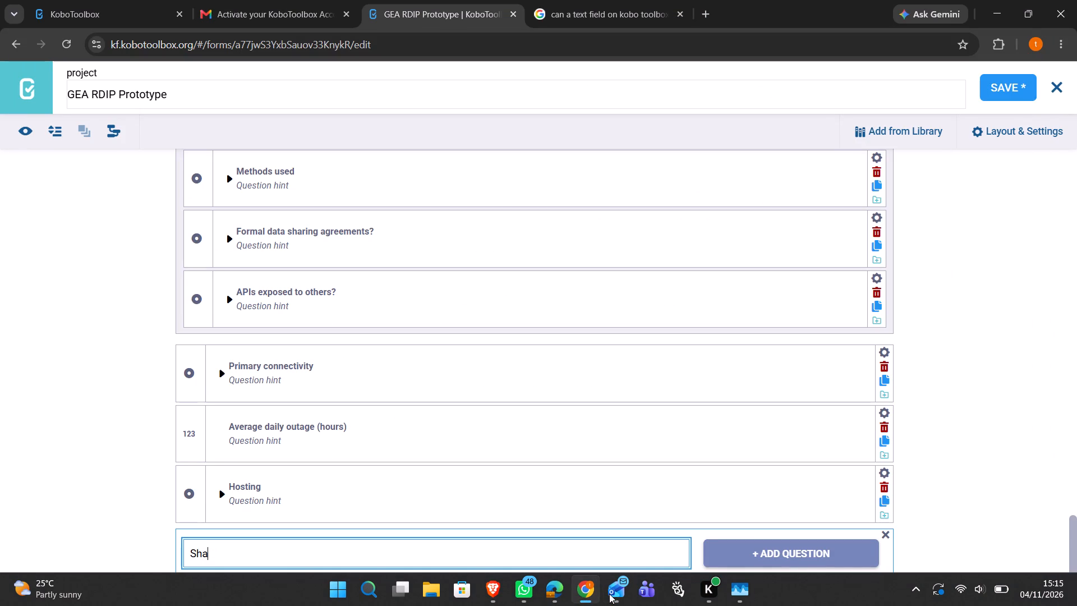
Add a Number question titled "Share of staff with and assigned computer" below the Hosting question.
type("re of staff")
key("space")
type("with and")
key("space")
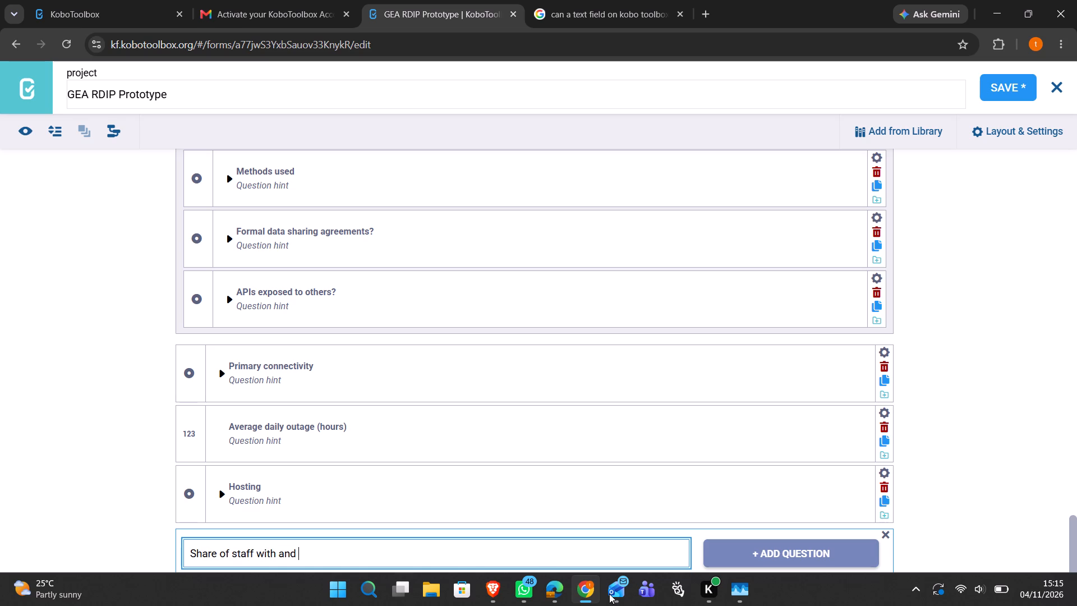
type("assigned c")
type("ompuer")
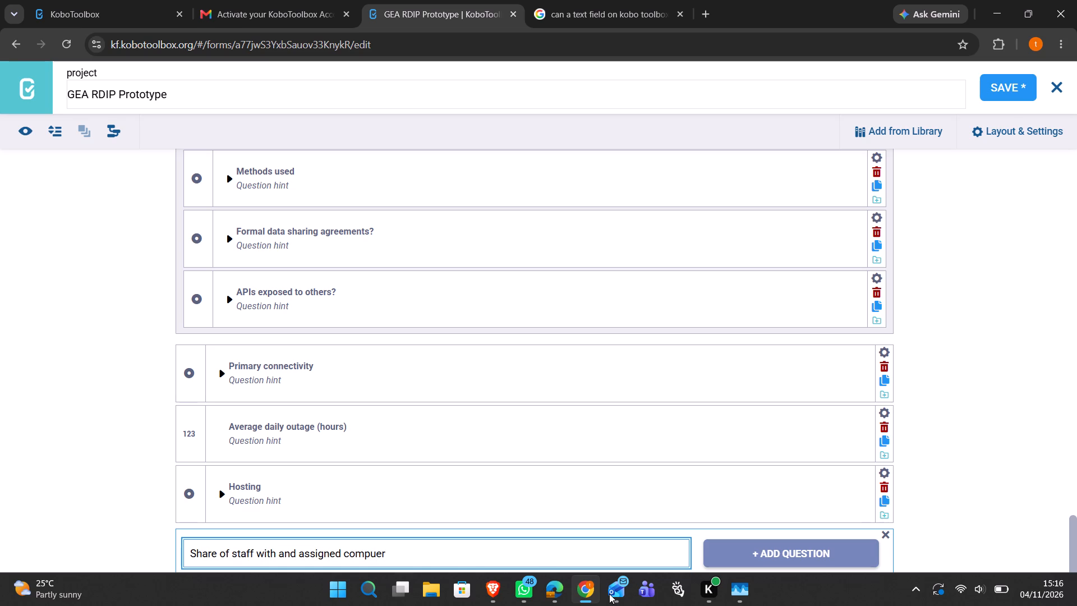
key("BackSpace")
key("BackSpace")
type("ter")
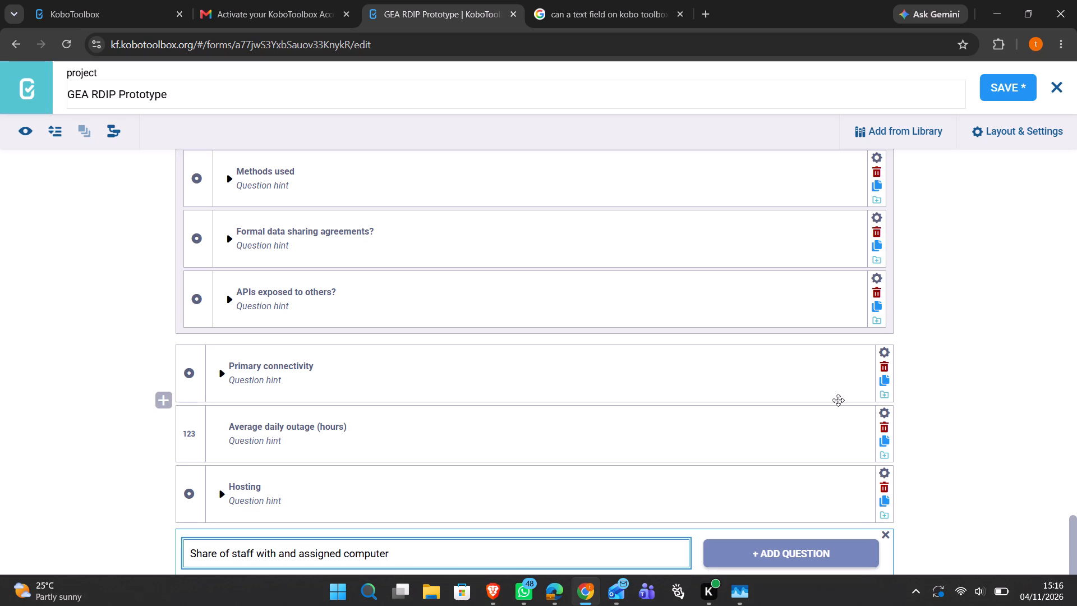
scroll(838, 400, "down", 4)
left_click(796, 522)
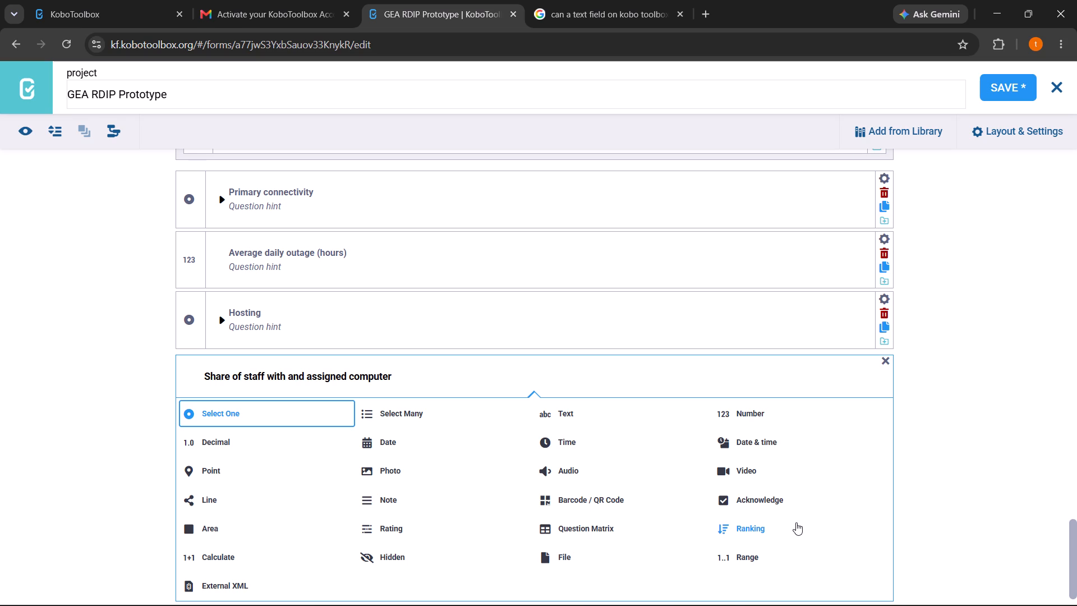
left_click(780, 420)
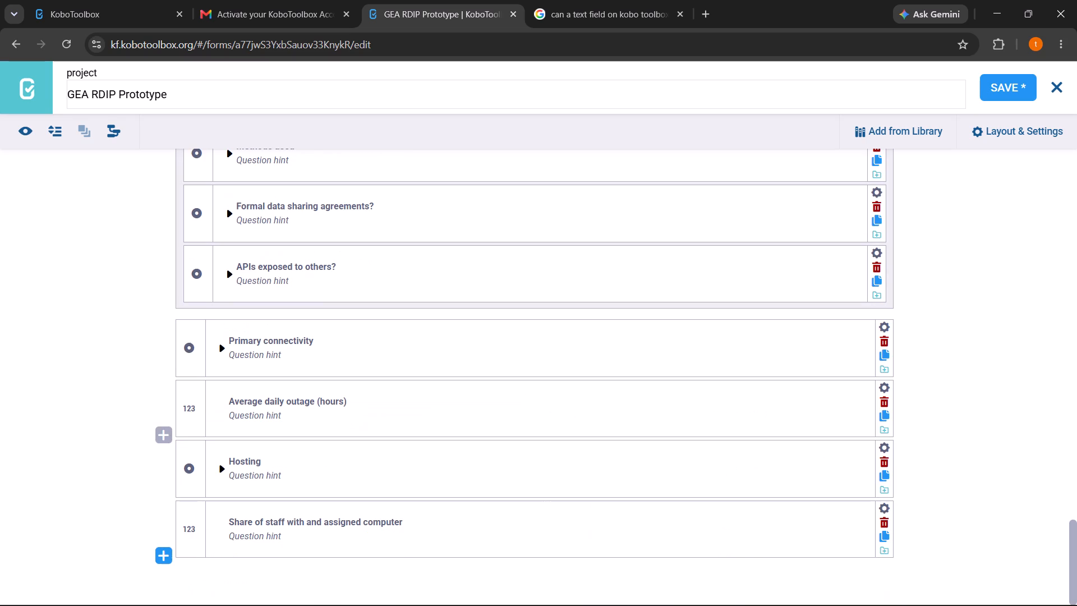
scroll(520, 605, "down", 3)
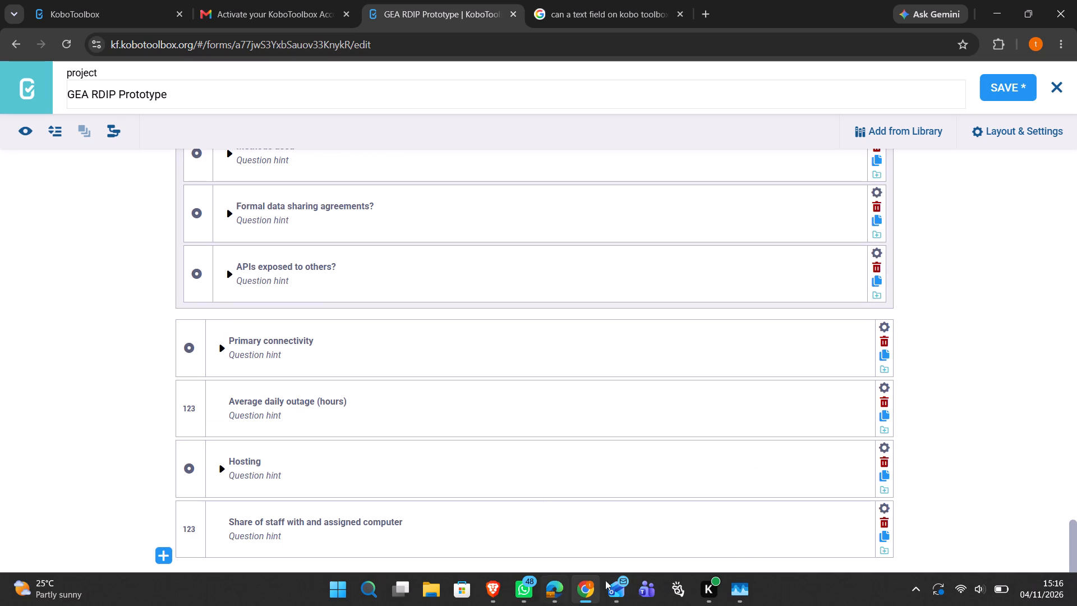
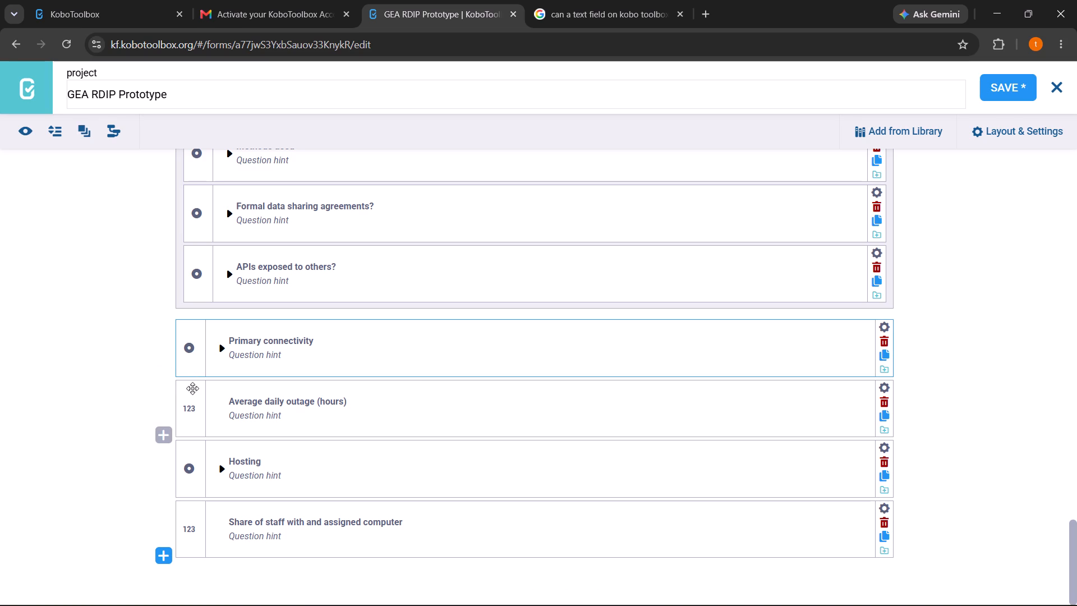
Group the Primary connectivity, Average daily outage (hours), Hosting and Share of staff with and assigned computer questions together.
left_click(192, 444, "ctrl")
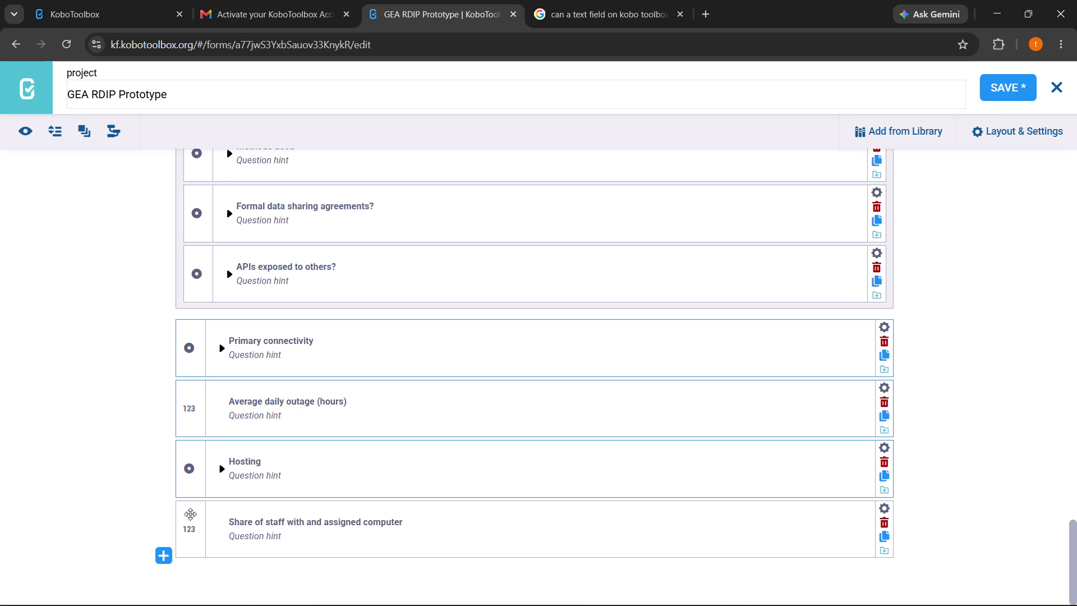
left_click(190, 516, "ctrl")
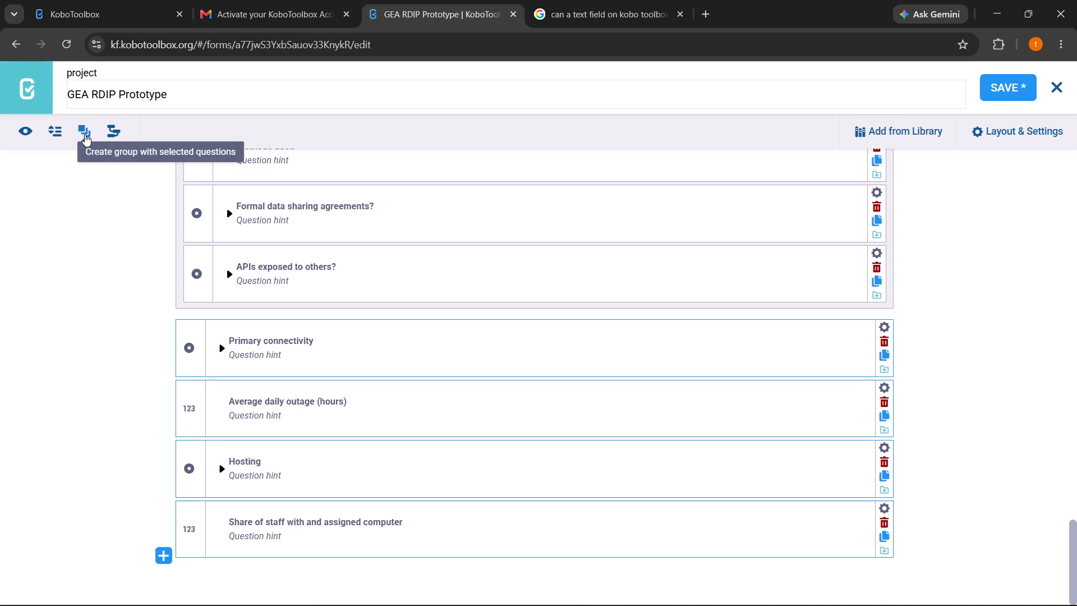
left_click(85, 134)
Title the new group containing the connectivity and hosting questions "Infrastructure and Connectivity".
scroll(297, 490, "down", 6)
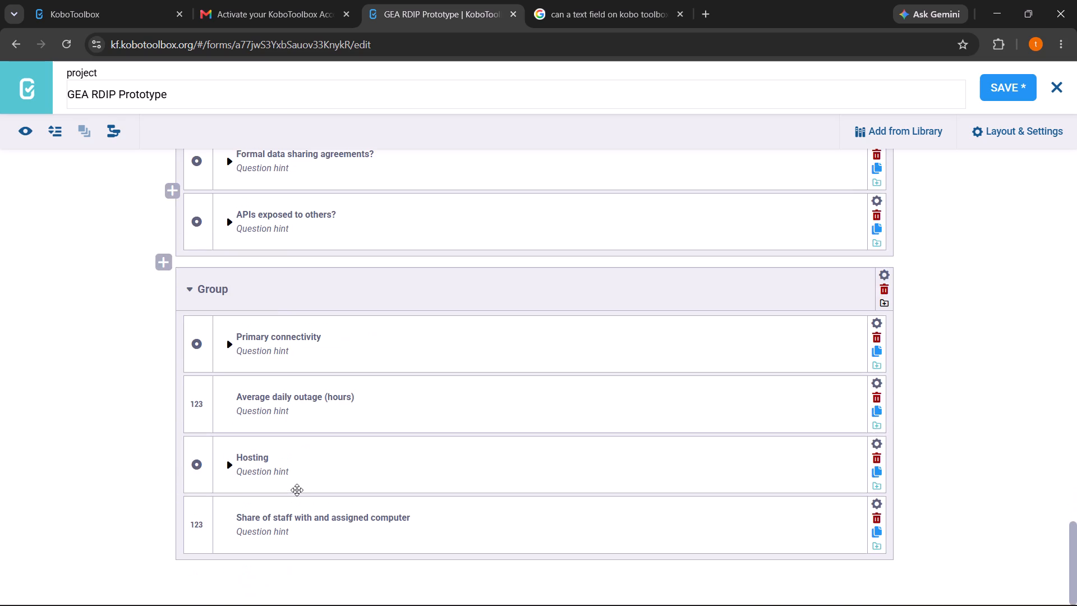
double_click(264, 292)
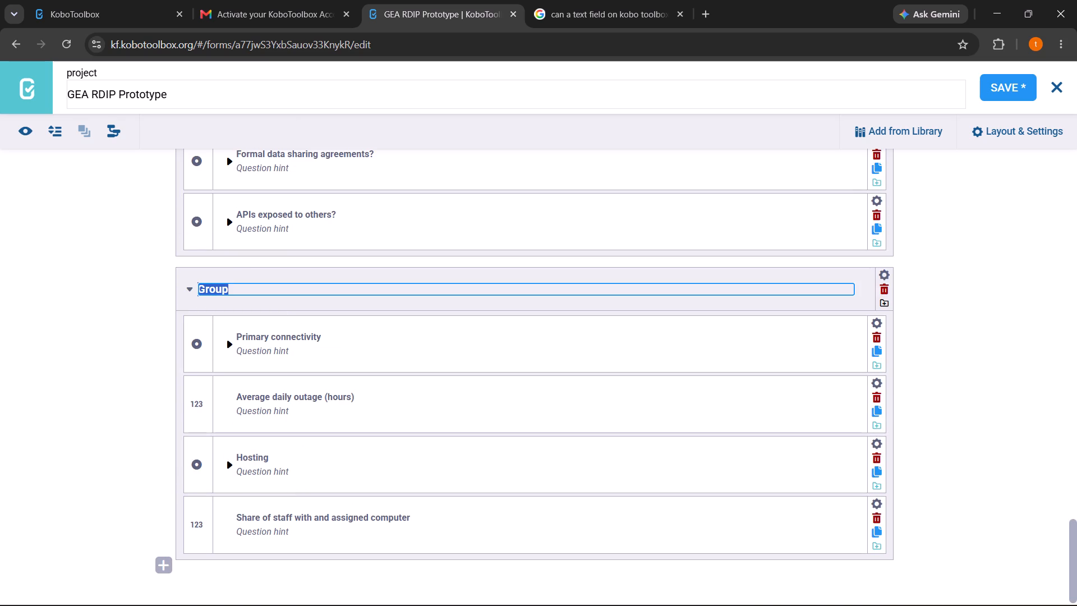
type("Infrastructure and conne")
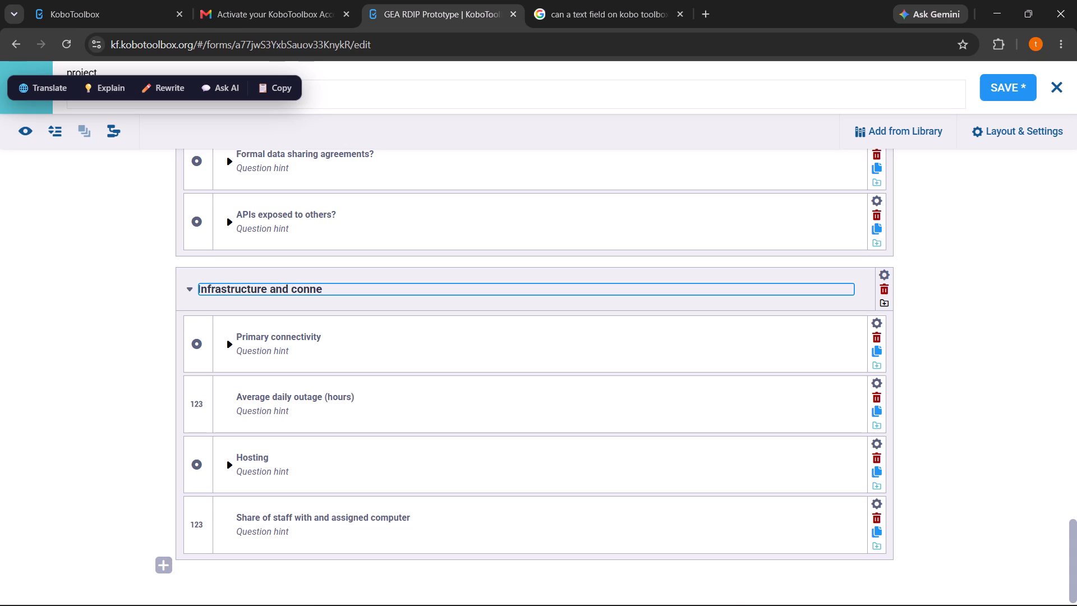
key("BackSpace")
key("BackSpace")
key("BackSpace")
key("BackSpace")
key("BackSpace")
type("Connectivy=")
key("BackSpace")
key("BackSpace")
key("BackSpace")
type("vity")
Capitalize the last word of the integration group's title so it reads "Integration and Interoperability".
scroll(264, 292, "up", 4)
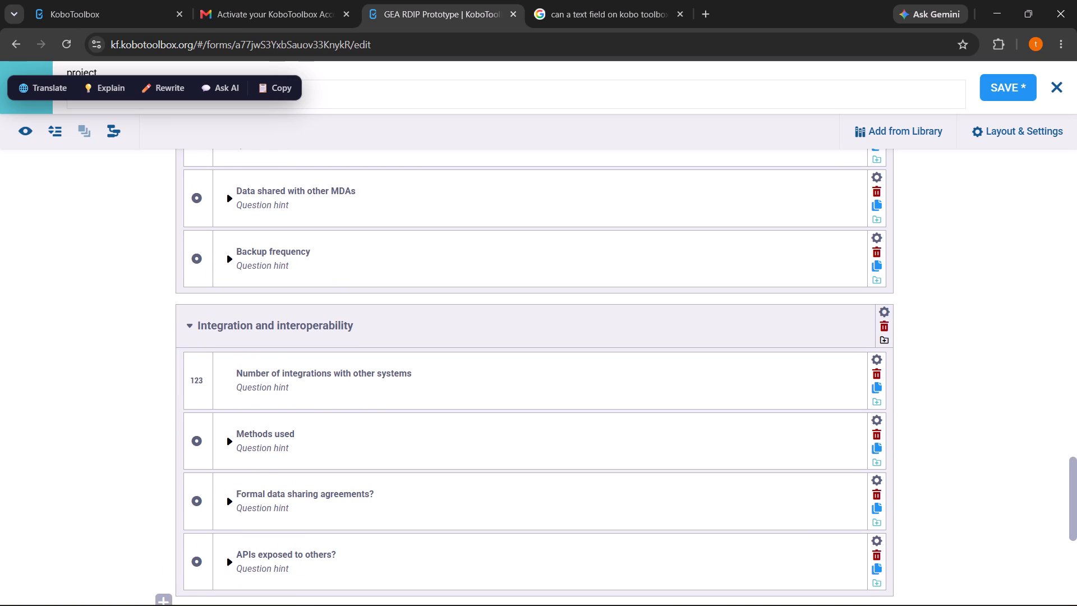
left_click(279, 325)
key("BackSpace")
key("shift+i")
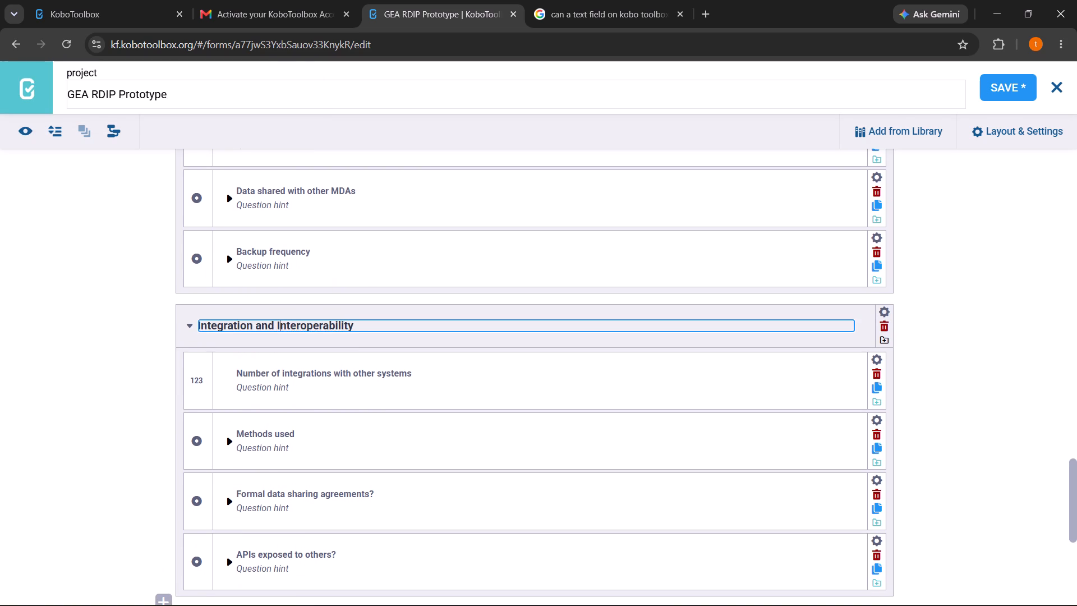
Capitalize the second word of the data group's title so it reads "Data Architecture".
scroll(279, 325, "up", 5)
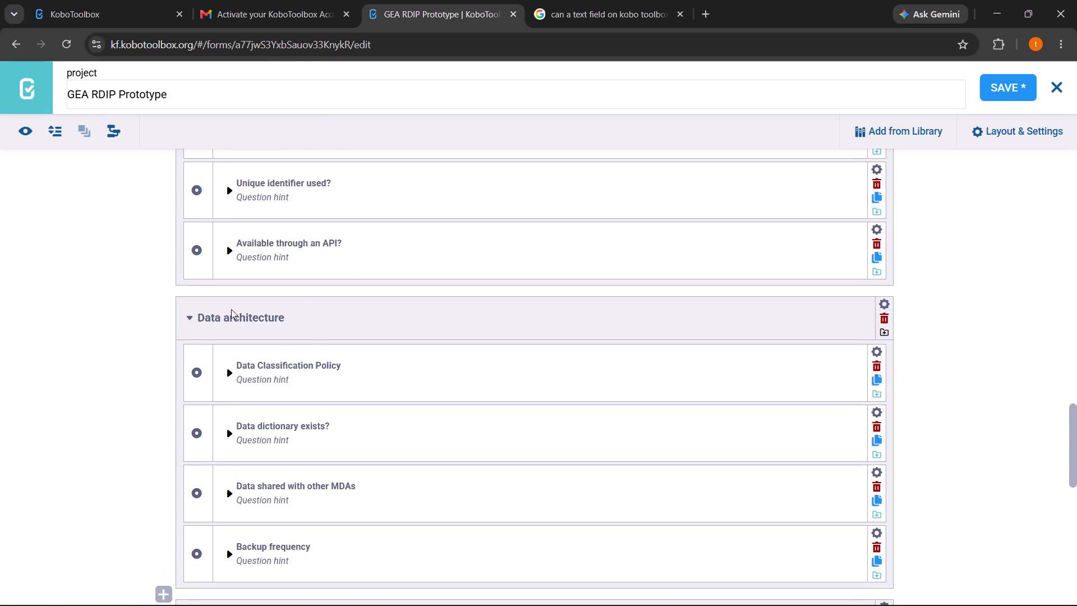
left_click(229, 316)
key("BackSpace")
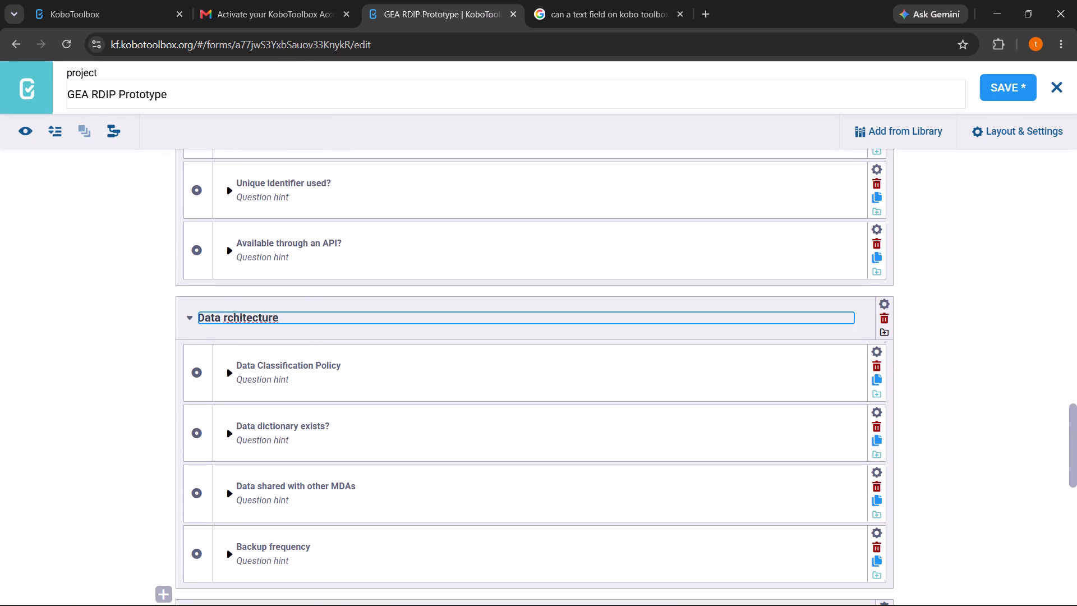
key("shift+a")
Capitalize the last word of the applications group's title so it reads "Applications and Systems".
scroll(229, 316, "up", 4)
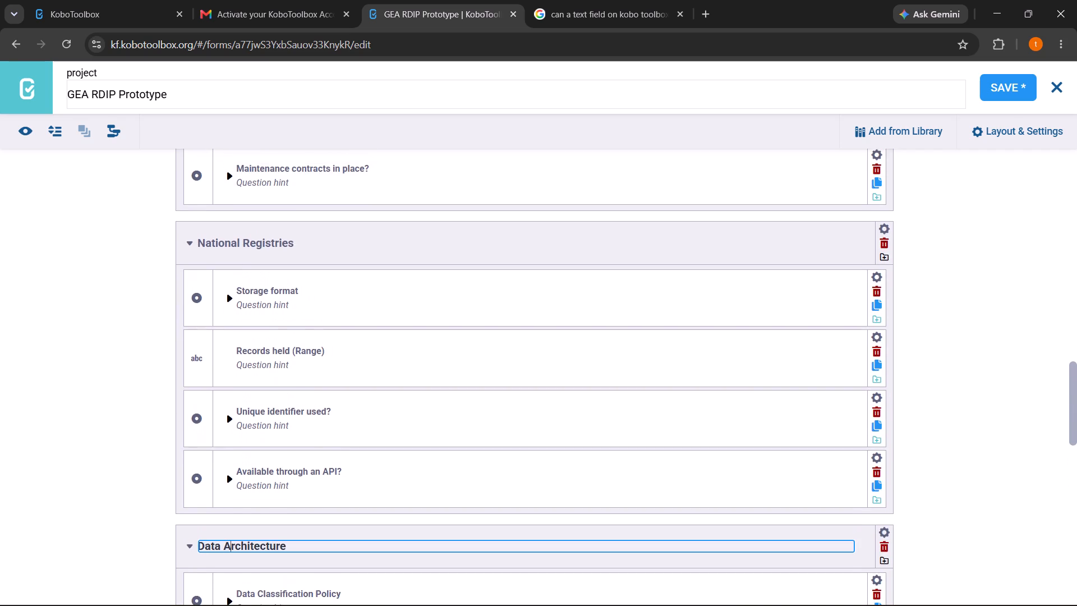
scroll(229, 316, "up", 5)
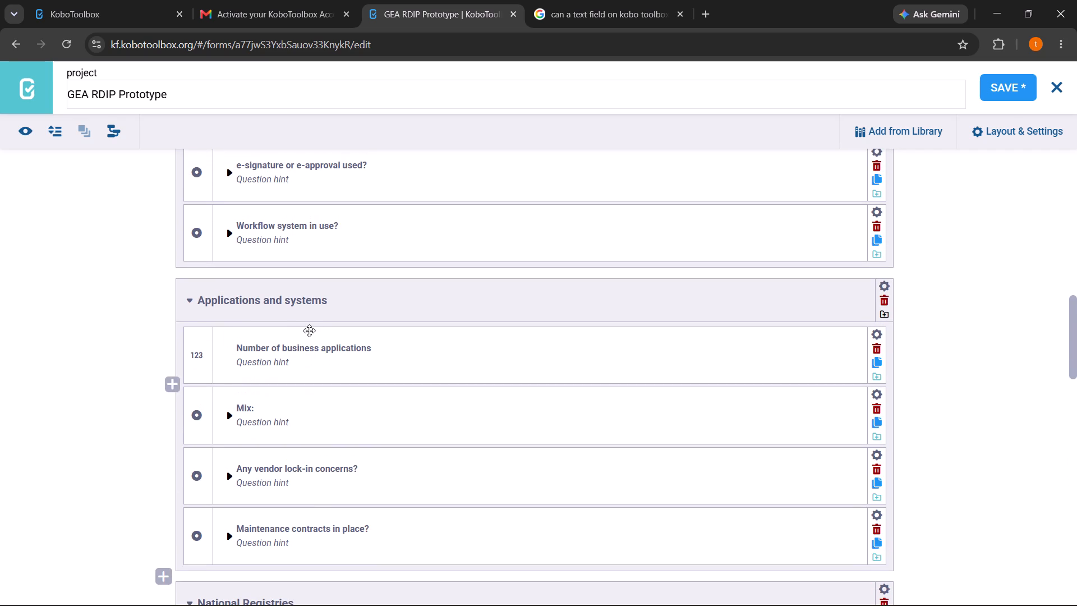
left_click(291, 302)
key("BackSpace")
key("shift+s")
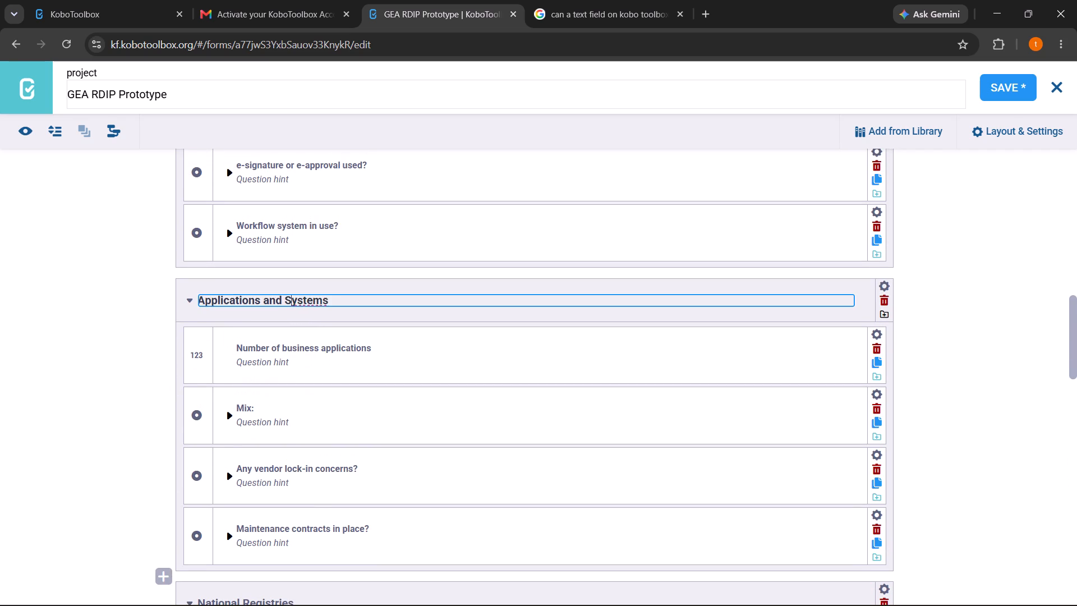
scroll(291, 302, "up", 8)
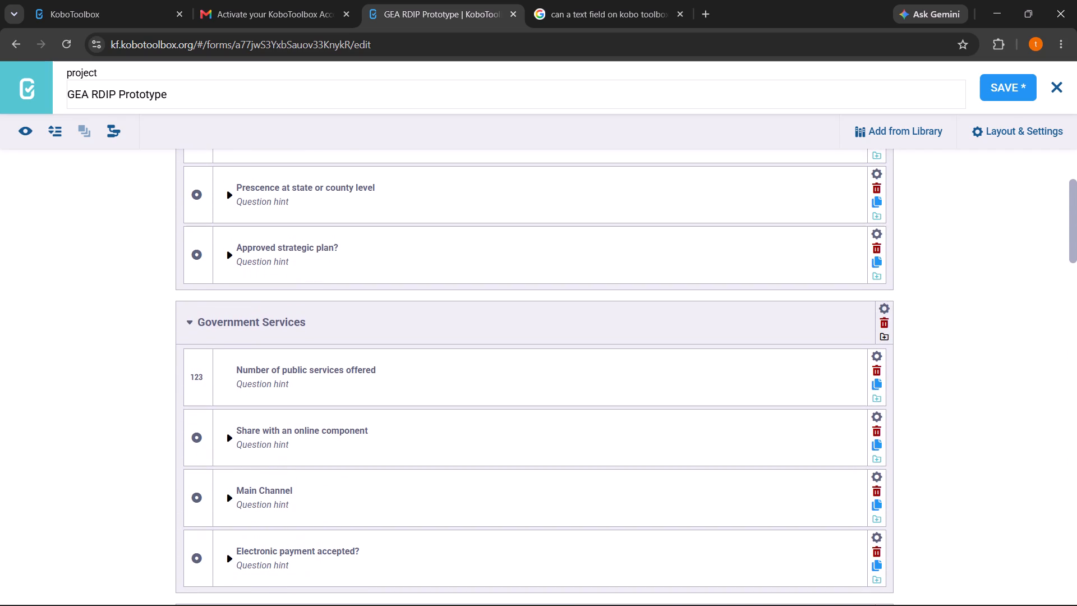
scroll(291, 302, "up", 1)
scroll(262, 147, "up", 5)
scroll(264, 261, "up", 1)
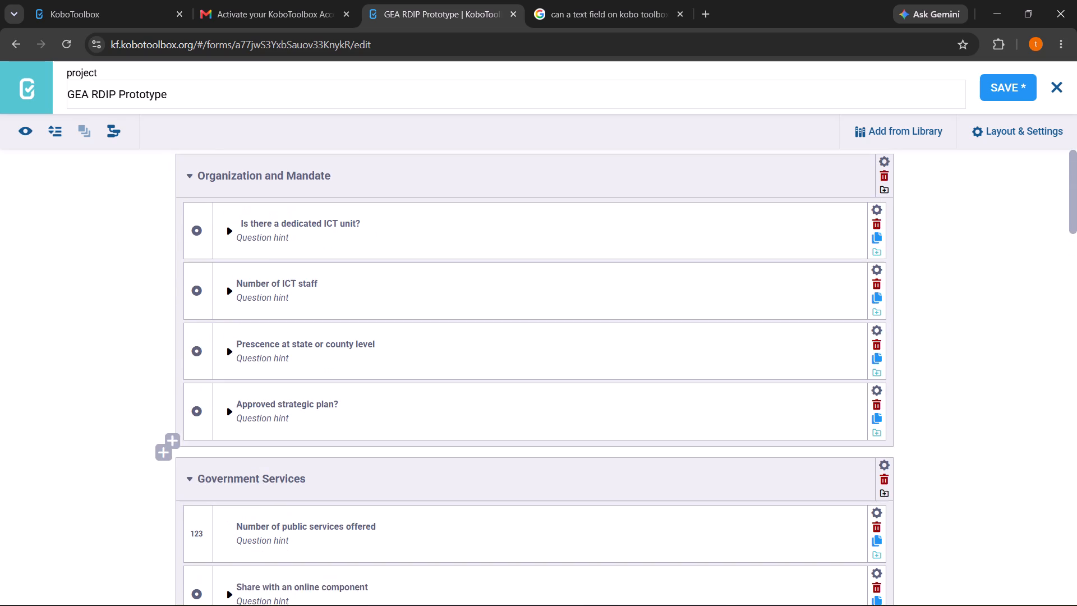
Start a new question at the end of the form, below and outside the Infrastructure and Connectivity group.
scroll(264, 261, "up", 1)
scroll(264, 261, "down", 20)
scroll(264, 261, "down", 4)
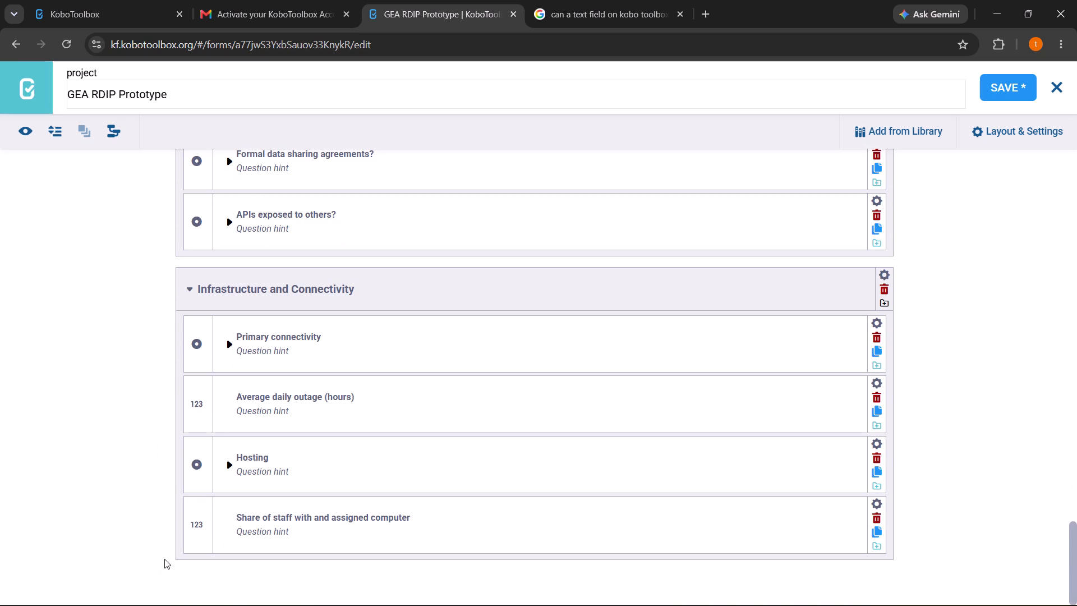
left_click(131, 492)
scroll(131, 492, "down", 3)
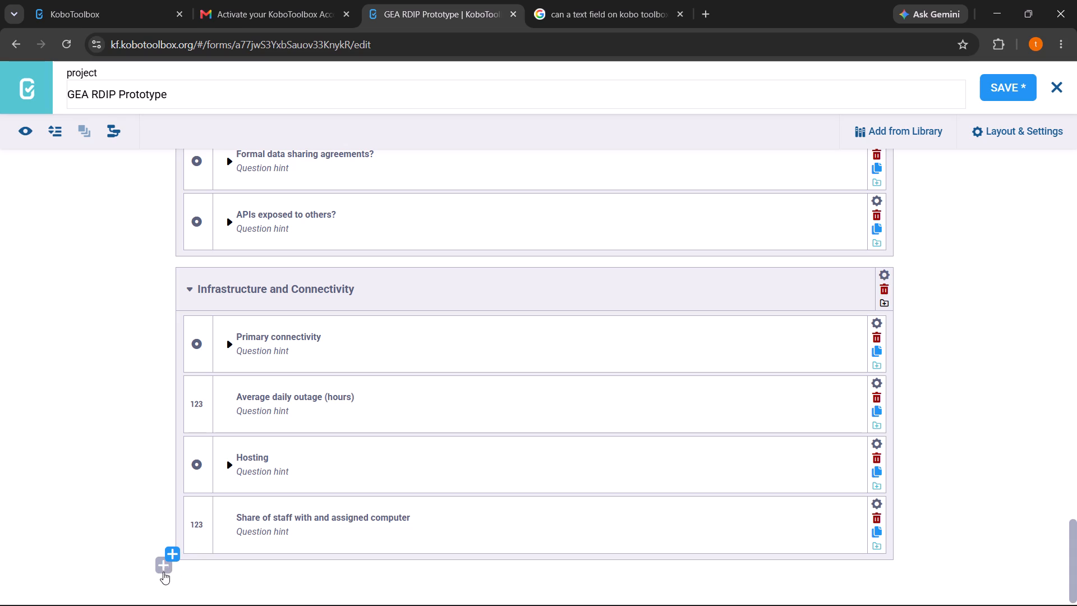
left_click(160, 579)
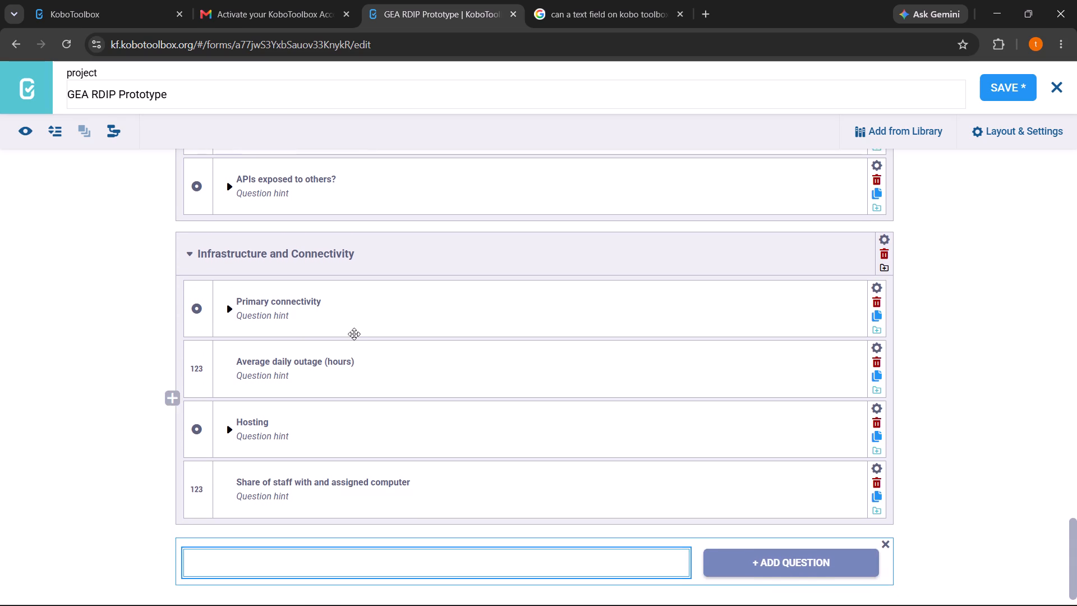
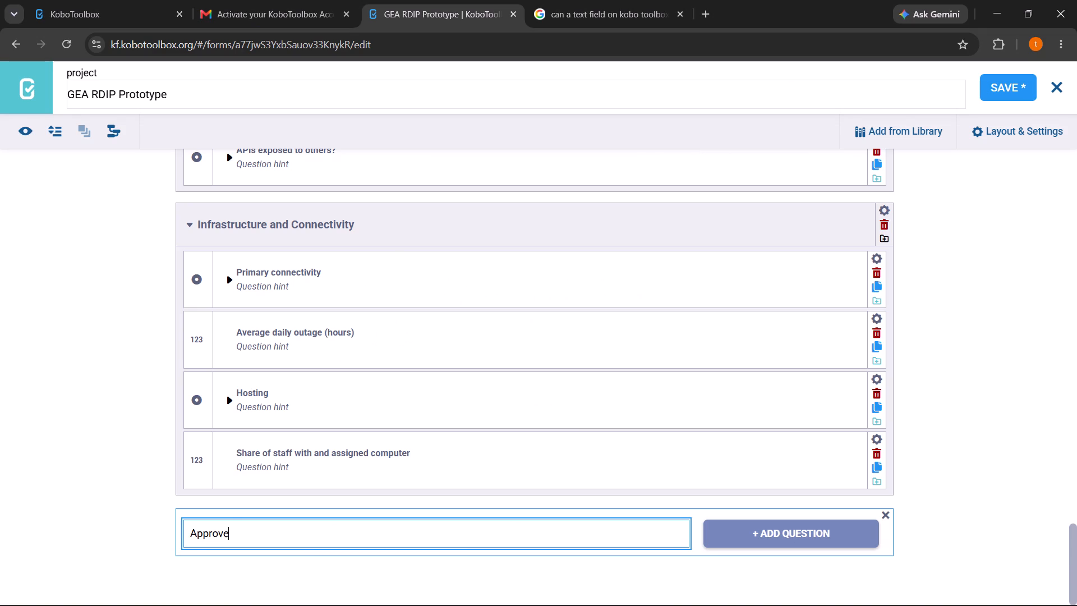
Enter the label for a new question below the Infrastructure and Connectivity group, beginning with "Approved sec".
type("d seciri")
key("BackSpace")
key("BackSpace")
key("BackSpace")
Complete the new question's label as "Approved security policy?" and add it as a Select One question.
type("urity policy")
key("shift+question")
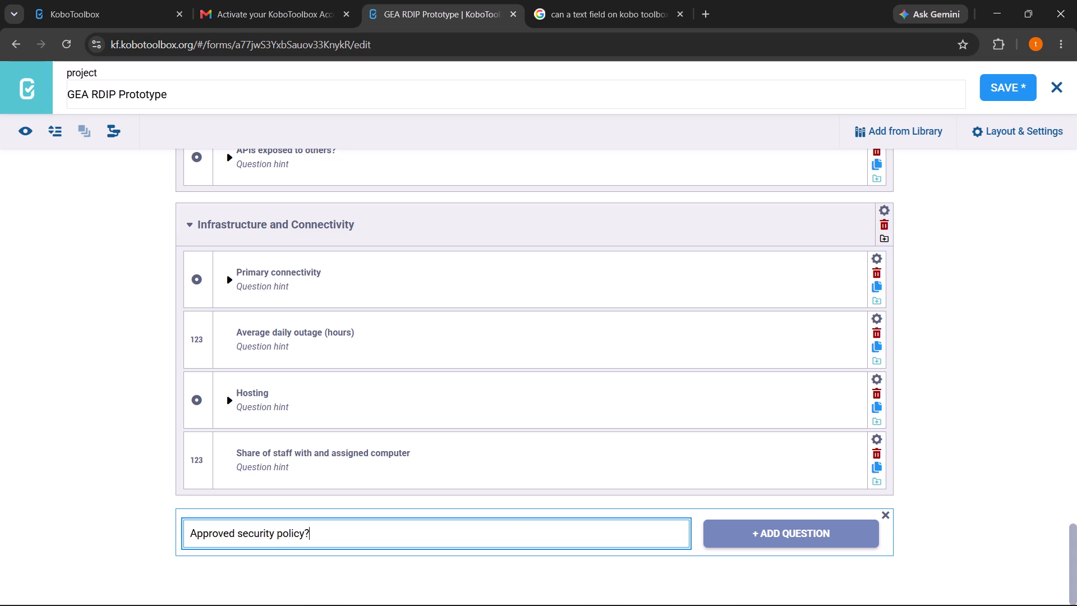
left_click(776, 543)
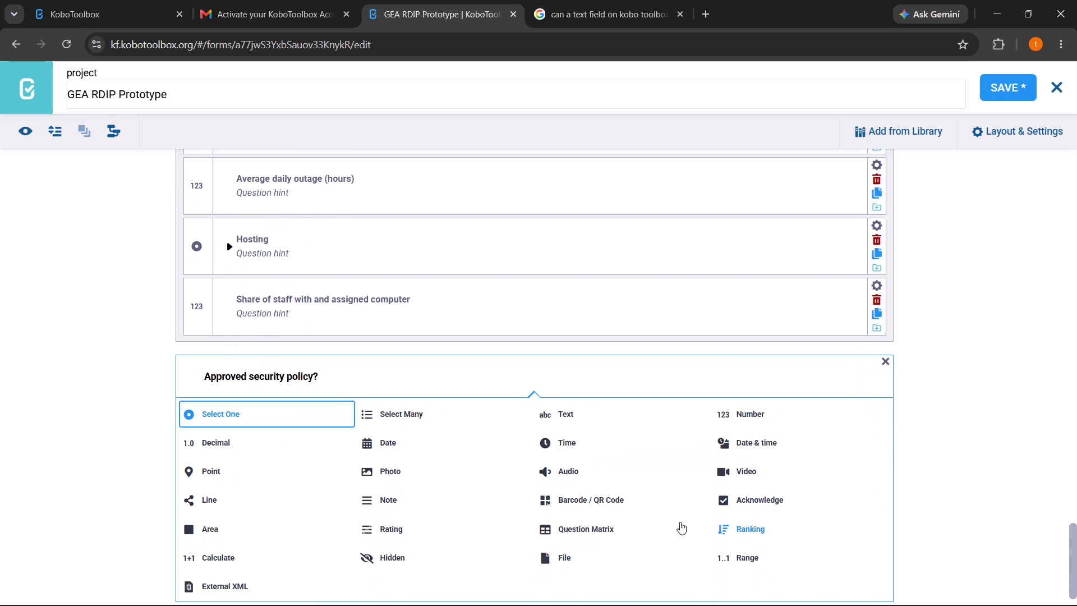
left_click(315, 421)
Set the first two response options of the "Approved security policy?" question to "Yes" and "No".
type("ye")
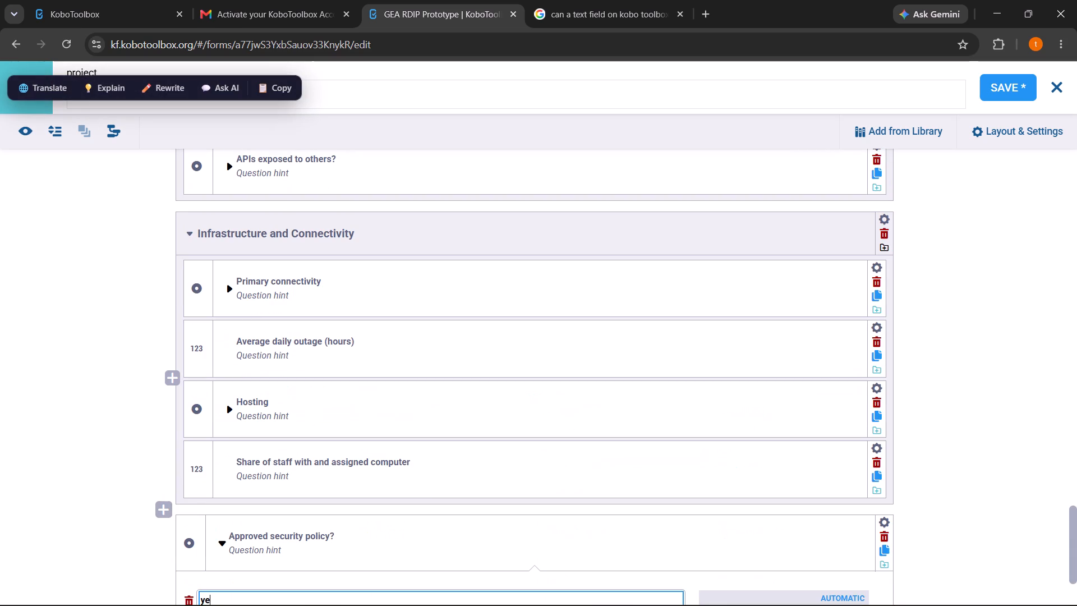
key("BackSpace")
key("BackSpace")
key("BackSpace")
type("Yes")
scroll(266, 391, "down", 6)
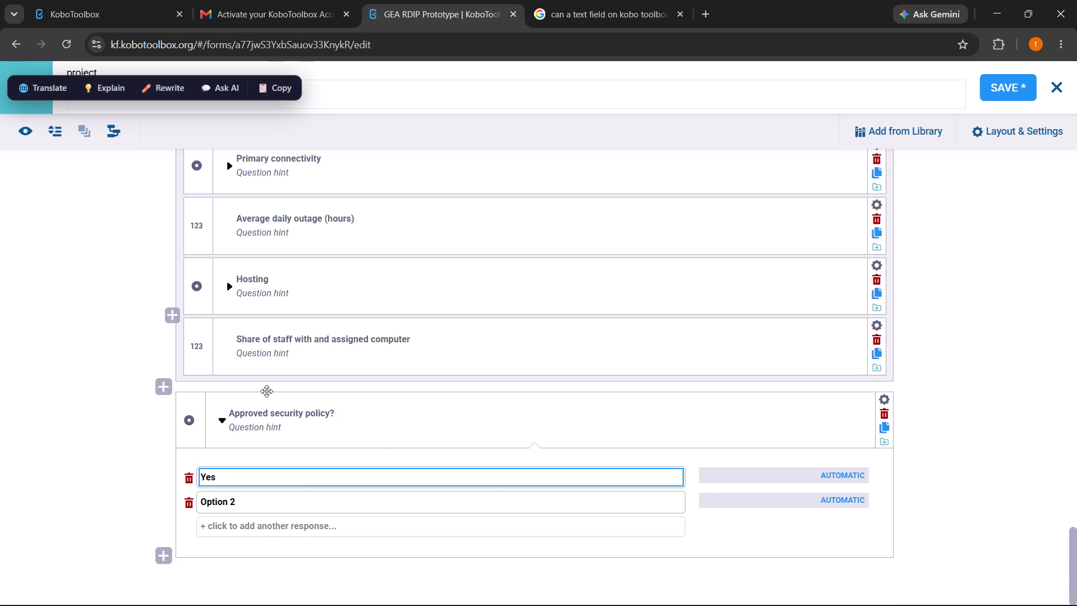
triple_click(208, 503)
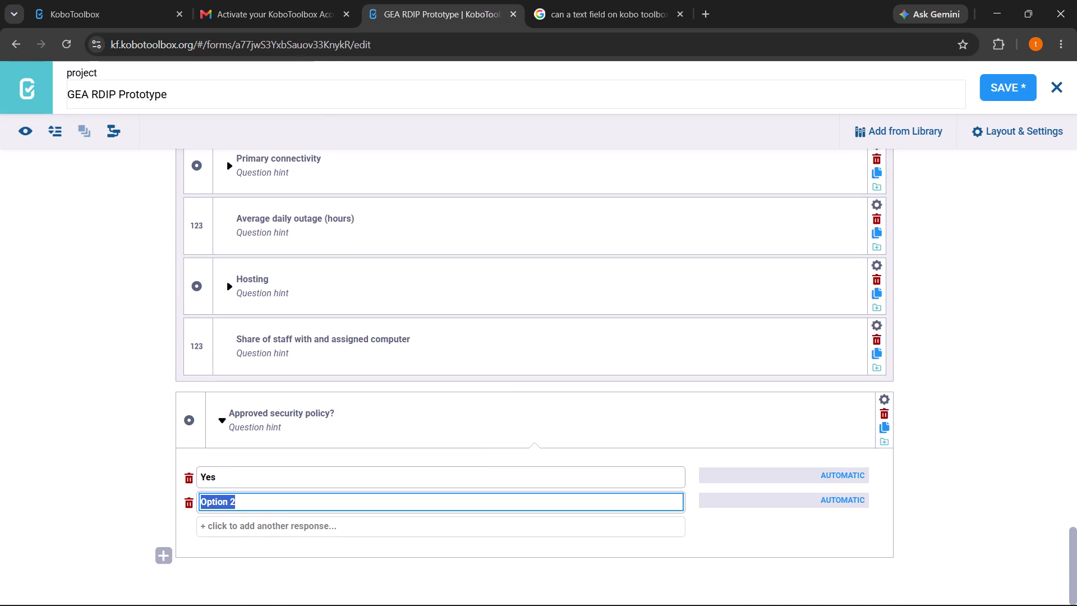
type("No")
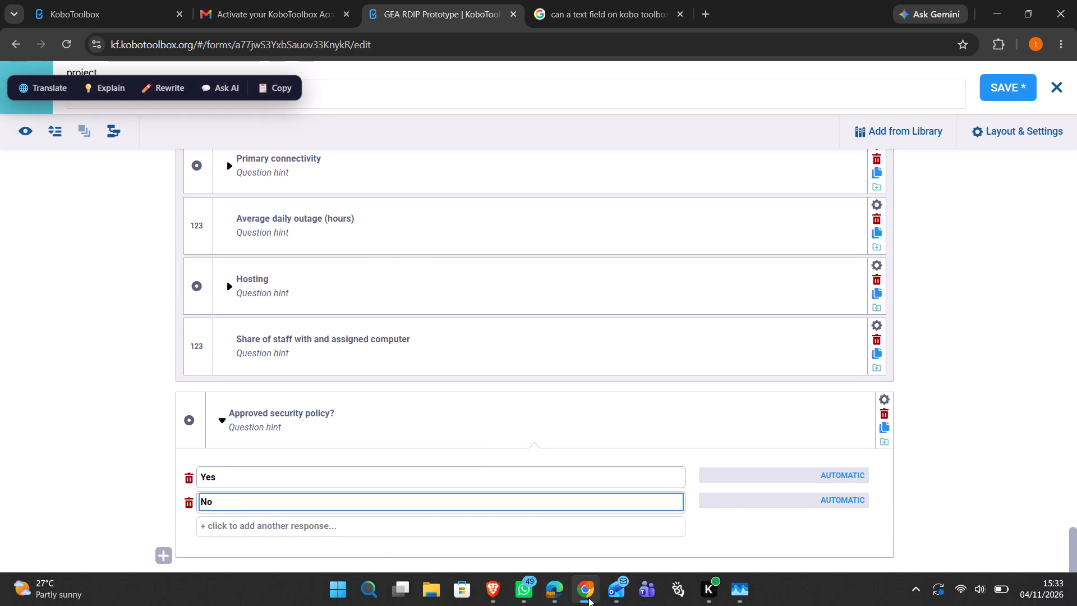
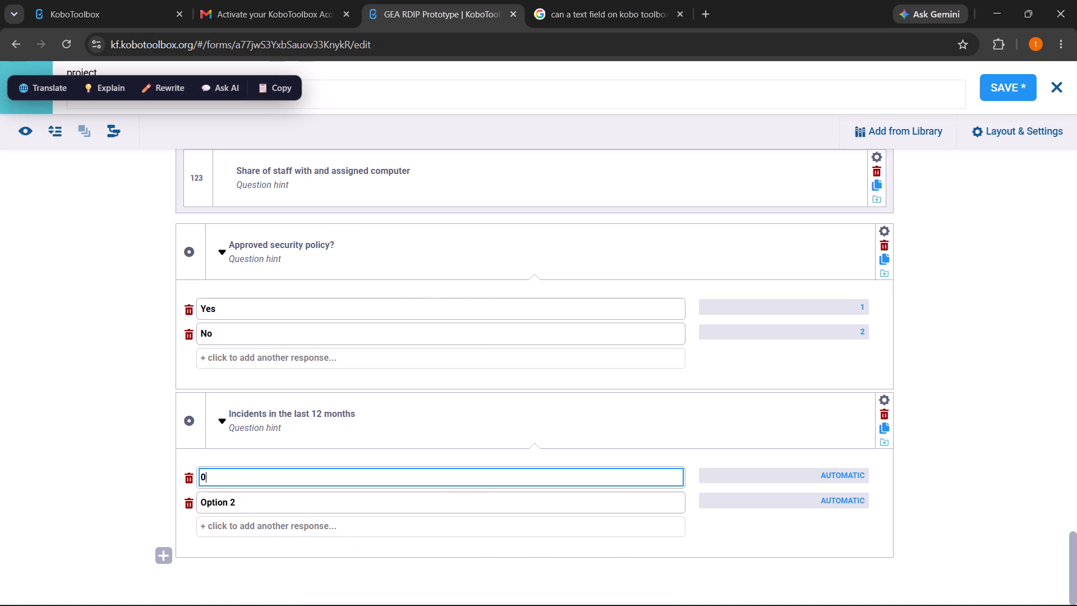
Set the second response of the "Incidents in the last 12 months" question to "1 - 3" and add a third response "Over 3".
triple_click(229, 504)
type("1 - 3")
left_click(218, 519)
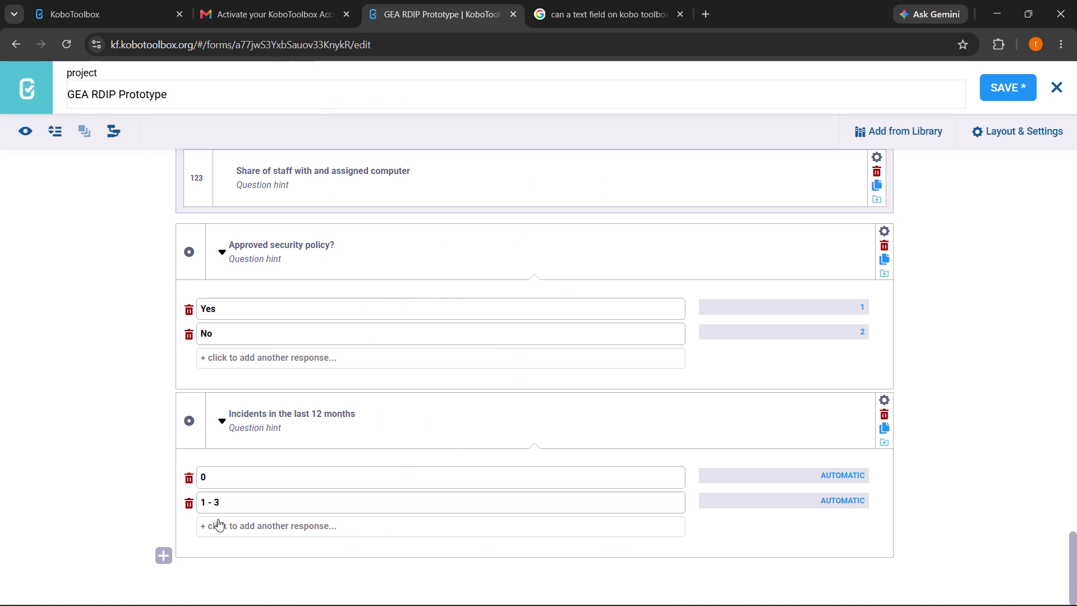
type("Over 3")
left_click(219, 557)
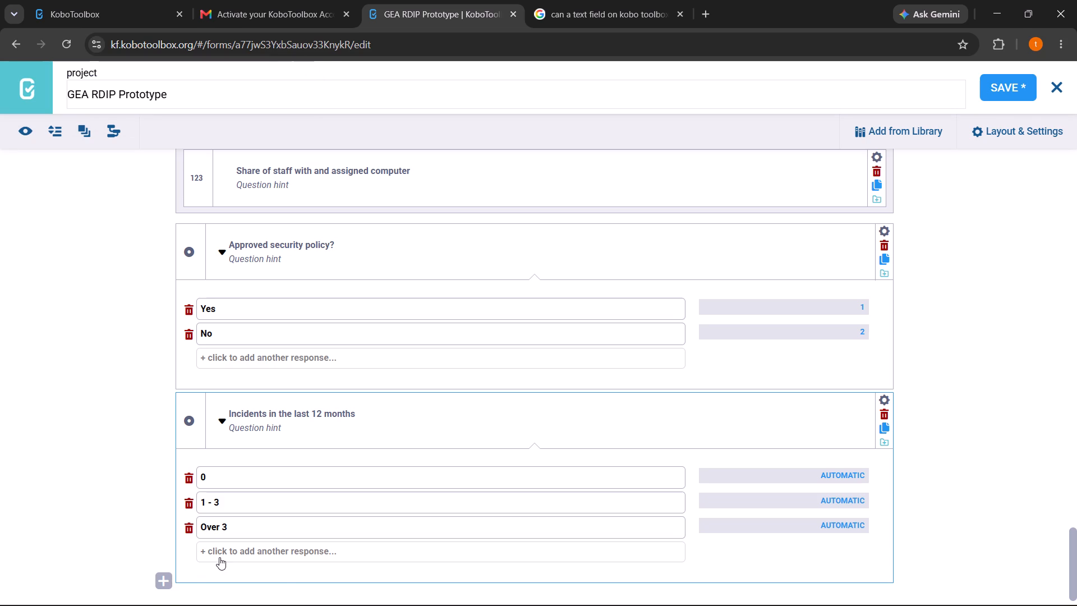
Add "Unkown" as the last response option of the "Incidents in the last 12 months" question.
type("Unkown")
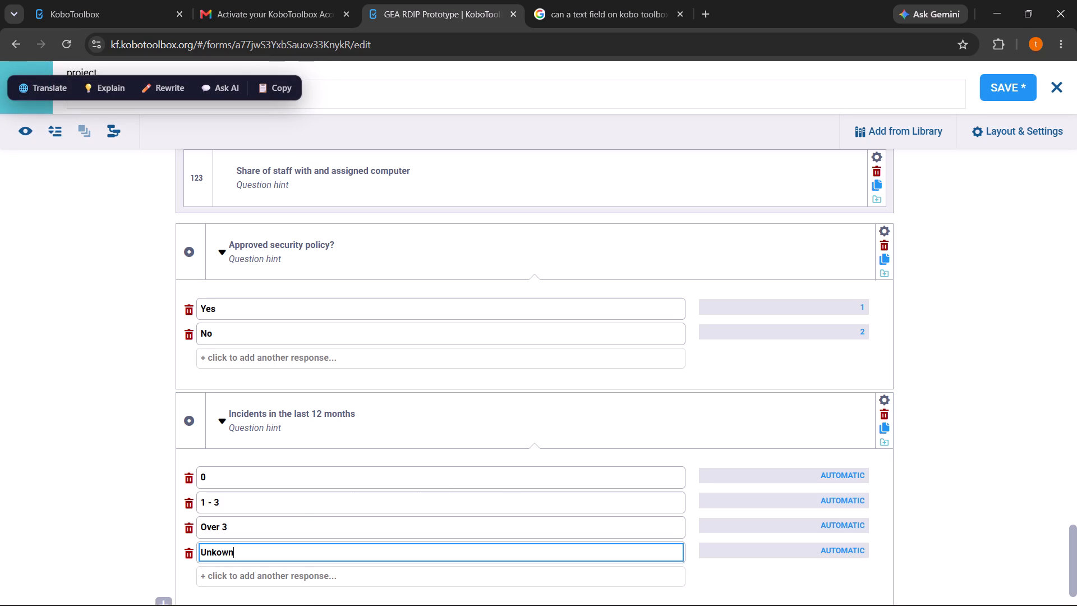
Code the "Incidents in the last 12 months" responses: 0 as 1, 1 - 3 as 2, Over 3 as 3, Unkown as 4.
triple_click(848, 480)
key("1")
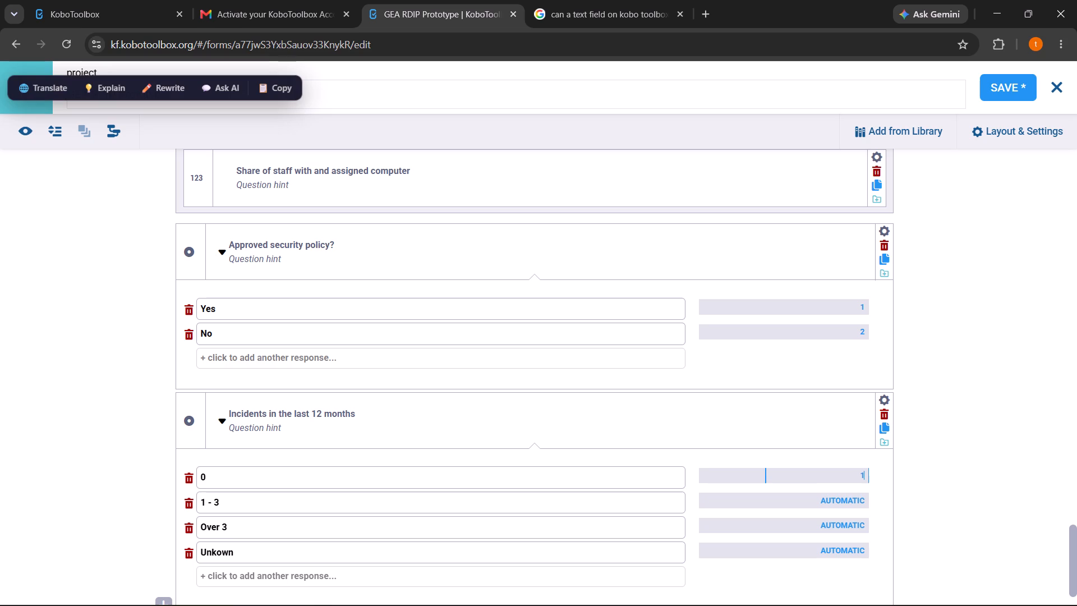
triple_click(852, 503)
key("2")
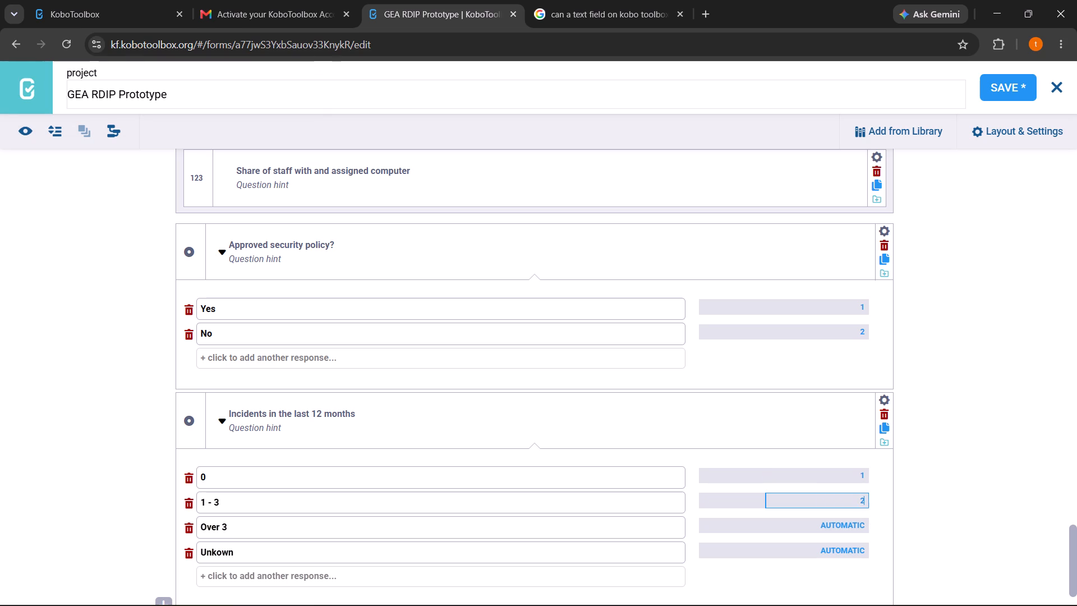
triple_click(850, 521)
key("ctrl+v")
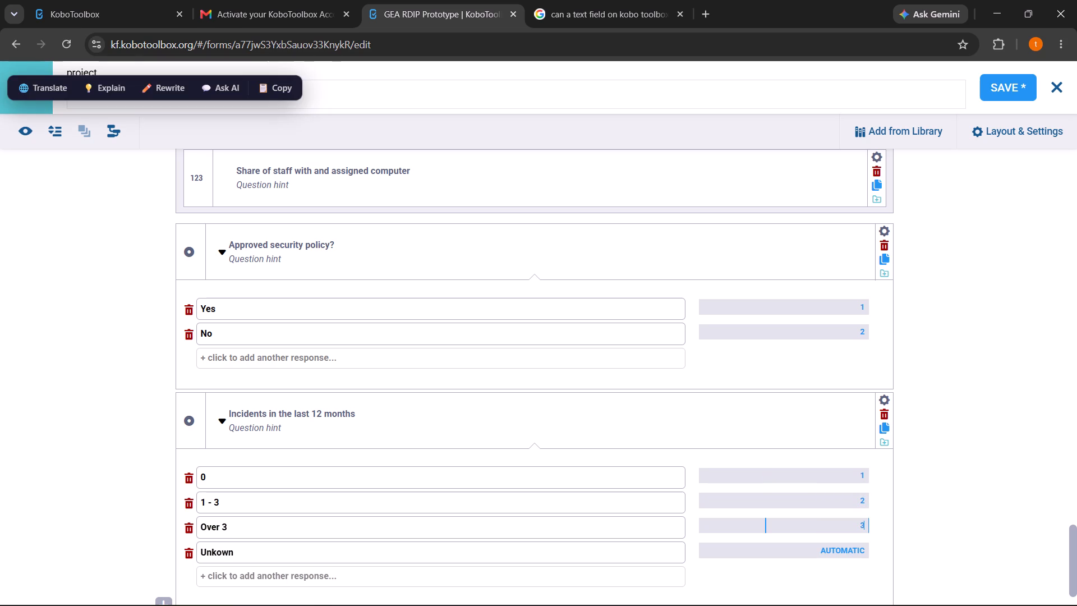
triple_click(852, 548)
key("4")
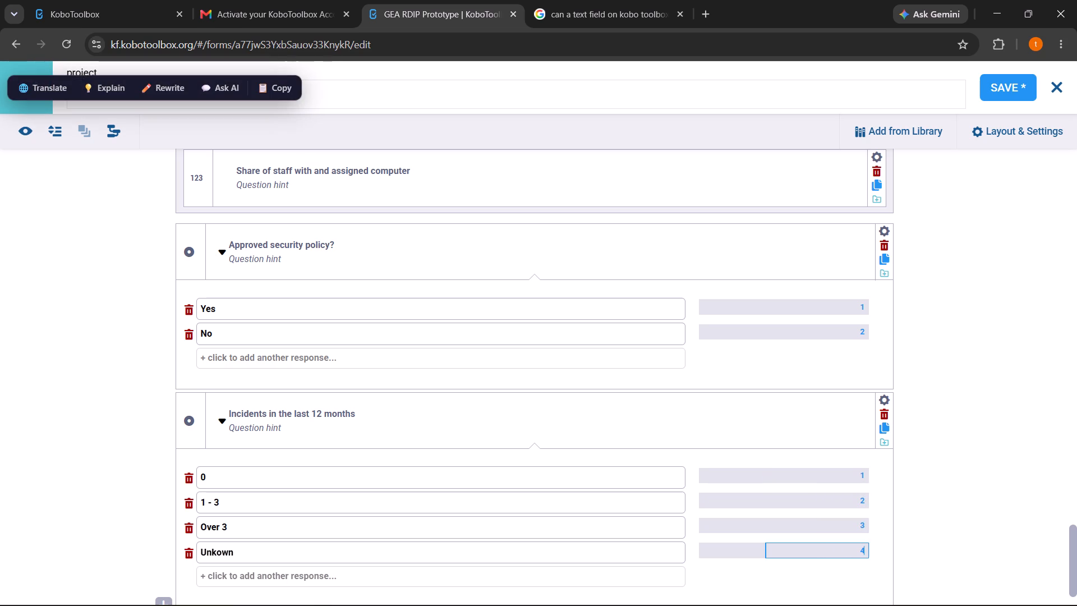
Start a new question below "Incidents in the last 12 months" and collapse the response lists of that question and "Approved security policy?".
scroll(569, 407, "down", 4)
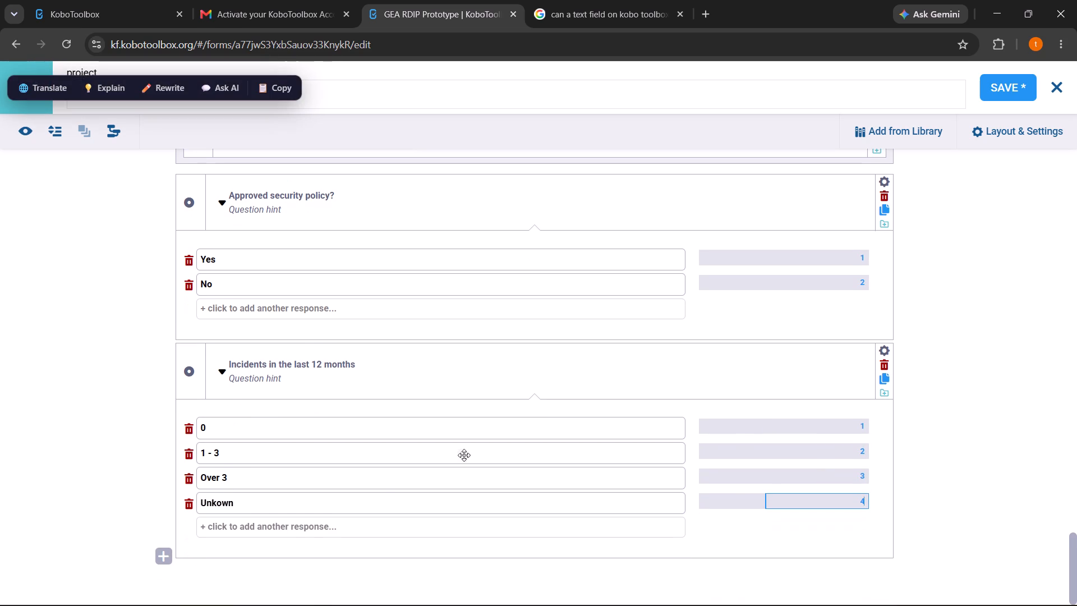
left_click(162, 557)
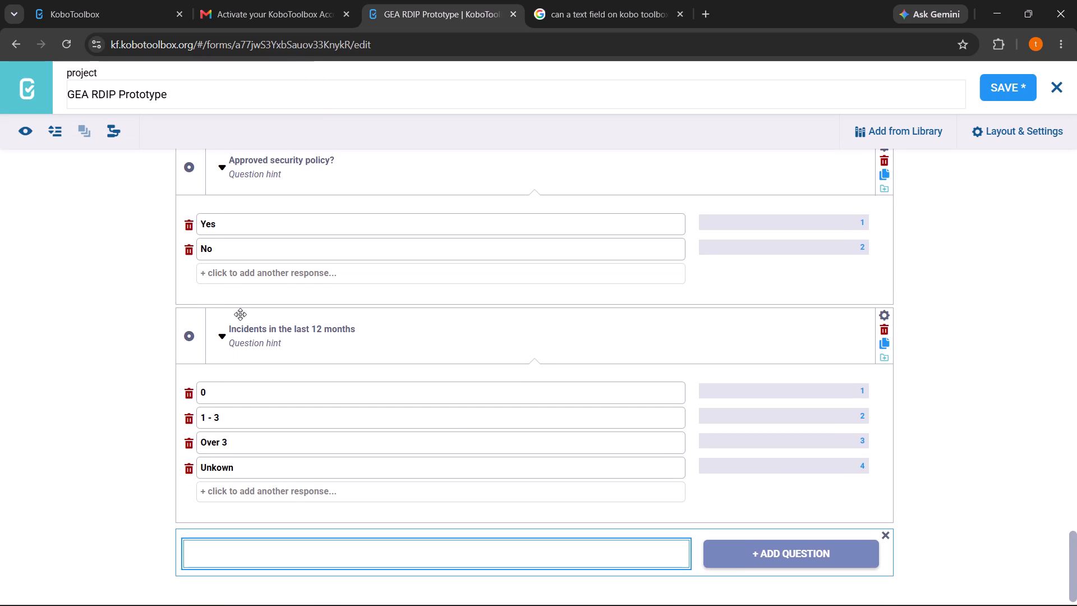
left_click(222, 336)
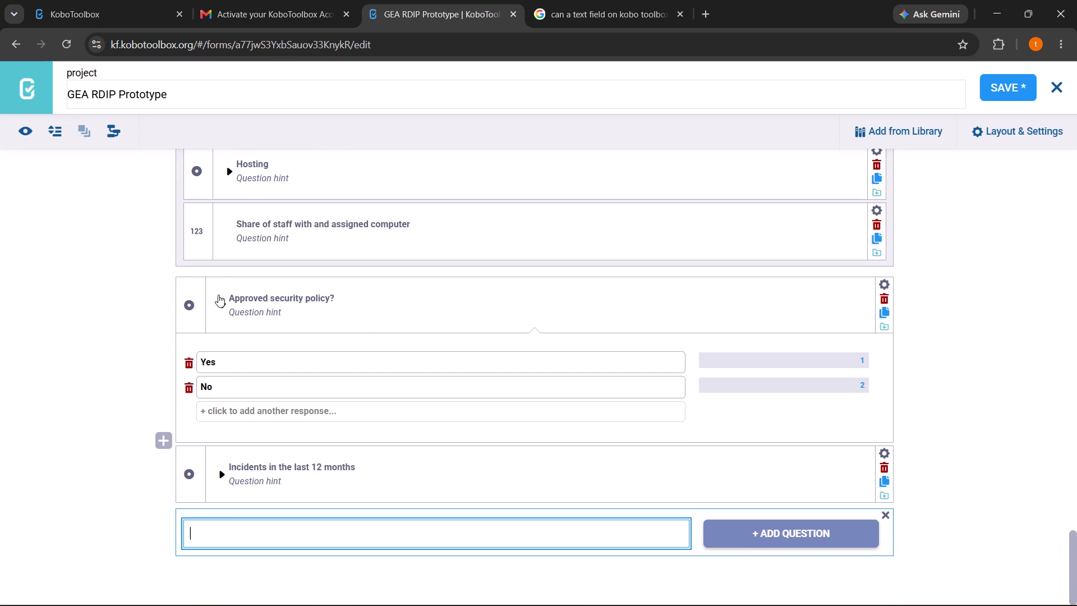
left_click(218, 295)
scroll(218, 295, "down", 3)
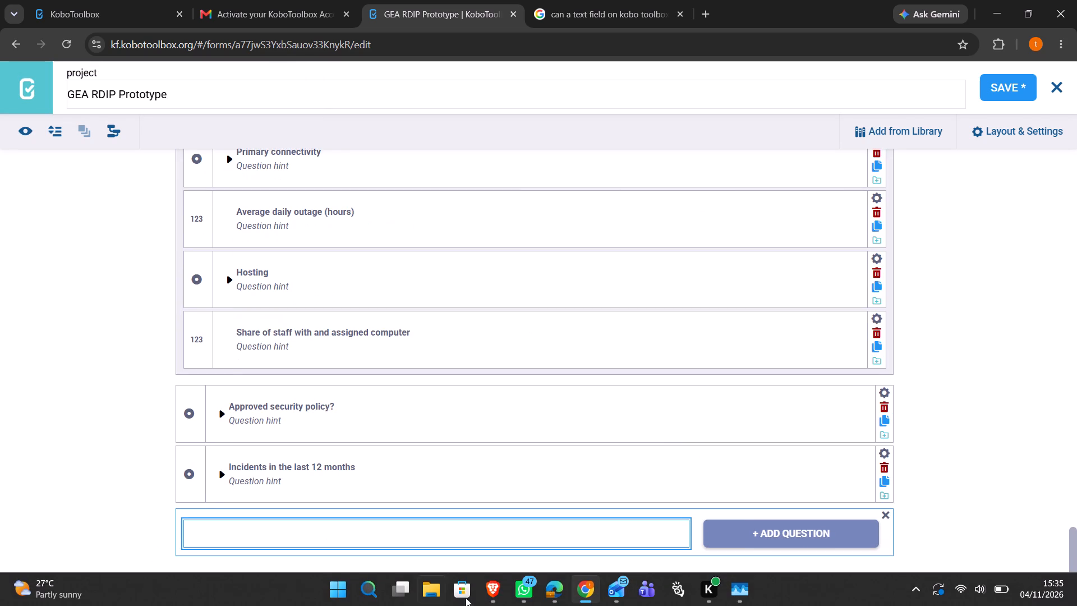
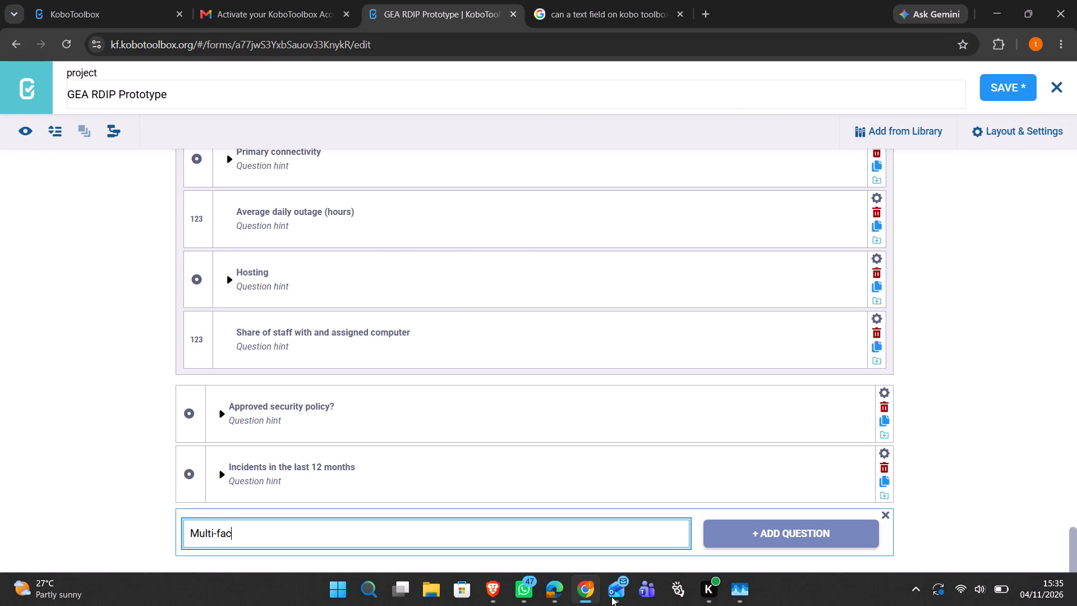
Complete the new question's label below "Incidents in the last 12 months" as "Multi-factor verification on key systems".
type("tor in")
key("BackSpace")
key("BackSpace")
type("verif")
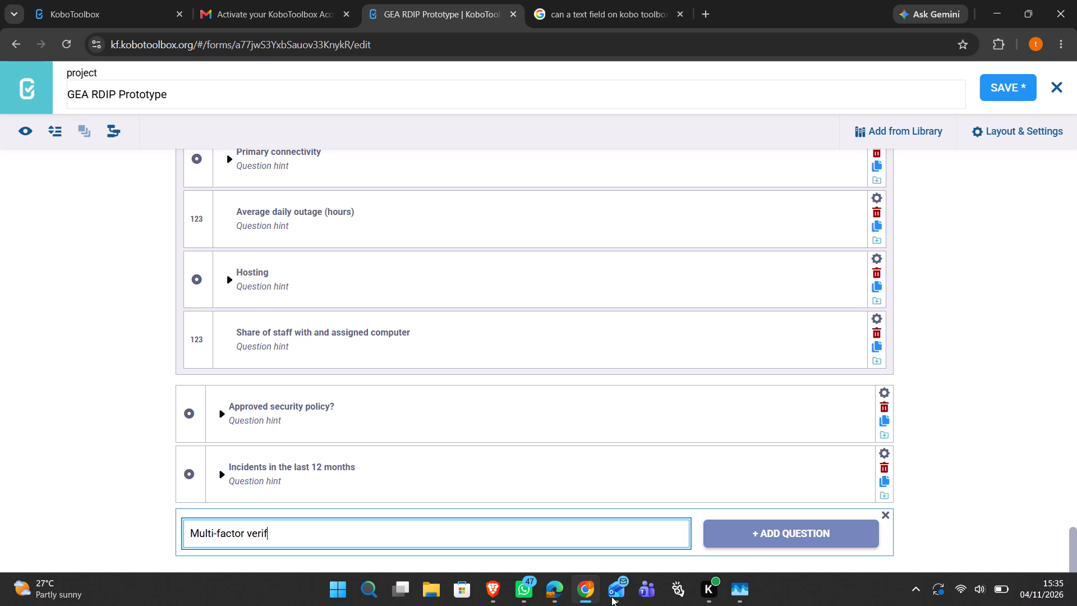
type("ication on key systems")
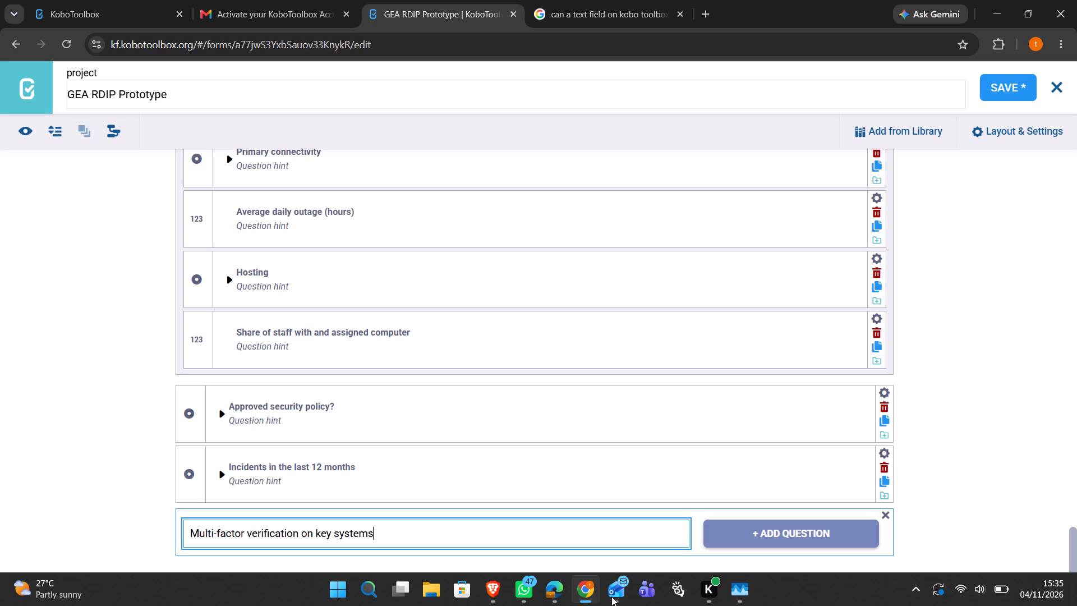
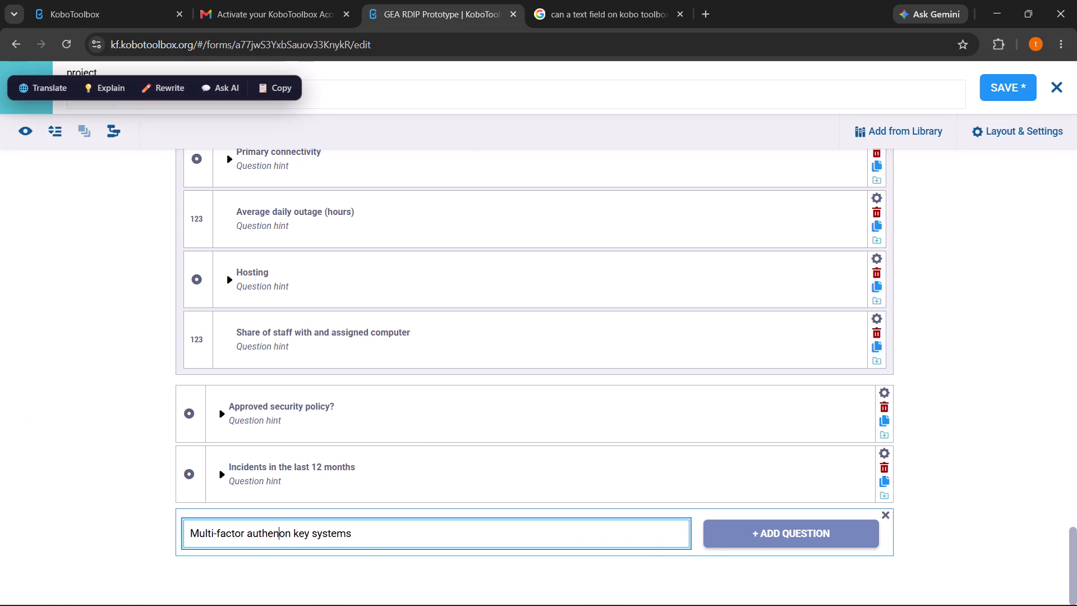
Complete the new question's label as "Multi-factor authentication on key systems?" and add it as a Select One question.
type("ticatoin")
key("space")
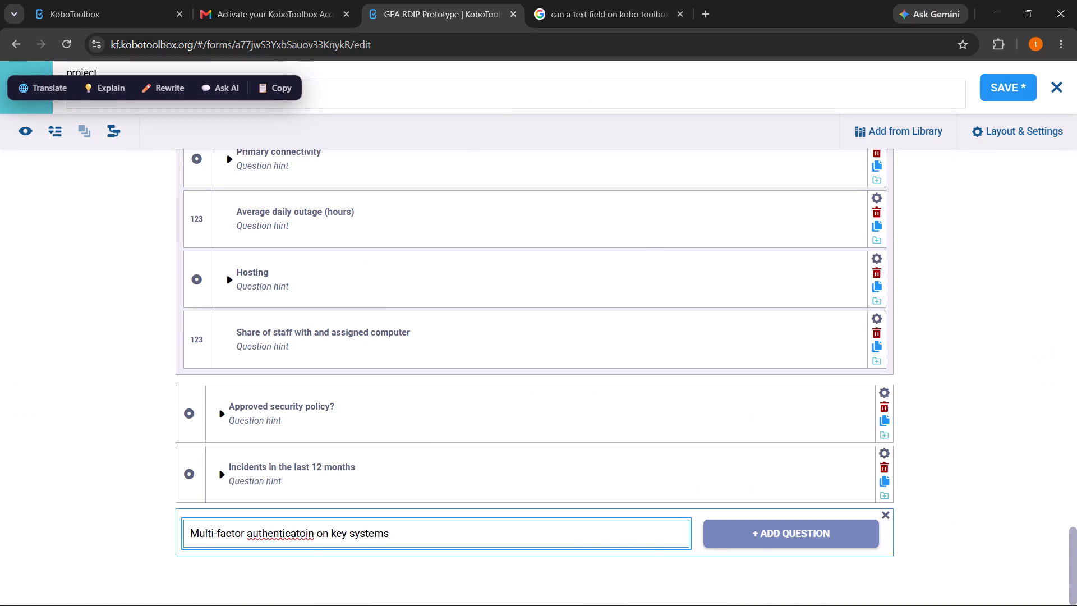
left_click(303, 536)
key("BackSpace")
key("Right")
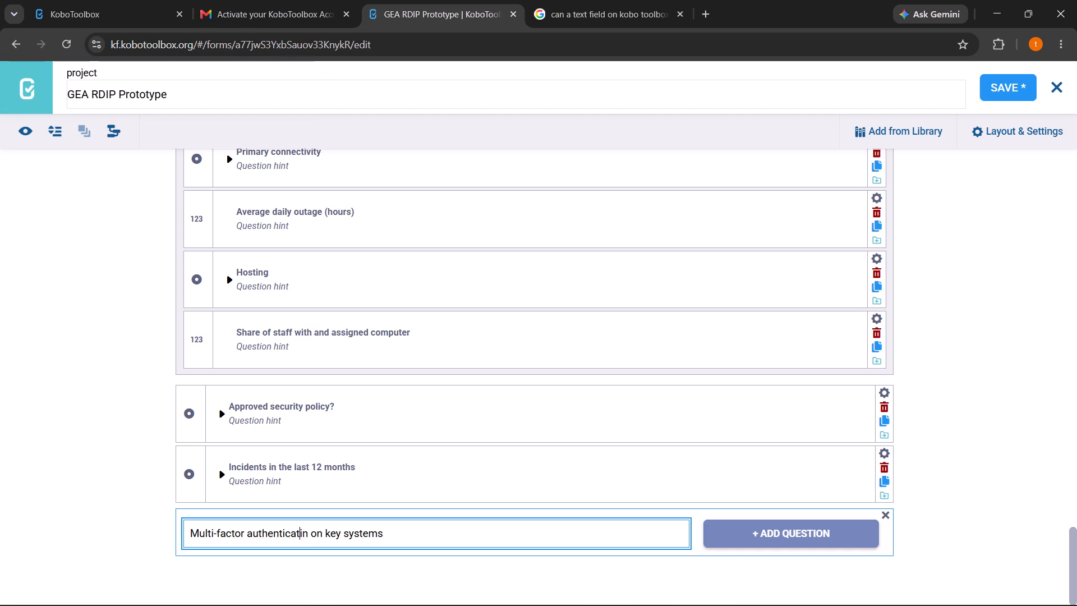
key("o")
key("Right")
key("Right")
key("Right")
key("Right")
key("Right")
key("Right")
key("Right")
key("Right")
key("Right")
key("Right")
key("Right")
key("Right")
key("Right")
key("Right")
key("Right")
key("Right")
key("Right")
key("Right")
key("Right")
key("Right")
key("shift+question")
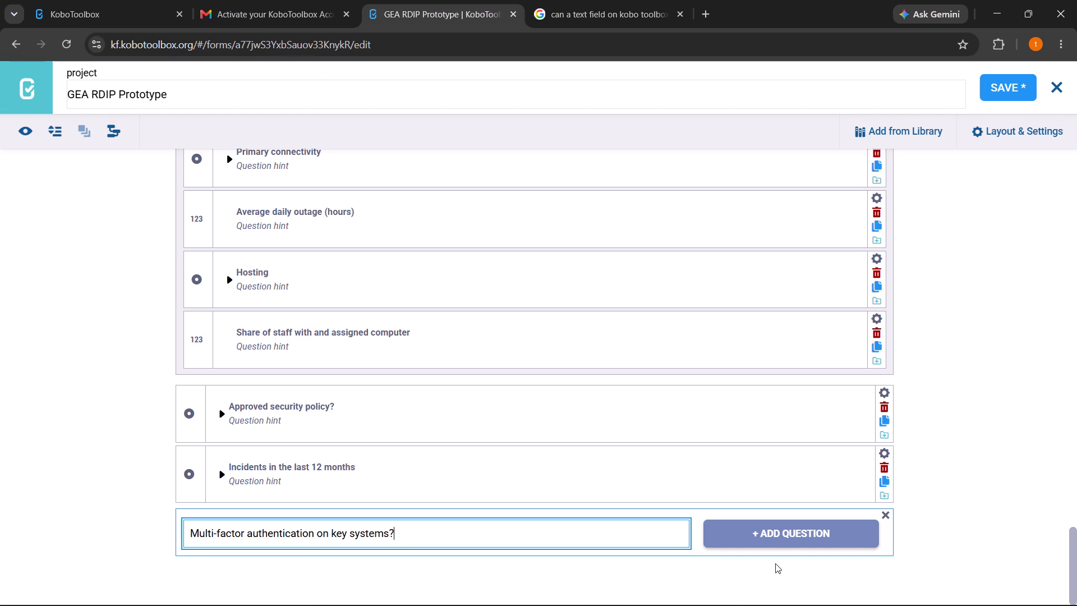
left_click(778, 542)
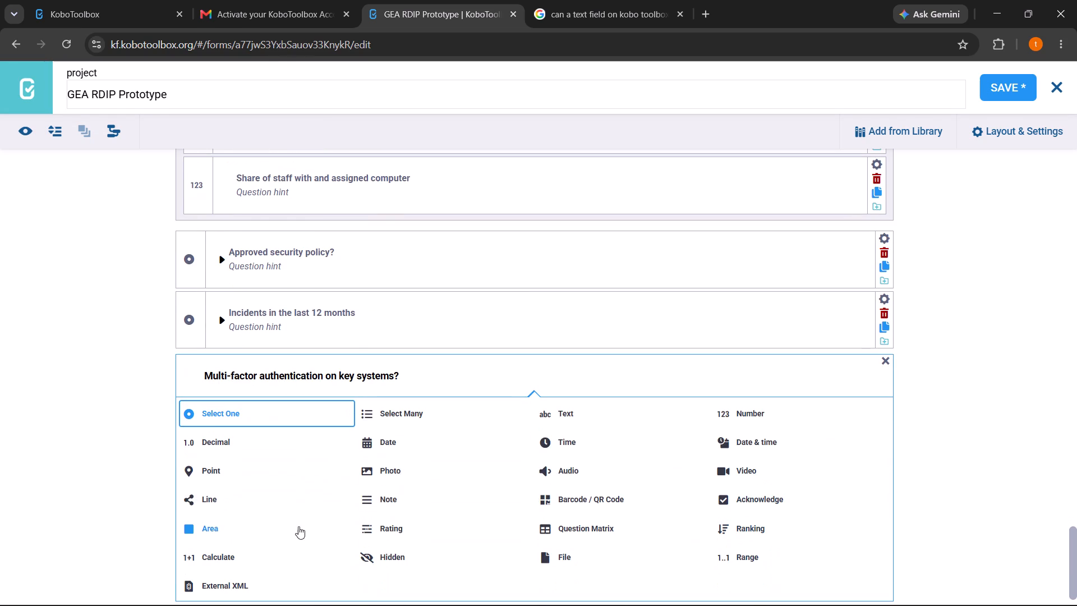
left_click(288, 412)
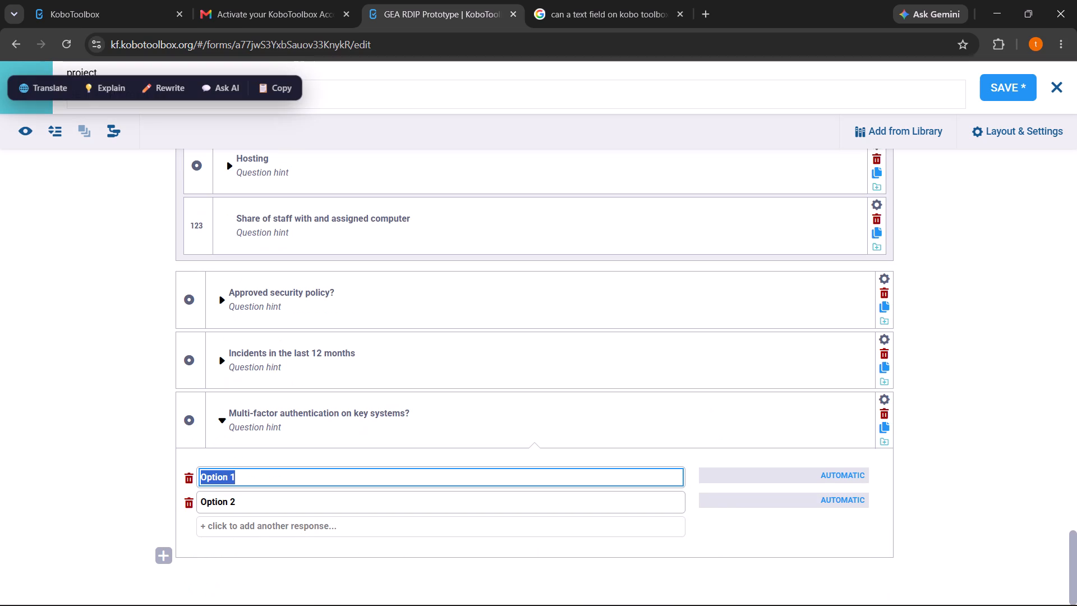
Set the responses of "Multi-factor authentication on key systems?" to Yes with code 1 and No with code 2.
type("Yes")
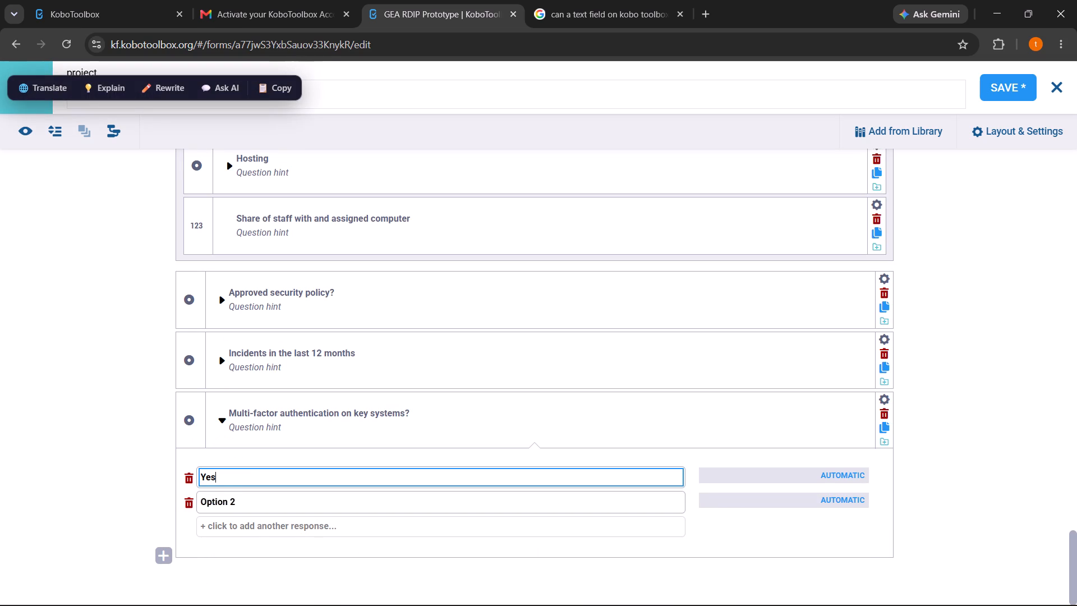
triple_click(222, 502)
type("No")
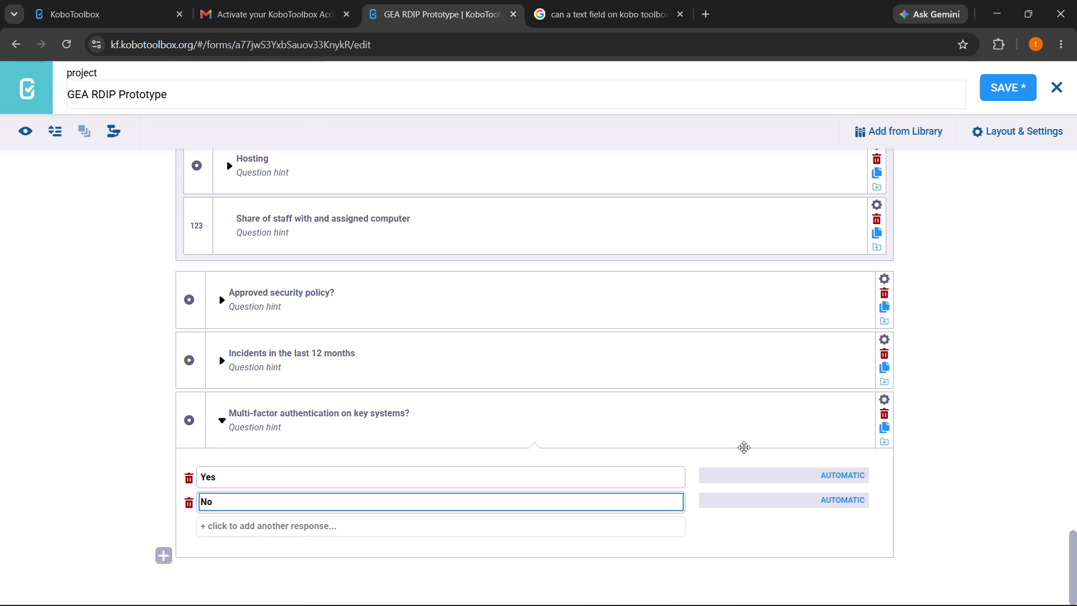
double_click(839, 478)
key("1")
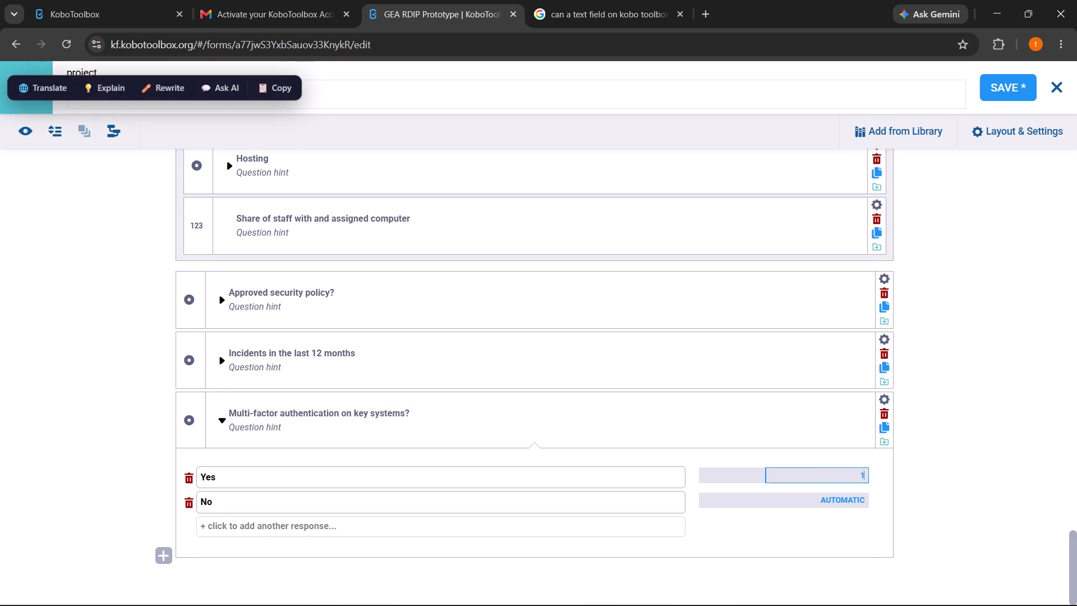
triple_click(845, 502)
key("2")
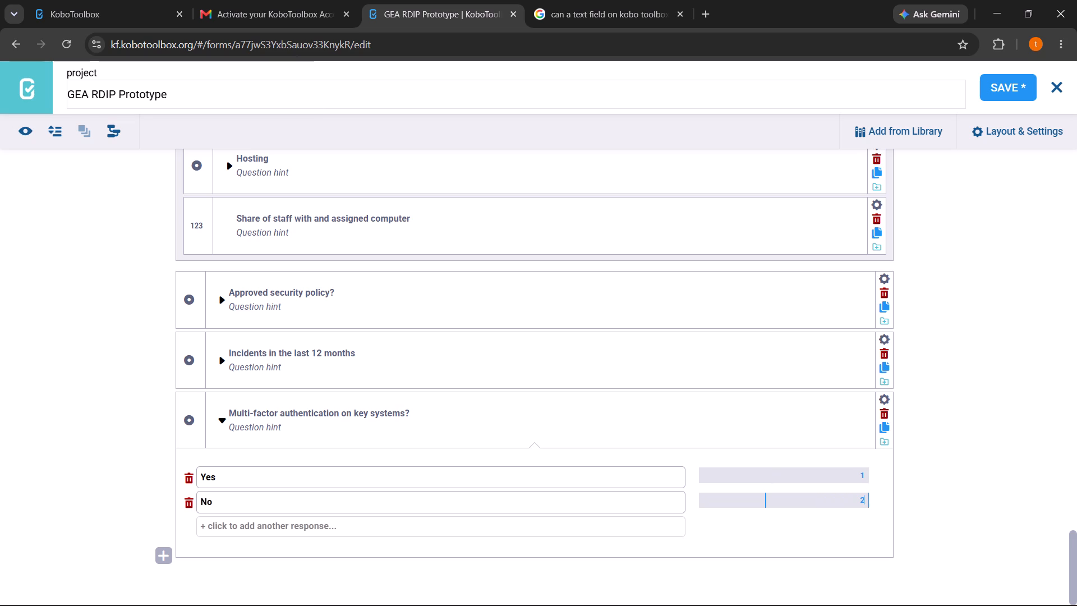
Start a new question below "Multi-factor authentication on key systems?".
left_click(154, 564)
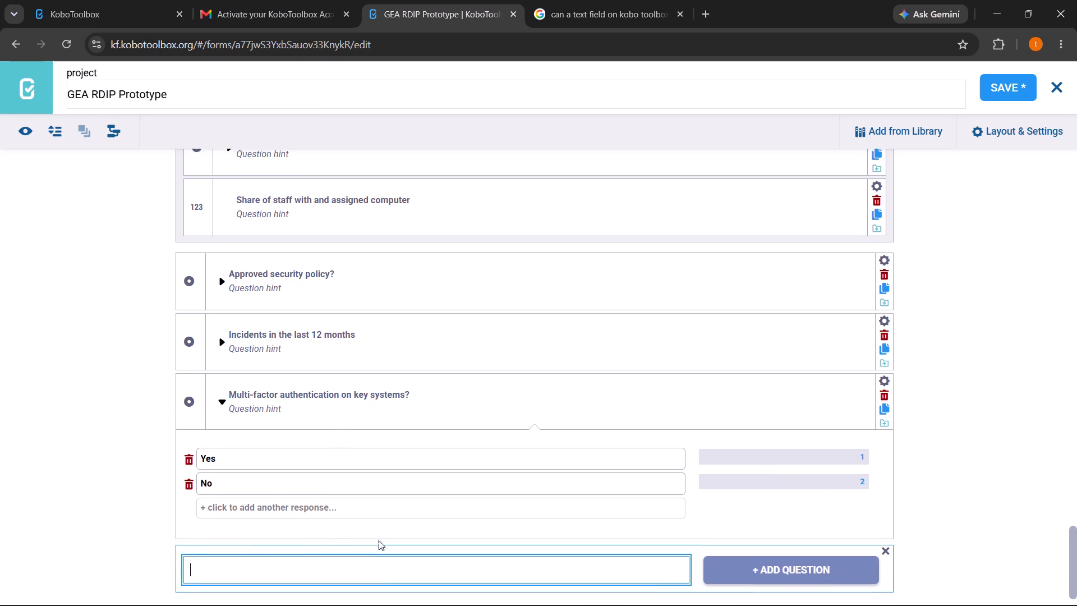
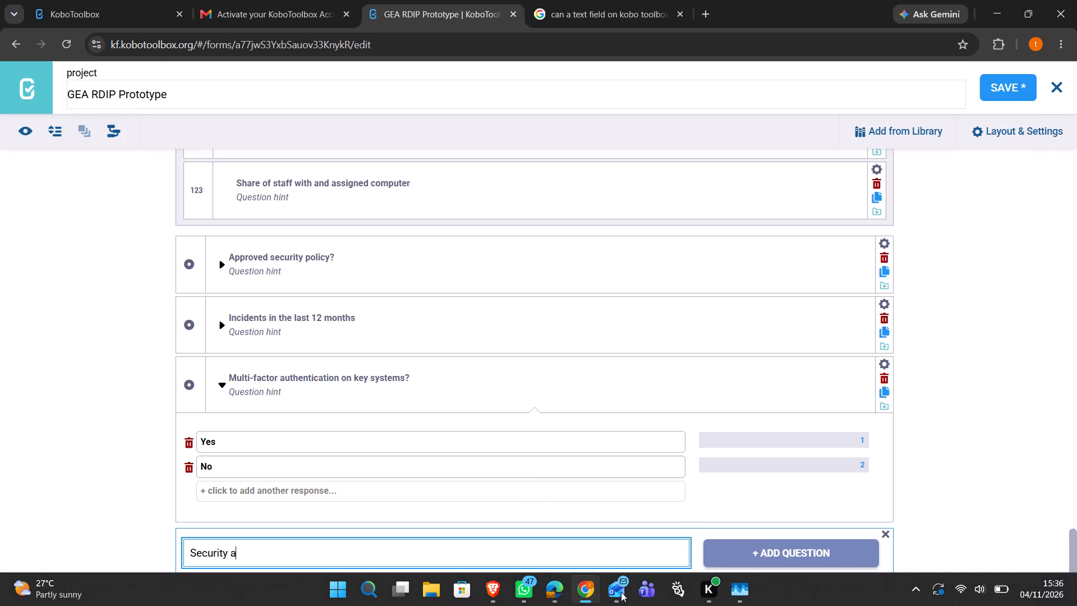
Complete the new question's label below "Multi-factor authentication on key systems?" as "Security awareness training?".
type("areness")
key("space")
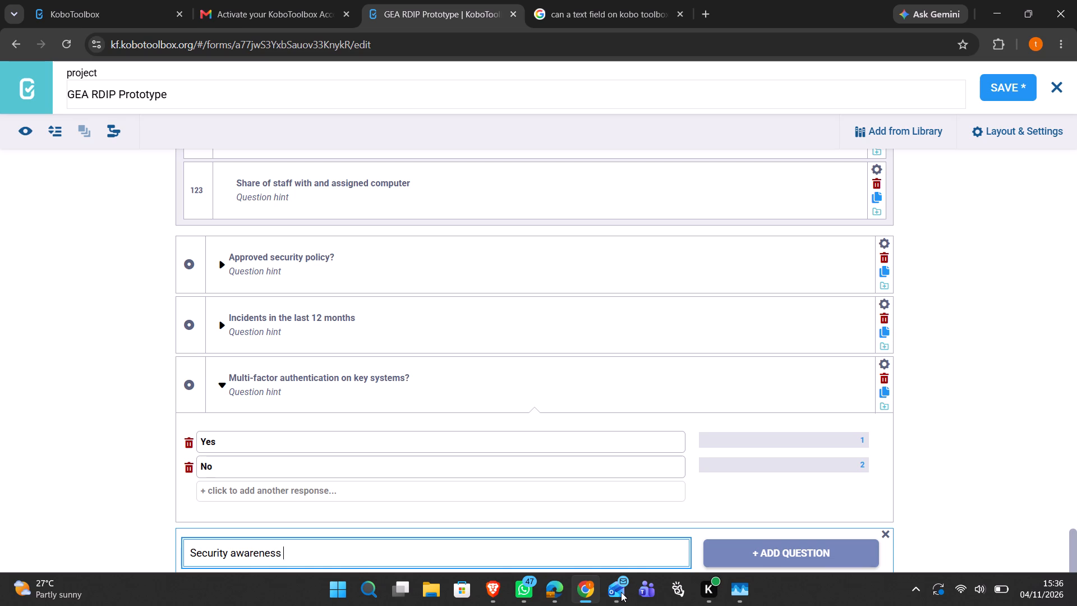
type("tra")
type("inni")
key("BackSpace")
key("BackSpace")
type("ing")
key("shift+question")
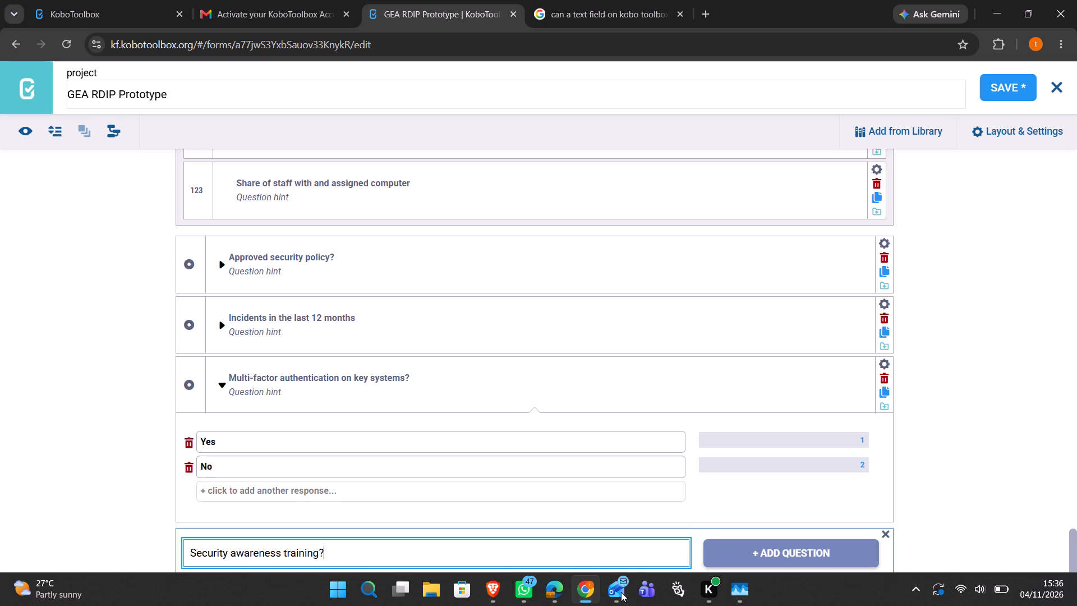
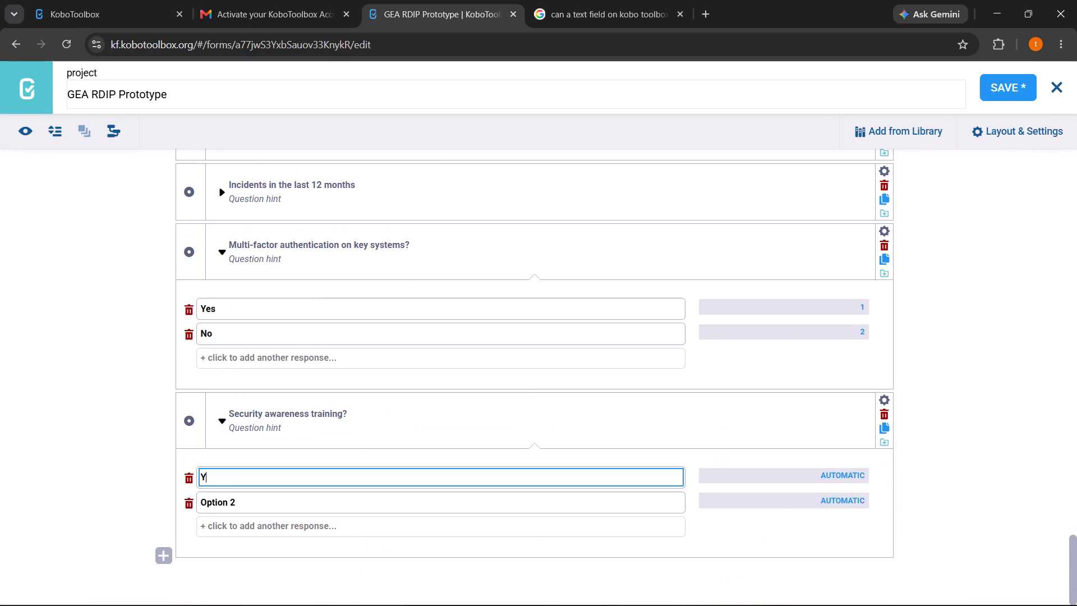
Enter "Yes" and "No" as the response options of the "Security awareness training?" question.
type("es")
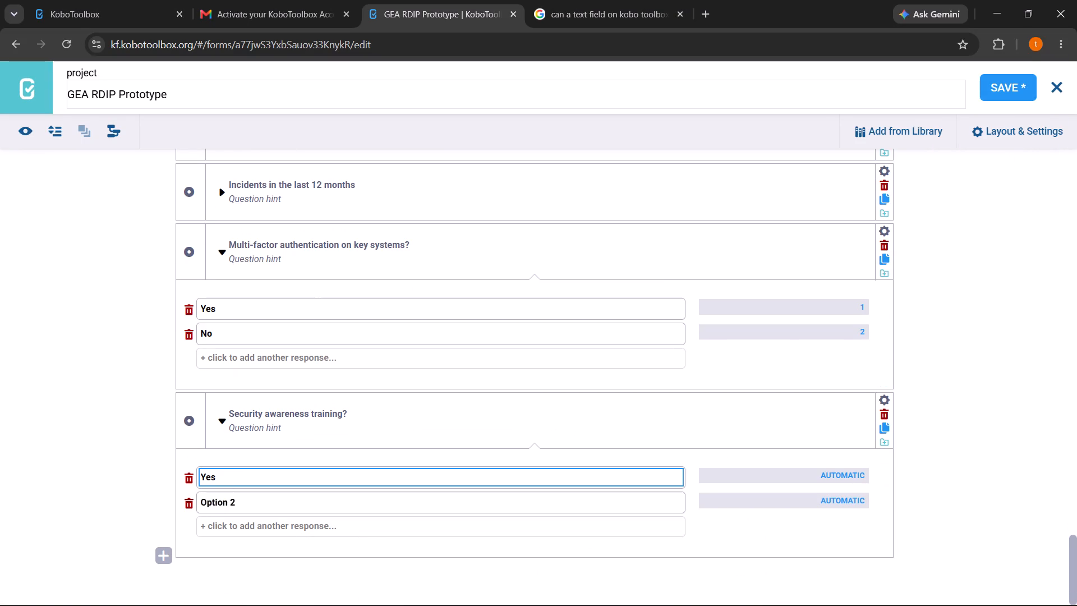
triple_click(215, 507)
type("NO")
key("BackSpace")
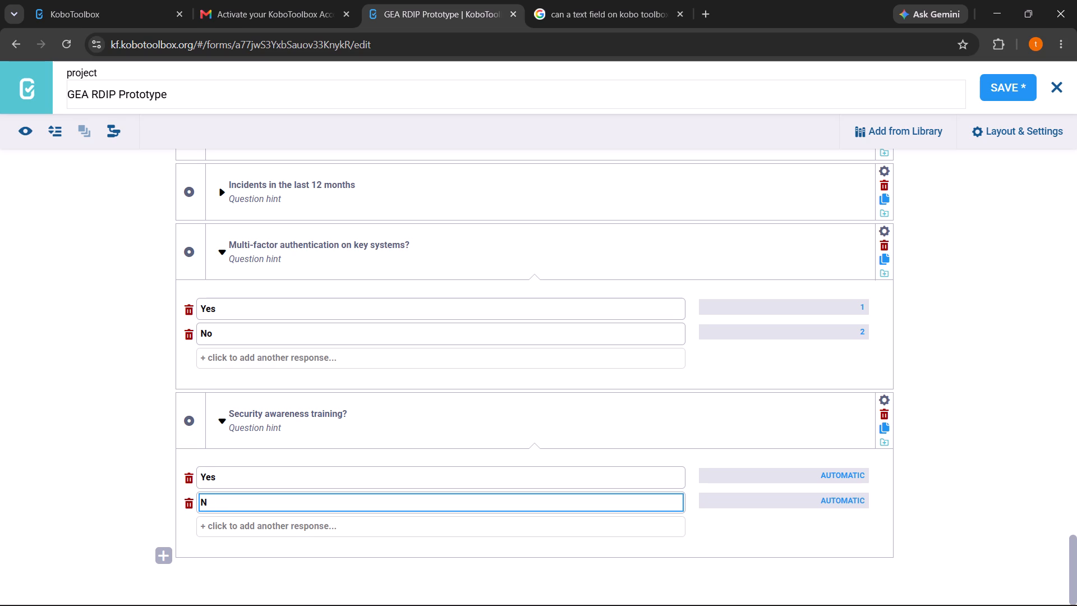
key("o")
Code the "Security awareness training?" responses: Yes as 1, No as 2.
triple_click(827, 477)
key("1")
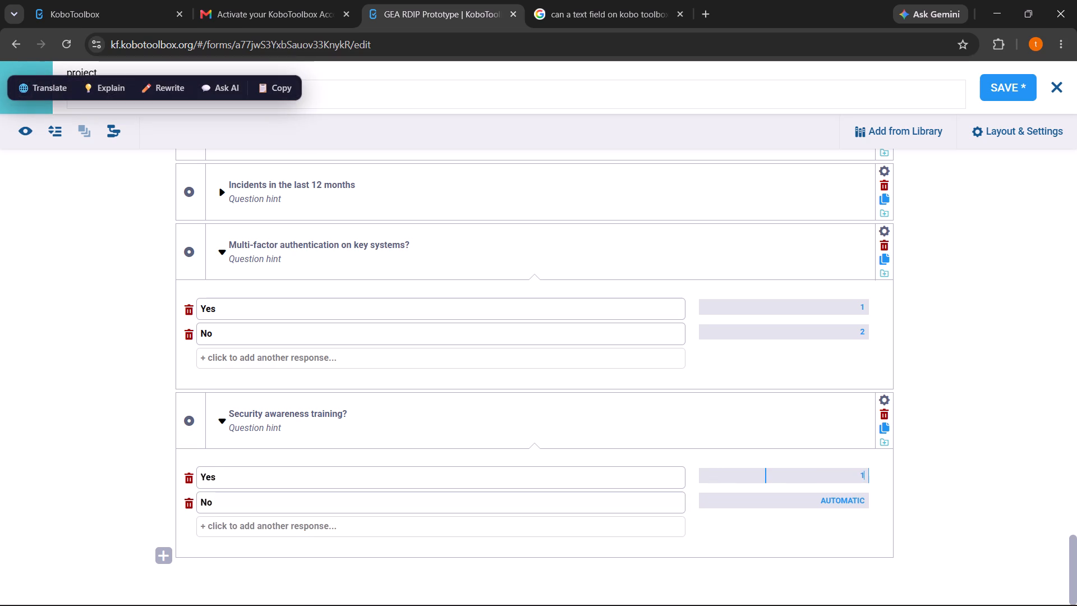
double_click(858, 504)
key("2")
left_click(858, 504)
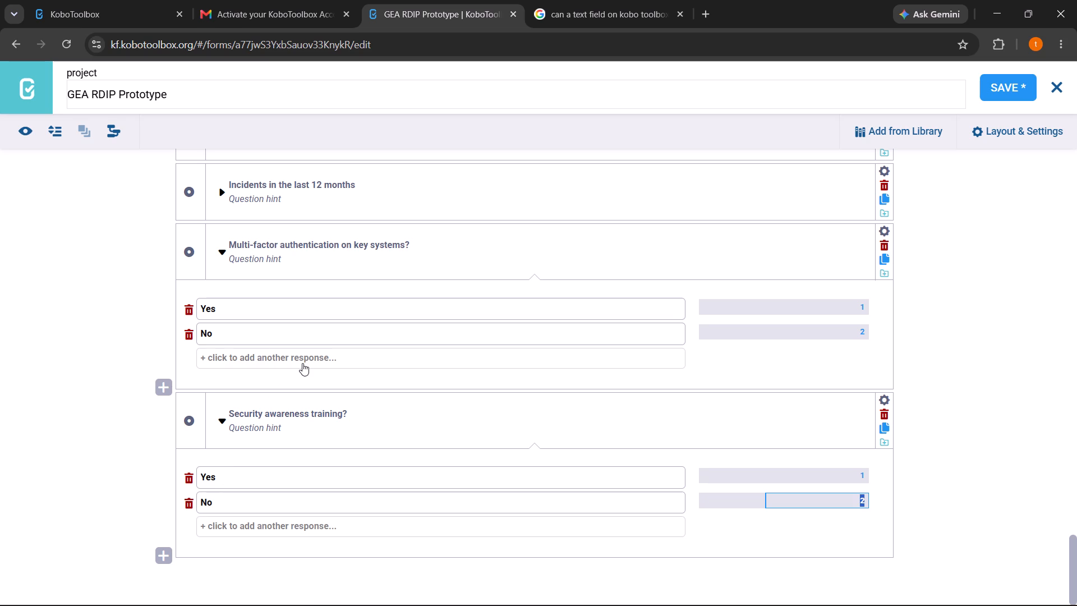
Select the four security questions together, from "Approved security policy?" through "Security awareness training?", for grouping.
left_click(181, 397, "ctrl")
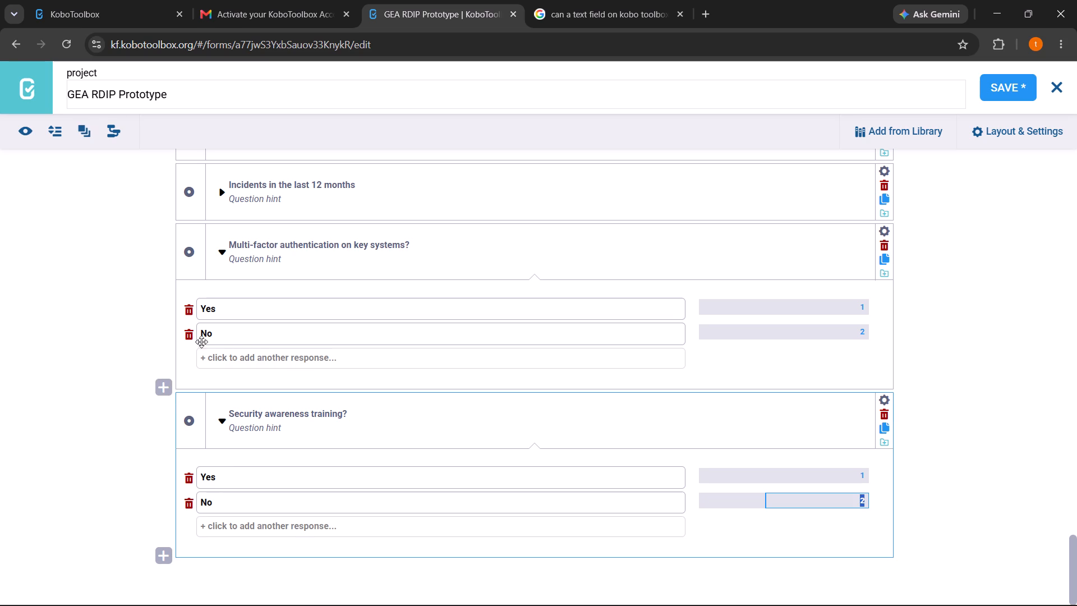
left_click(187, 286, "ctrl")
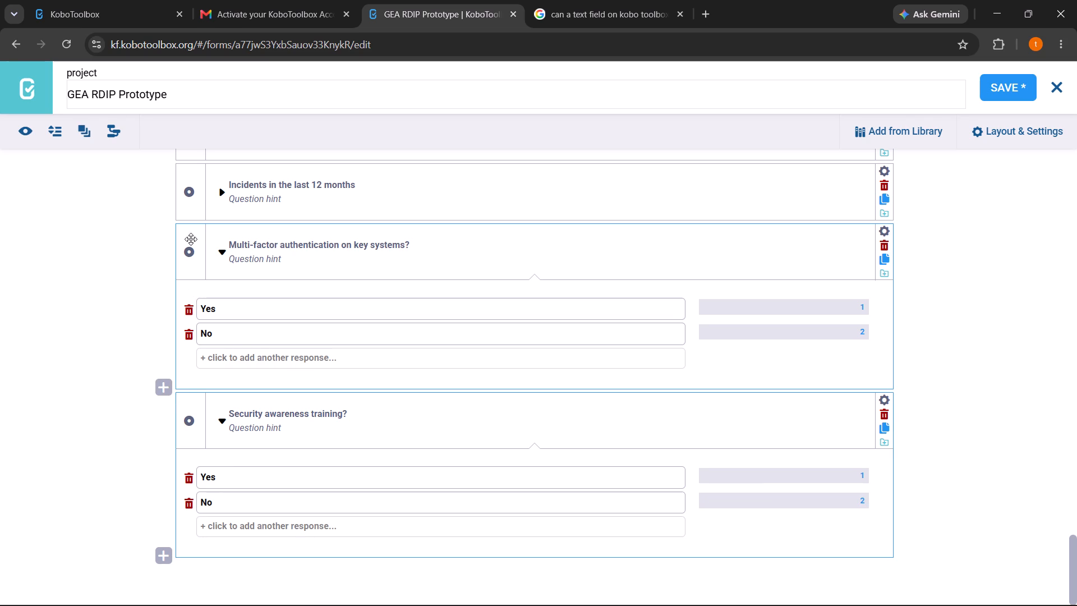
left_click(192, 237, "ctrl")
scroll(192, 237, "up", 2, "ctrl")
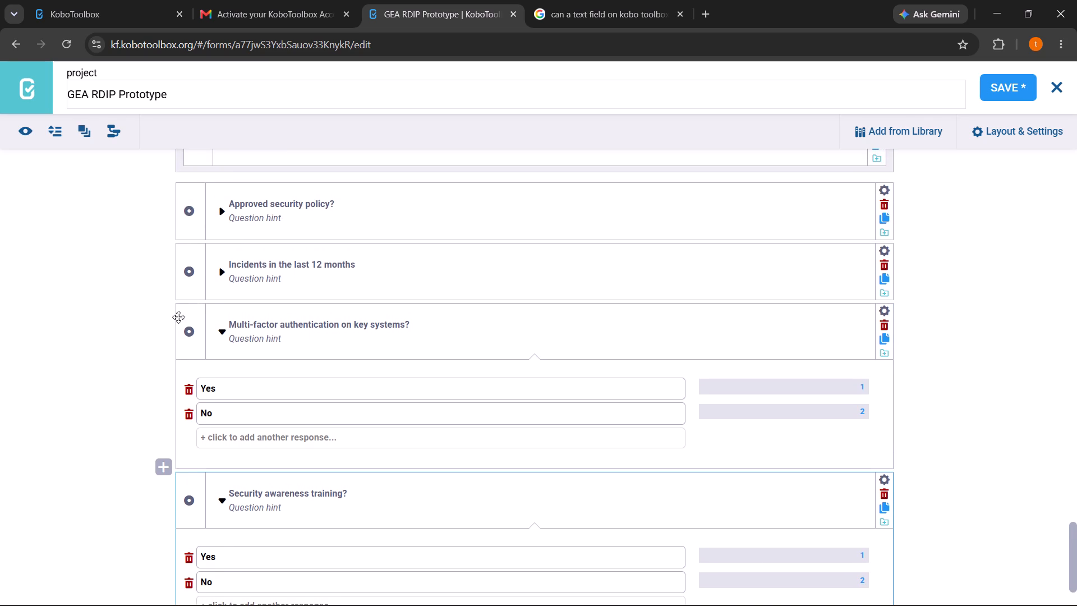
left_click(191, 314, "ctrl")
left_click(194, 250, "ctrl")
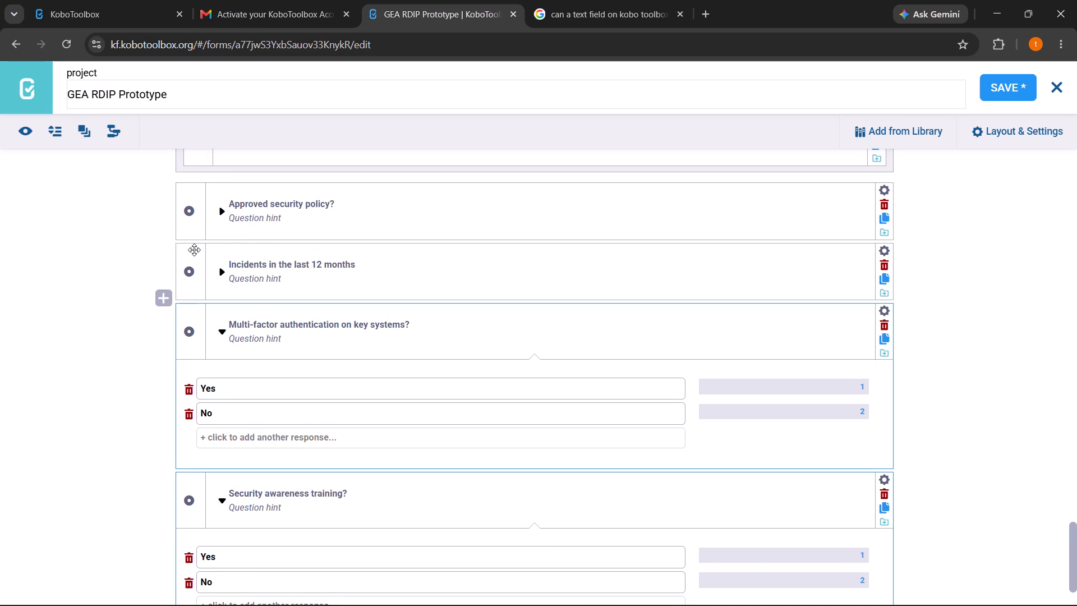
left_click(189, 194, "ctrl")
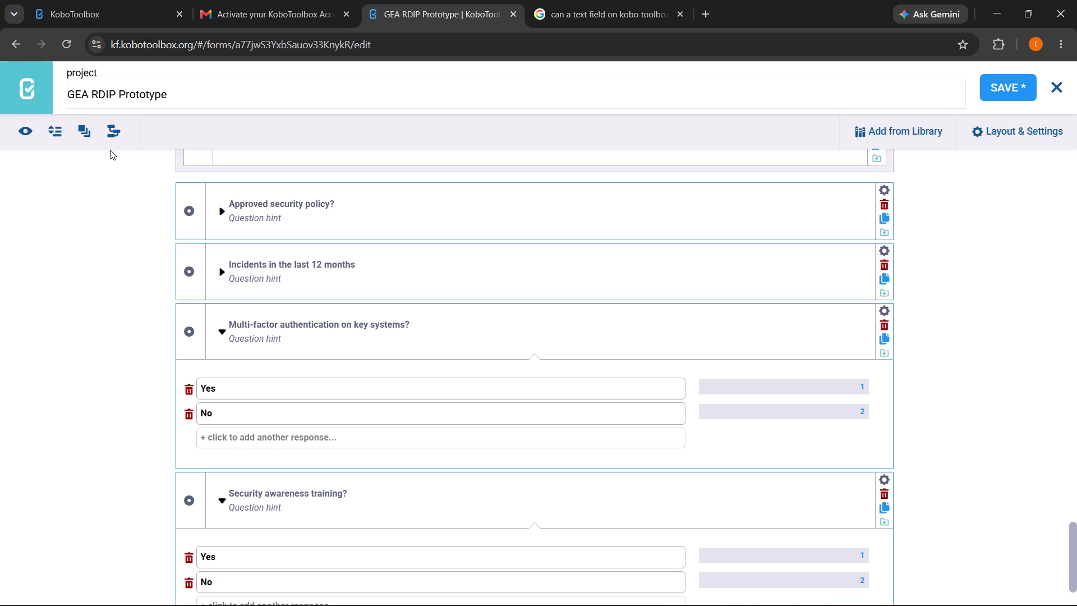
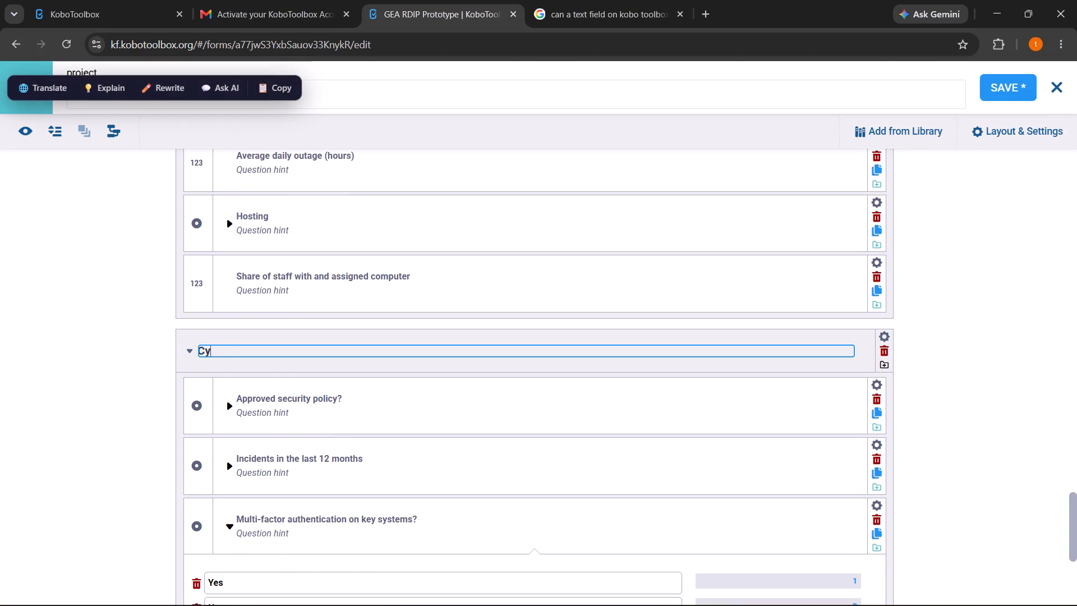
Complete the title of the group containing the security questions so it reads "Cybersecurity".
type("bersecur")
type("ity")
Collapse the response lists of "Multi-factor authentication on key systems?" and "Security awareness training?".
scroll(268, 353, "down", 4)
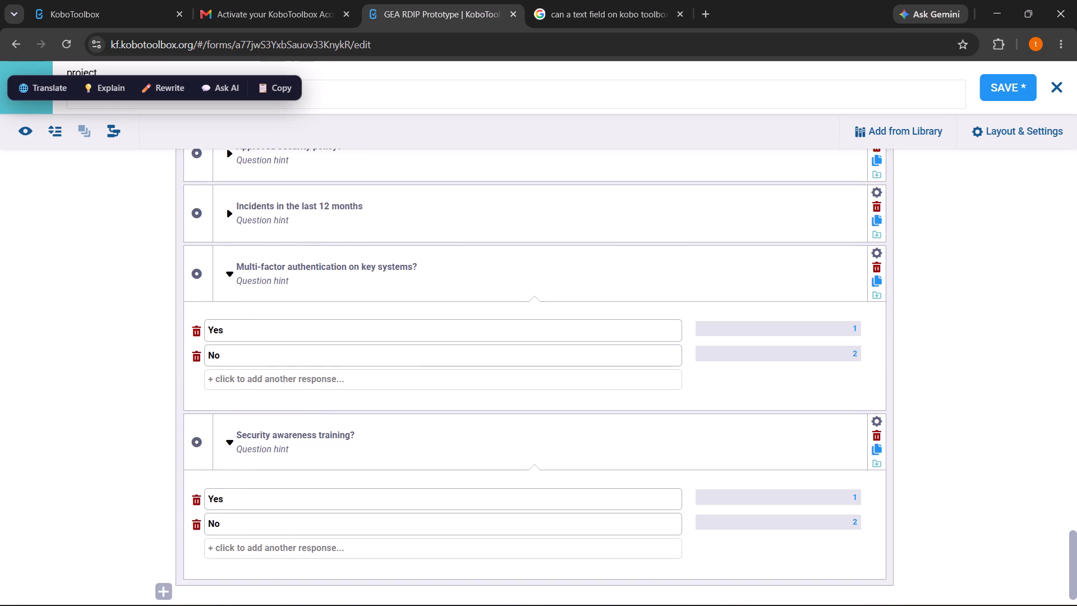
left_click(224, 275)
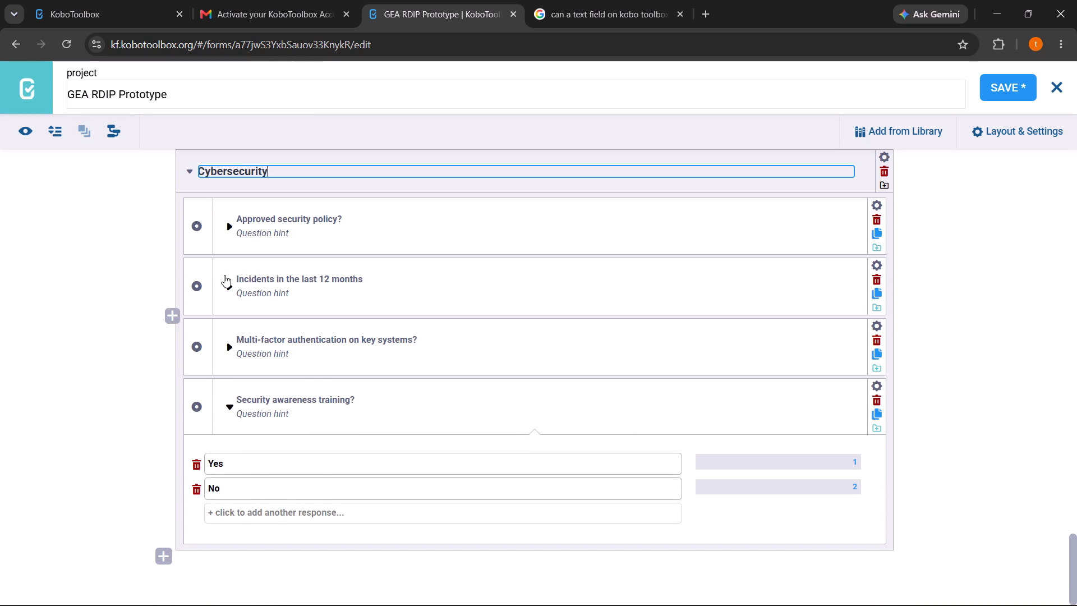
left_click(229, 400)
Start a new question below the Cybersecurity group, outside the group.
scroll(229, 400, "down", 1)
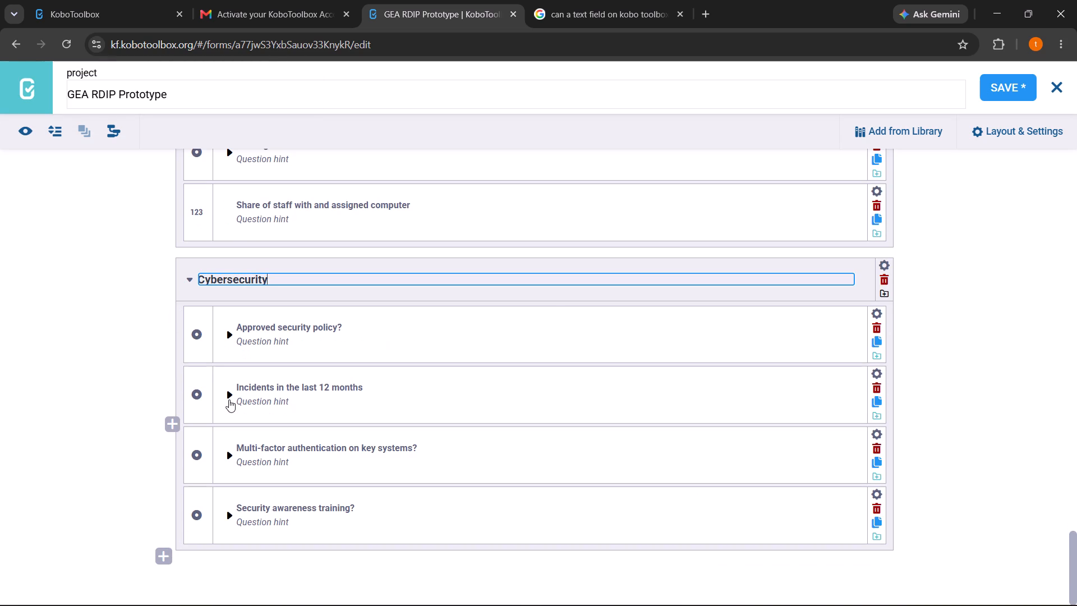
scroll(229, 400, "down", 3)
left_click(166, 557)
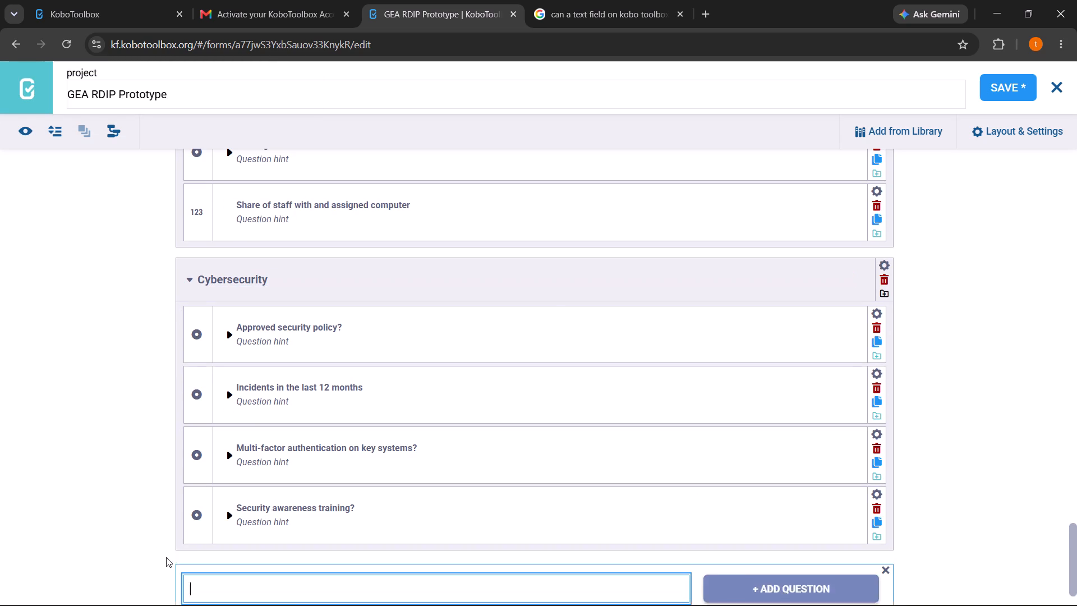
scroll(397, 426, "down", 4)
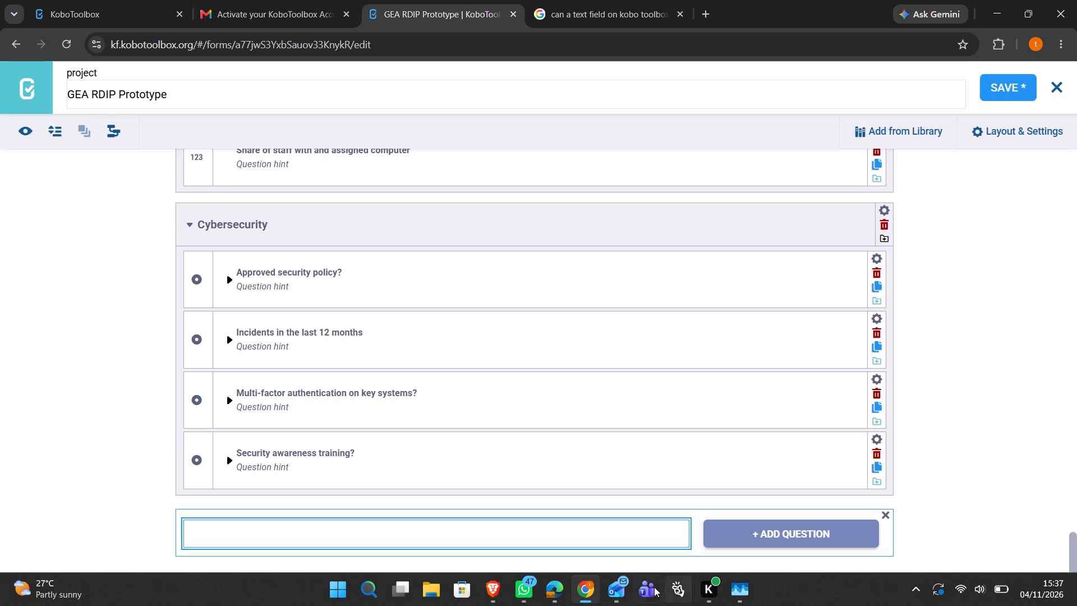
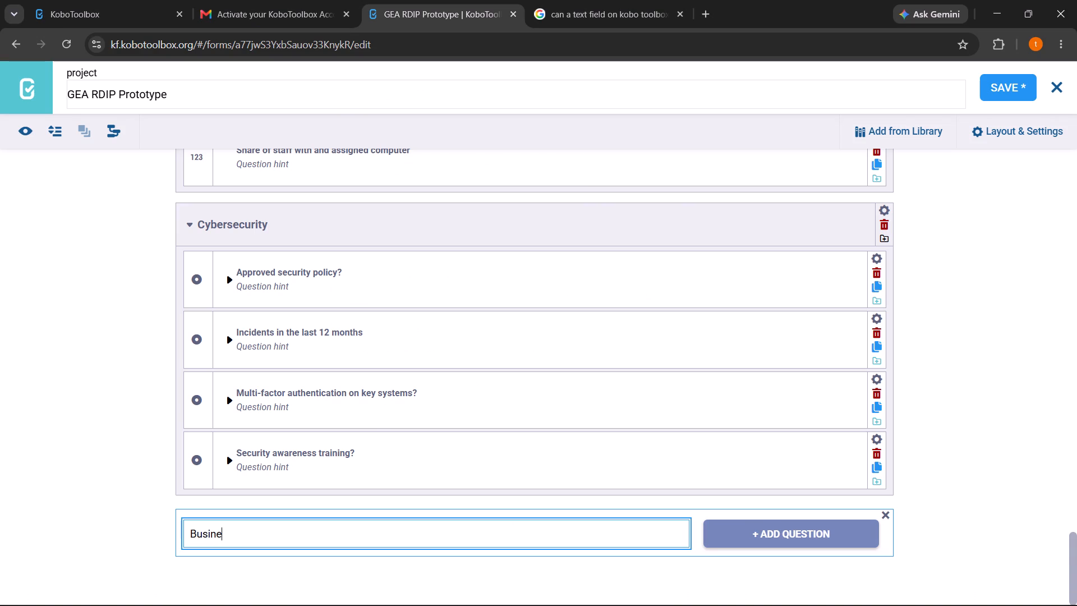
Complete the new question's label as "Business continuity plan" and add it as a Select One question below the Cybersecurity group.
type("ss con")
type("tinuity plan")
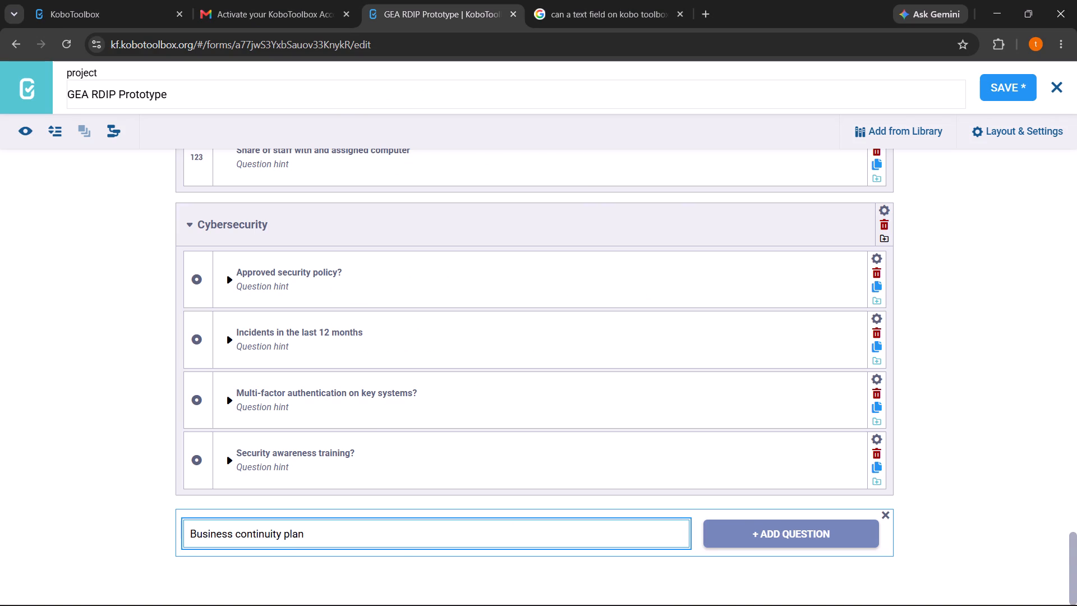
left_click(748, 541)
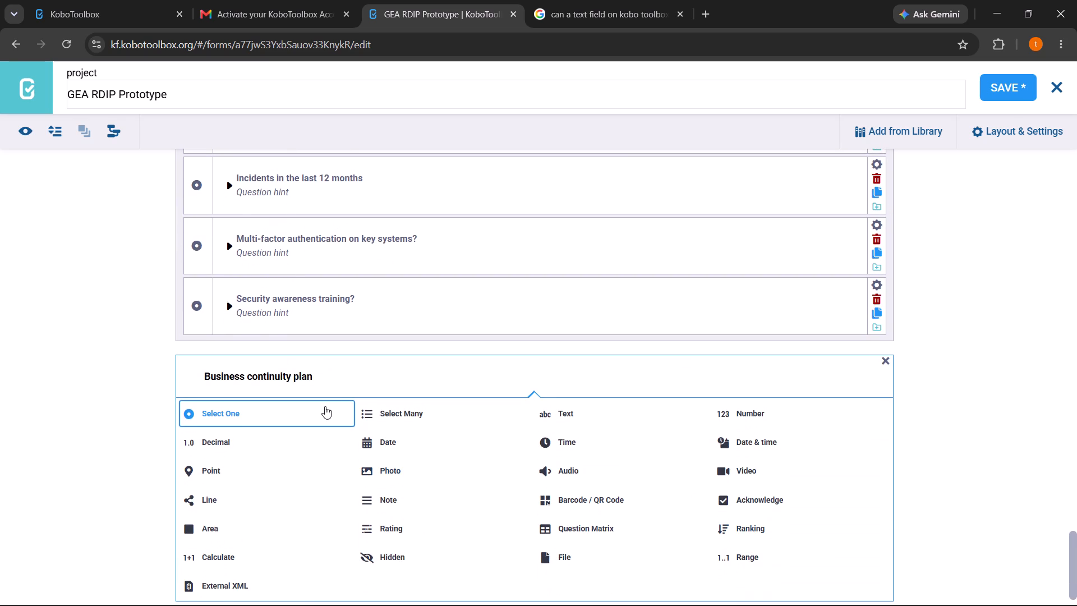
left_click(321, 412)
Enter "Yes" as the first response option of the "Business continuity plan" question.
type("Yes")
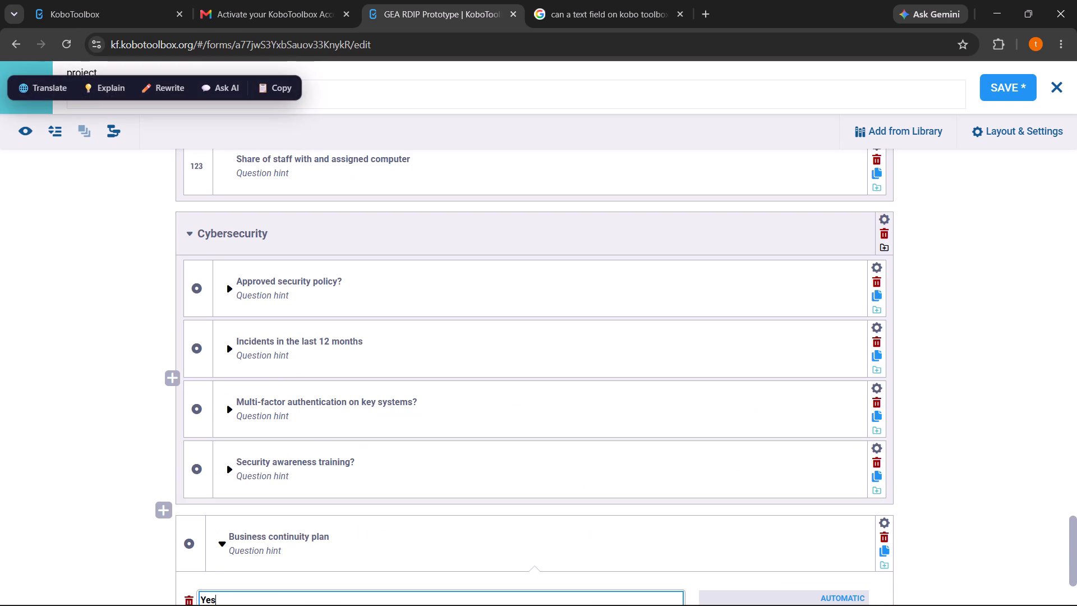
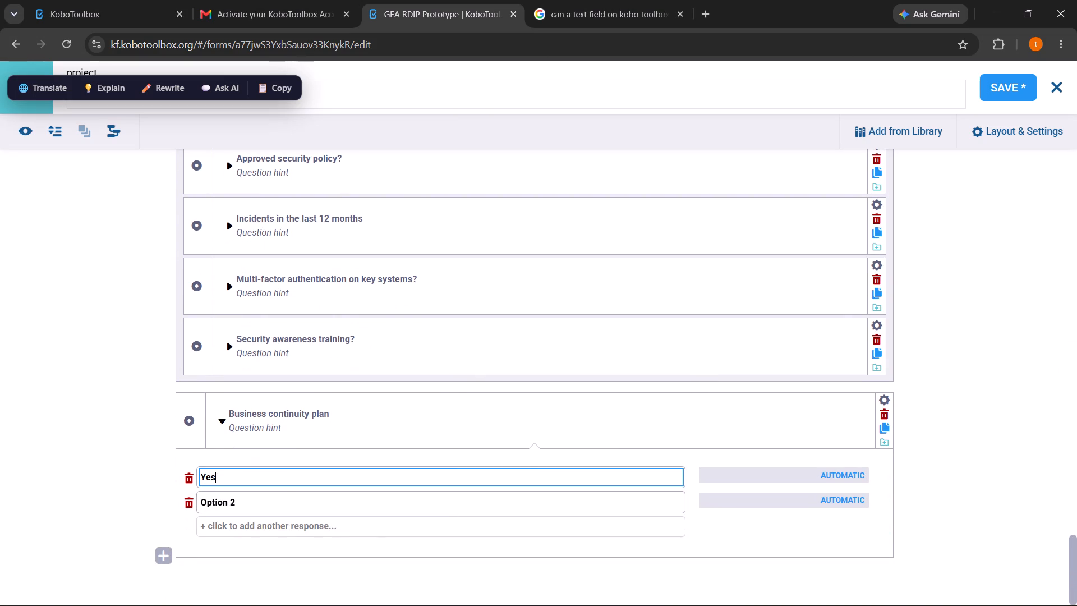
Complete the "Business continuity plan" response options with "Draft" as the second and "No" as the third.
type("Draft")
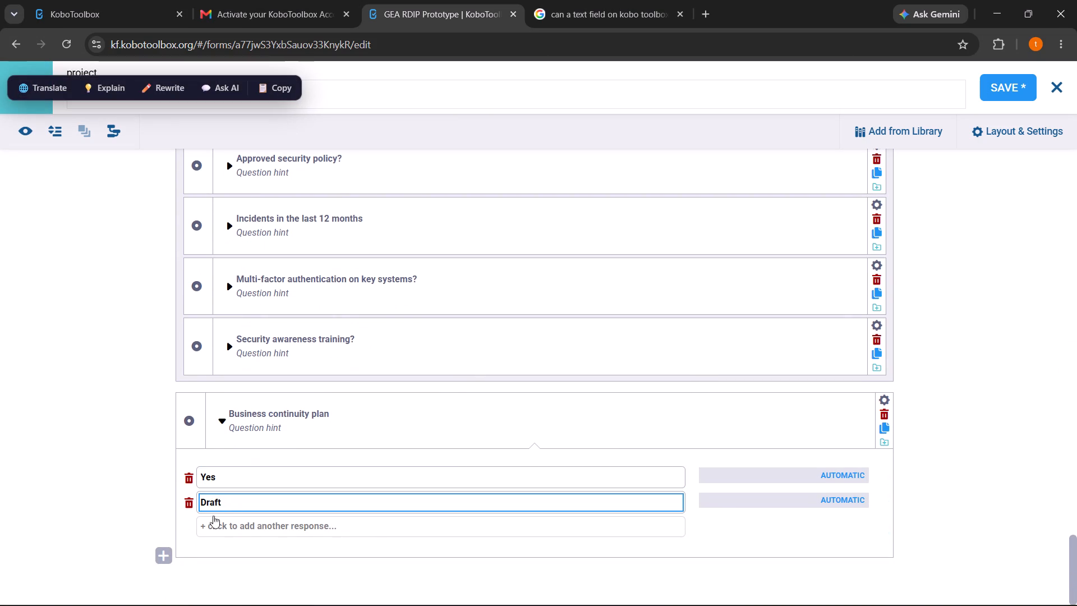
left_click(243, 524)
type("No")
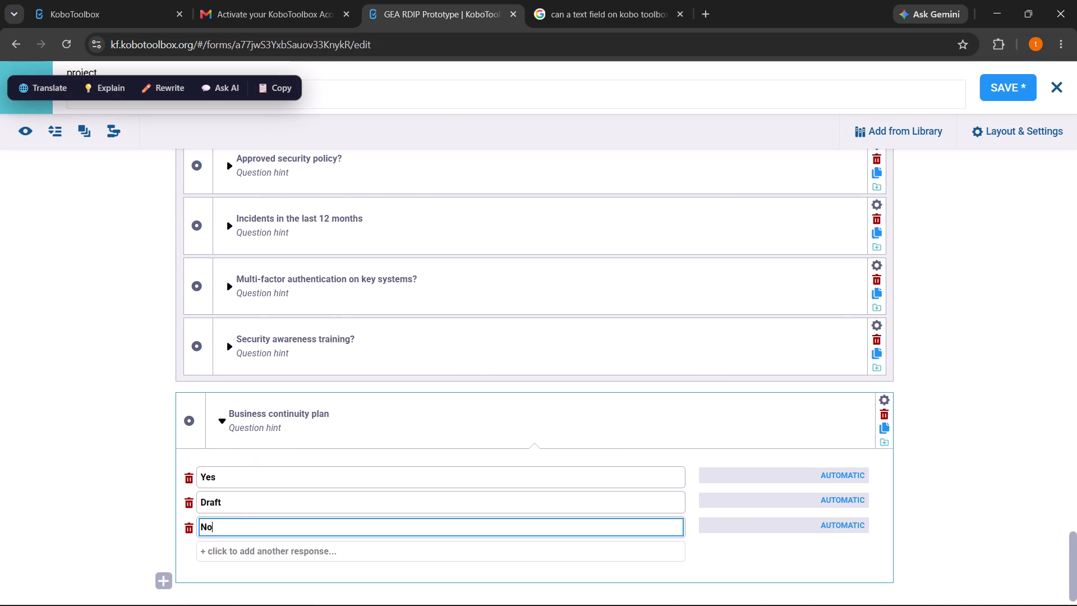
Code the "Business continuity plan" responses: Yes as 1, Draft as 2, No as 3.
double_click(837, 477)
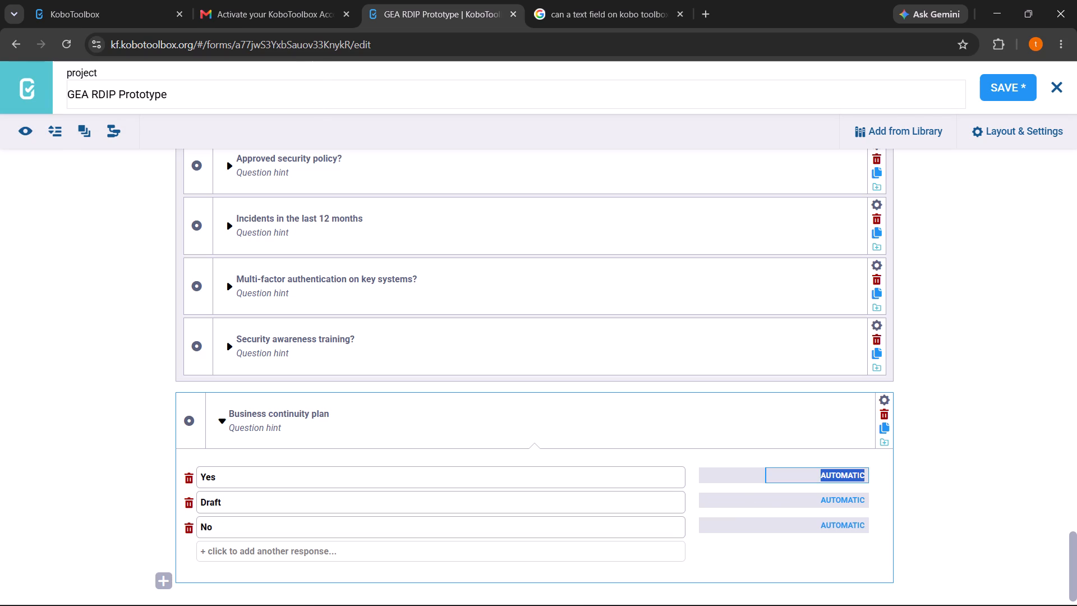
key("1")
double_click(836, 493)
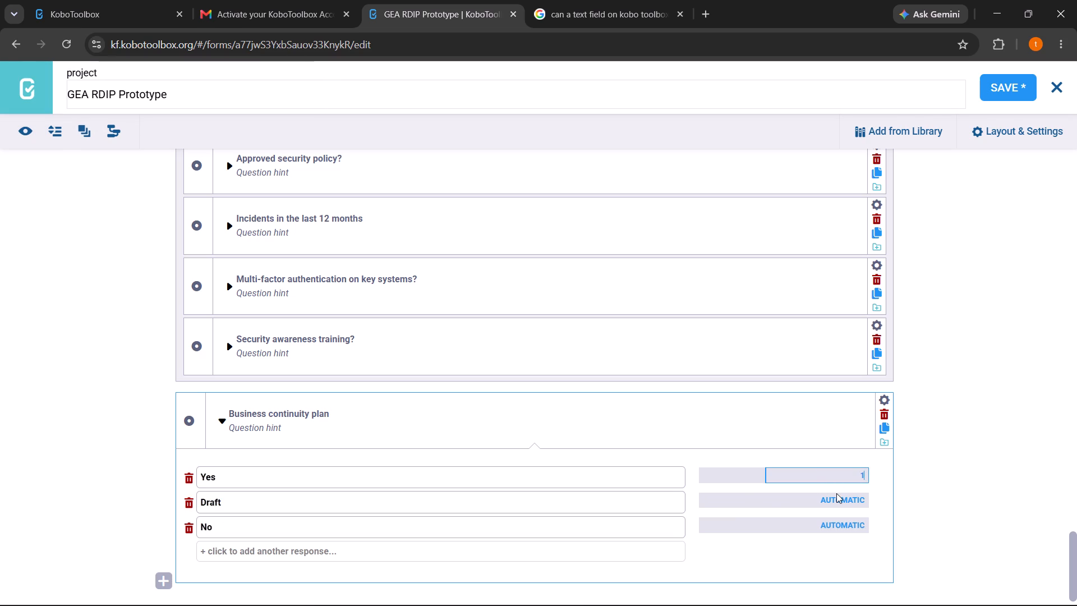
triple_click(839, 499)
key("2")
triple_click(846, 526)
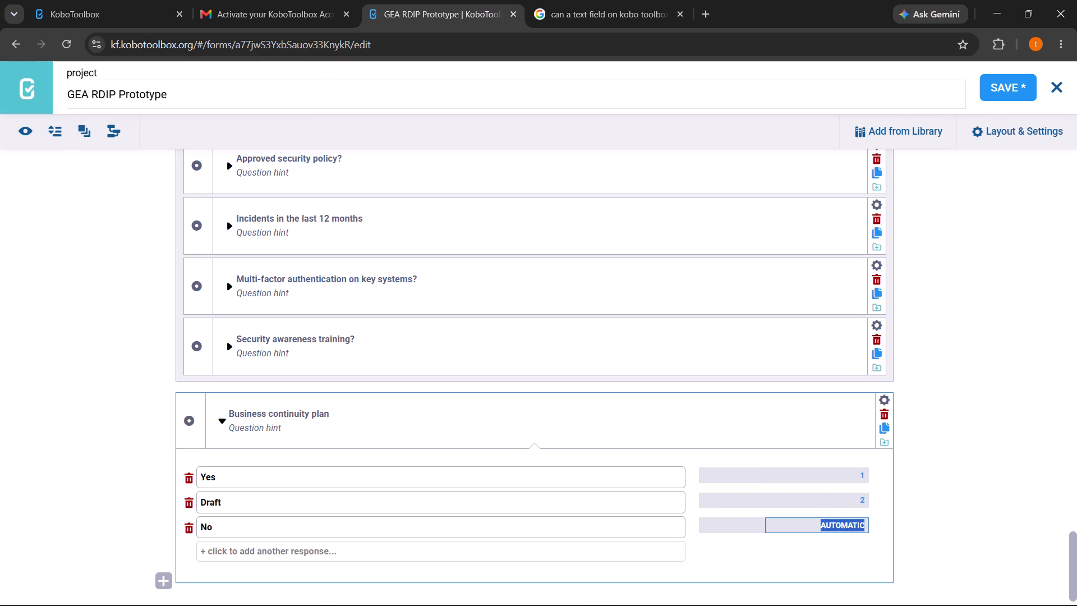
key("ctrl+v")
Start a new question below "Business continuity plan".
scroll(846, 526, "down", 4)
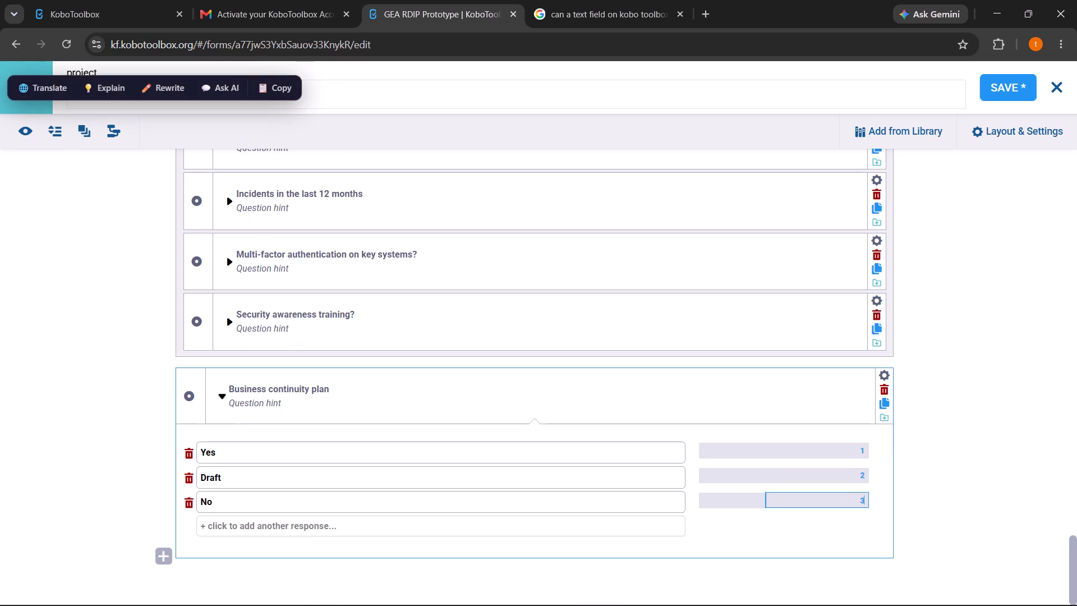
left_click(165, 559)
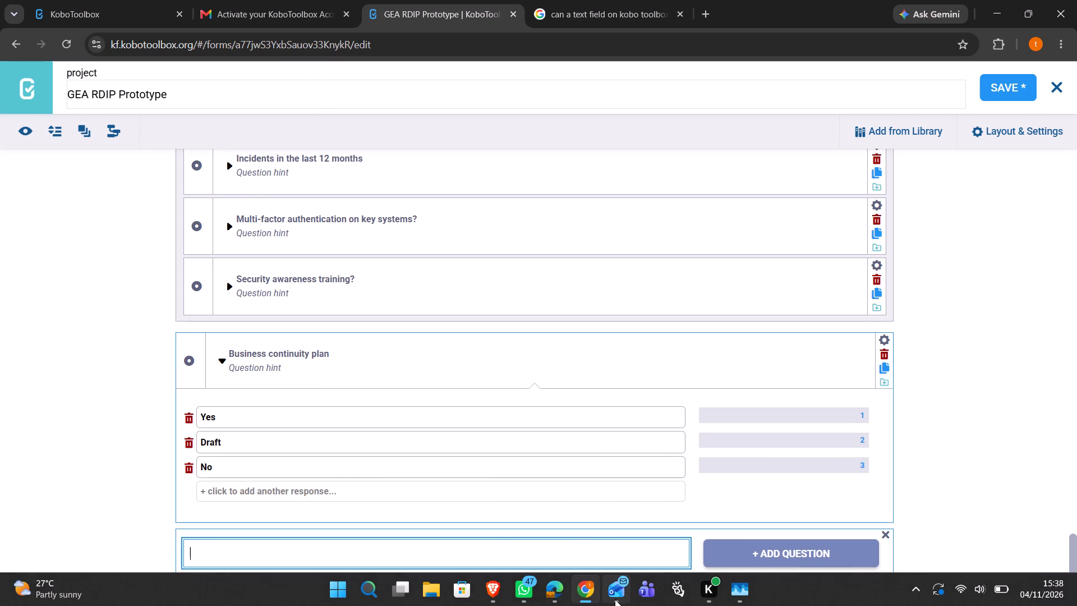
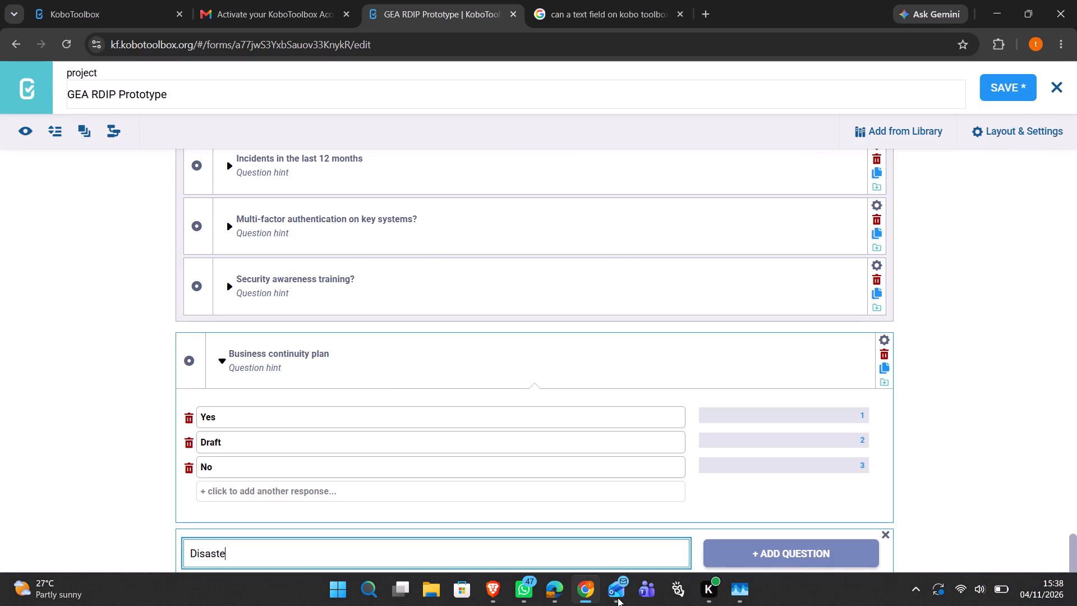
Complete the label of the new question below "Business continuity plan" as "Disaster recovery site?".
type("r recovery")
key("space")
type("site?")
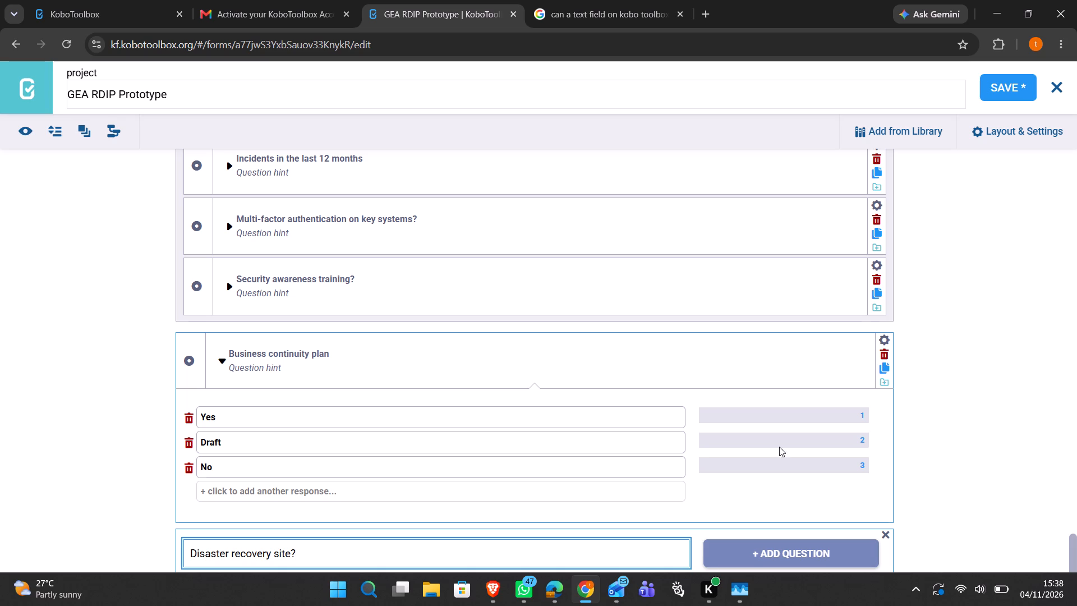
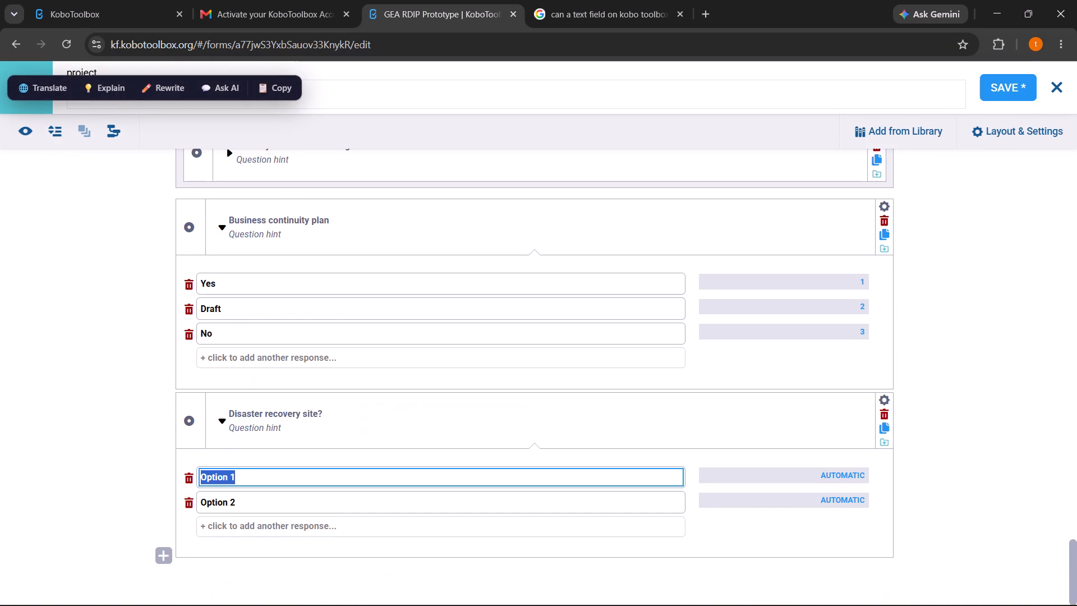
Give the "Disaster recovery site?" question the responses Yes and No, coded 1 and 2.
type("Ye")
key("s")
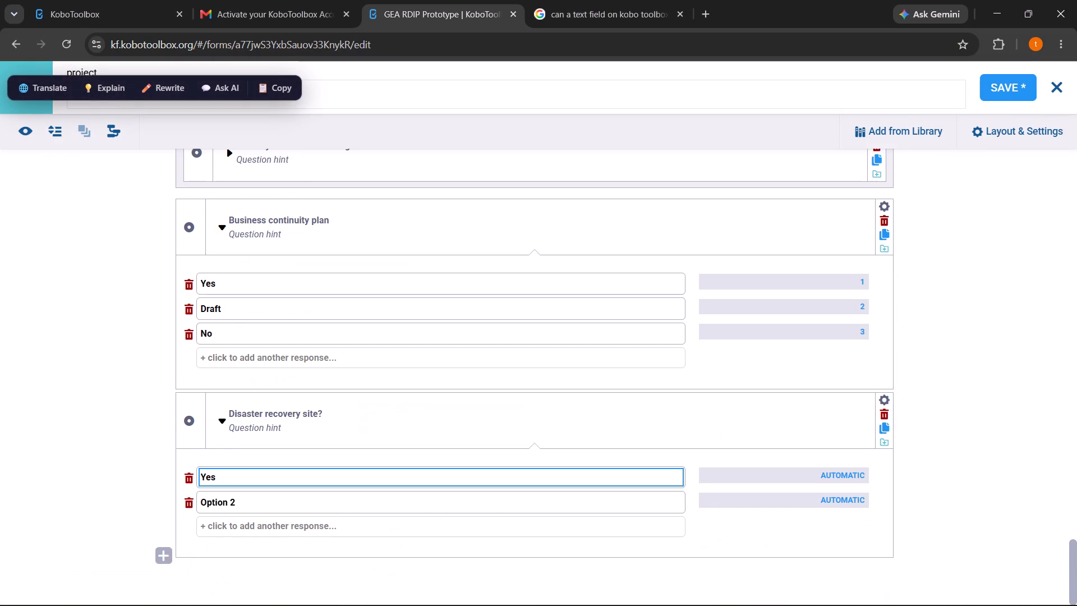
triple_click(214, 498)
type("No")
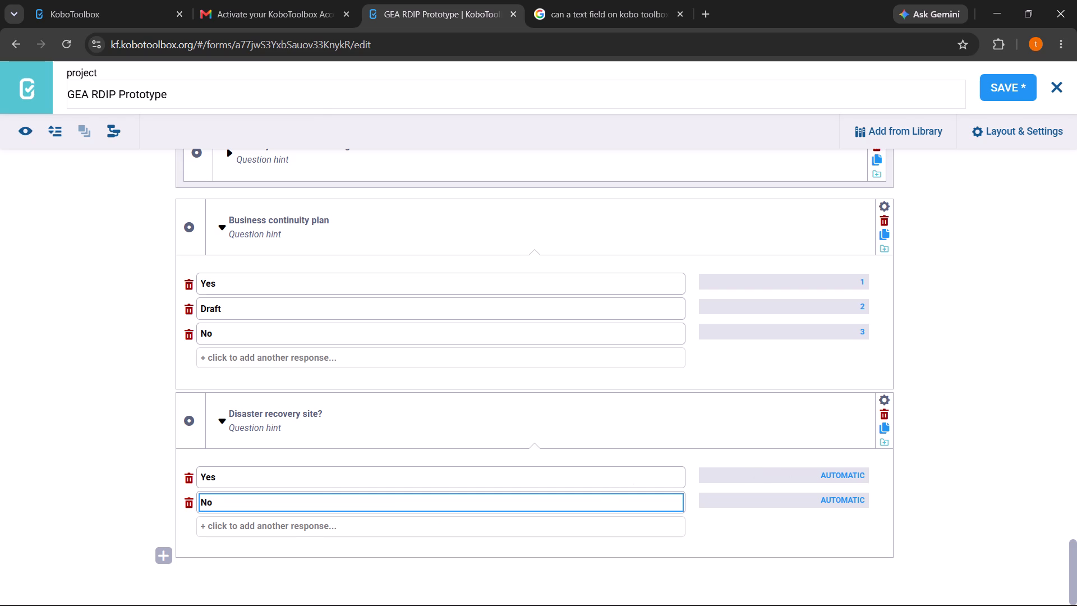
left_click_drag(831, 481, 837, 471)
left_click(837, 471)
triple_click(837, 471)
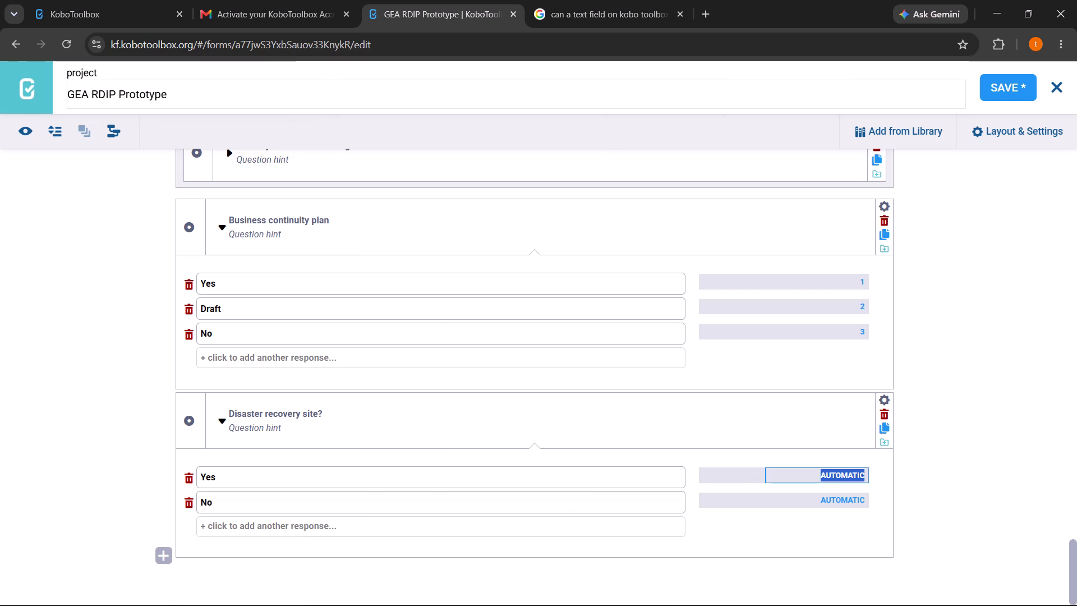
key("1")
triple_click(835, 500)
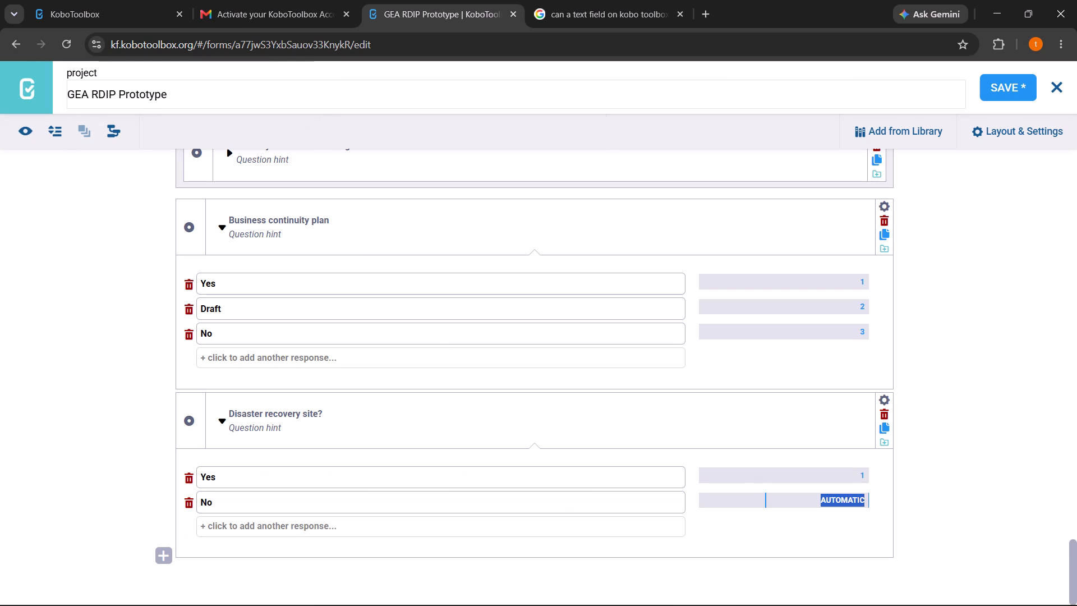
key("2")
Add a Select One question labelled "Offline capability in key systems" below "Disaster recovery site?".
left_click(167, 555)
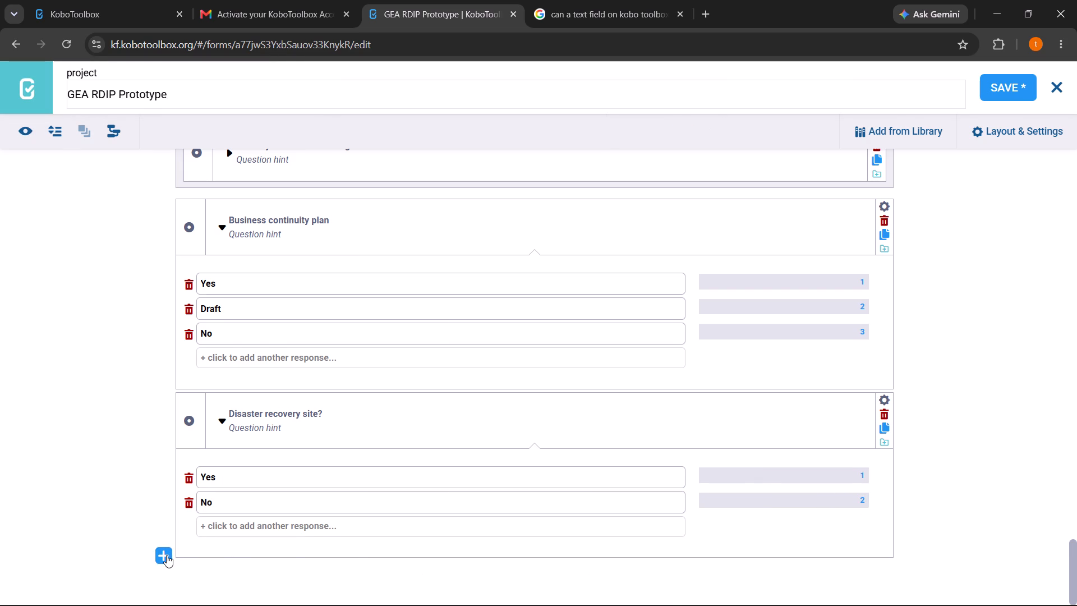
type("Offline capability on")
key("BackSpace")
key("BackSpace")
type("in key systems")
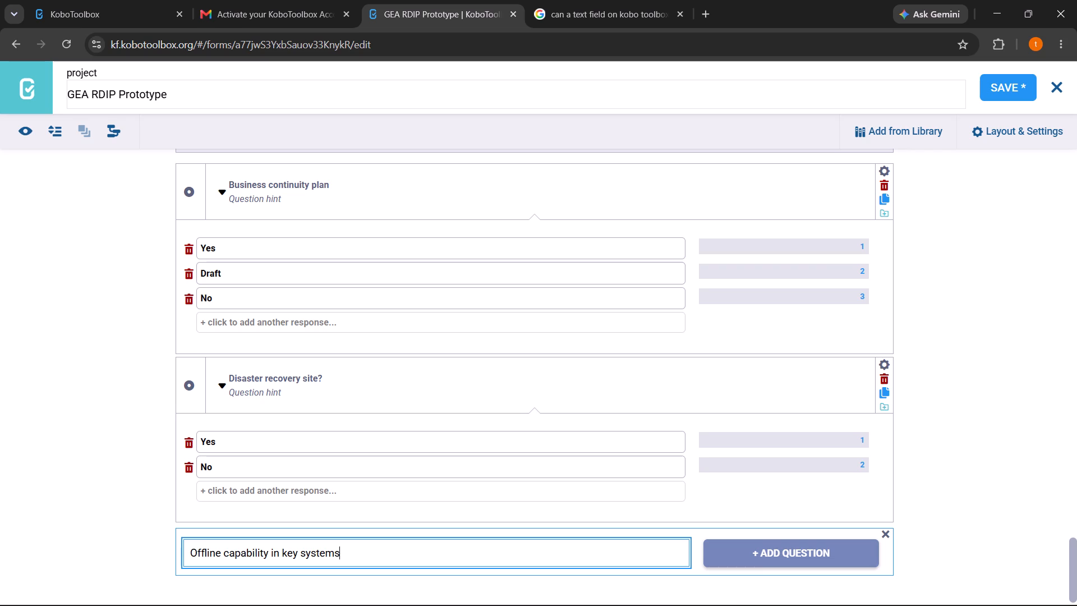
left_click(721, 551)
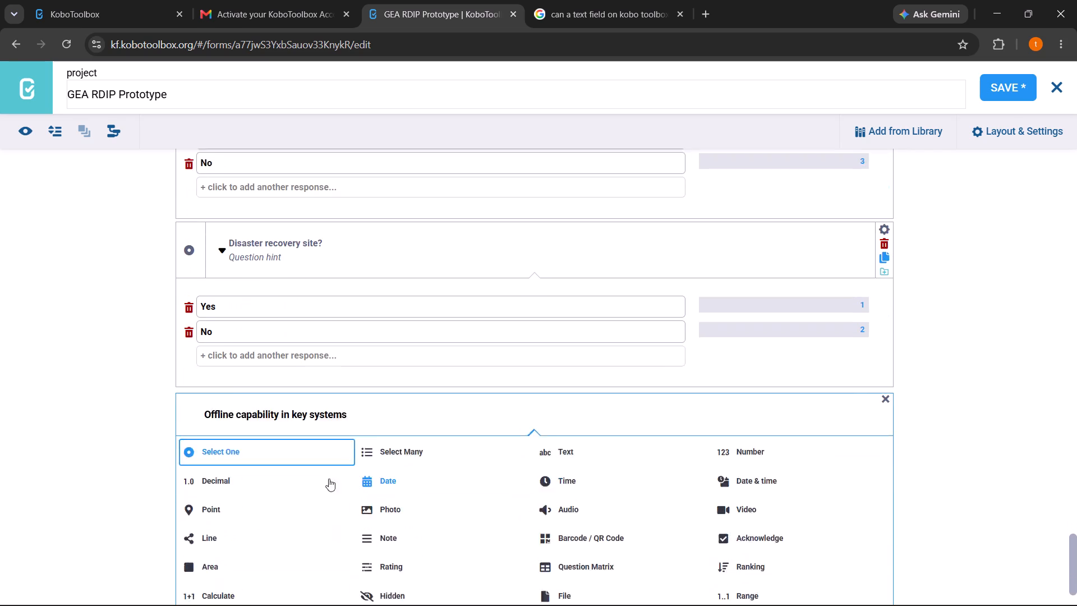
left_click(266, 427)
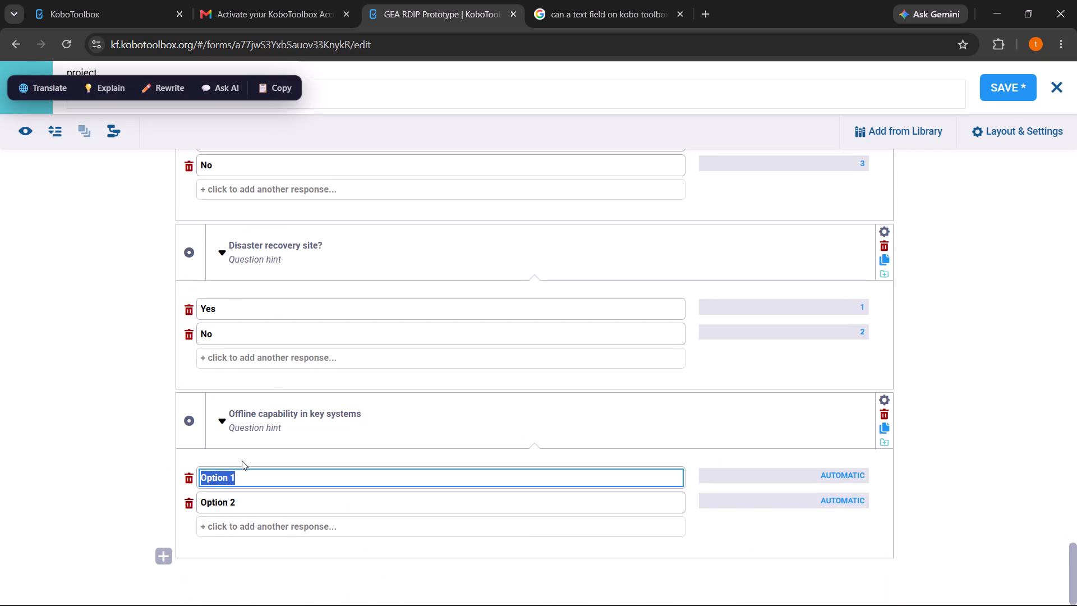
Give the "Offline capability in key systems" question the responses Yes and No, coded 1 and 2.
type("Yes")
triple_click(210, 503)
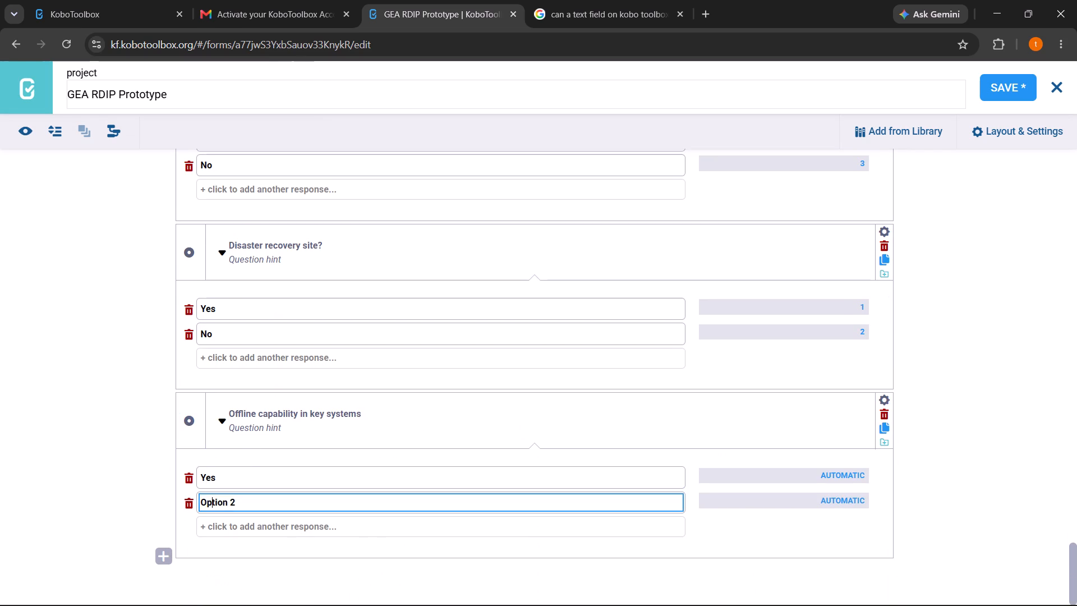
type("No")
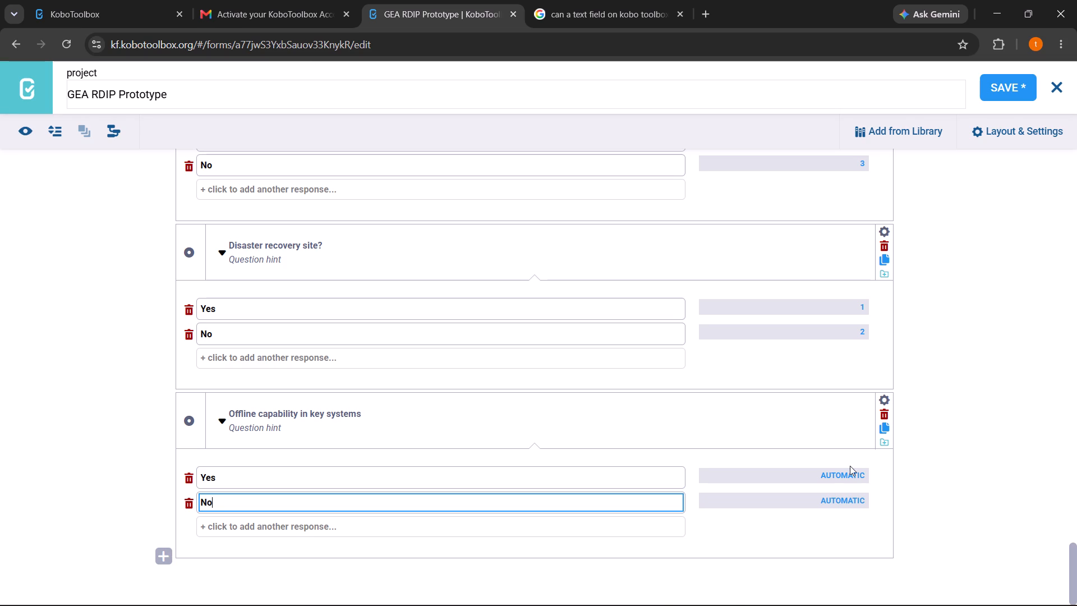
triple_click(848, 473)
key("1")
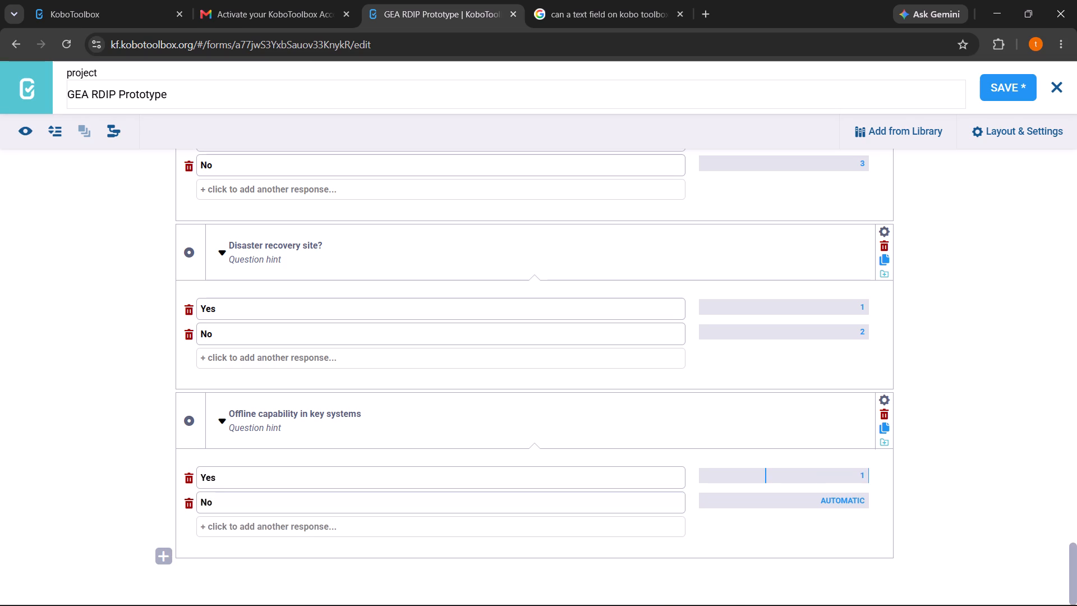
double_click(851, 503)
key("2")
left_click(851, 503)
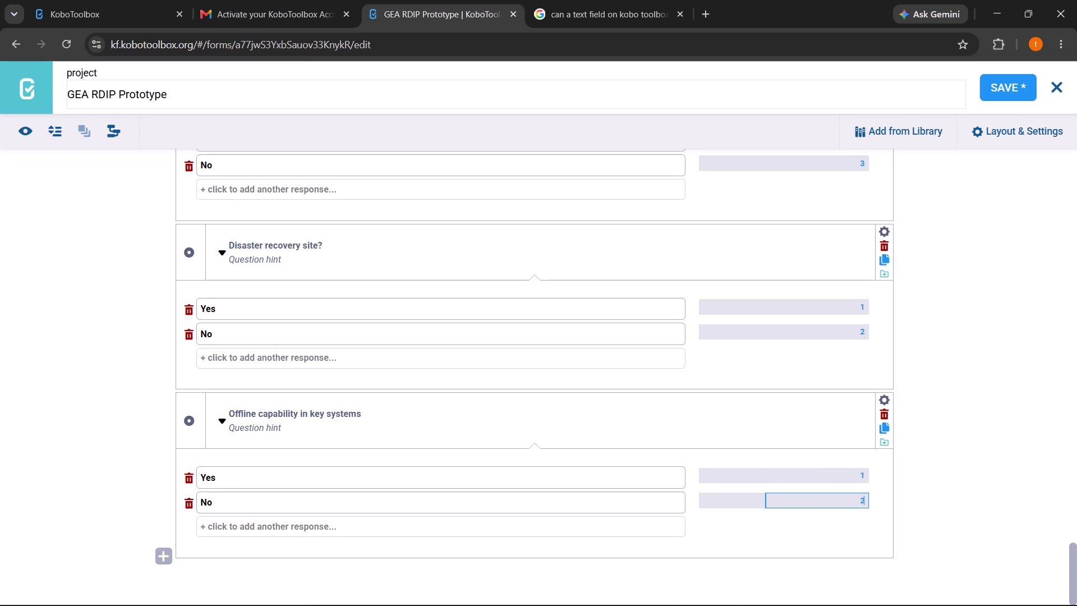
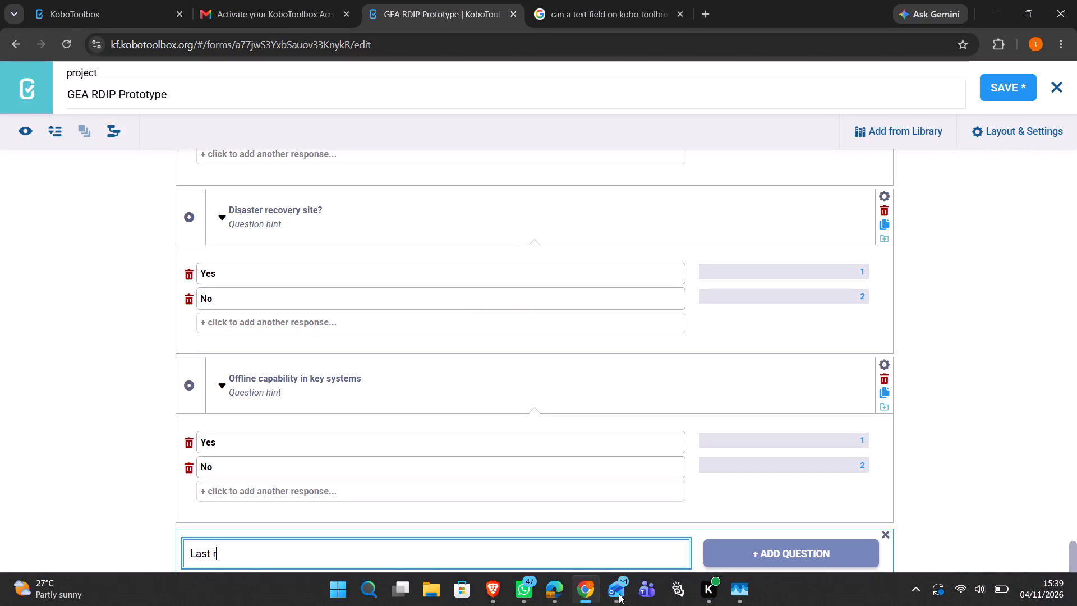
Complete the new question's label as "Last recovery test" and add it below "Offline capability in key systems" as a Select One question.
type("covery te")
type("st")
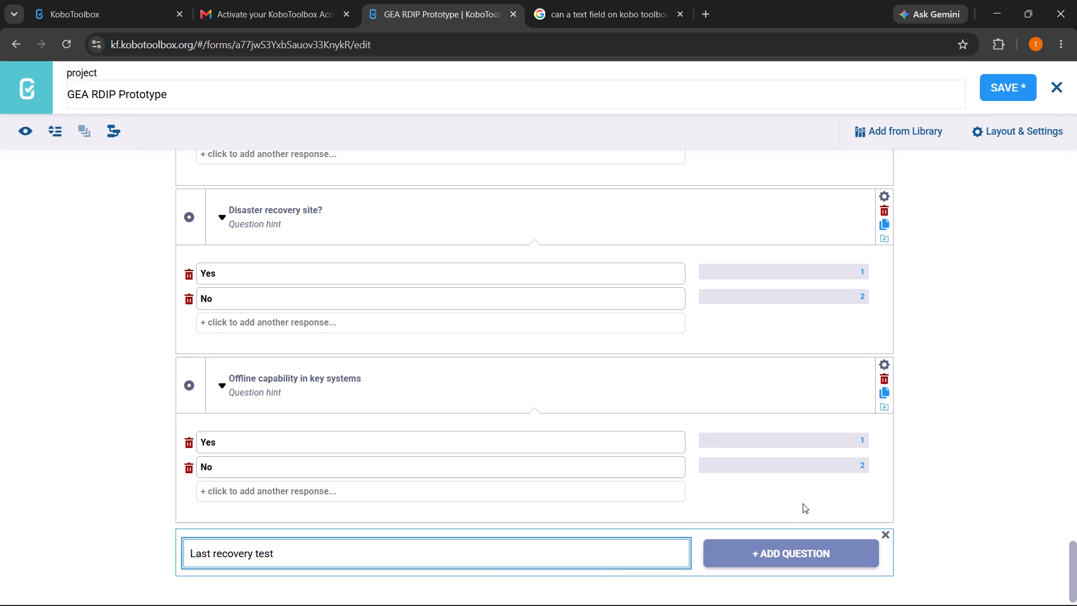
left_click(775, 550)
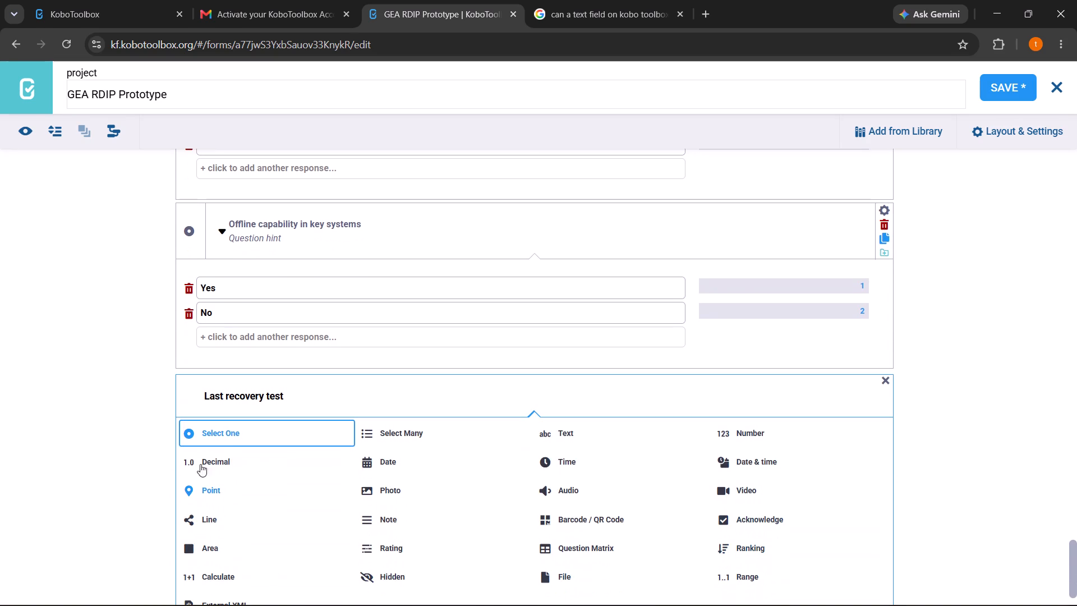
left_click(253, 428)
Fill in the response options of the "Last recovery test" question, starting with "Never" as the first option.
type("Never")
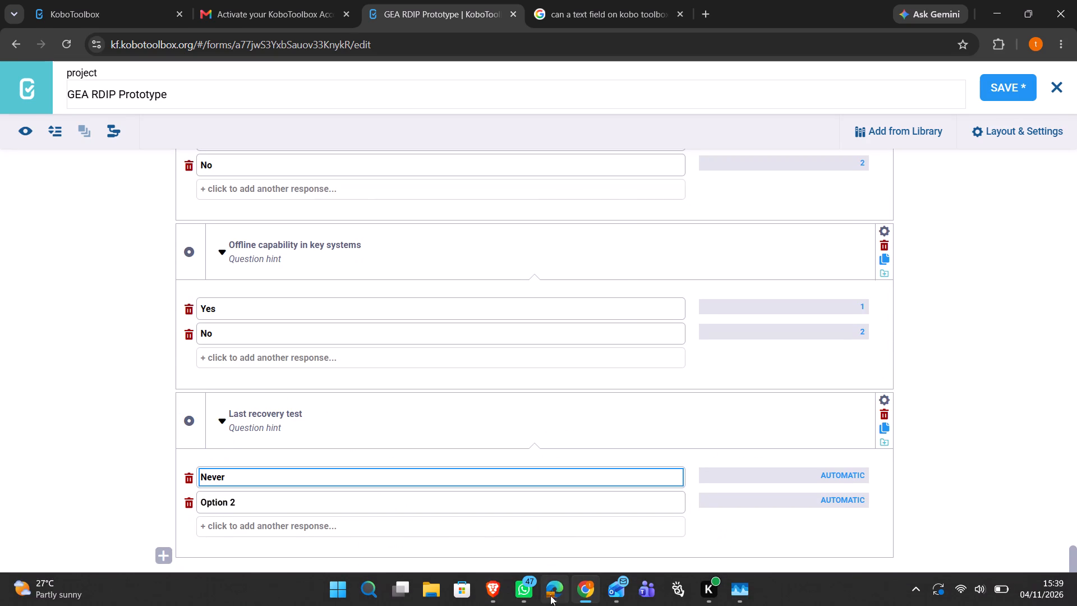
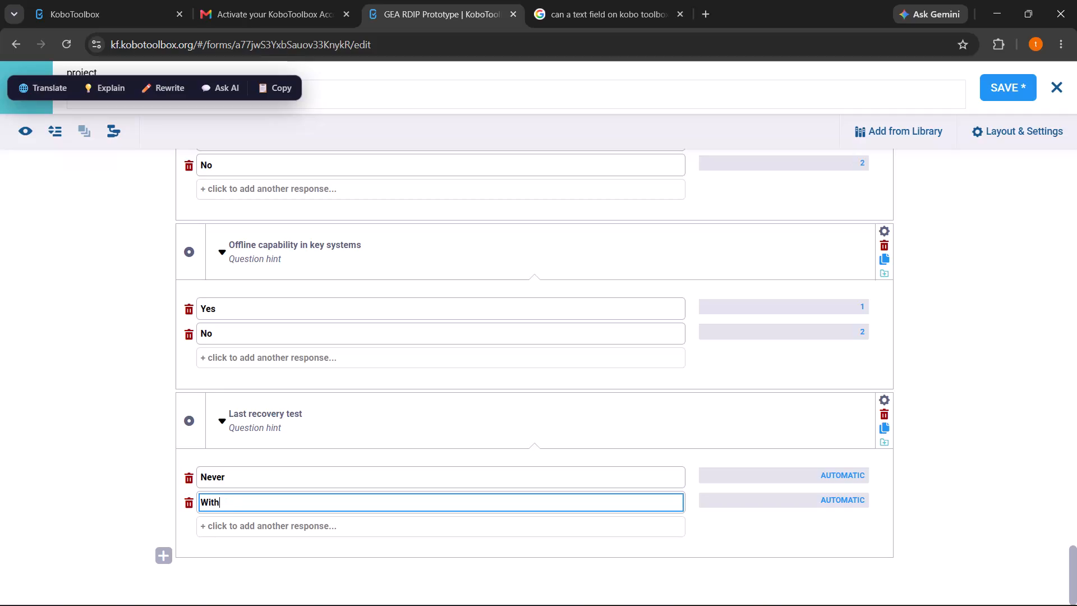
Finish the second "Last recovery test" response as "Within 1 year" and add "Over 1 year" as the third.
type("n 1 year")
left_click(234, 531)
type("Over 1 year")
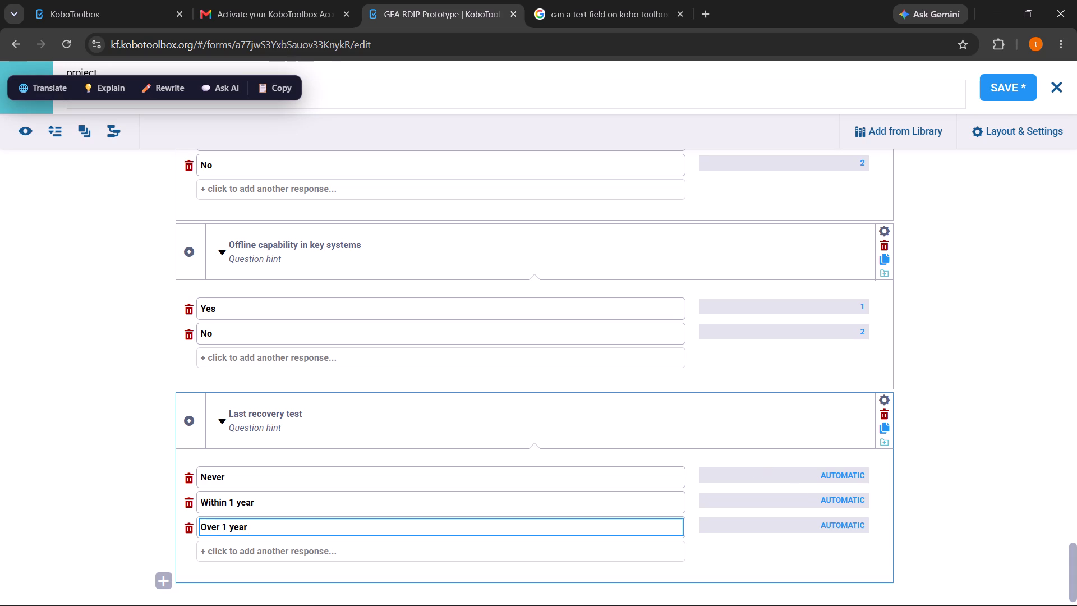
Code the "Last recovery test" responses: Never as 1, Within 1 year as 2, Over 1 year as 3.
triple_click(832, 472)
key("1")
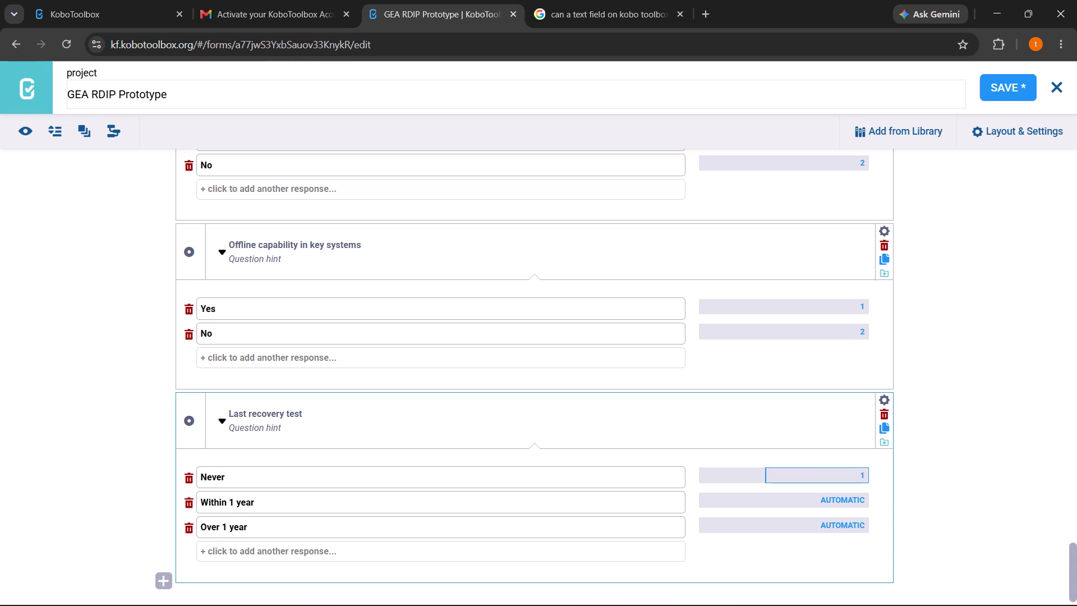
double_click(858, 498)
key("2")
double_click(849, 525)
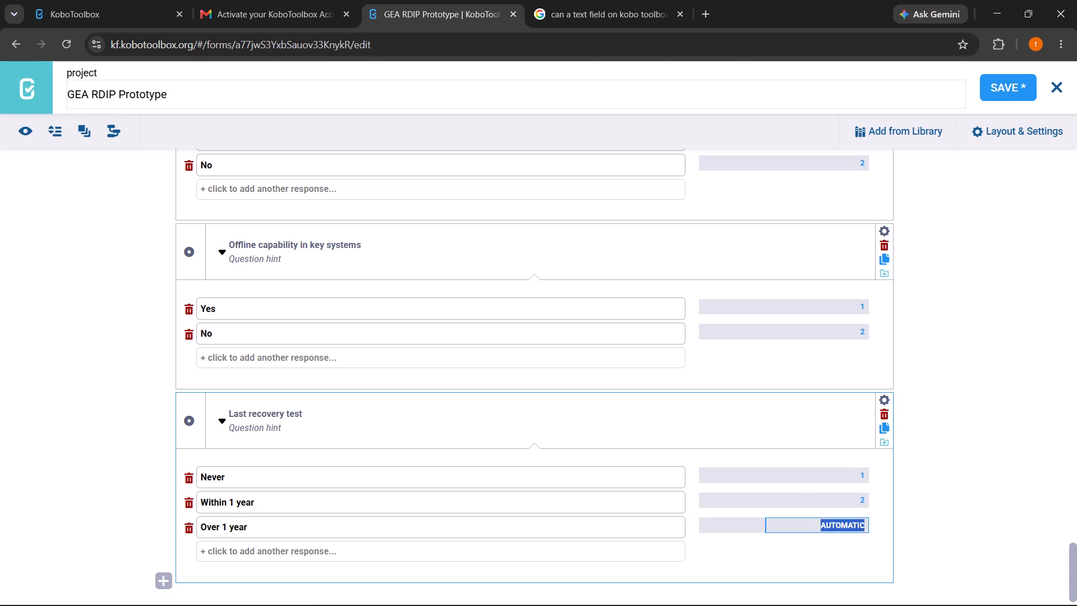
key("ctrl+v")
scroll(656, 475, "down", 4)
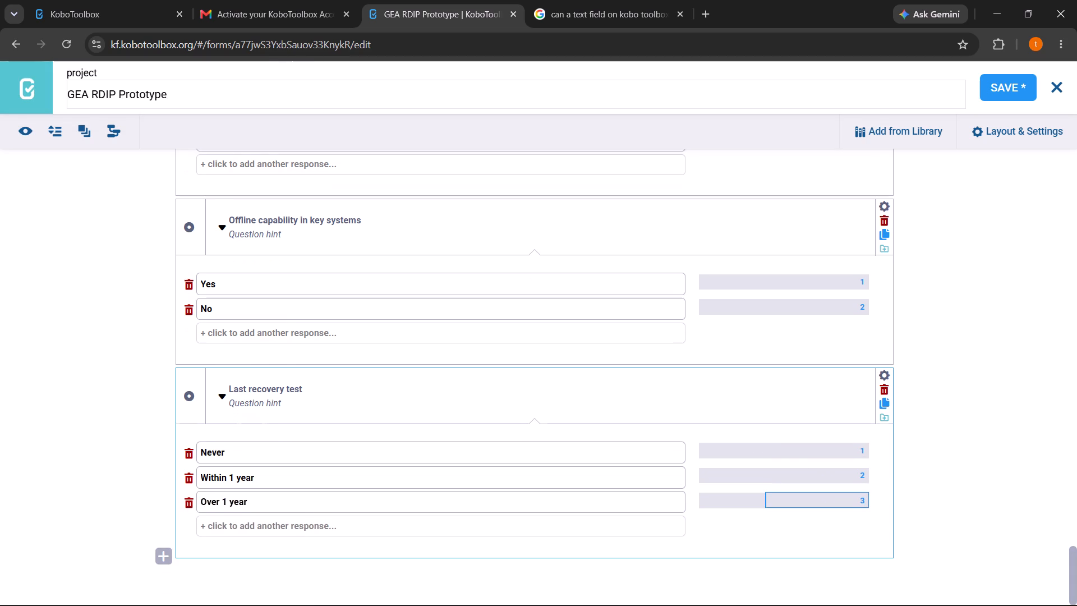
left_click(192, 382, "ctrl")
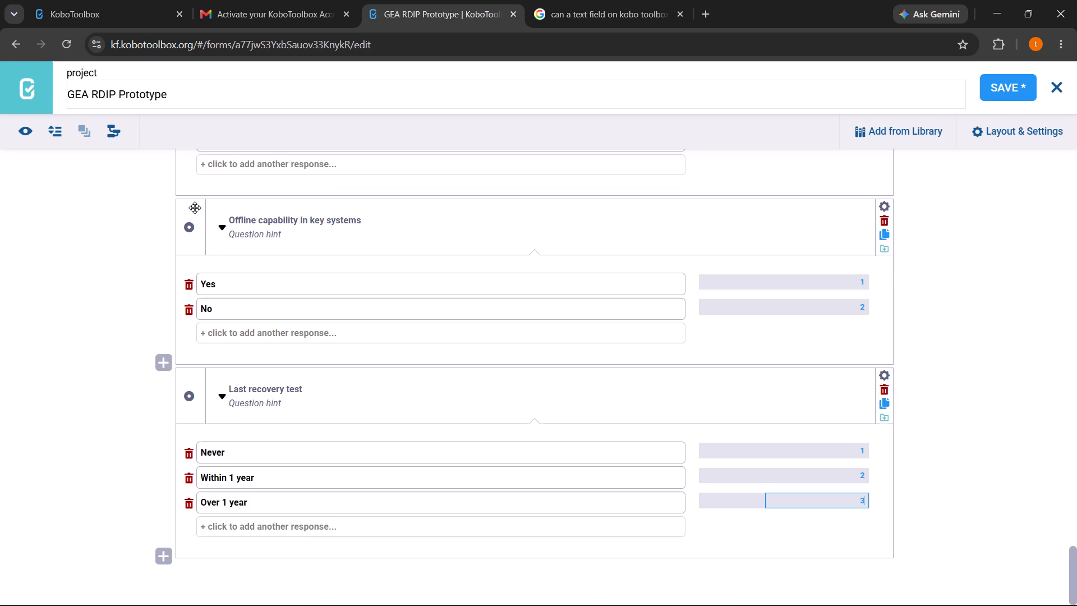
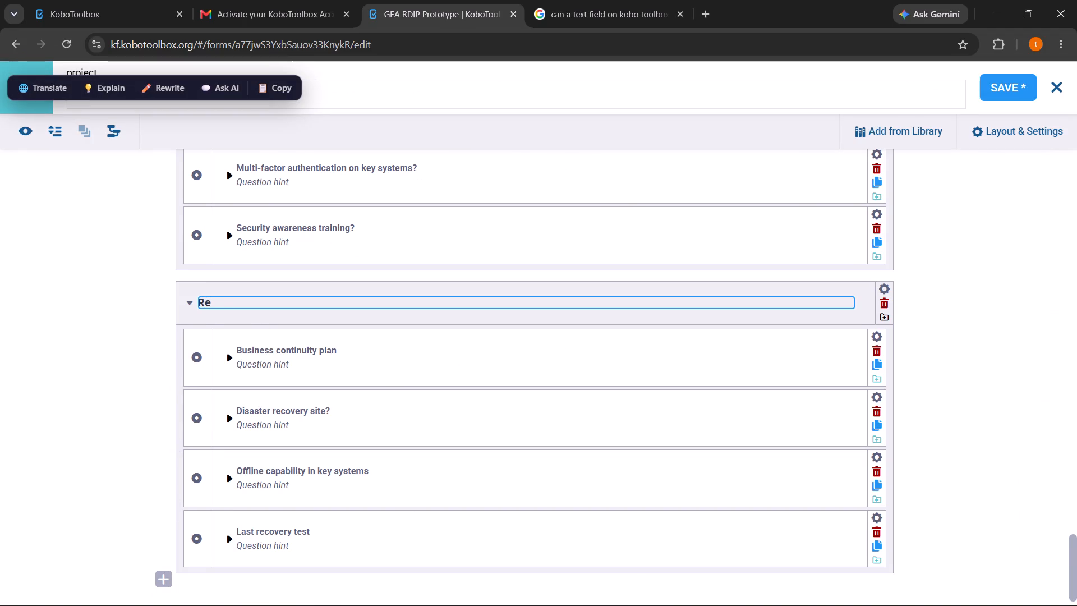
Title the group containing the business continuity and disaster recovery questions "Resilience and continuity".
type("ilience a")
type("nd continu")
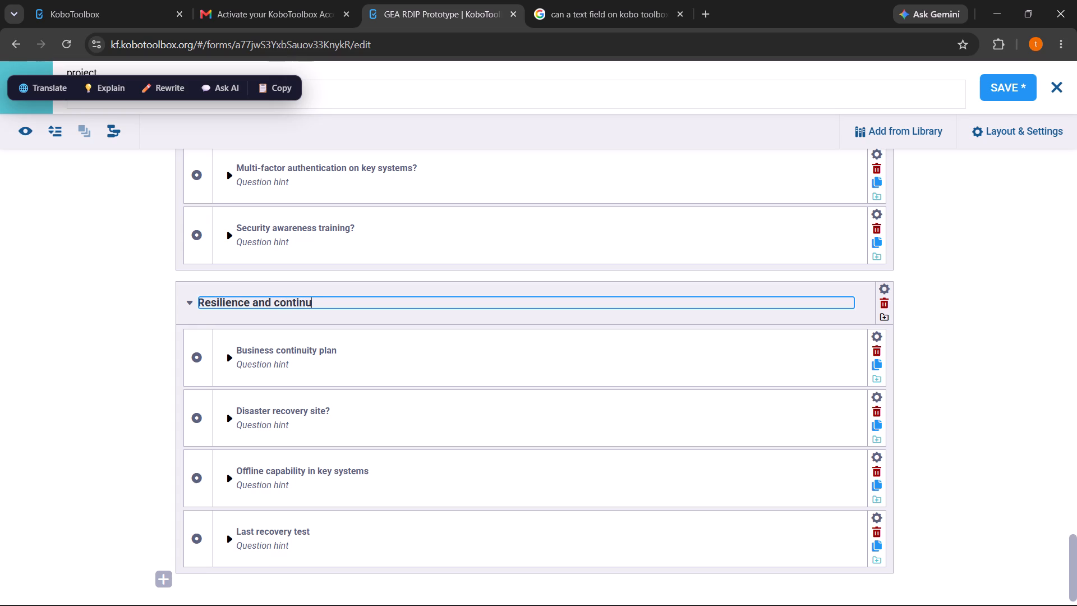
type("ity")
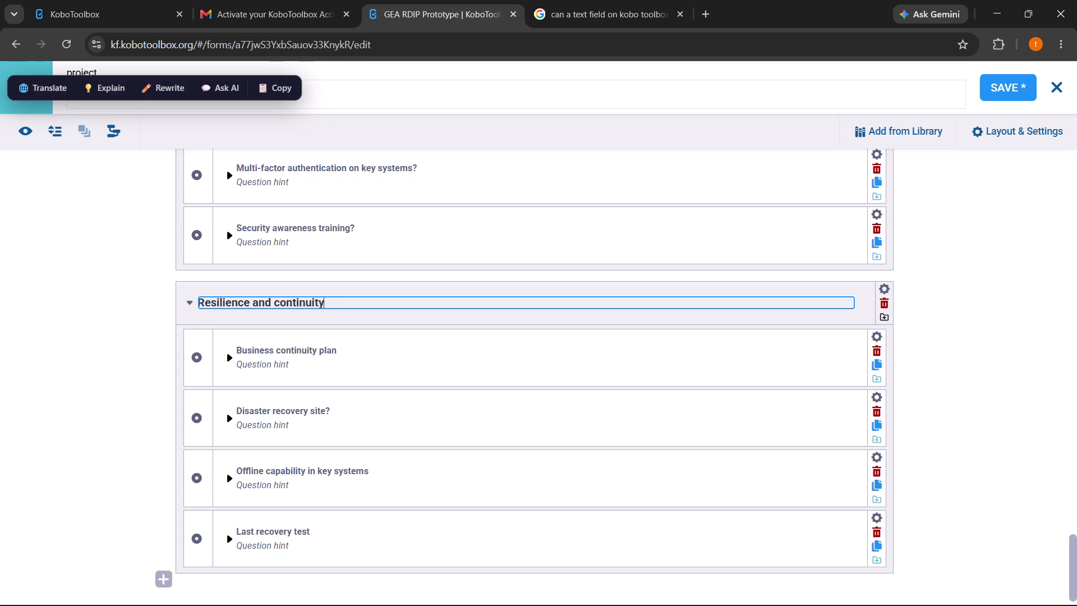
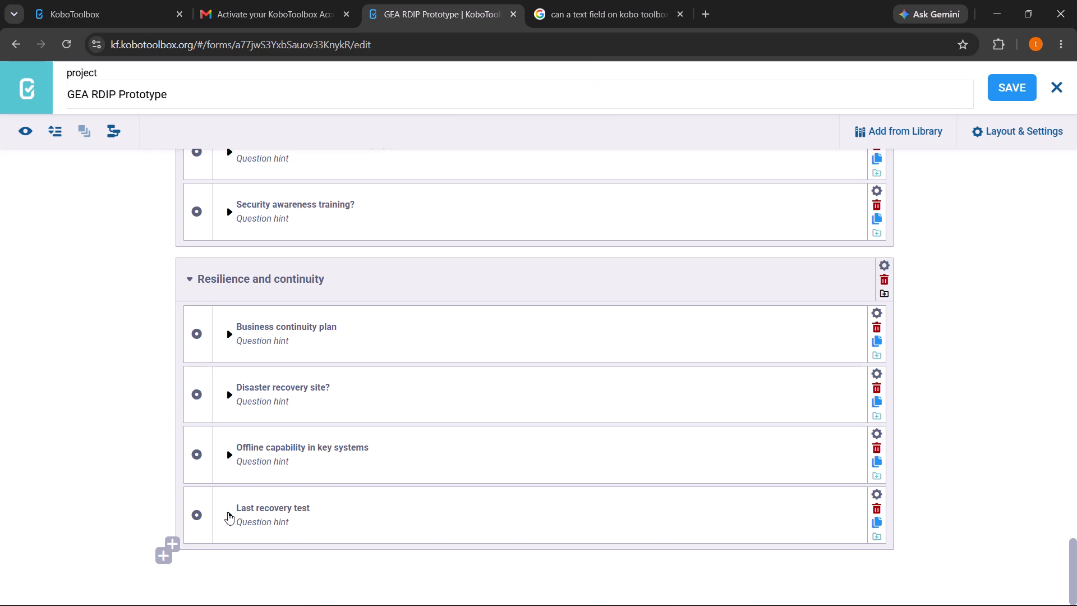
Start a new question below the Resilience and continuity group, outside the group.
left_click(166, 544)
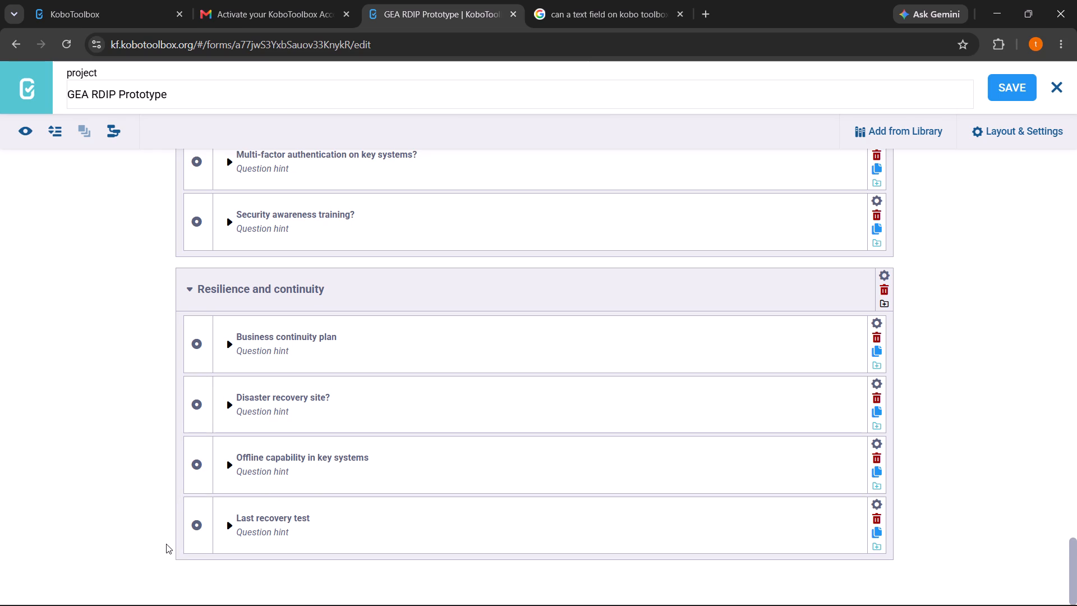
scroll(166, 544, "down", 2)
left_click(160, 561)
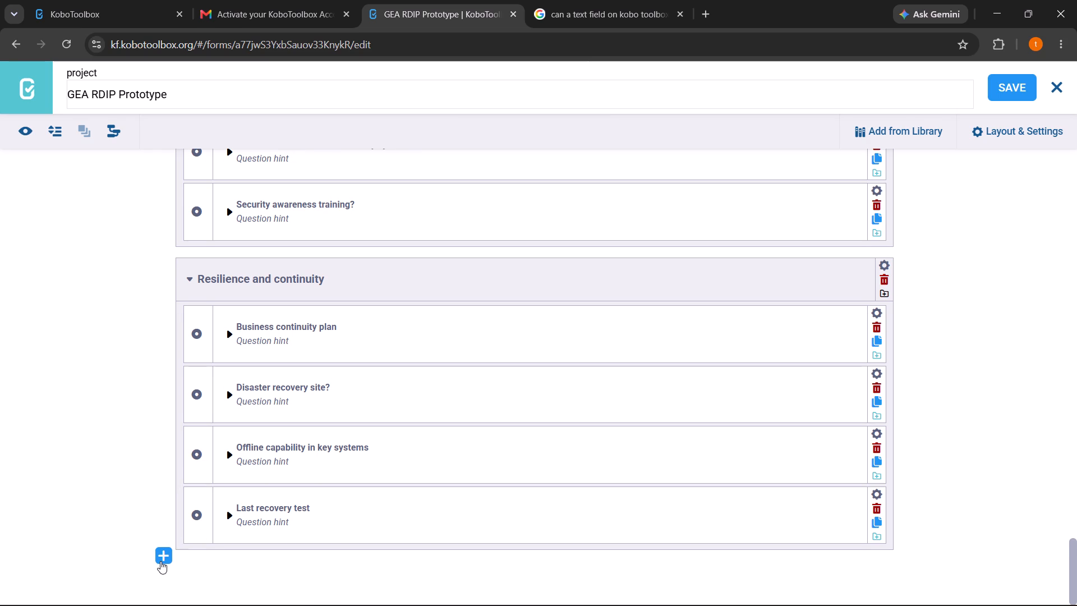
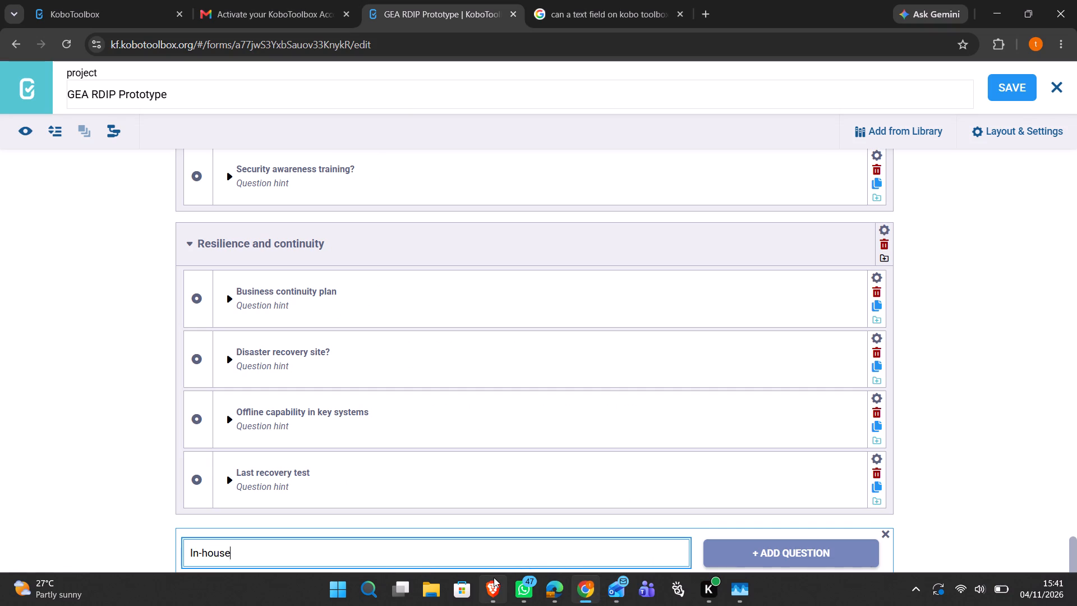
Complete the new question label as "In-house developers (number)" and add it as a number question below the Resilience and continuity group.
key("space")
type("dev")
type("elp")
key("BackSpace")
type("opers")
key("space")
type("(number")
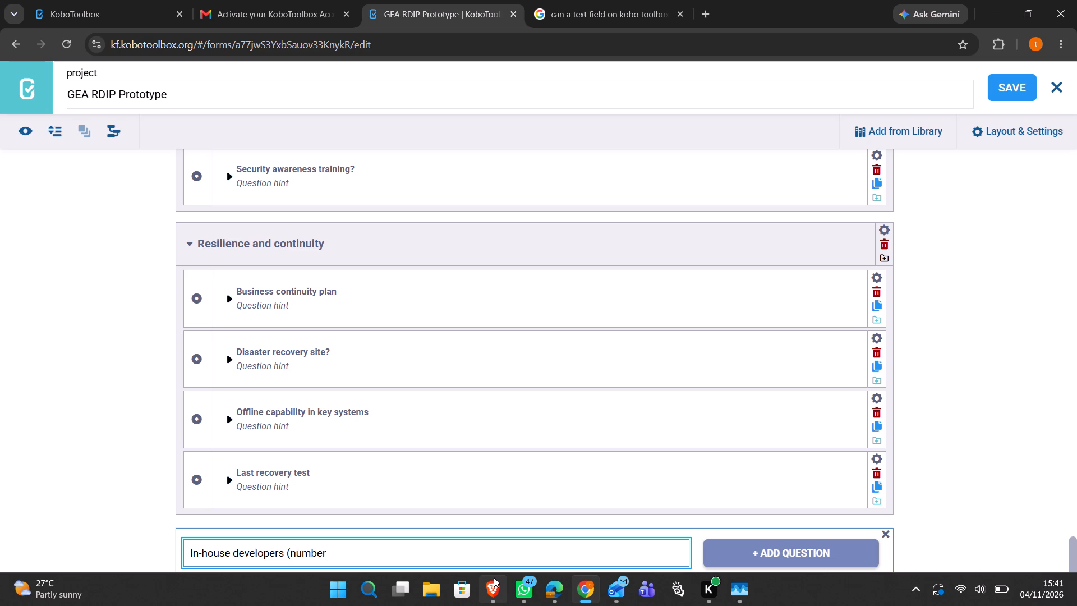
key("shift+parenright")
left_click(751, 560)
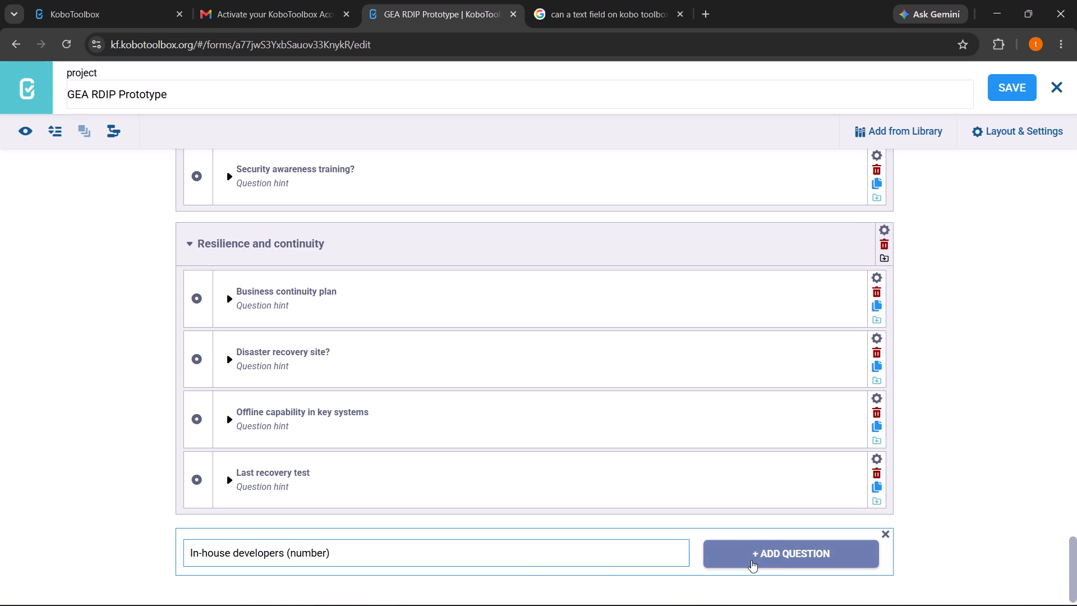
left_click(761, 429)
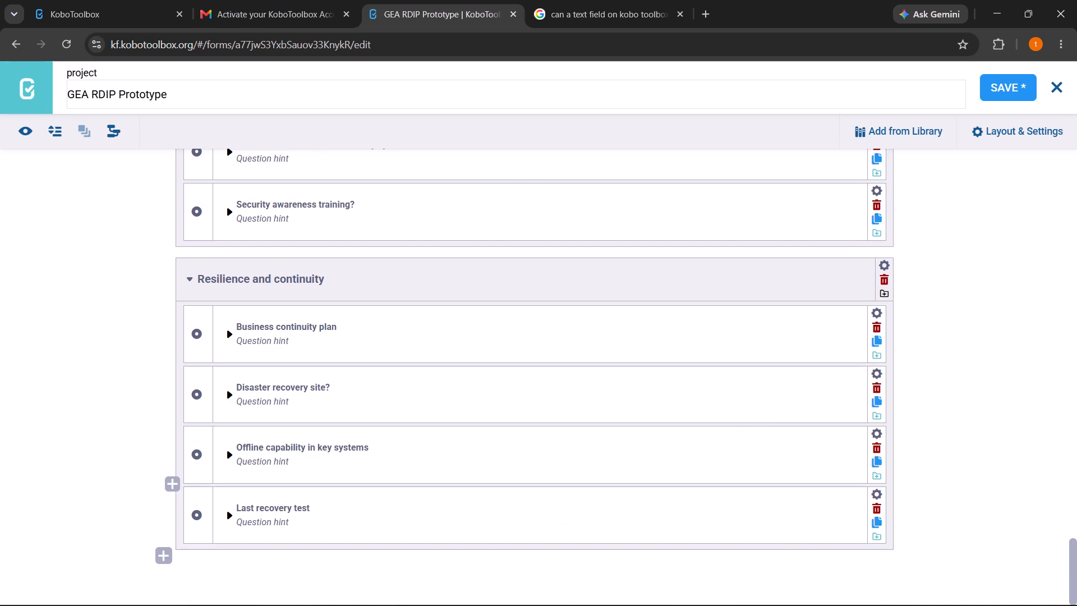
scroll(531, 453, "down", 4)
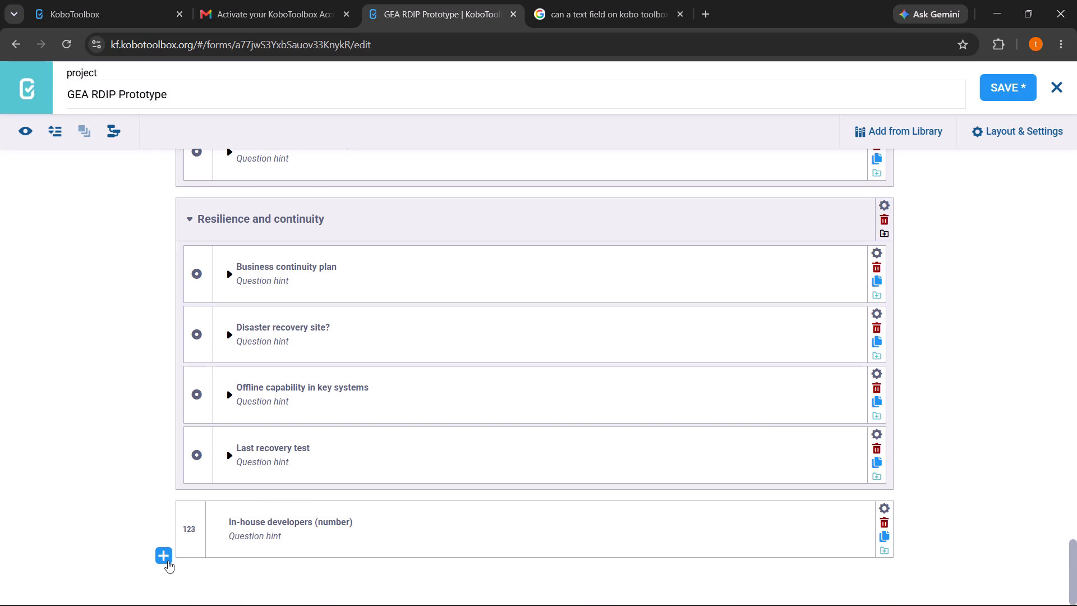
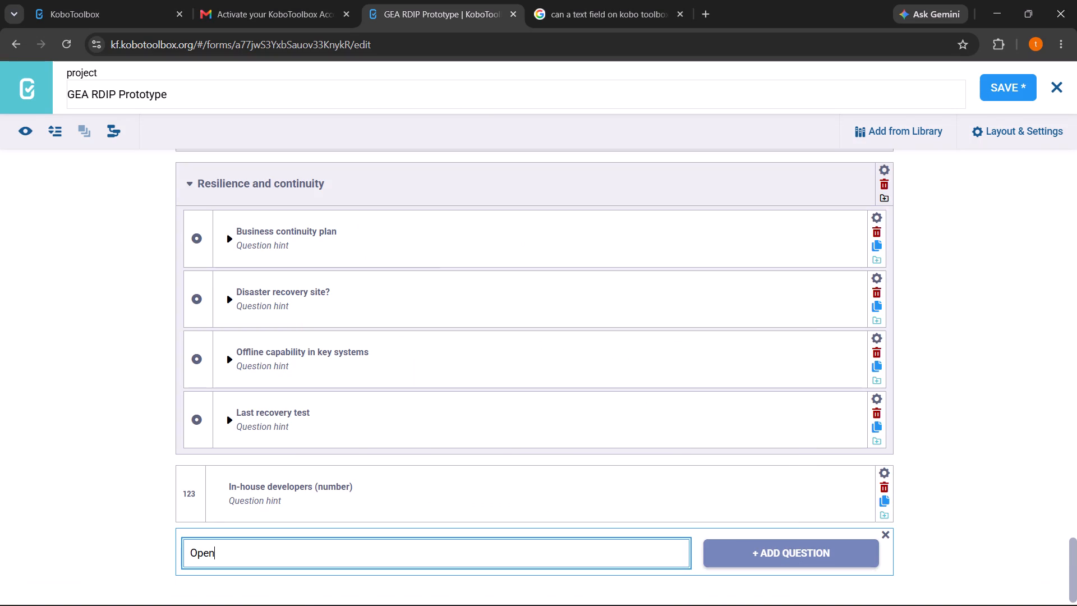
Title the new question below "In-house developers (number)" as "Open-source software used?".
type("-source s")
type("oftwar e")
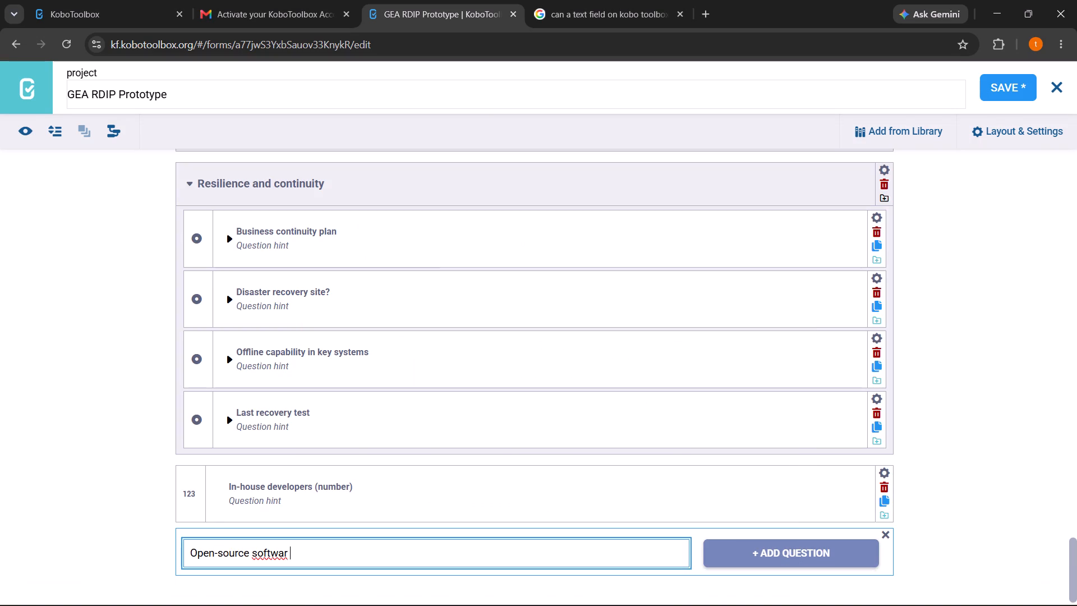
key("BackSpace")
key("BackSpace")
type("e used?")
Add "Open-source software used?" as a Select One question with the response options Yes and No.
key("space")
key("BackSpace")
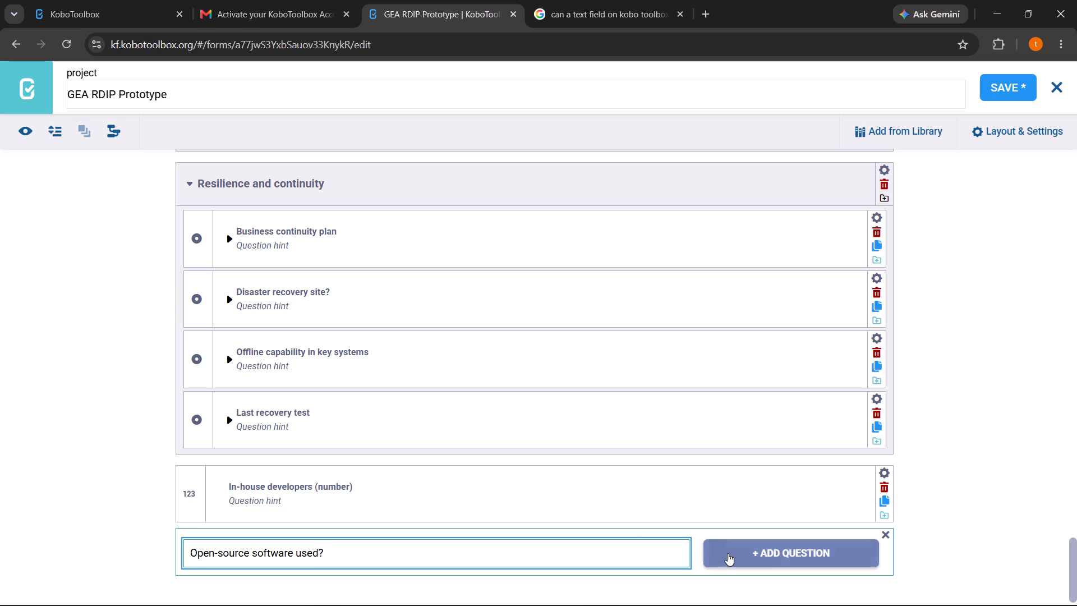
left_click(729, 555)
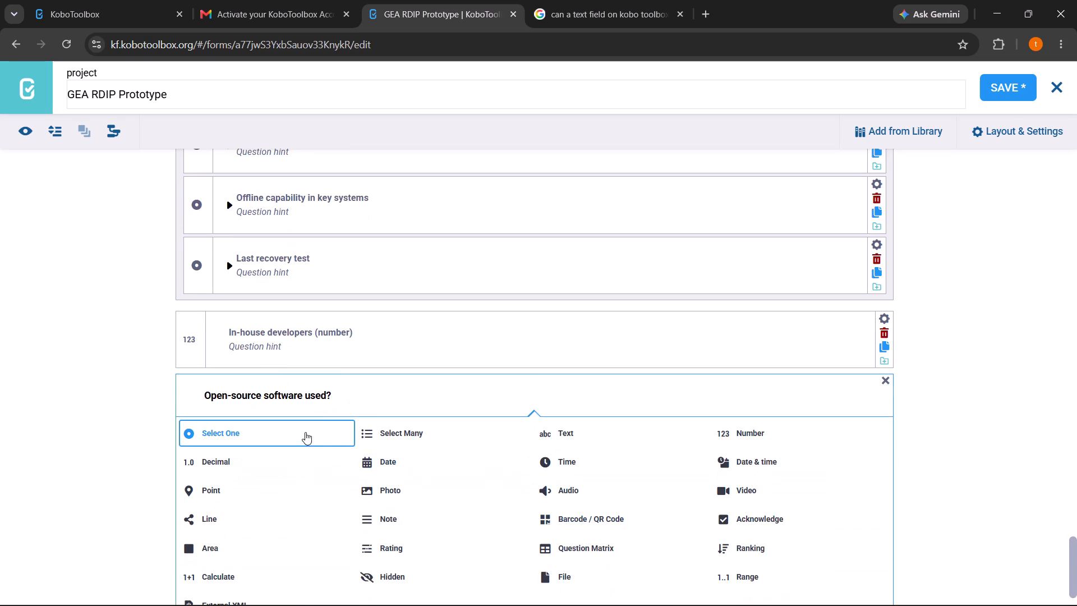
left_click(305, 432)
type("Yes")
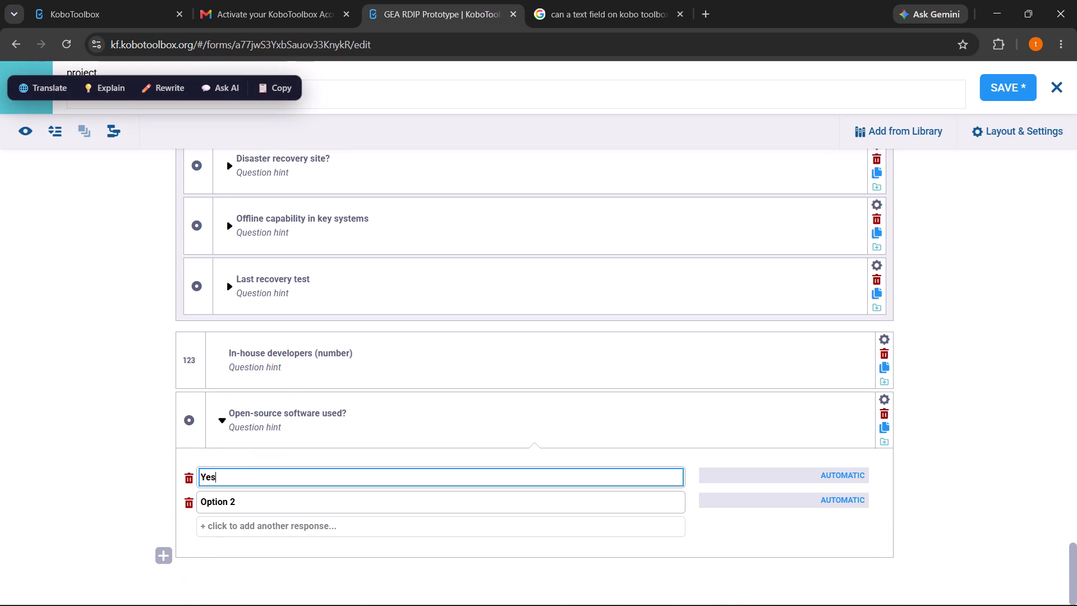
triple_click(227, 498)
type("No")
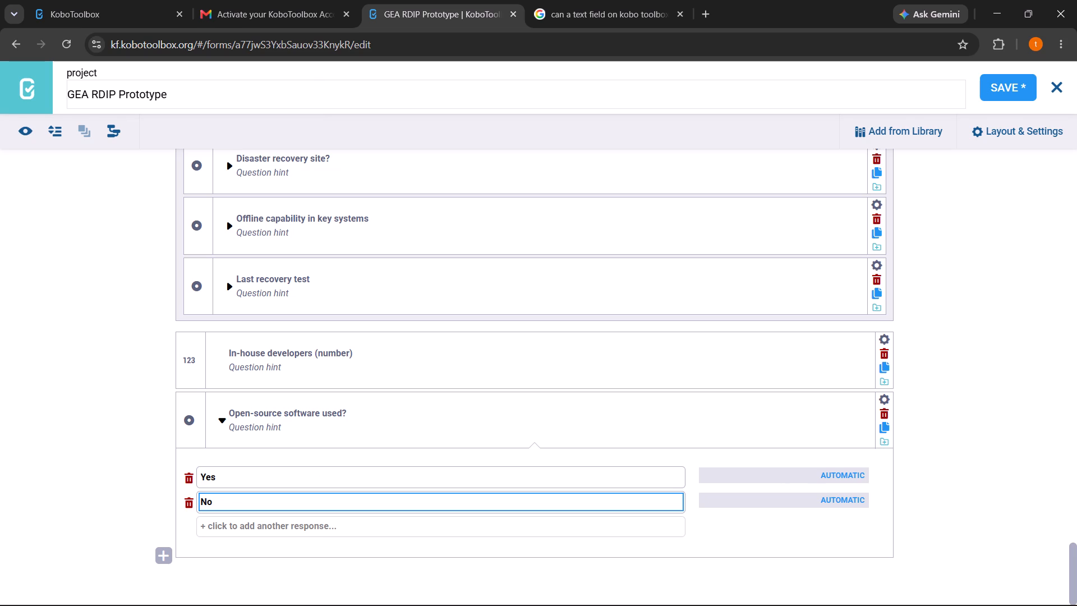
Code the "Open-source software used?" responses: Yes as 1 and No as 2.
triple_click(831, 469)
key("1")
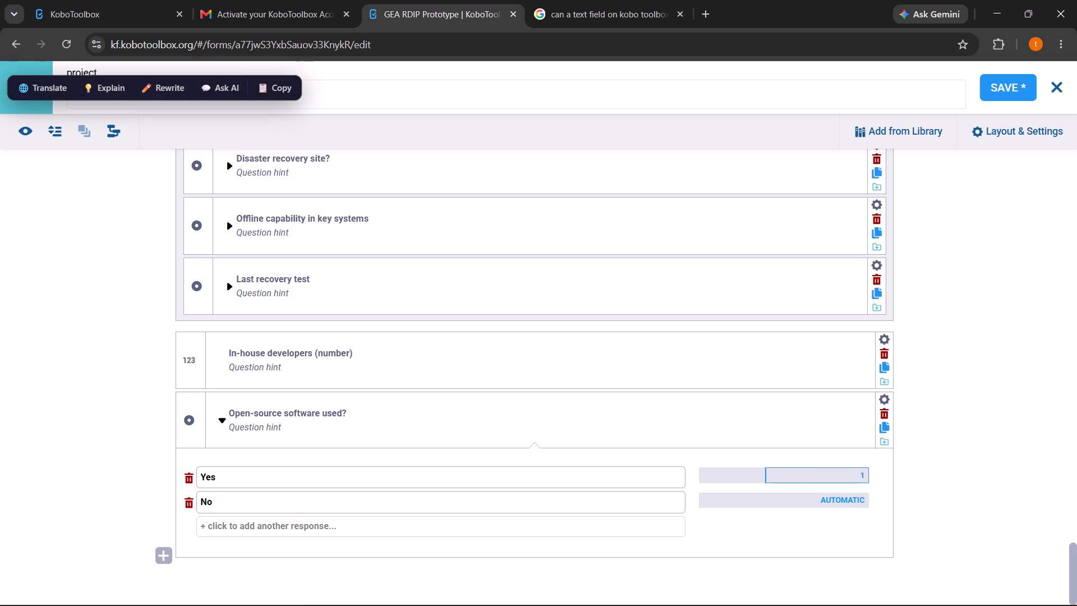
triple_click(853, 498)
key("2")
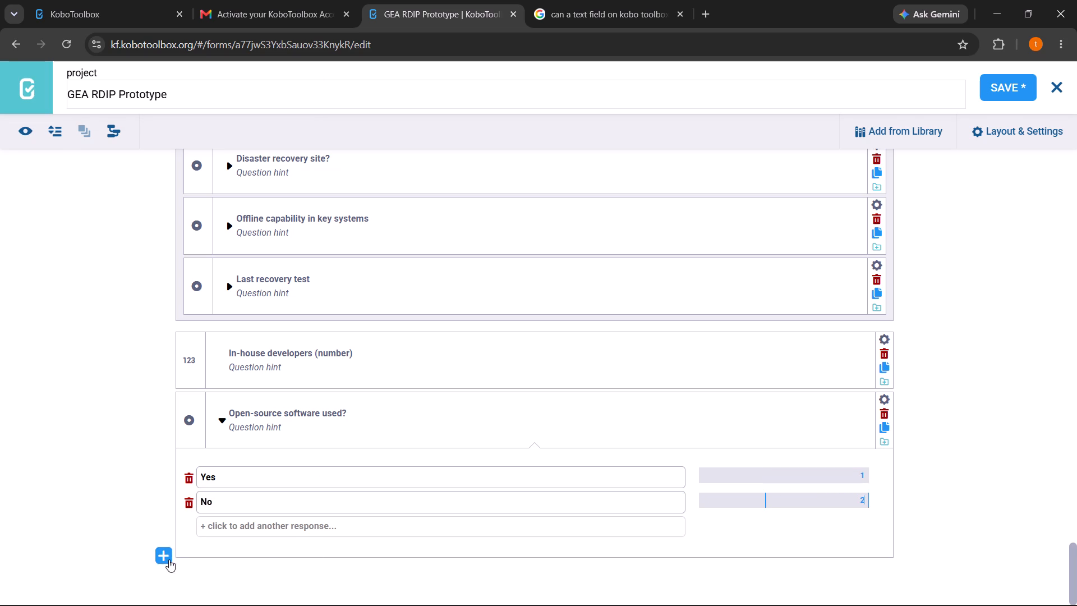
Start a new question below "Open-source software used?".
left_click(165, 557)
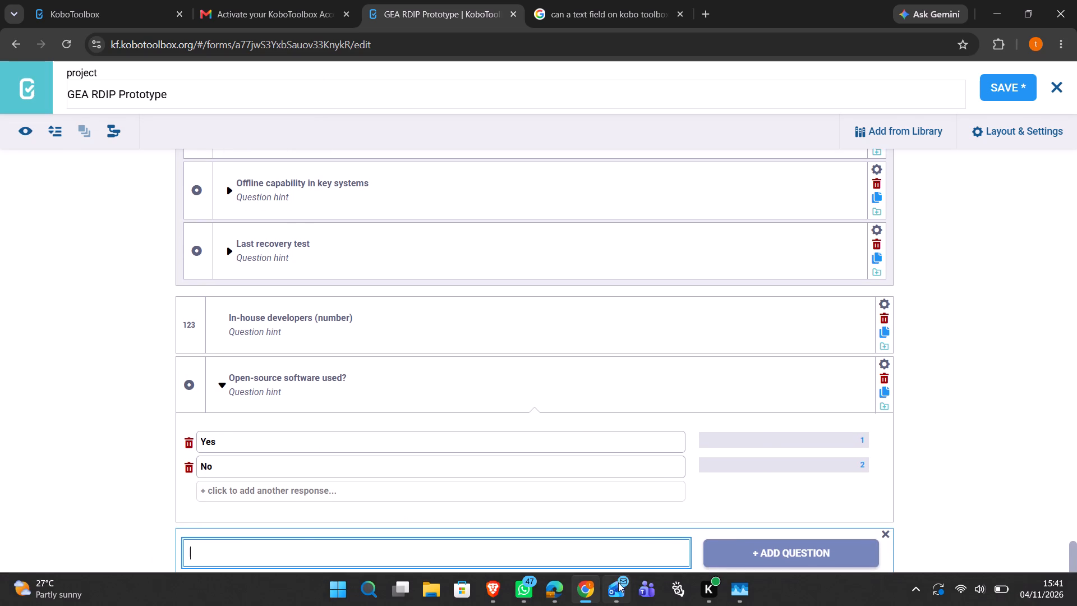
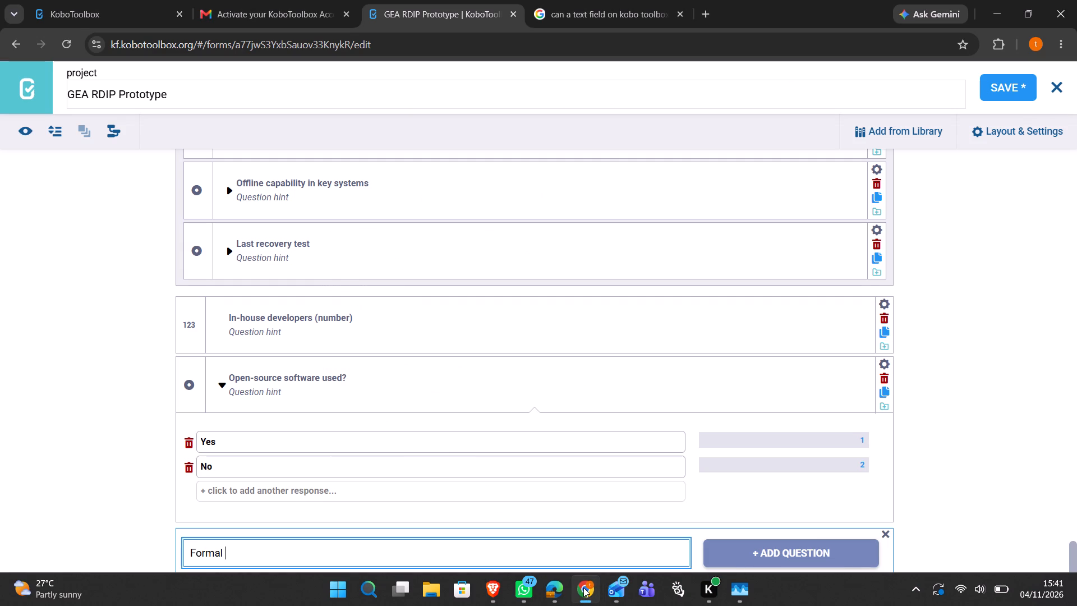
Add a Select One question titled "Formal development lifecycle" below "Open-source software used?".
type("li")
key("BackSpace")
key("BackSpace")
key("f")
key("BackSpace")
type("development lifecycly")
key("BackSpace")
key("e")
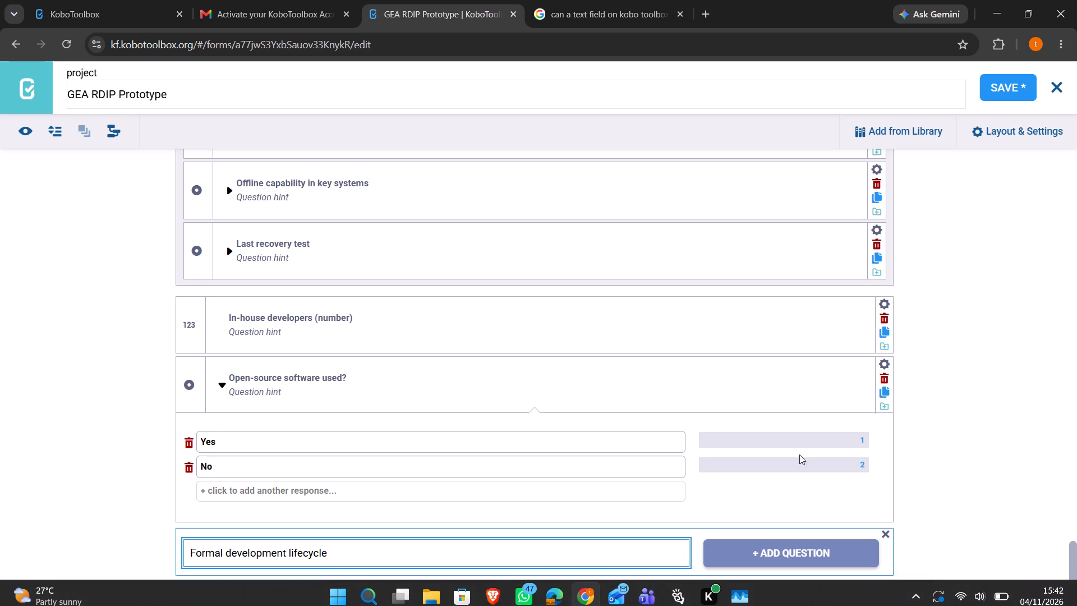
scroll(618, 465, "down", 2)
left_click(727, 531)
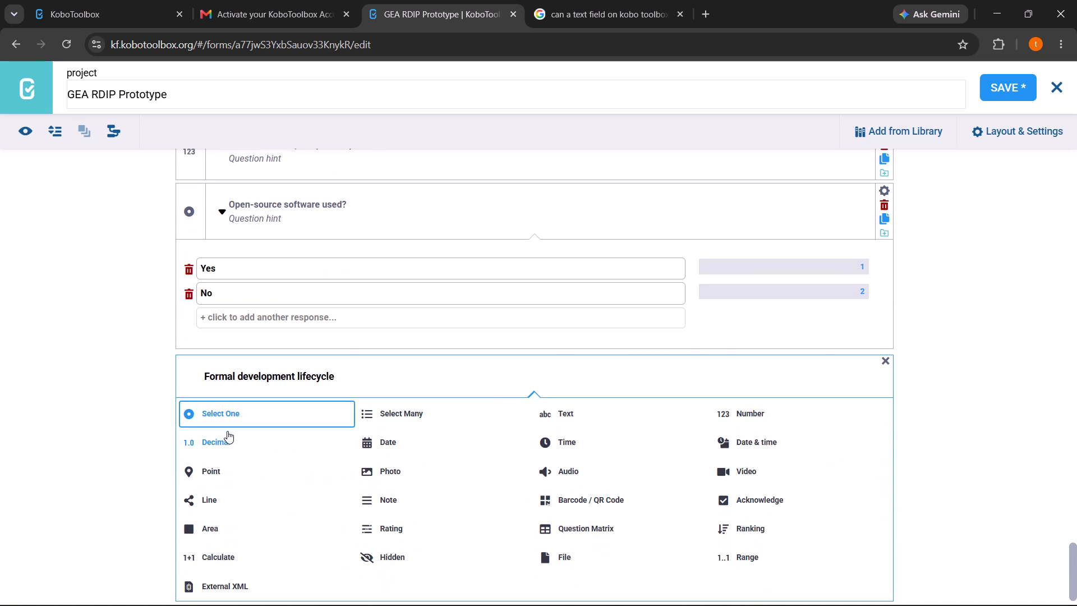
left_click(231, 414)
Enter "Yes" and "No" as the two response options of the "Formal development lifecycle" question.
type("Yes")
triple_click(210, 499)
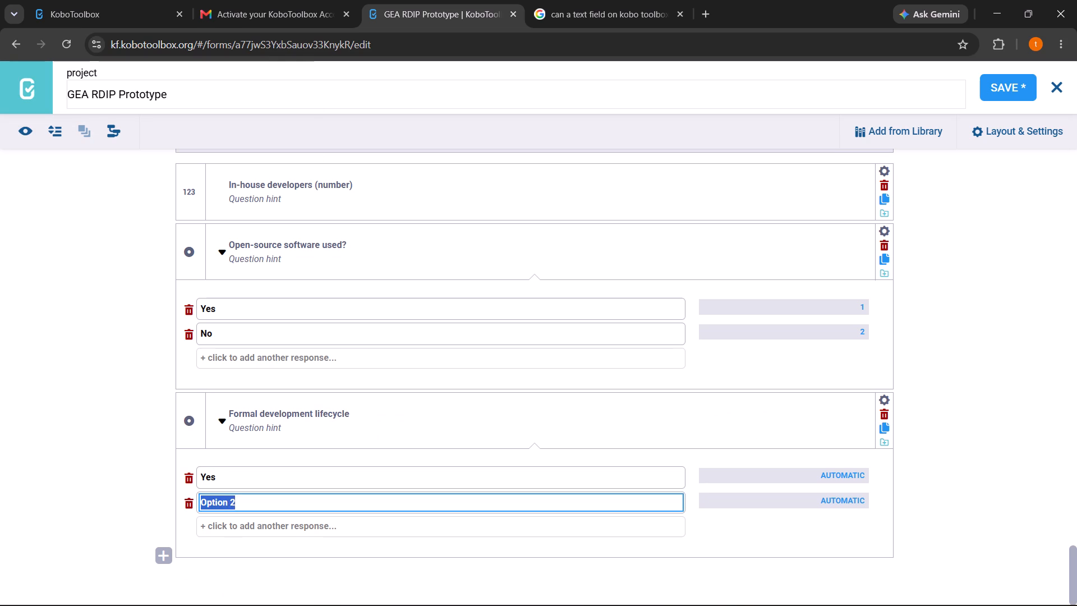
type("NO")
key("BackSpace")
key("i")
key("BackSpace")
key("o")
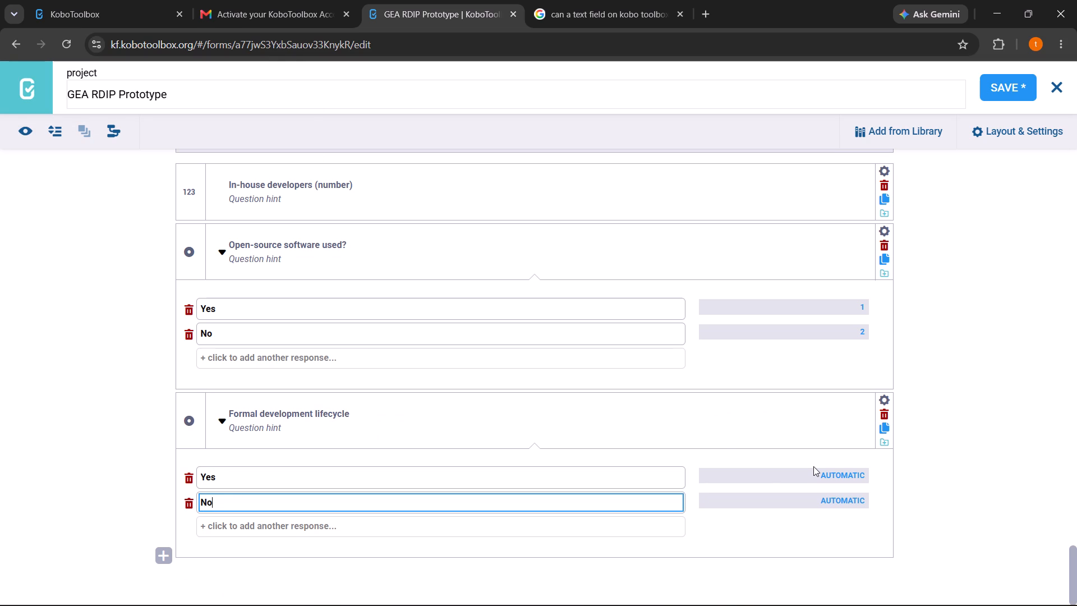
Code the "Formal development lifecycle" responses: Yes as 1, No as 2.
triple_click(834, 477)
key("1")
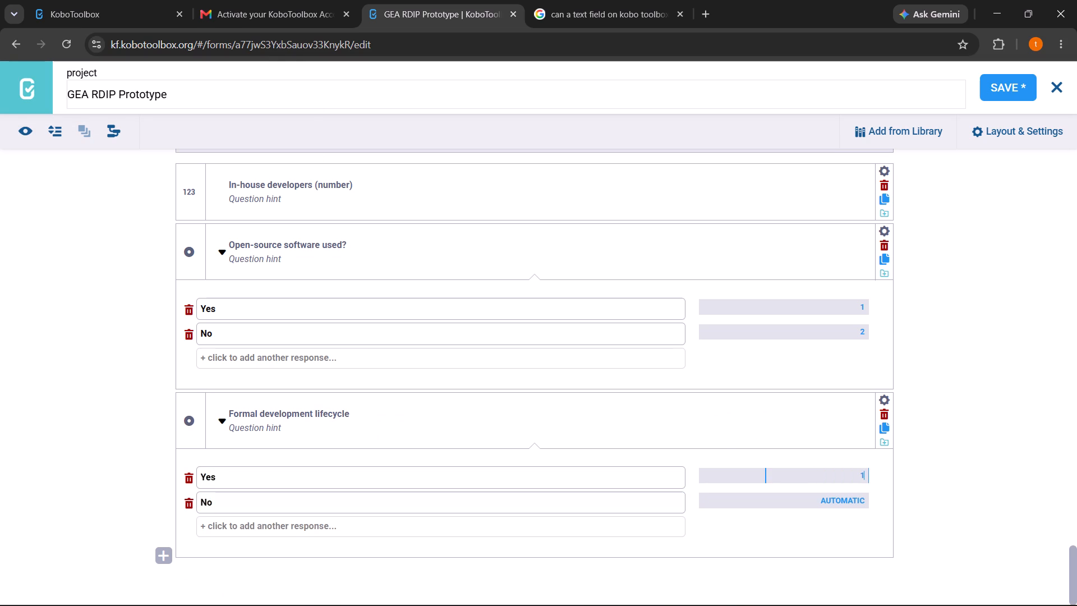
double_click(858, 501)
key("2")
left_click(858, 501)
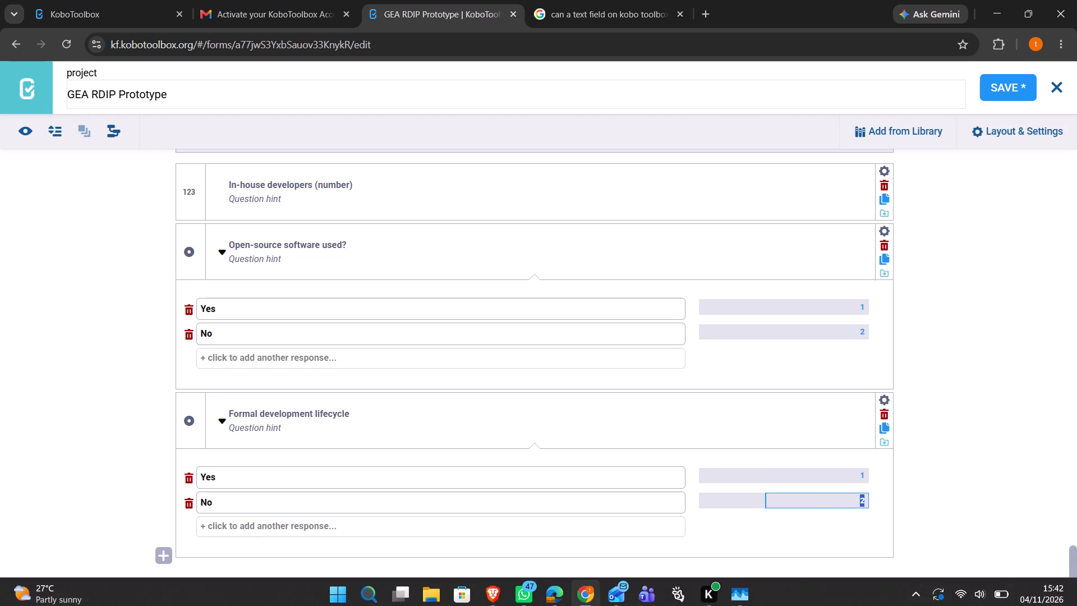
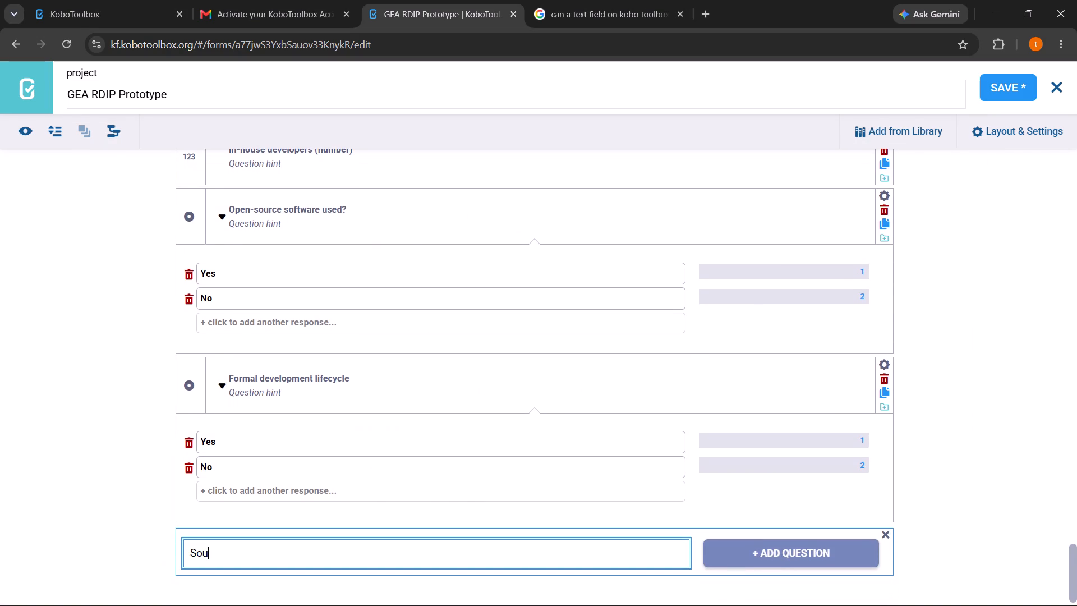
Title the new question below "Formal development lifecycle" as "Source code held by the MDA".
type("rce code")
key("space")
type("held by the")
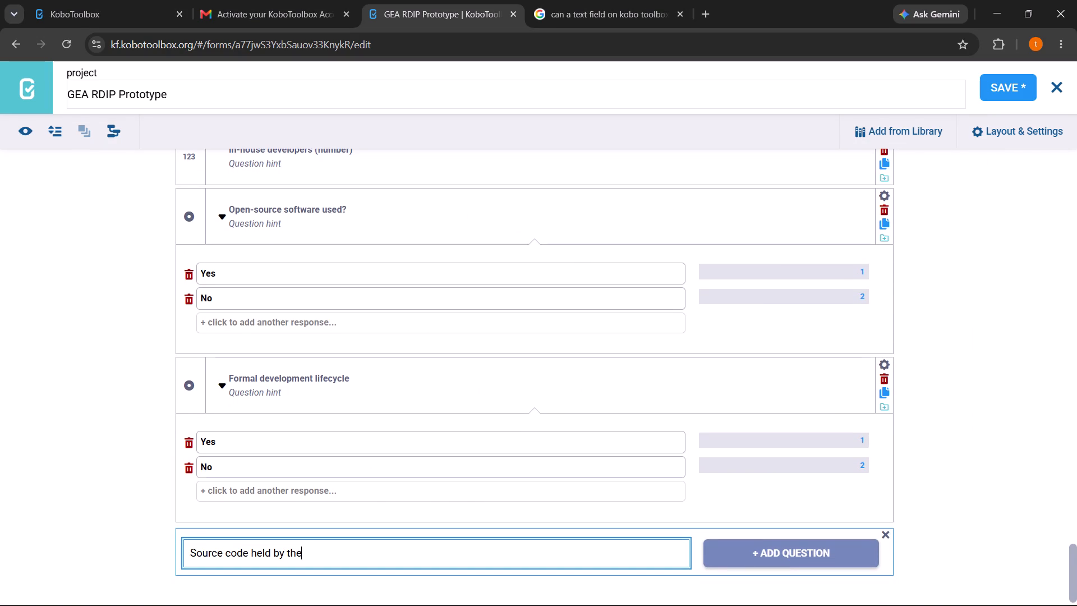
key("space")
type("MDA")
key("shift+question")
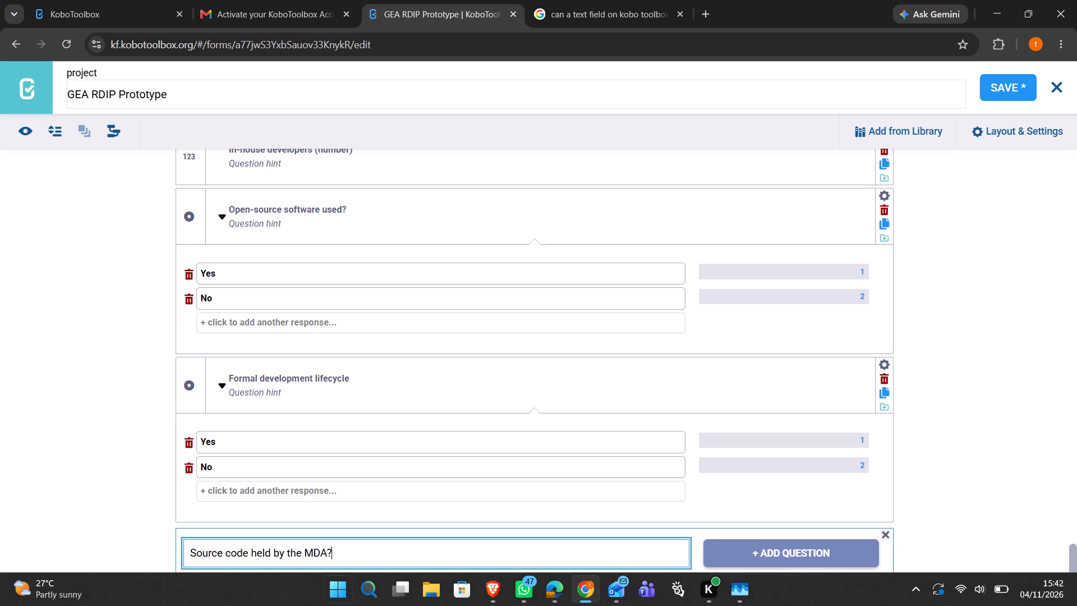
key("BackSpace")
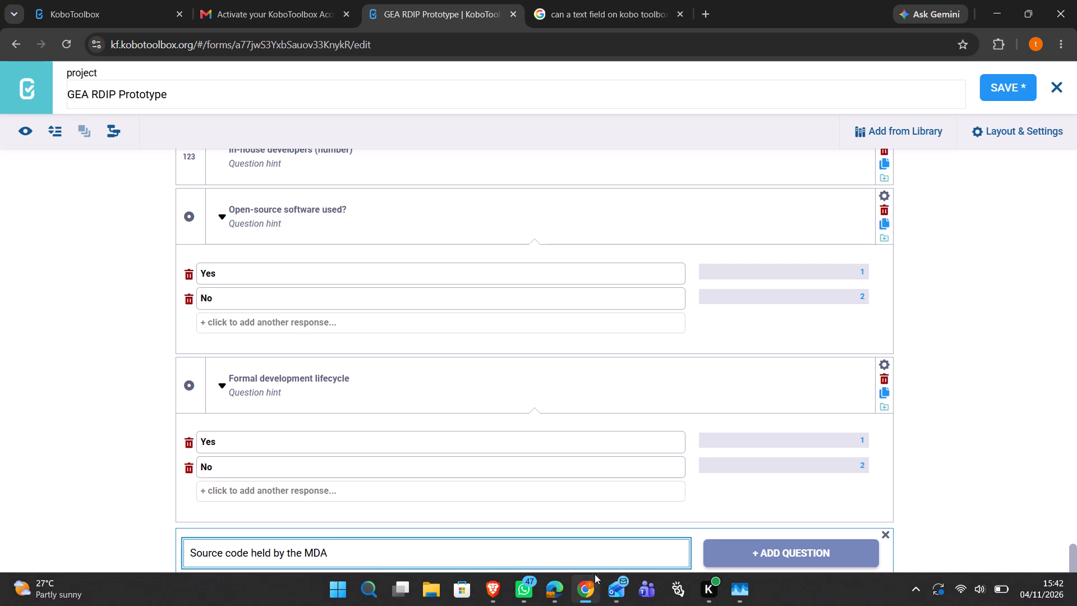
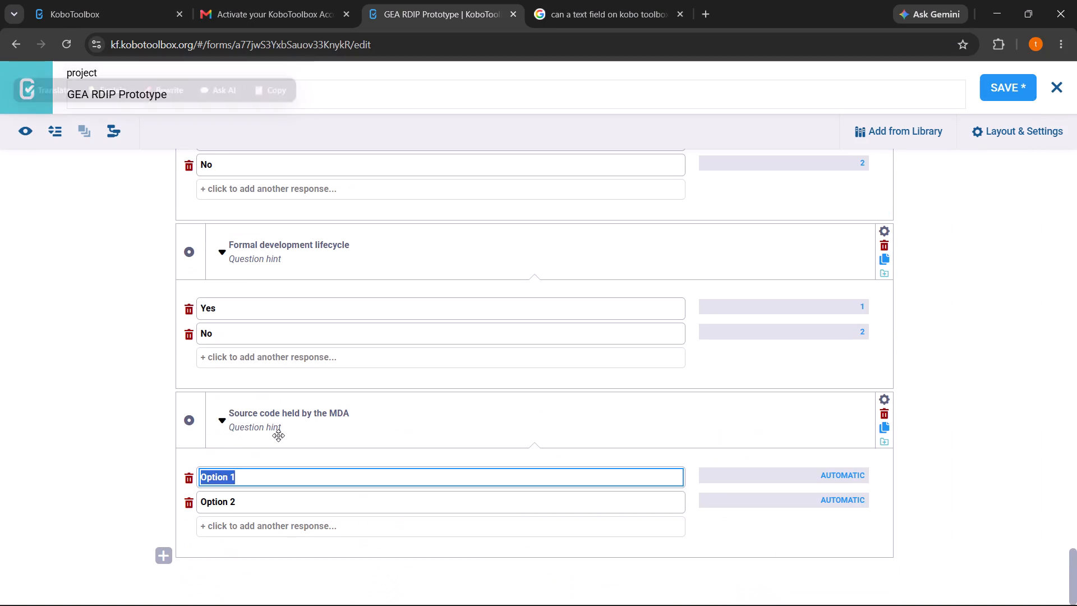
Enter Yes, Some and No as the response options of the "Source code held by the MDA" question.
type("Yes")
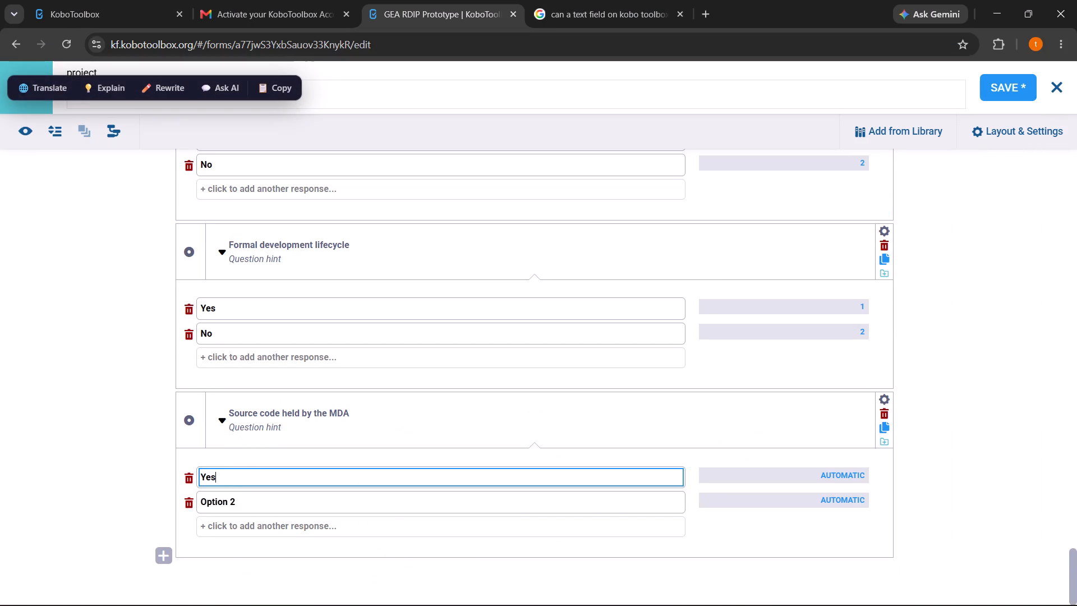
double_click(220, 502)
left_click(220, 502)
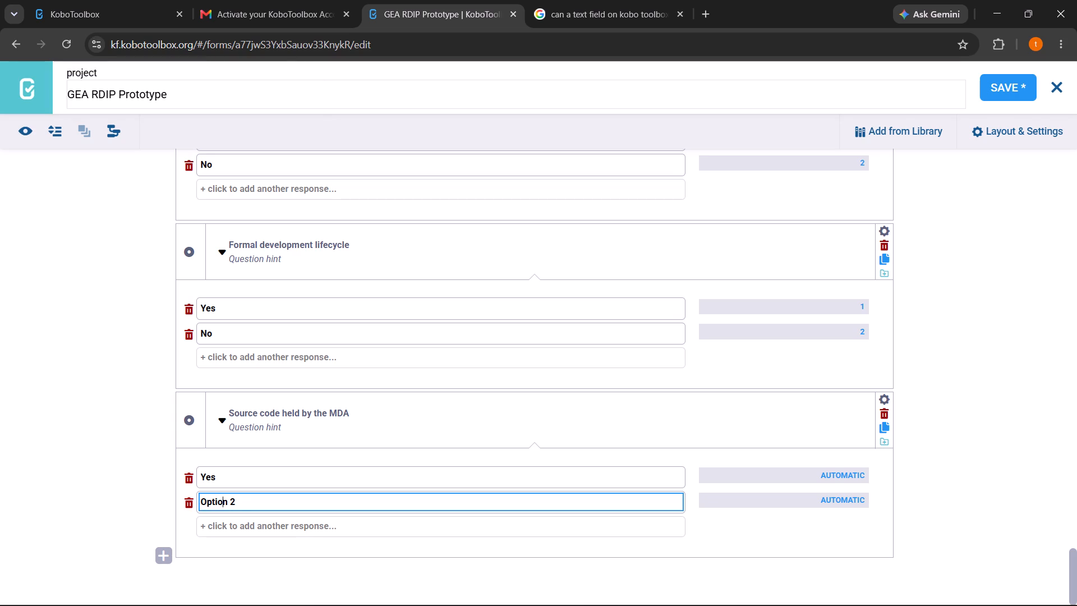
triple_click(220, 502)
left_click(220, 502)
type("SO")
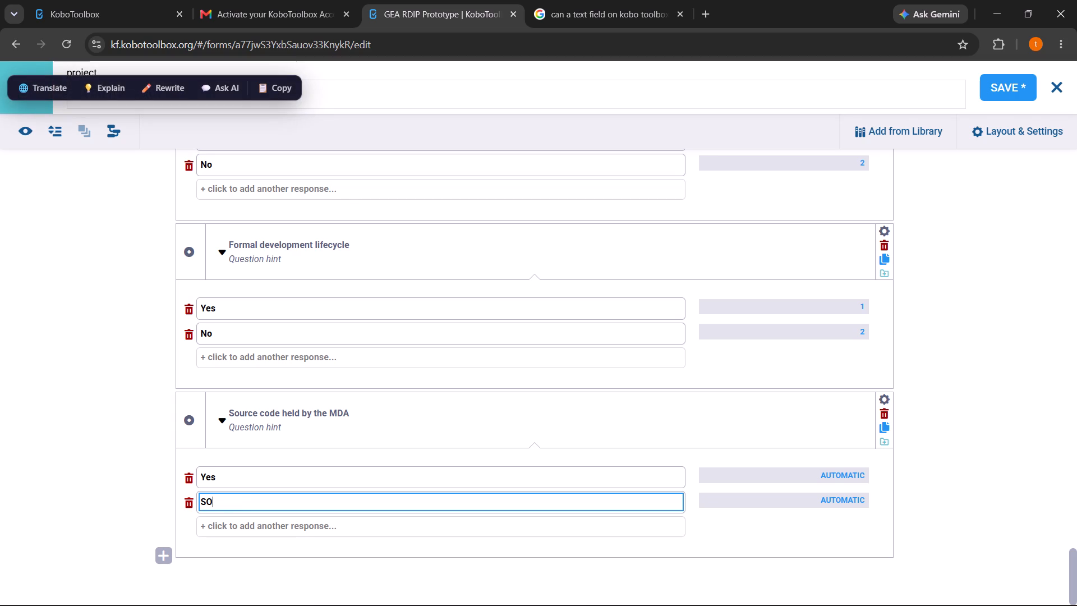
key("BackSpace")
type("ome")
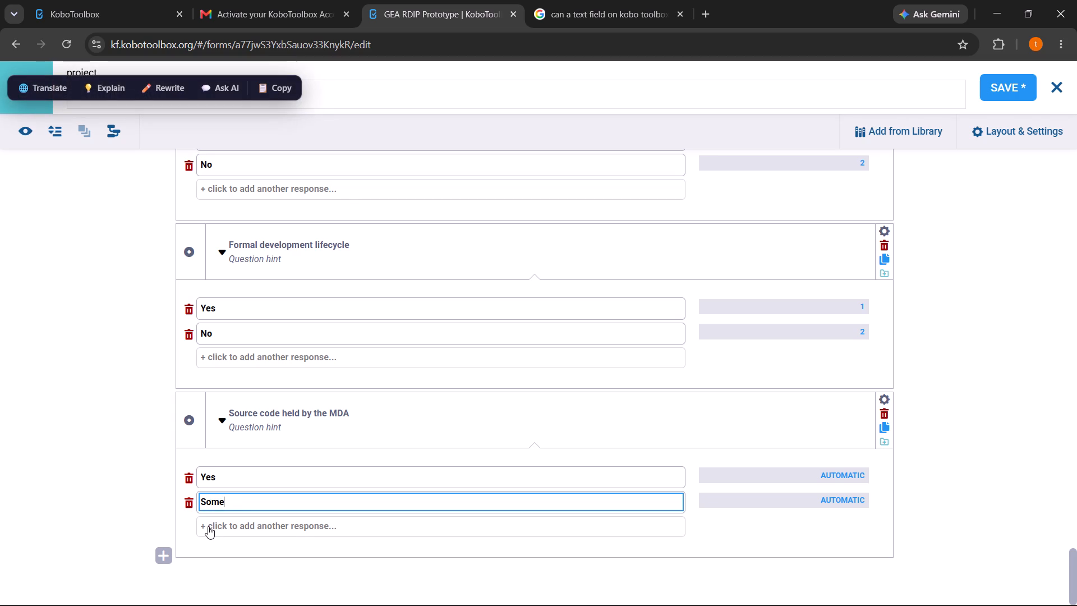
left_click(208, 526)
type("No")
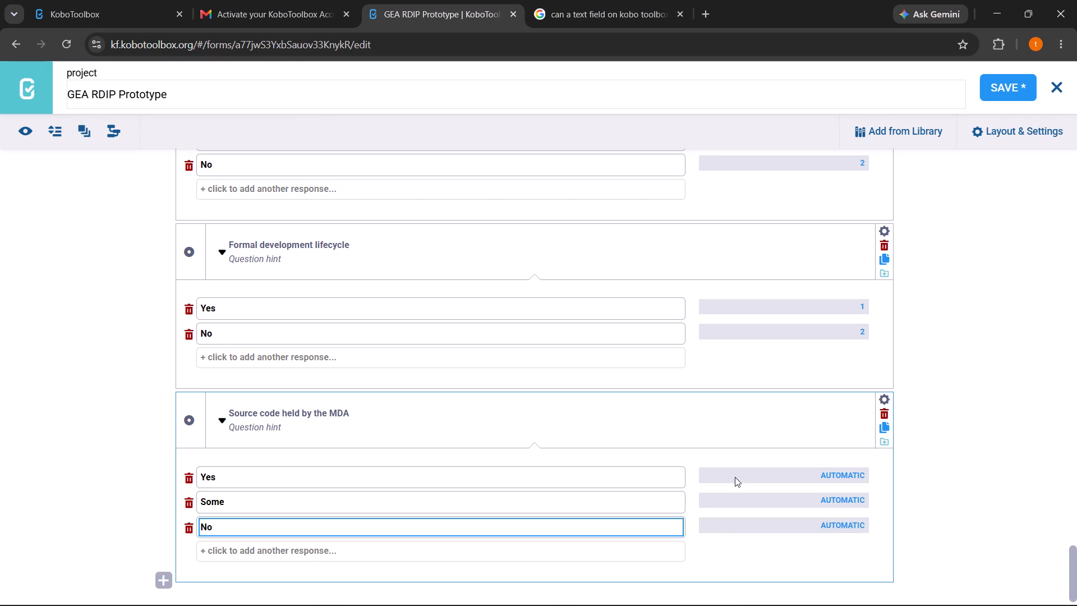
Code the "Source code held by the MDA" responses: Yes as 1, Some as 2, No as 3.
triple_click(832, 470)
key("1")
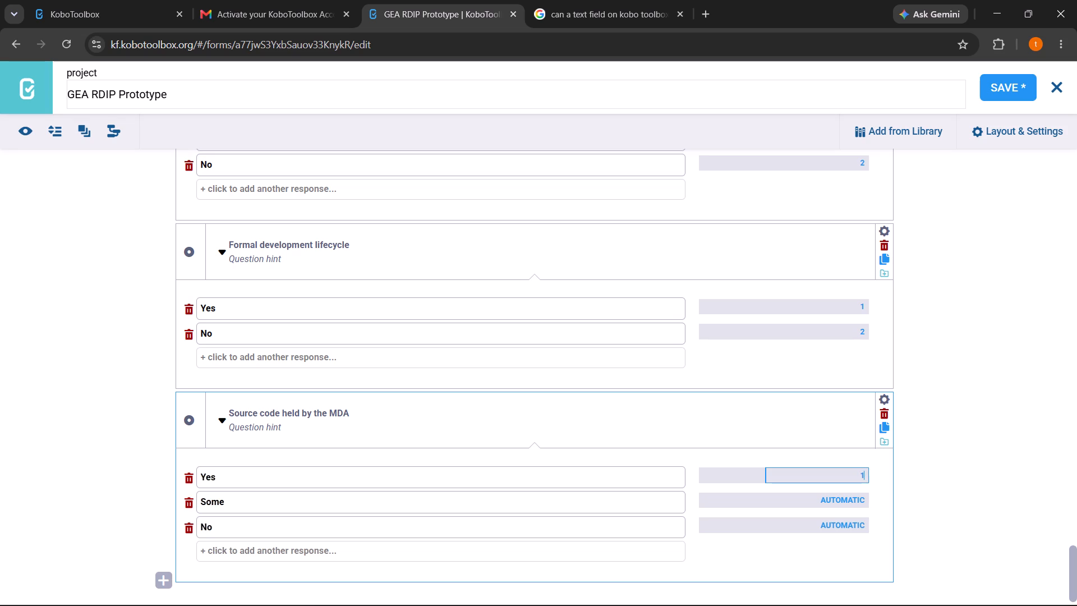
triple_click(849, 497)
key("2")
triple_click(849, 520)
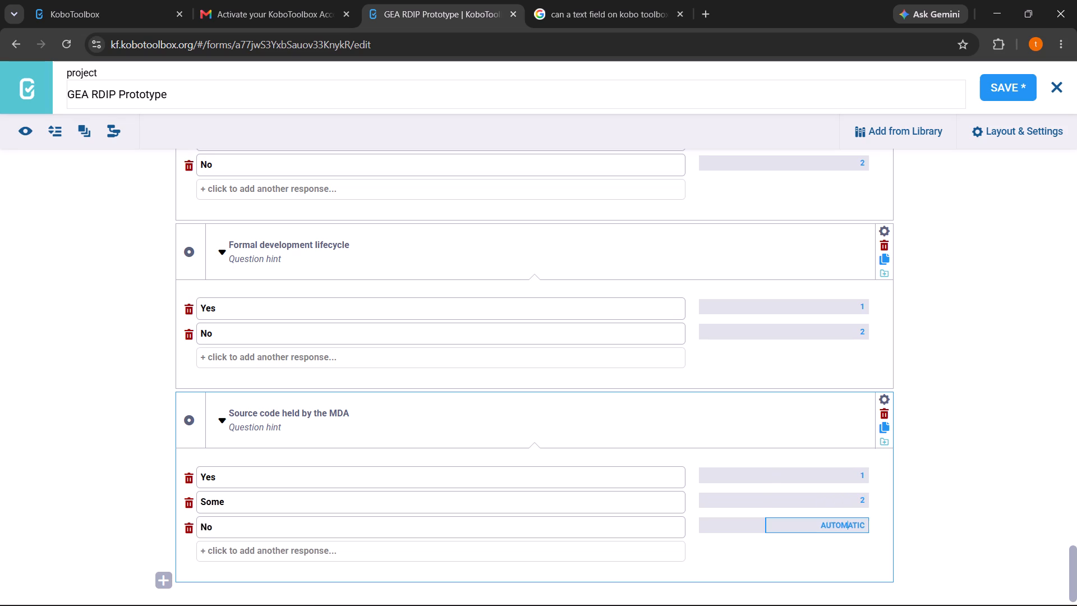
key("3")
scroll(849, 520, "down", 4)
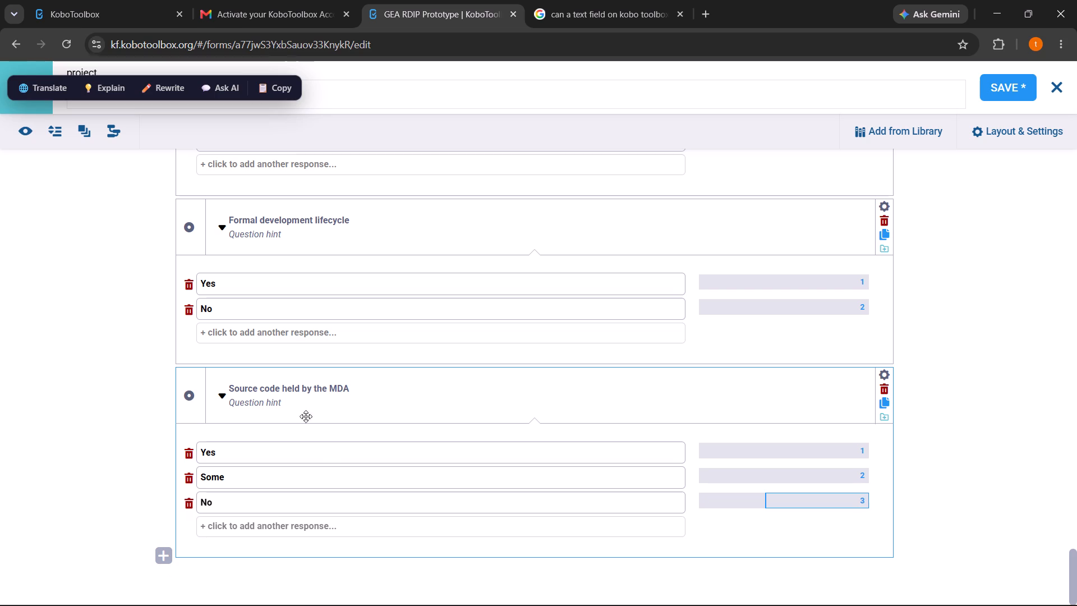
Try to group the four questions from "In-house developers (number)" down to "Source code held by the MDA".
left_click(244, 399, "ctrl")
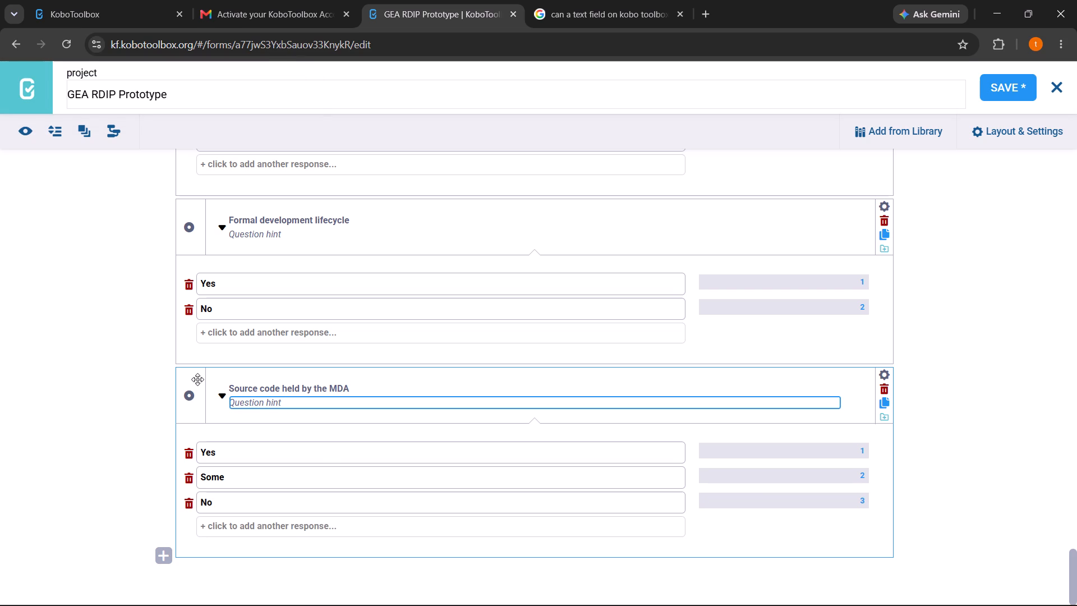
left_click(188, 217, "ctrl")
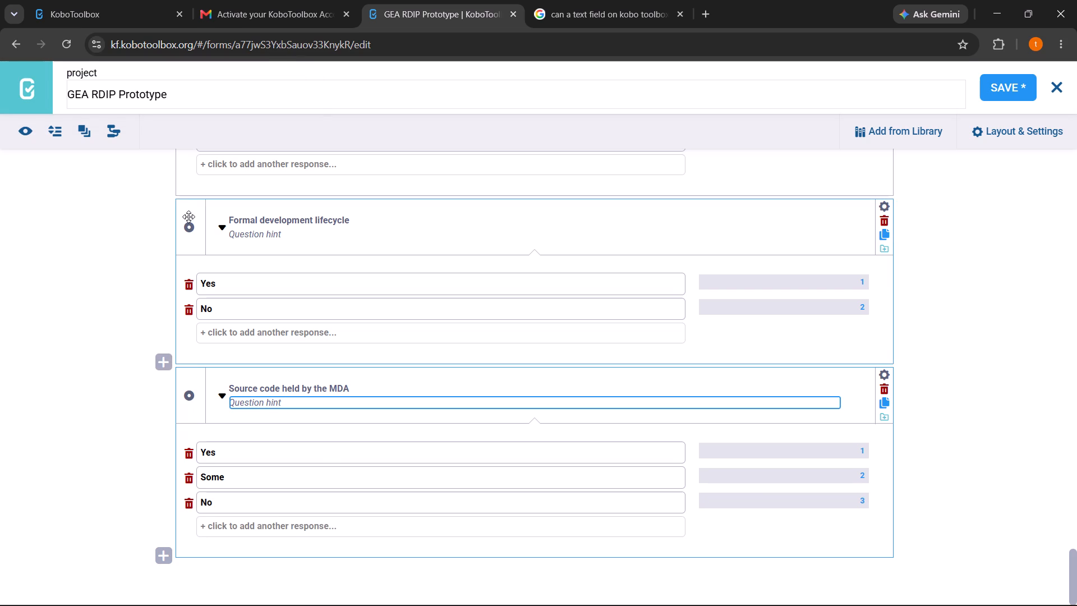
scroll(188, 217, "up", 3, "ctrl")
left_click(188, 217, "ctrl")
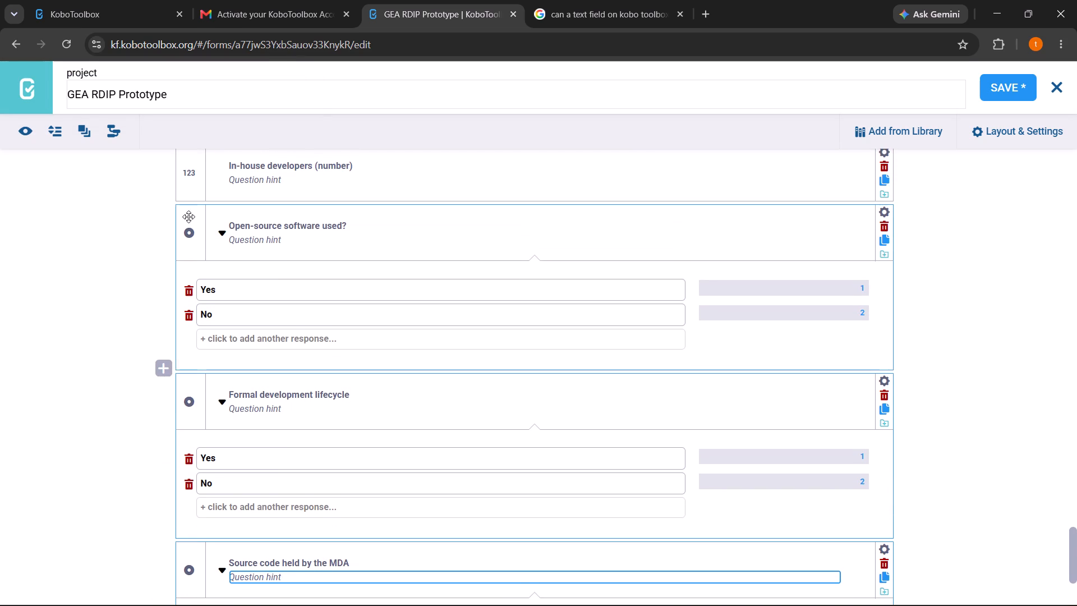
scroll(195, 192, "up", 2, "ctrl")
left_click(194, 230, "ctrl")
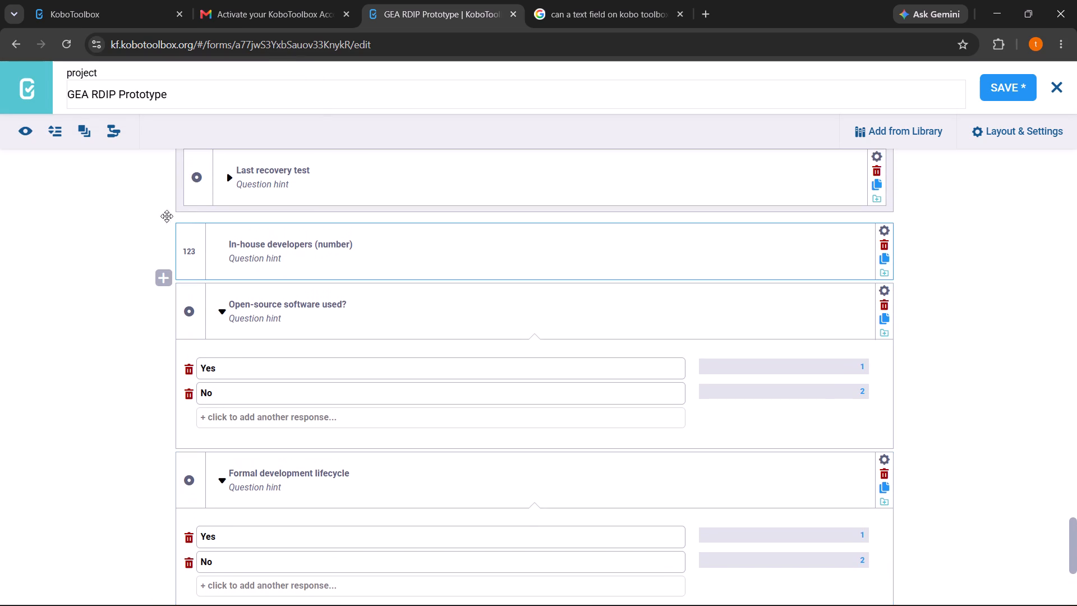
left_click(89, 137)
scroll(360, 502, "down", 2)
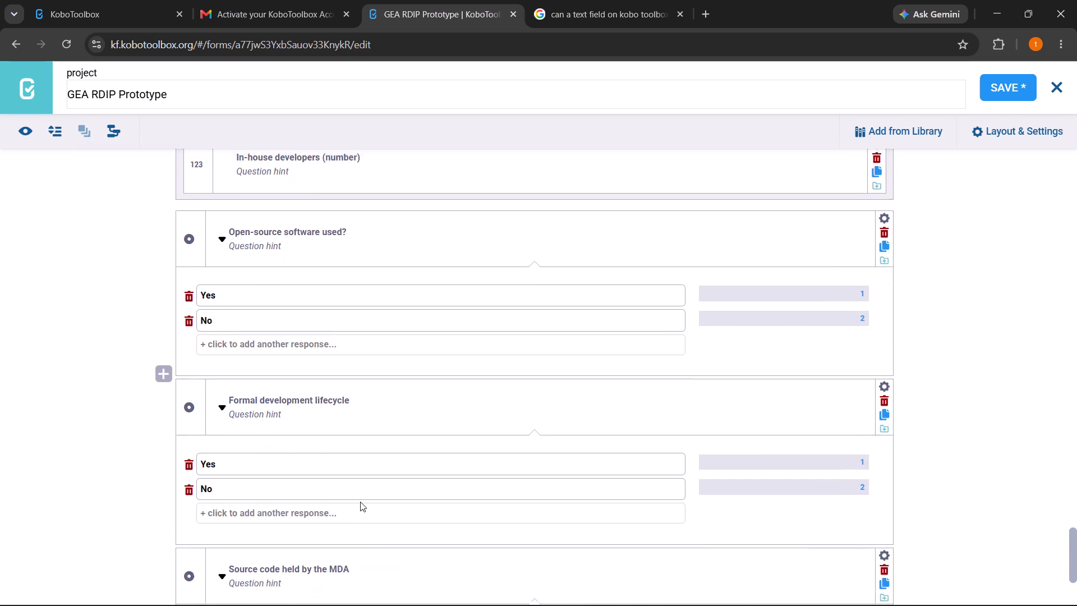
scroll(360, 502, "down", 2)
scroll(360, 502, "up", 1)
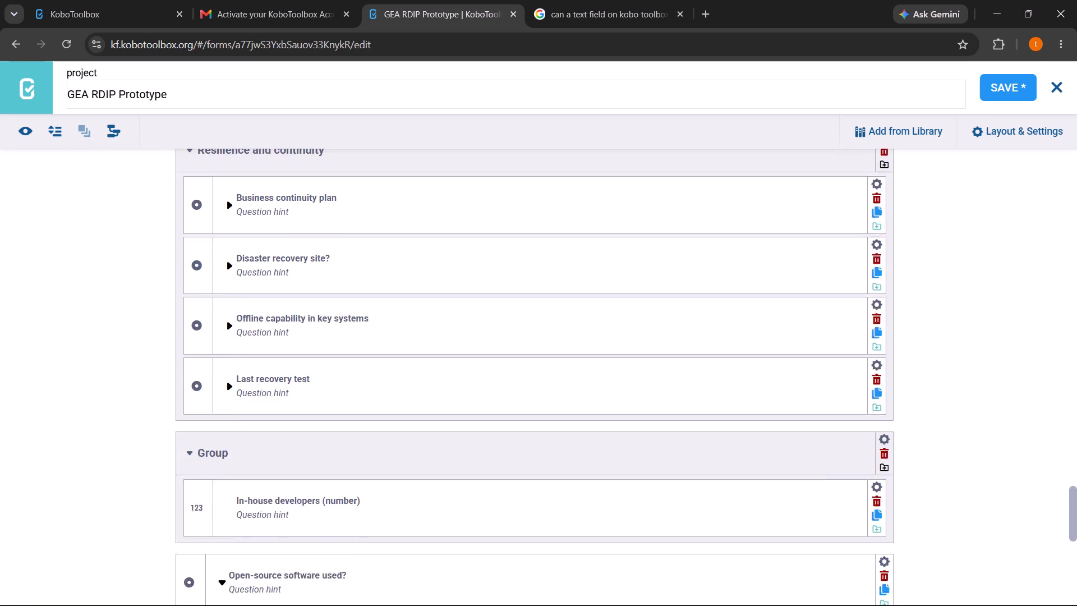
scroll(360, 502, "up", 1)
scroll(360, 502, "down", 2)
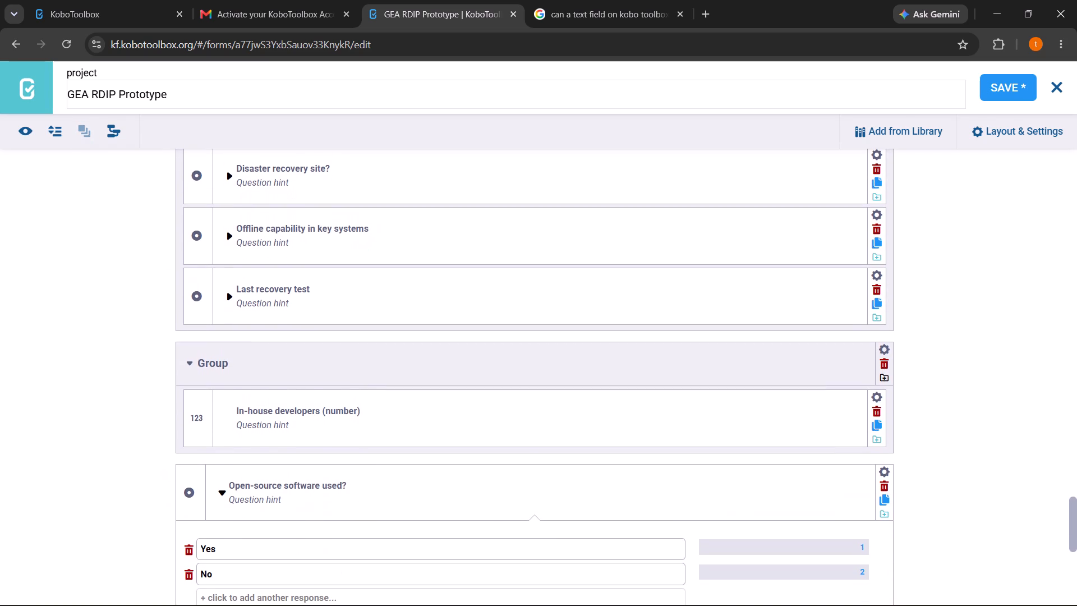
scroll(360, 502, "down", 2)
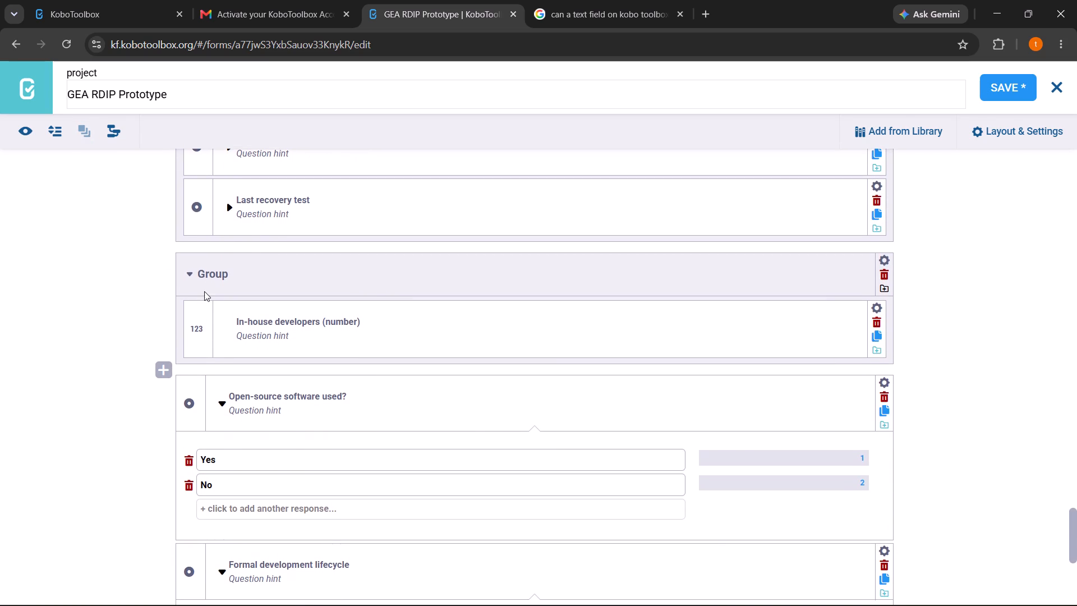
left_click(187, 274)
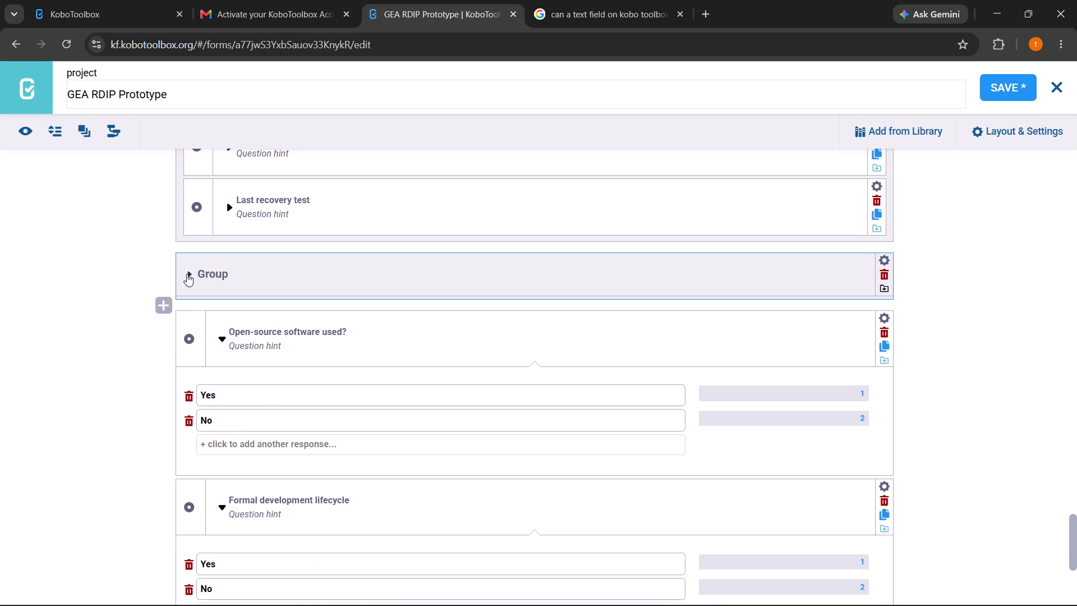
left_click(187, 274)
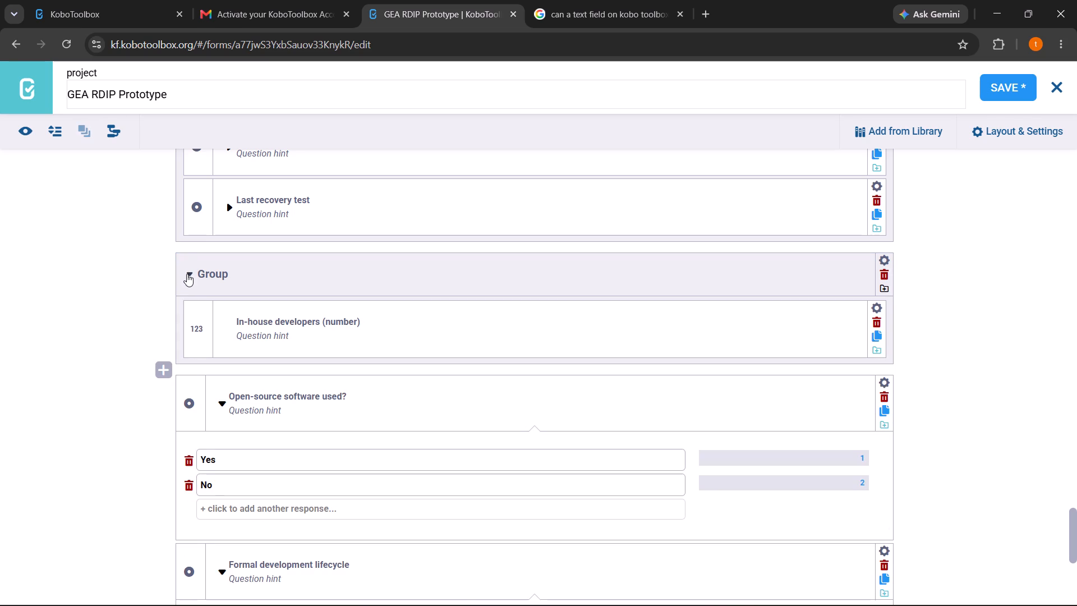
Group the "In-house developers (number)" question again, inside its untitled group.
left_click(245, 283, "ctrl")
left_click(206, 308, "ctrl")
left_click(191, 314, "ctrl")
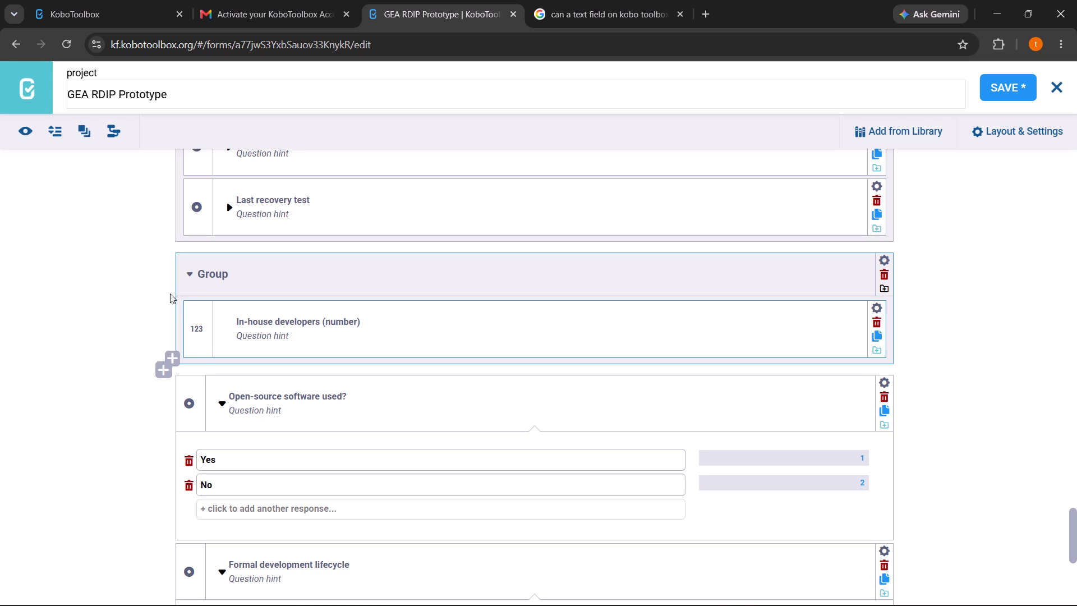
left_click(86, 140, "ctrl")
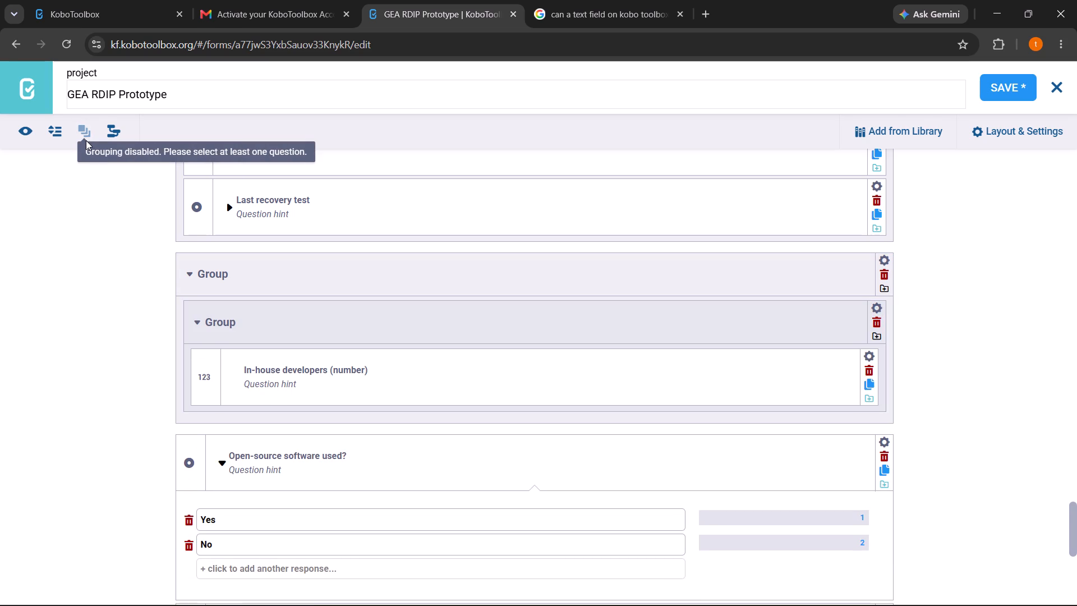
Group the nested "In-house developers (number)" question with "Open-source software used?", "Formal development lifecycle" and "Source code held by the MDA".
left_click(204, 351, "ctrl")
left_click(197, 442, "ctrl")
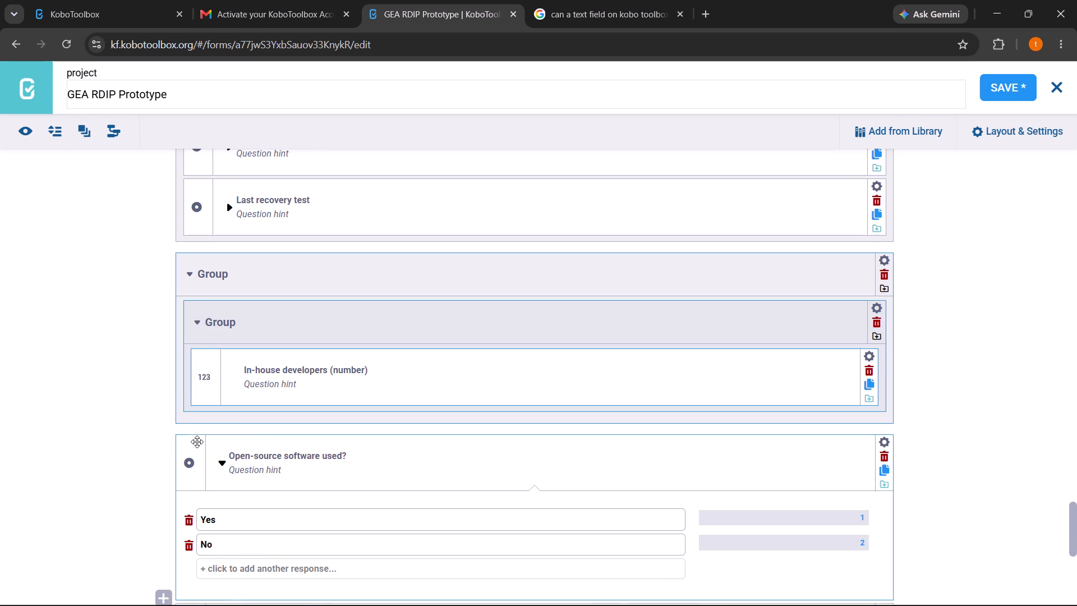
scroll(197, 442, "down", 4, "ctrl")
left_click(191, 407, "ctrl")
scroll(191, 407, "down", 1, "ctrl")
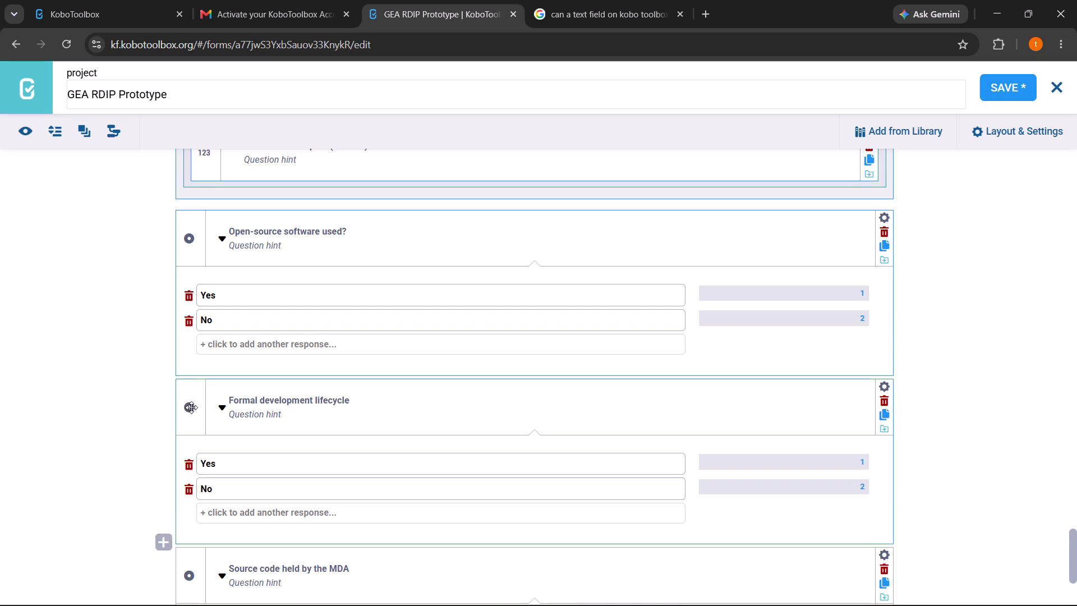
scroll(191, 407, "down", 2, "ctrl")
left_click(191, 390, "ctrl")
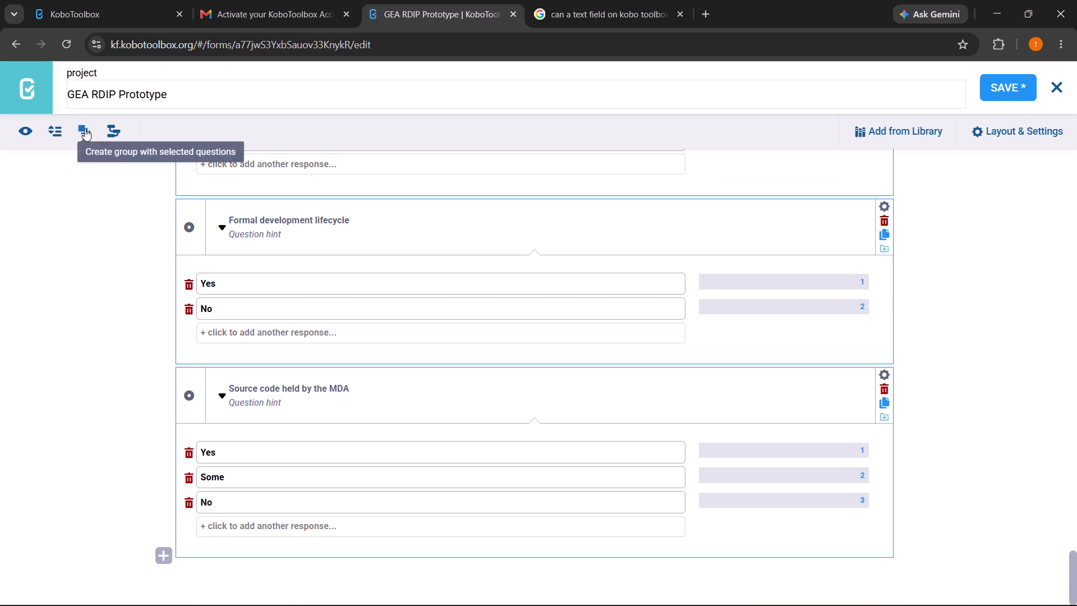
left_click(85, 128, "ctrl")
Ungroup the two extra nested groups around "In-house developers (number)", keeping the question in the outer group.
scroll(241, 324, "up", 3)
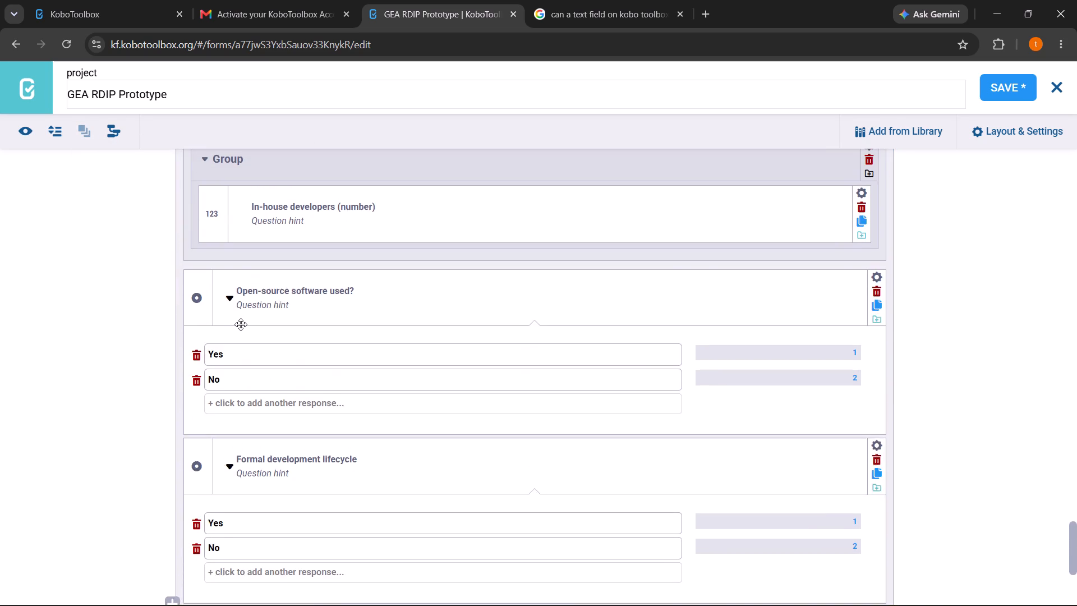
scroll(241, 324, "up", 4)
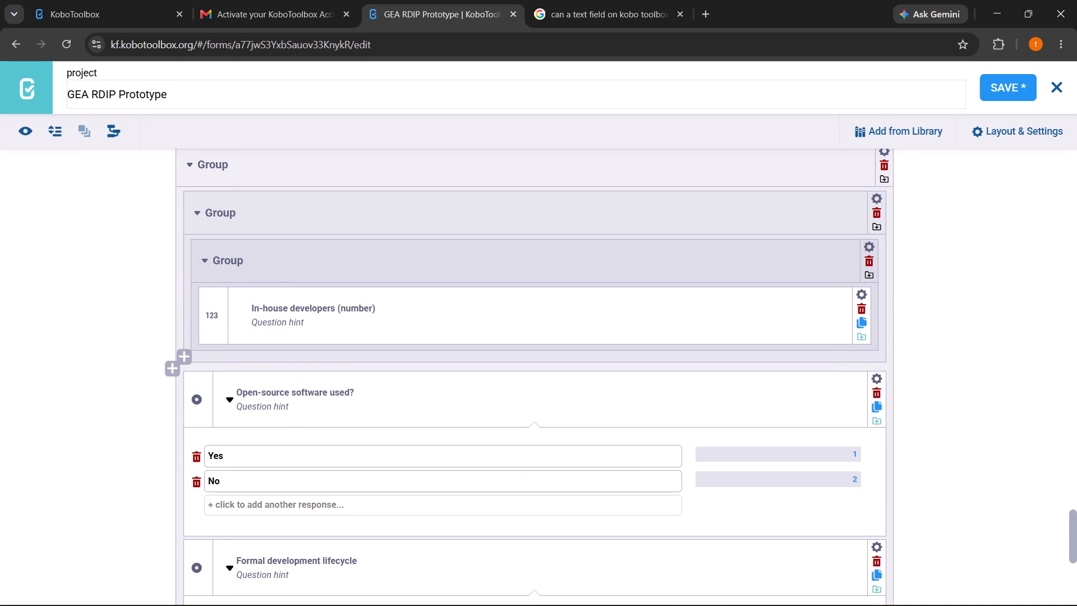
left_click(871, 259)
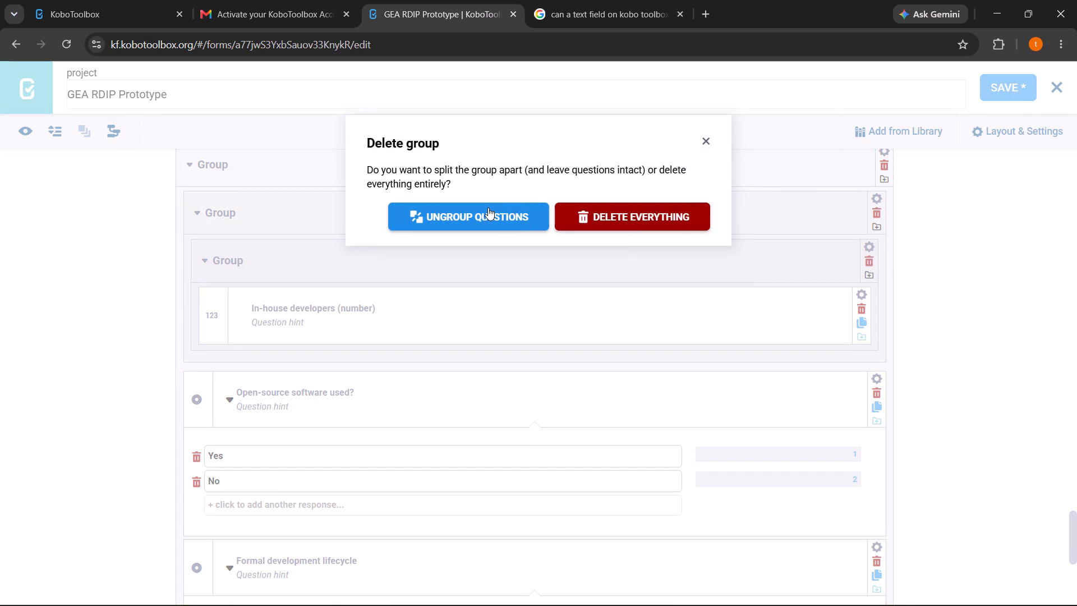
left_click(486, 210)
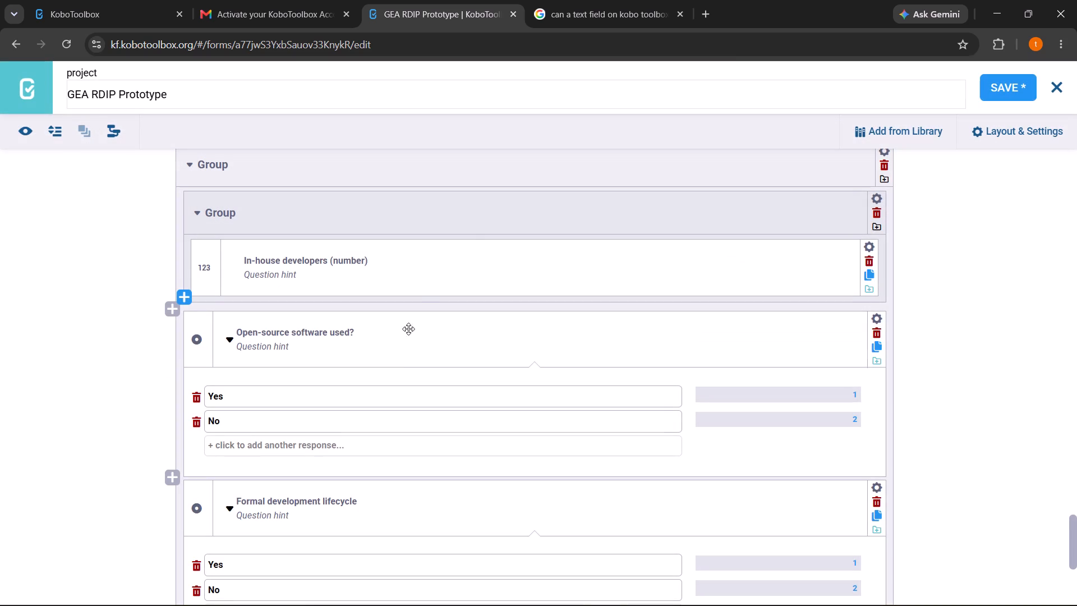
scroll(397, 365, "up", 3)
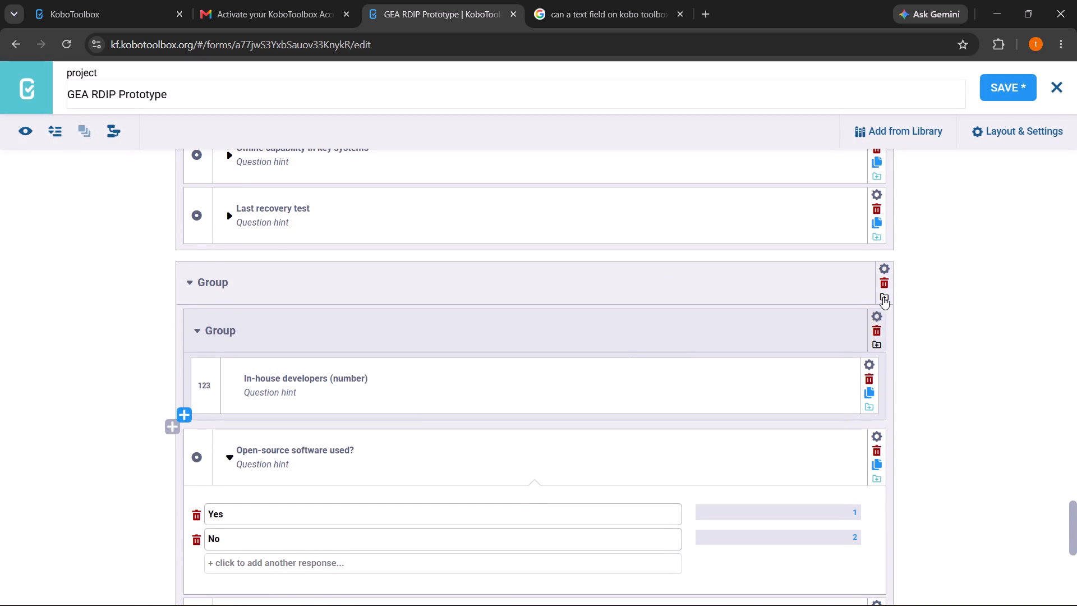
left_click(876, 327)
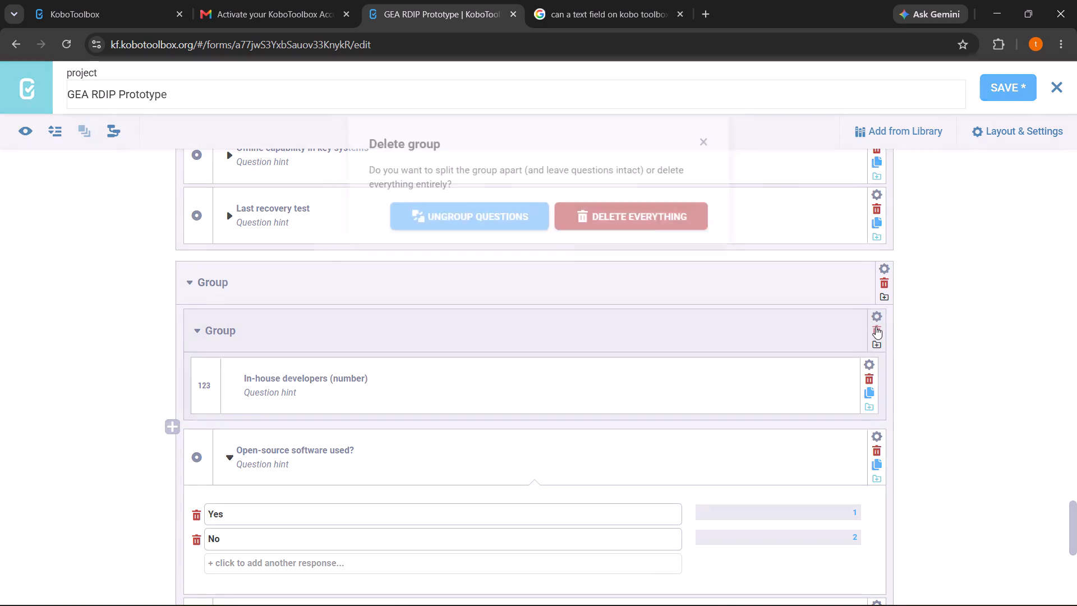
left_click(441, 216)
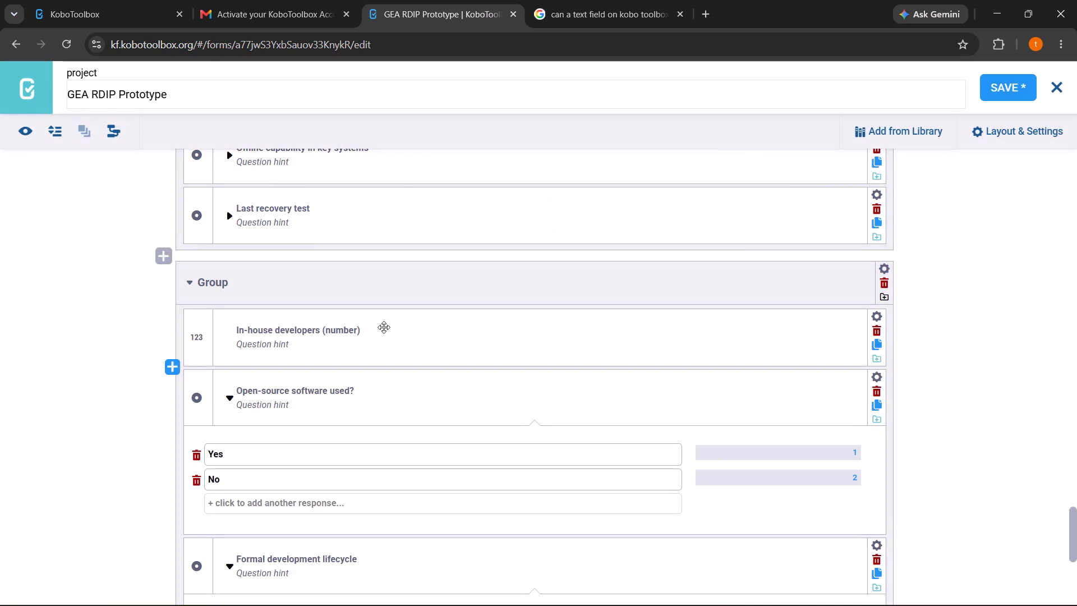
scroll(282, 440, "down", 1)
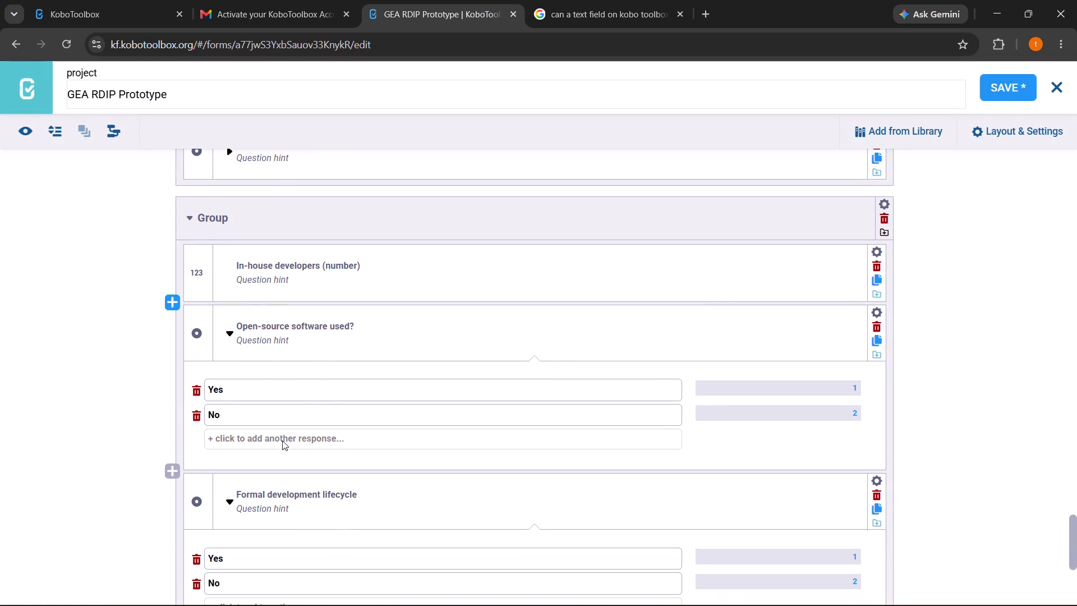
Collapse the response options of "Open-source software used?", "Formal development lifecycle" and "Source code held by the MDA" in the untitled group.
scroll(282, 440, "down", 1)
left_click(231, 338)
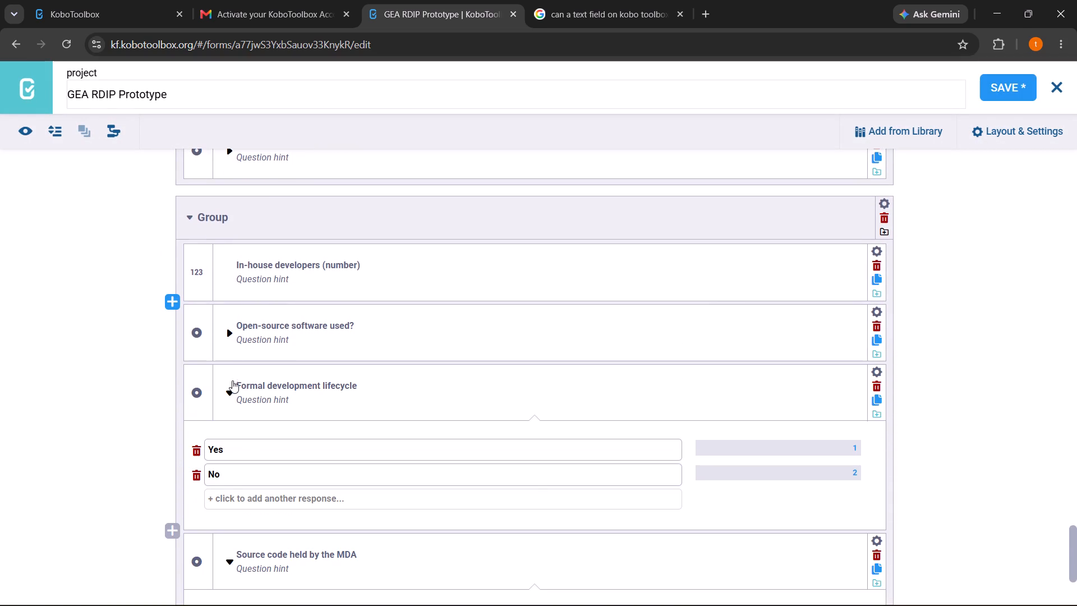
left_click(232, 383)
scroll(232, 383, "down", 1)
left_click(229, 384)
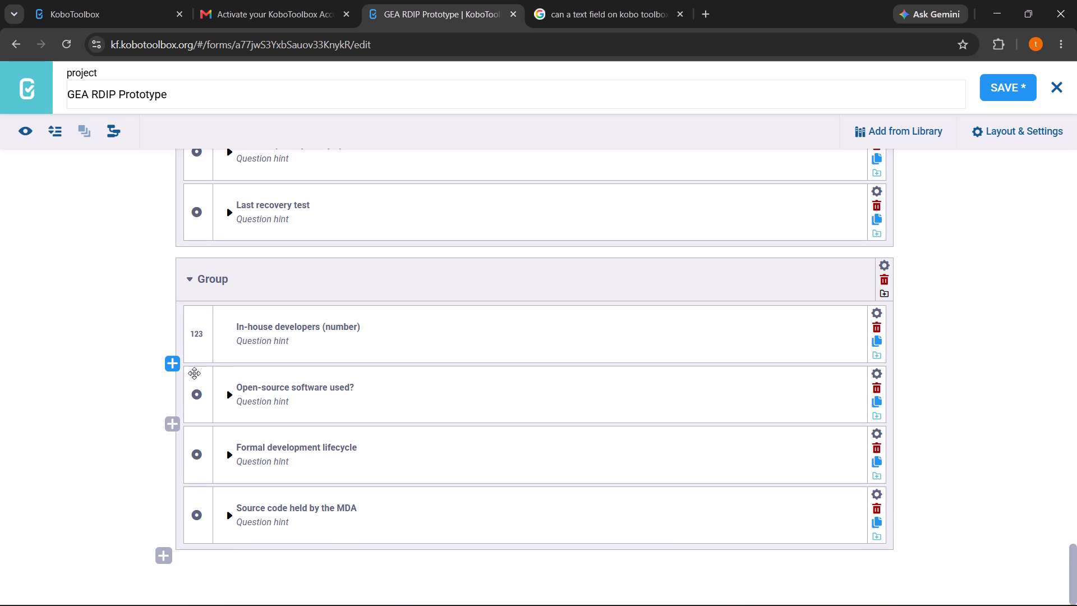
Open a preview of the GEA RDIP Prototype form to check the questions built so far.
left_click(28, 139)
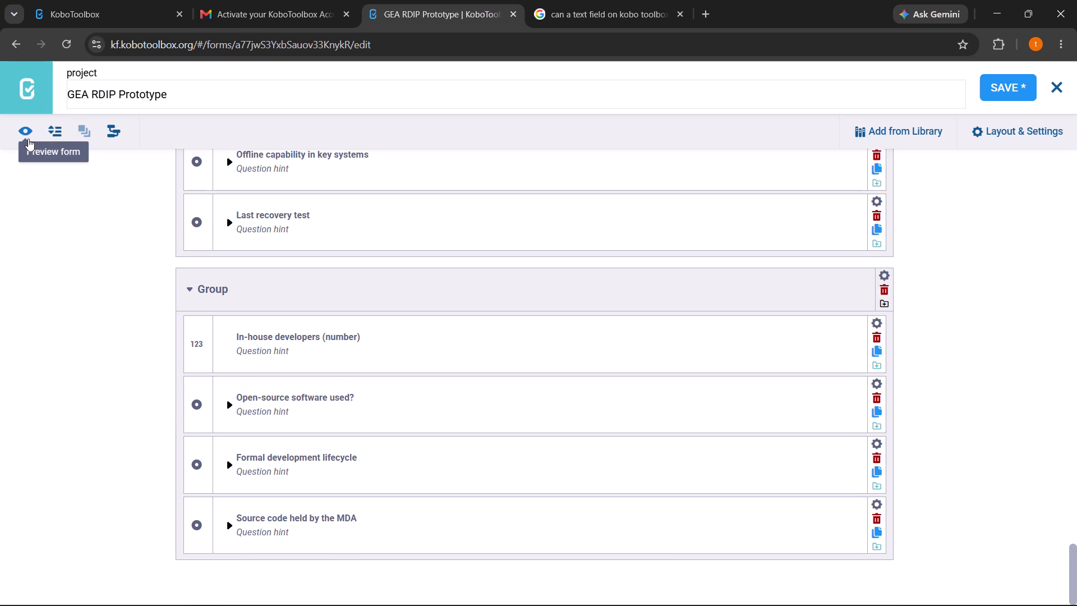
left_click(28, 139)
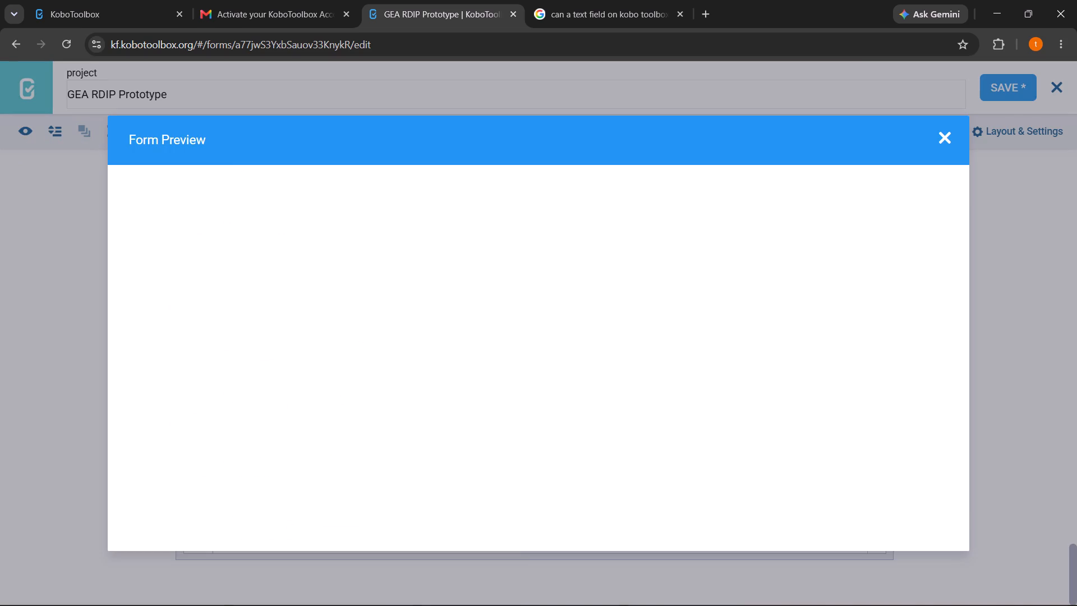
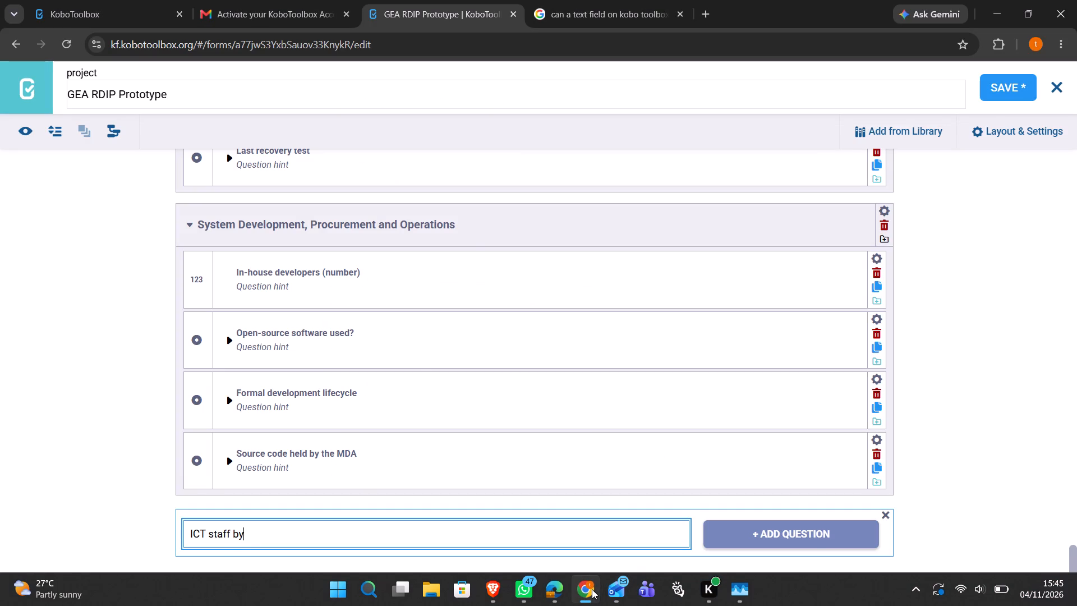
Add a Select Many question titled "ICT staff by category" below the System Development, Procurement and Operations group.
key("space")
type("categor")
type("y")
left_click(852, 527)
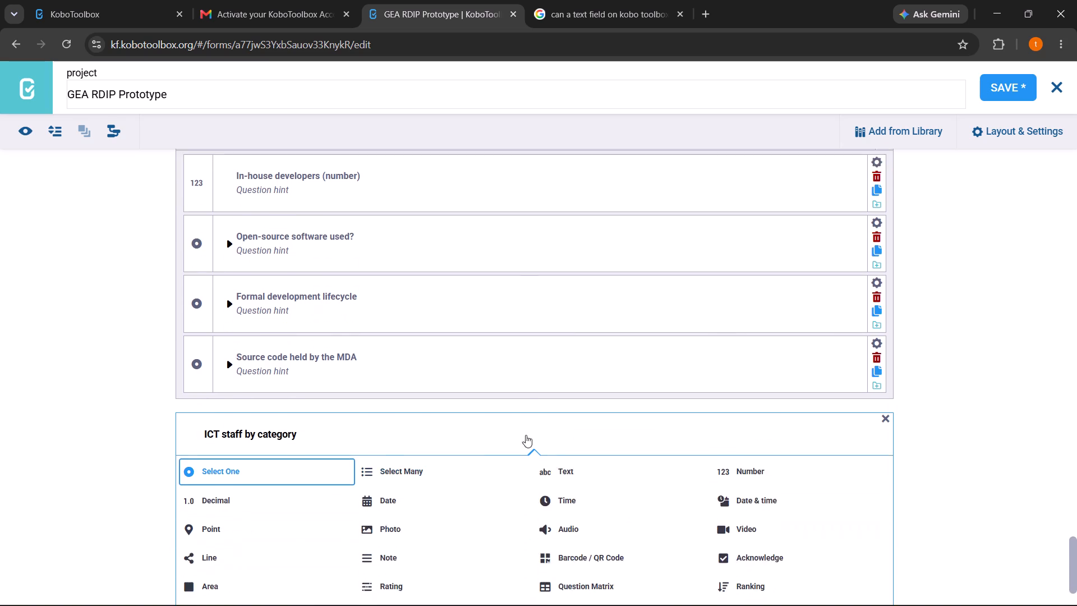
left_click(448, 411)
scroll(337, 455, "down", 2)
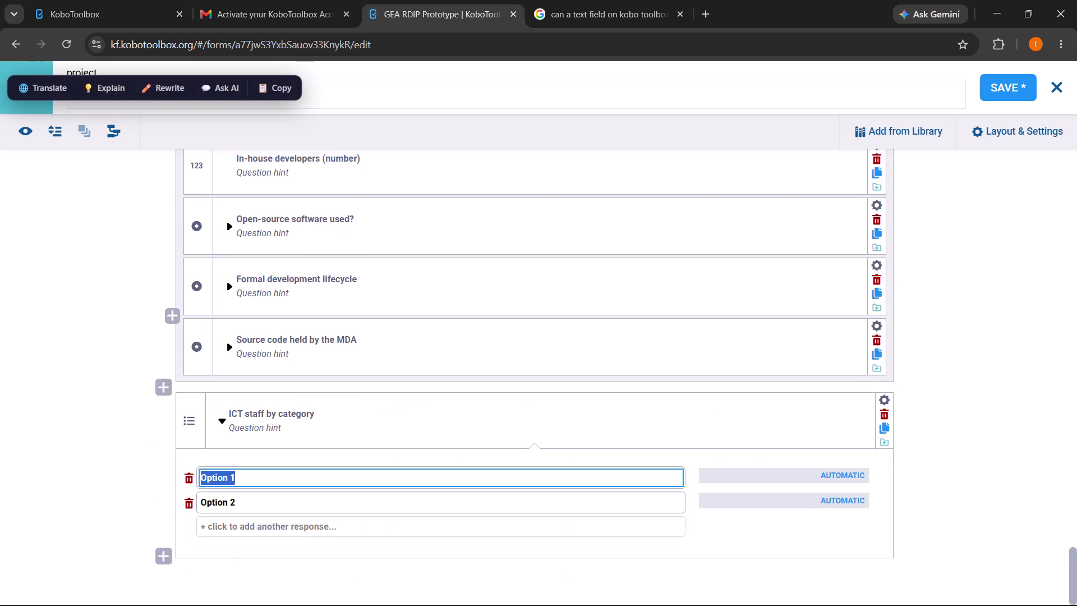
scroll(337, 455, "down", 2)
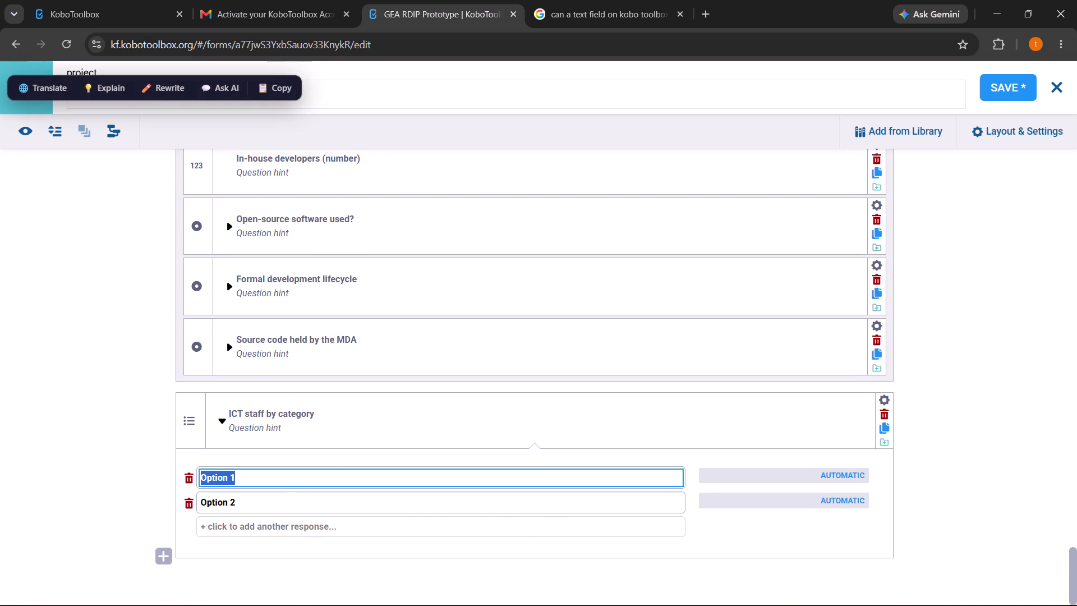
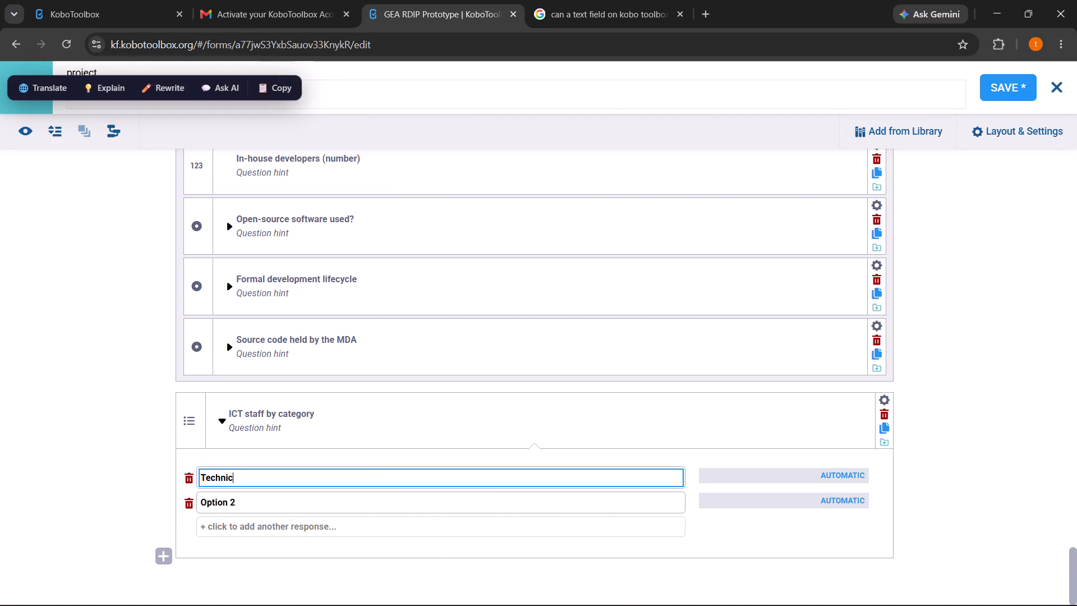
Name the first two response options of the "ICT staff by category" question Technical and Analyst.
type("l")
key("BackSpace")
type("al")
double_click(219, 501)
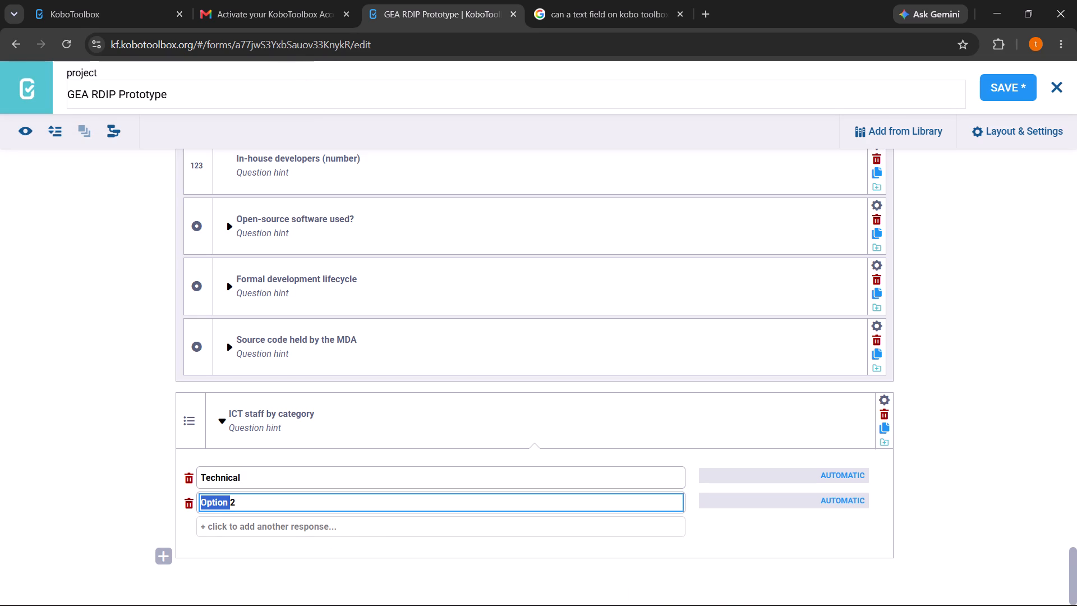
triple_click(219, 501)
left_click(219, 501)
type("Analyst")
Add "Management" as the third response option of the "ICT staff by category" question.
left_click(226, 523)
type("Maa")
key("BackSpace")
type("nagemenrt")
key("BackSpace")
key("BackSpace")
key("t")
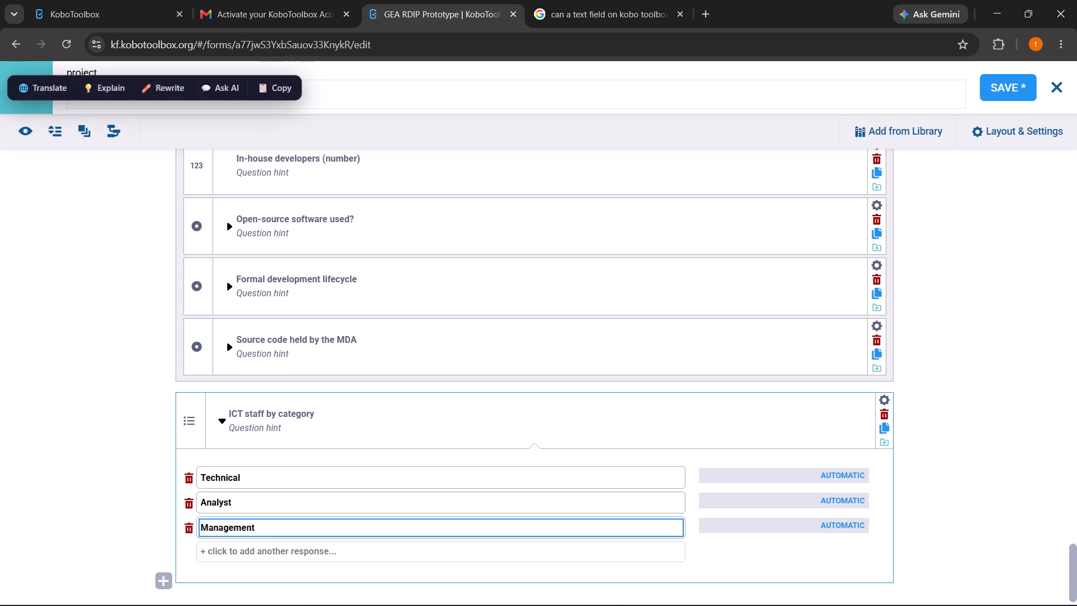
Open the automatic value of the "Technical" response in "ICT staff by category" for editing.
double_click(822, 470)
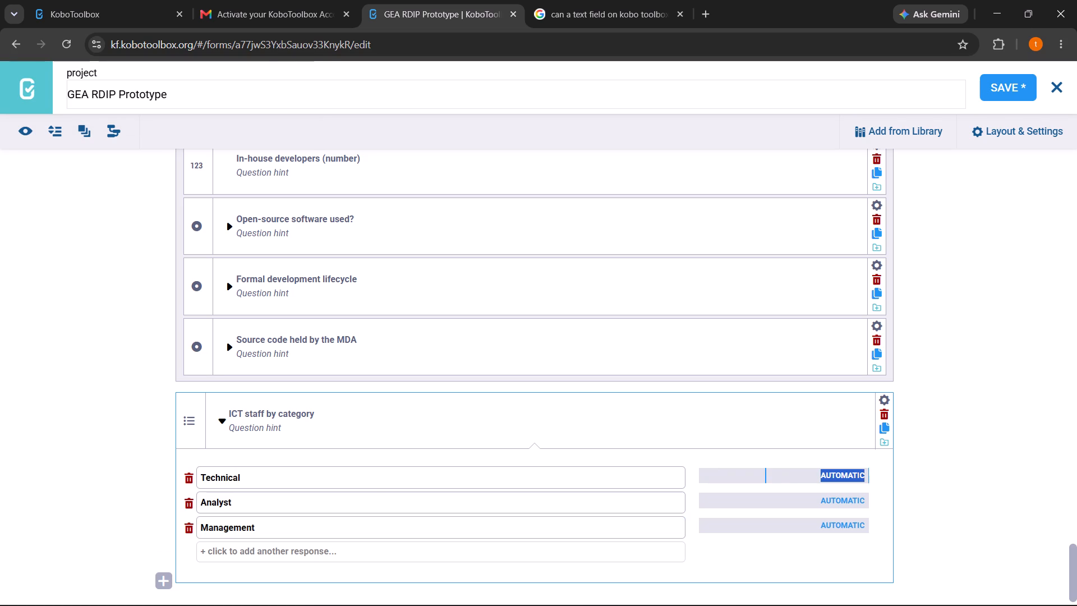
Set the response values of "ICT staff by category" to 1 for Technical, 2 for Analyst and 3 for Management.
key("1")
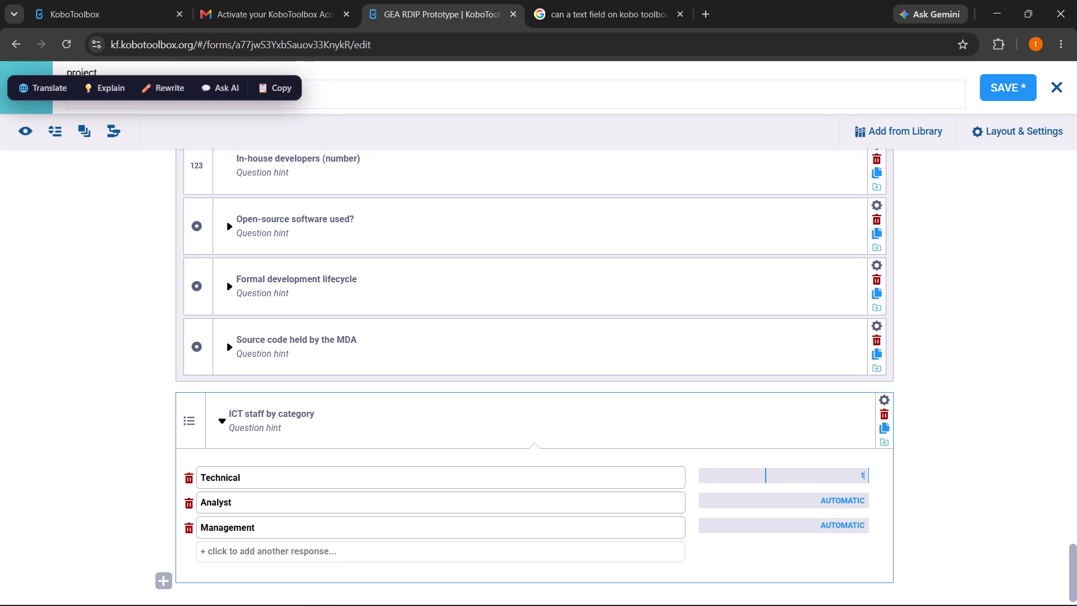
triple_click(859, 504)
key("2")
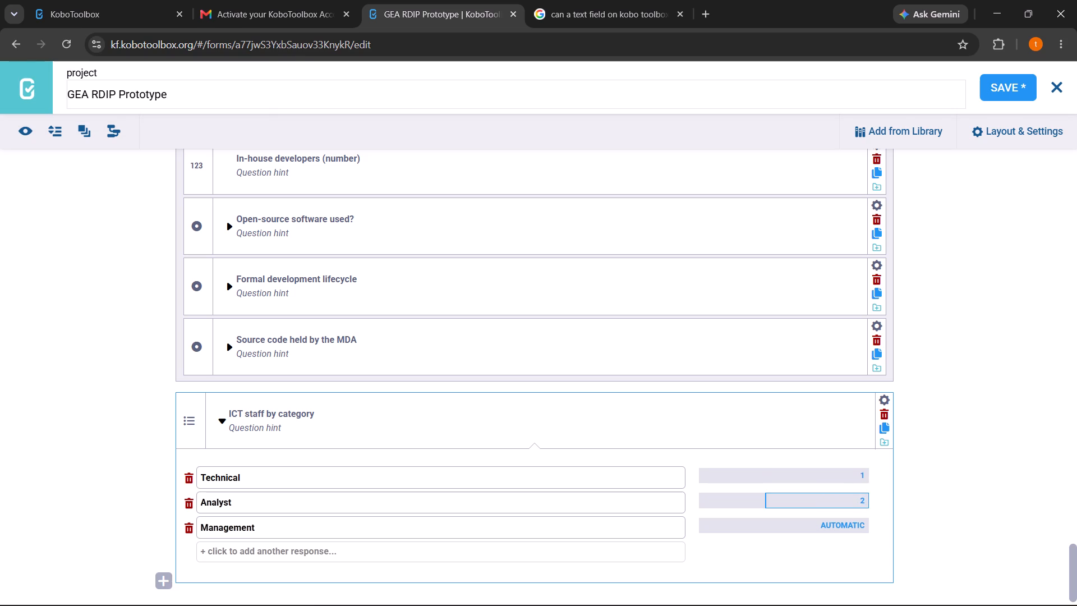
triple_click(852, 524)
key("ctrl+v")
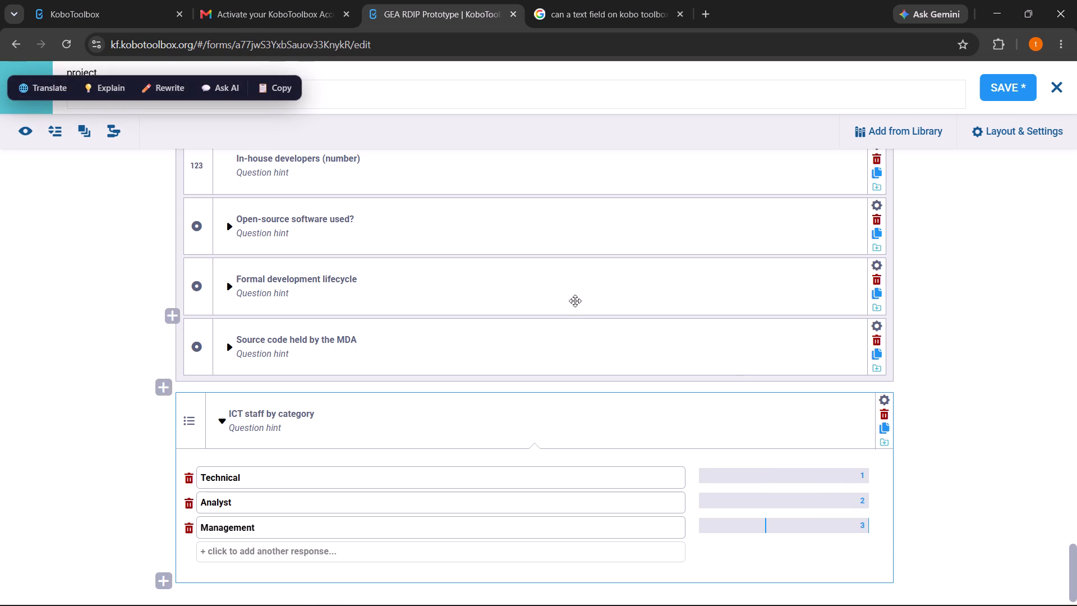
left_click(227, 348)
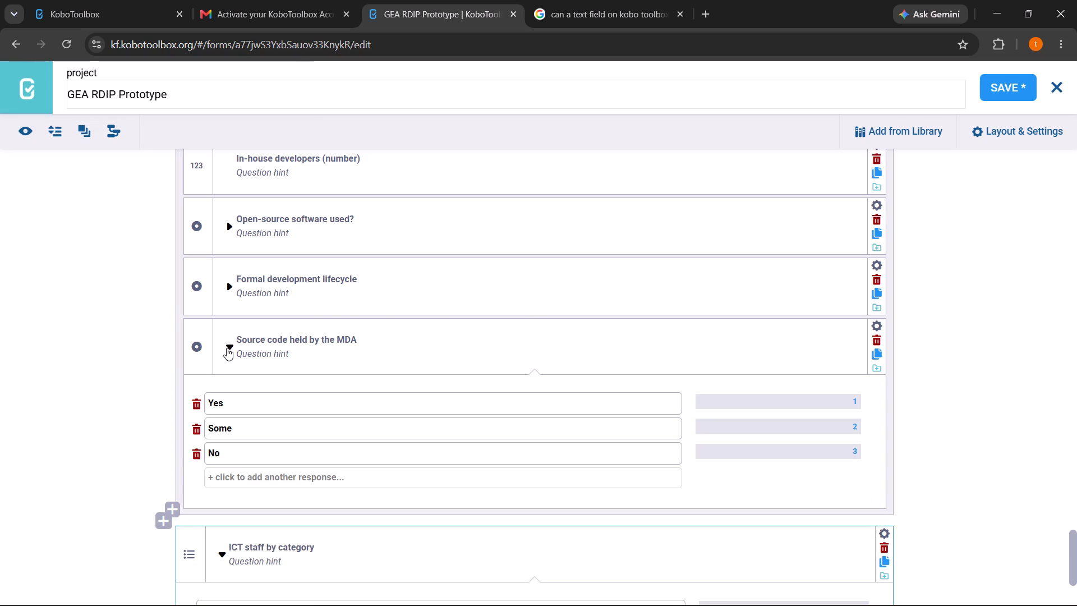
left_click(227, 348)
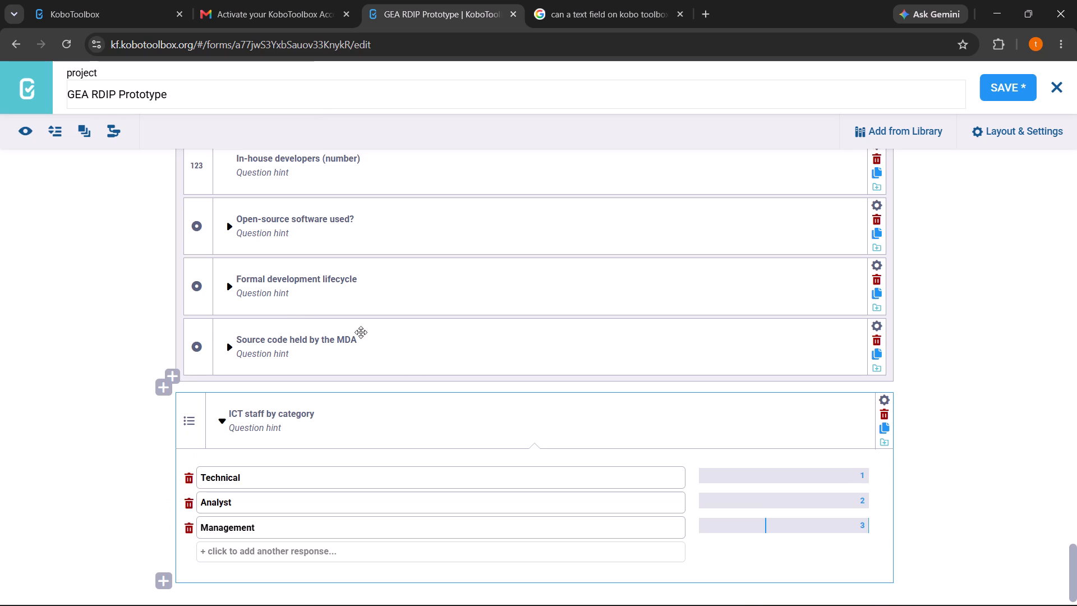
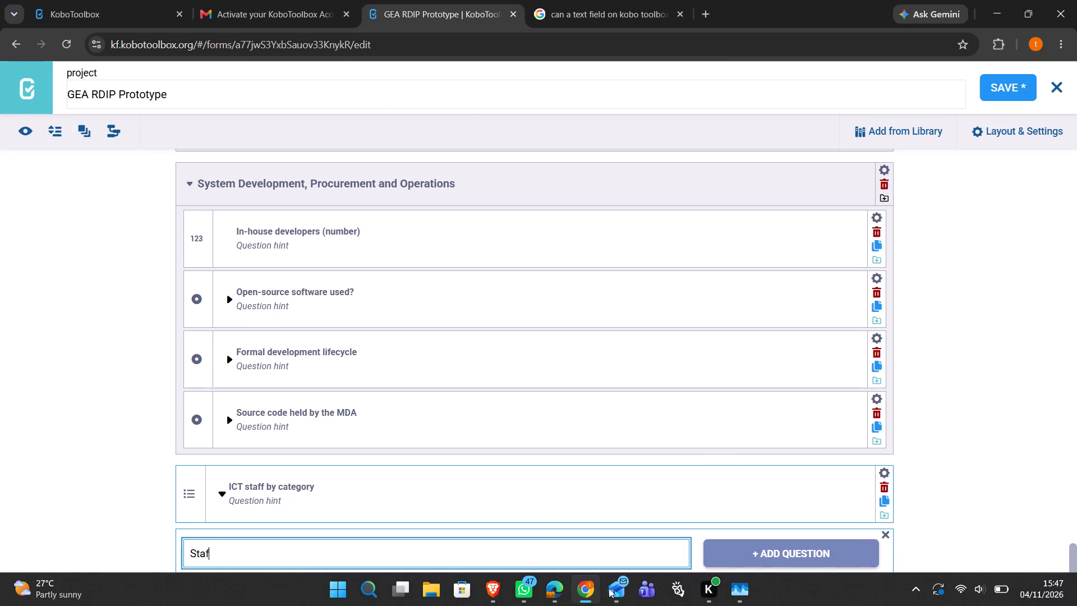
Add a Number question titled "Staff with professional certifications (number)" directly below "ICT staff by category".
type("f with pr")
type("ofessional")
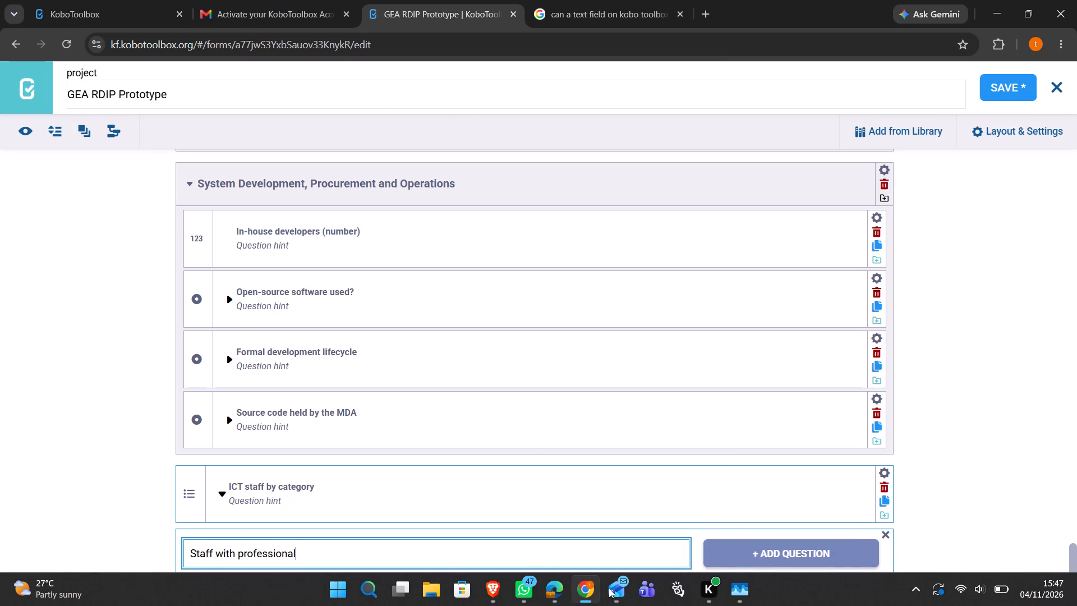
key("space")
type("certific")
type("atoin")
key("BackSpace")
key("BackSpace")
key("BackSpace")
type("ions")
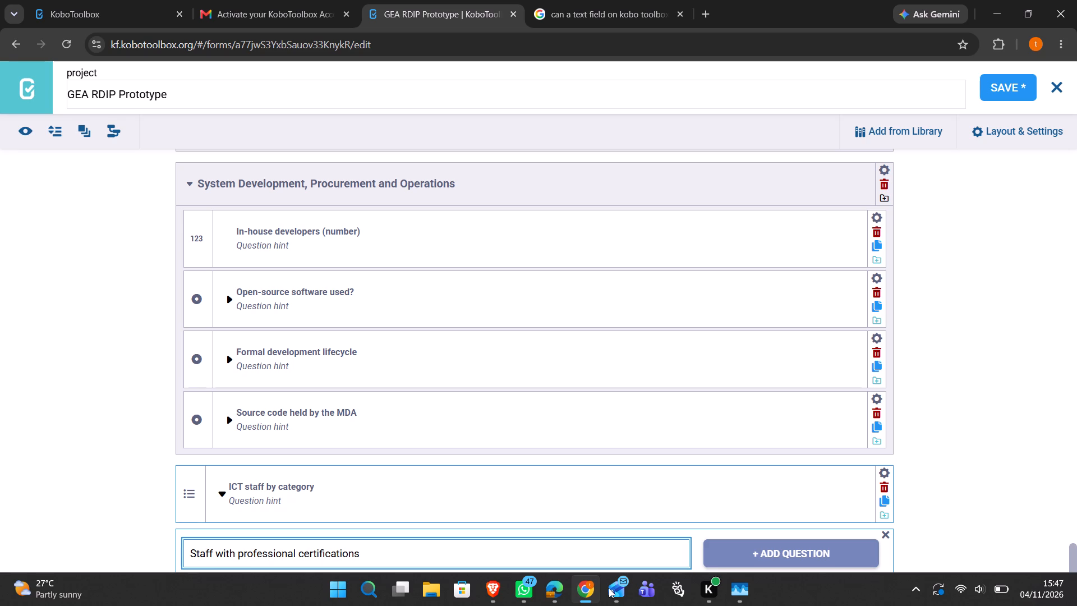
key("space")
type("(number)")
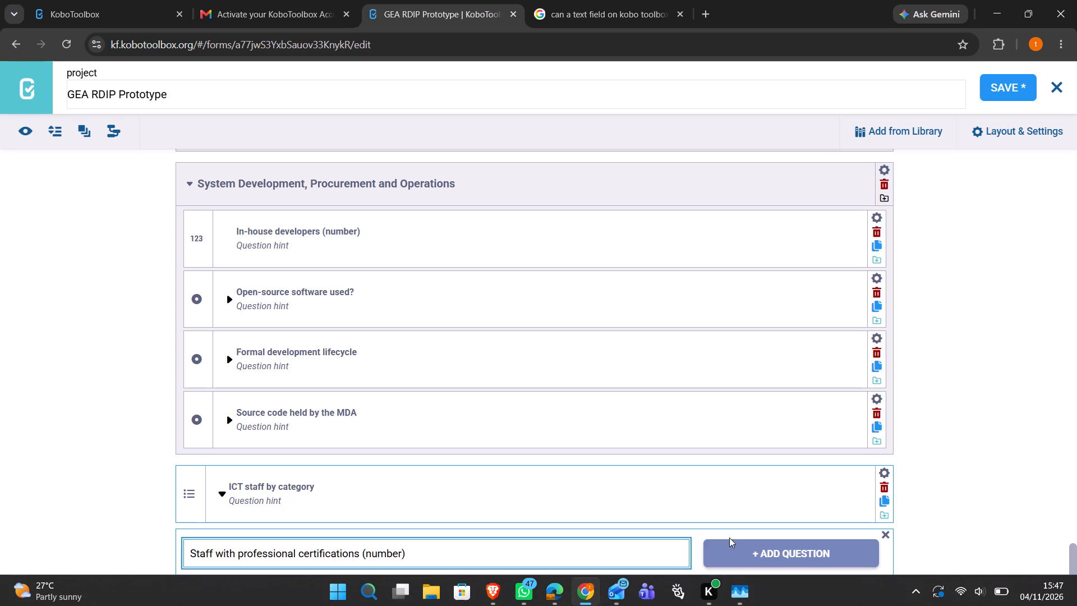
left_click(800, 564)
left_click(767, 442)
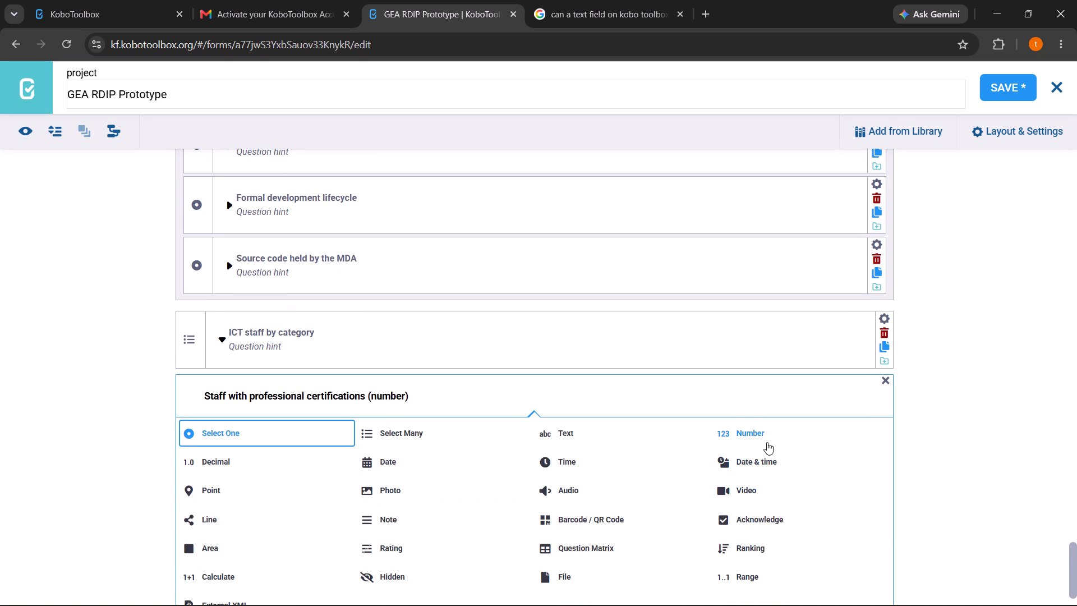
Start a new question below "Staff with professional certifications (number)".
left_click(159, 563)
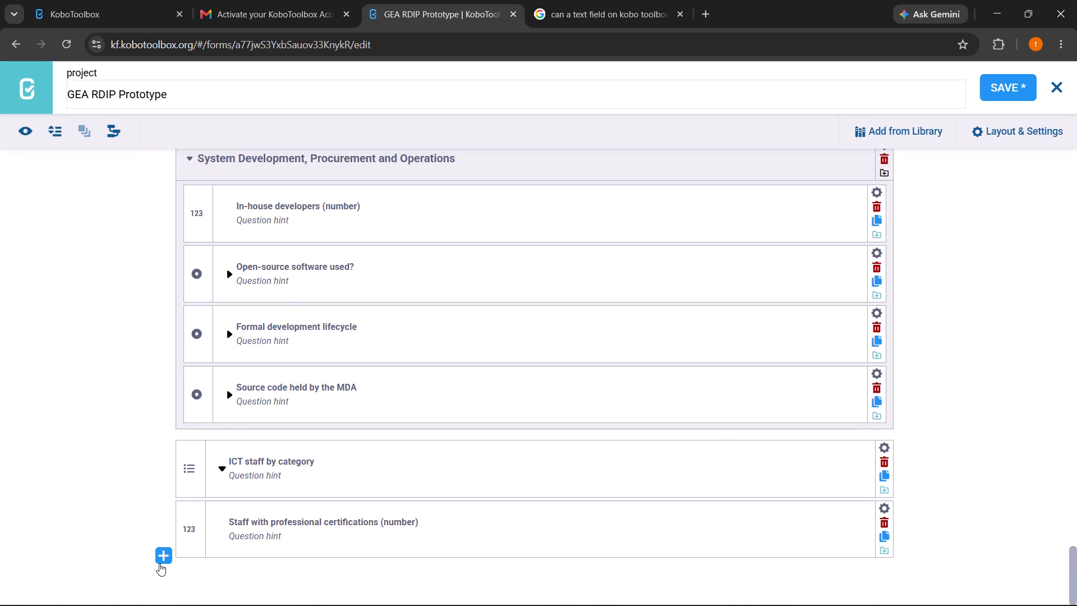
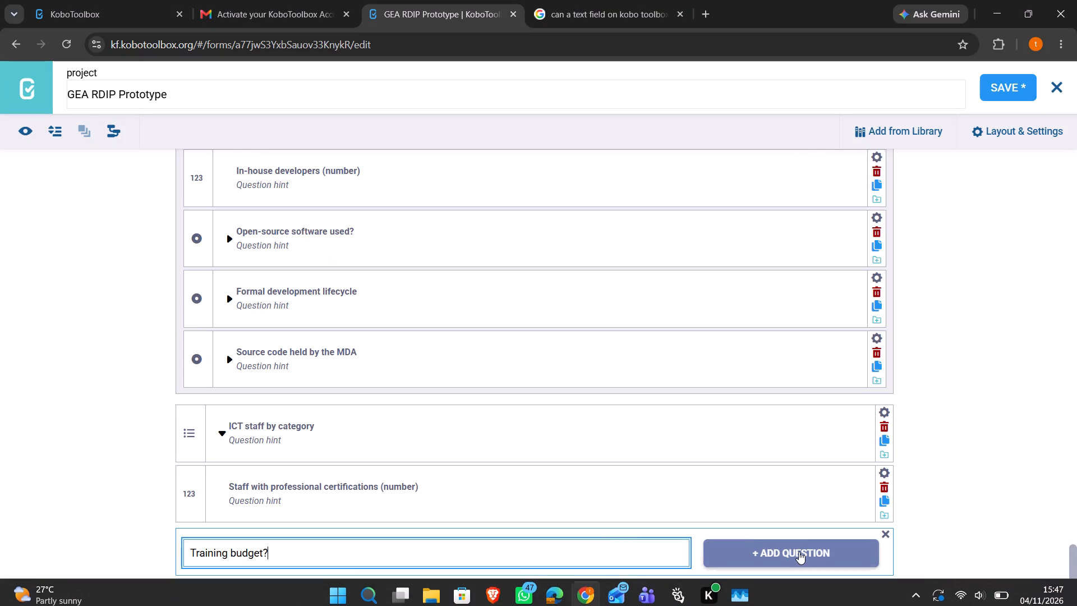
Add "Training budget?" as a Select One question with the responses Yes and No, valued 1 and 2.
left_click(799, 552)
left_click(313, 442)
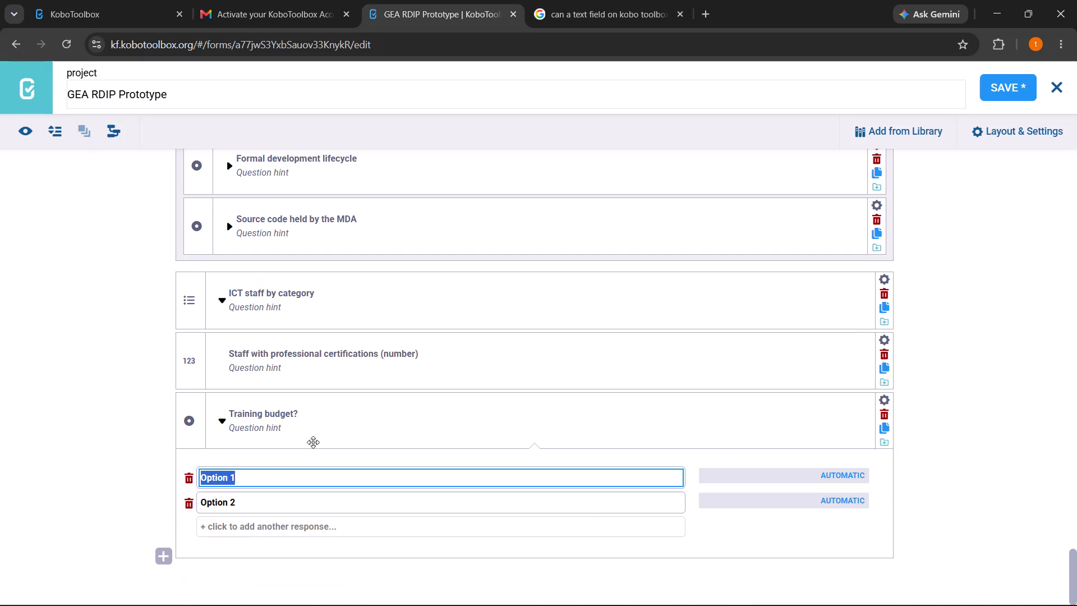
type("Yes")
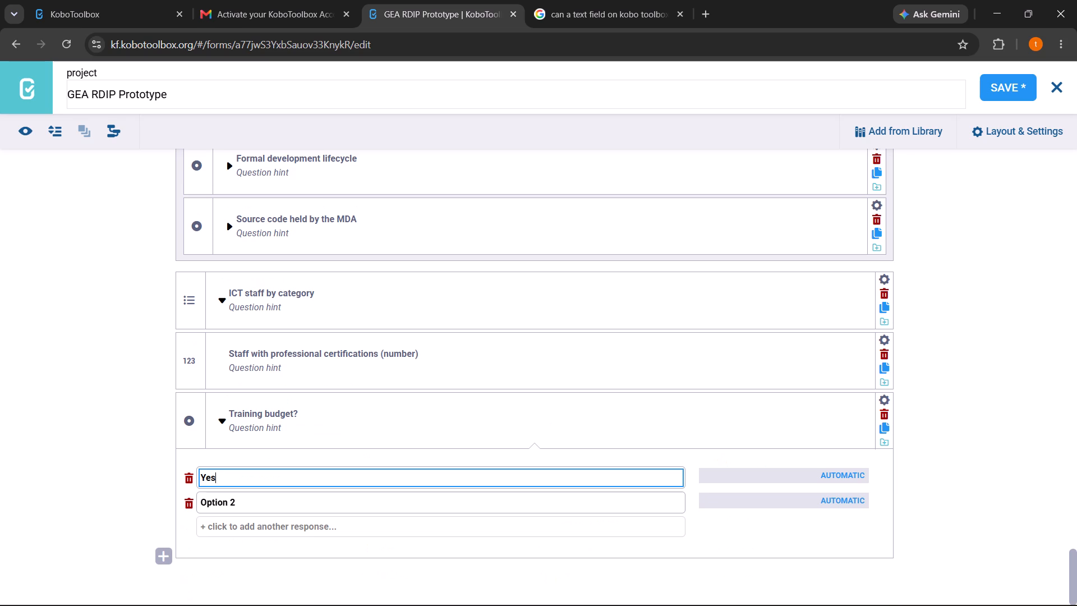
left_click(215, 498)
triple_click(215, 498)
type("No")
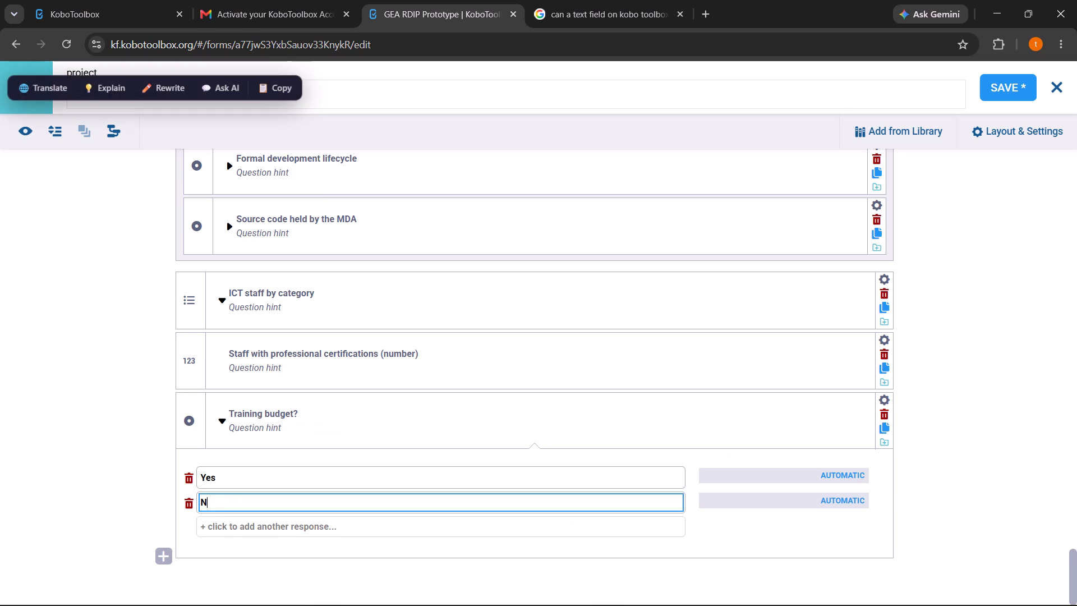
triple_click(836, 479)
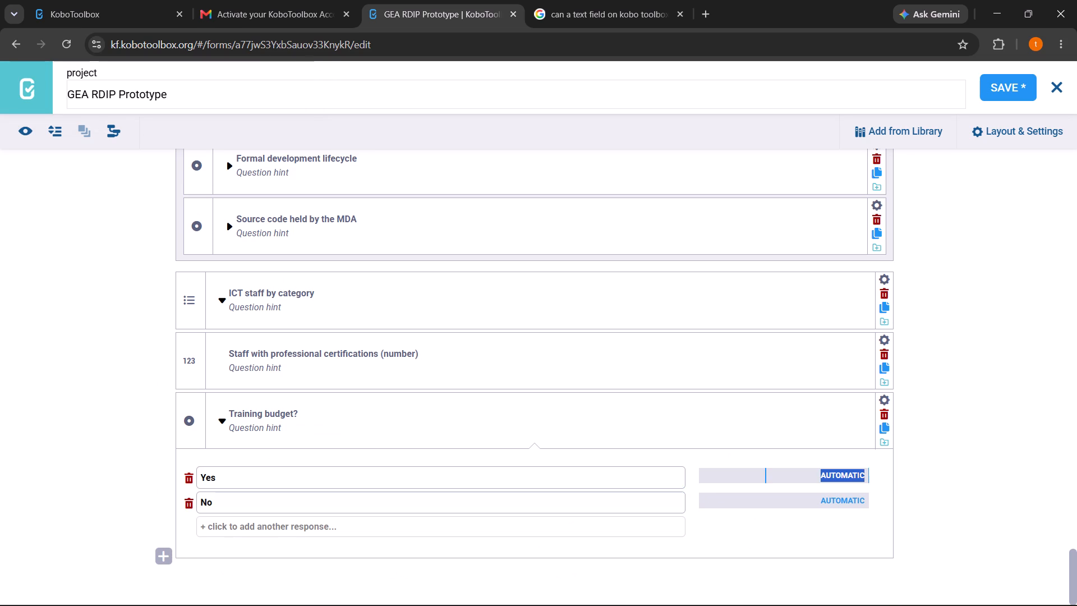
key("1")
triple_click(860, 502)
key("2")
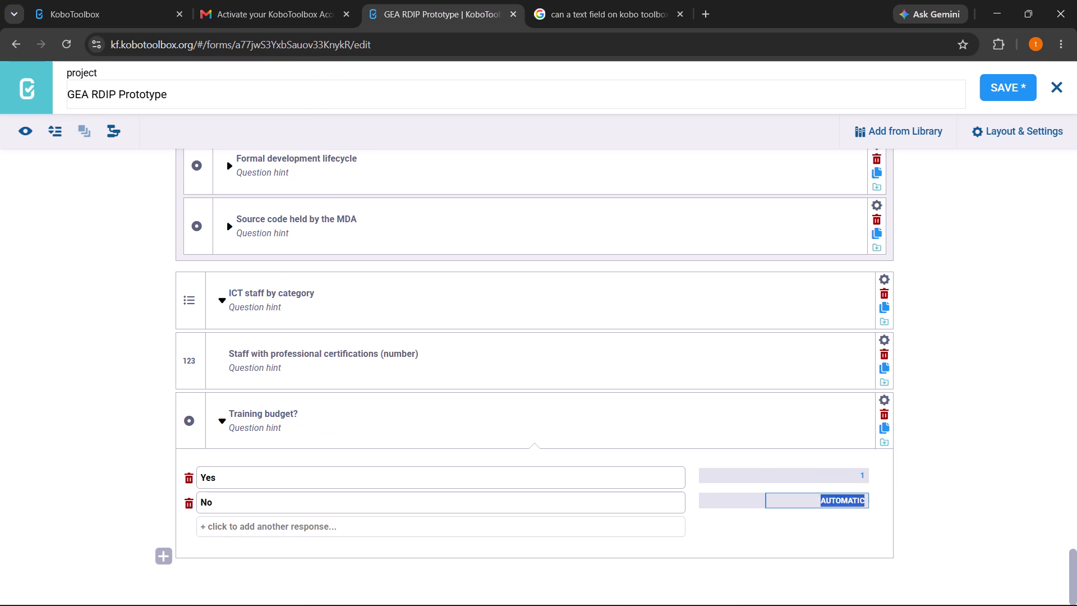
Add a Select One question titled "General digital literacy" below the "Training budget?" question.
left_click(158, 559)
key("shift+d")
key("BackSpace")
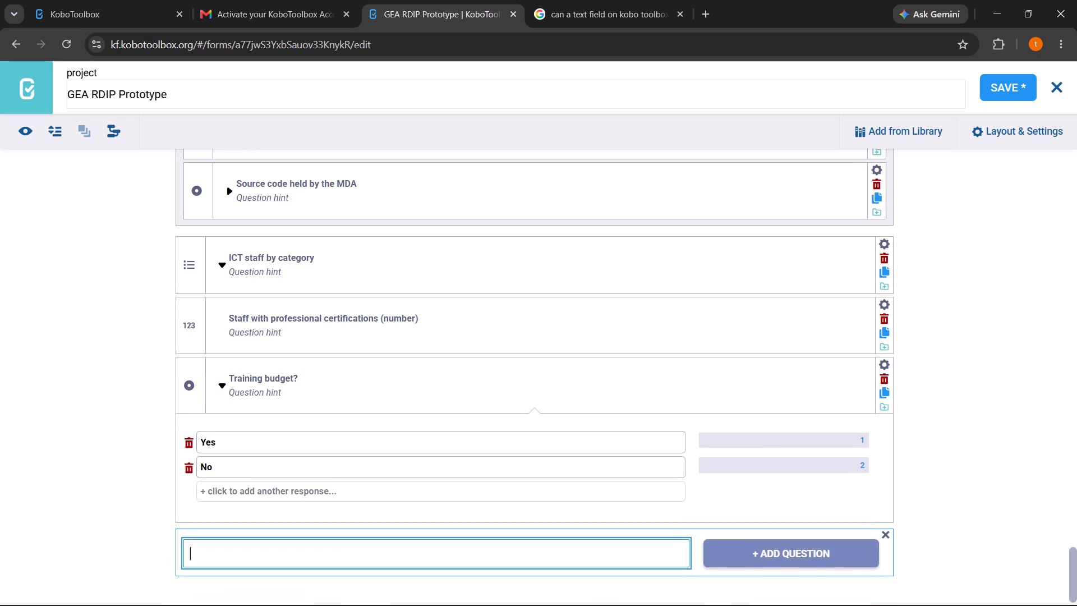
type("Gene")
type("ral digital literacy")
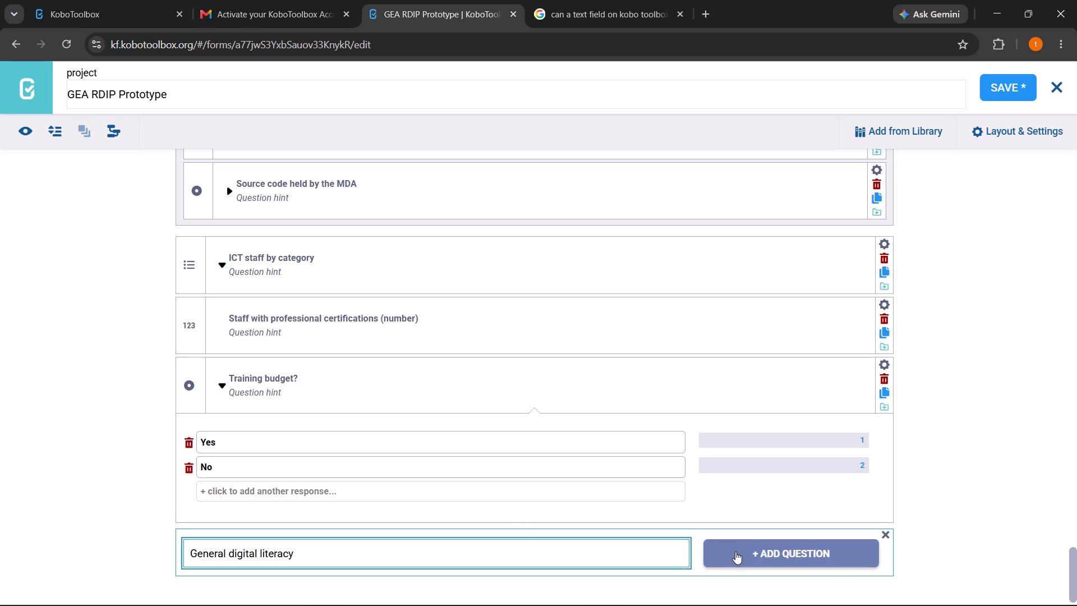
left_click(735, 552)
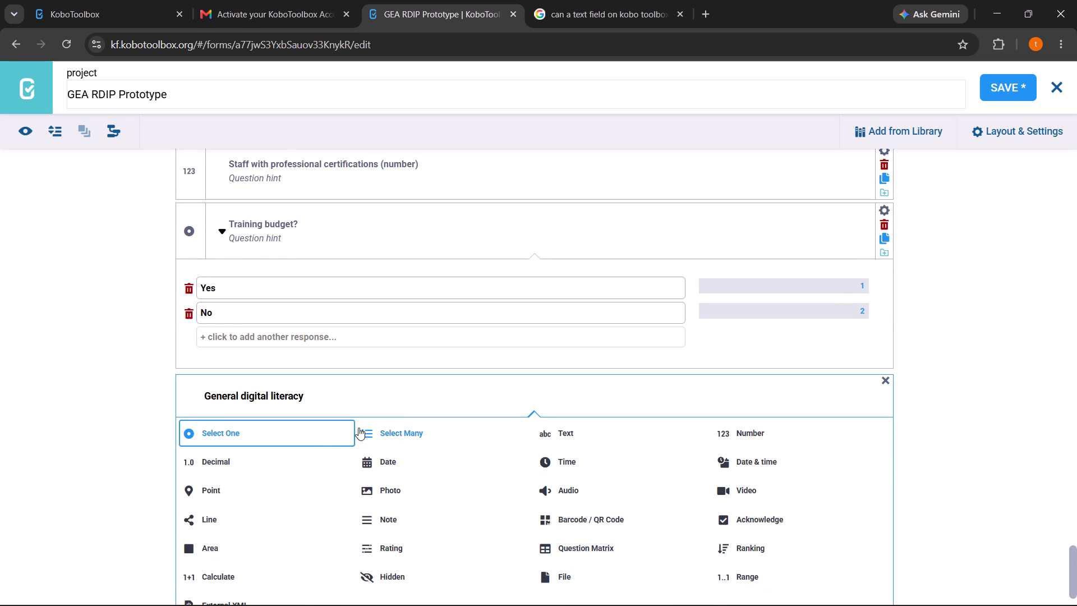
left_click(320, 434)
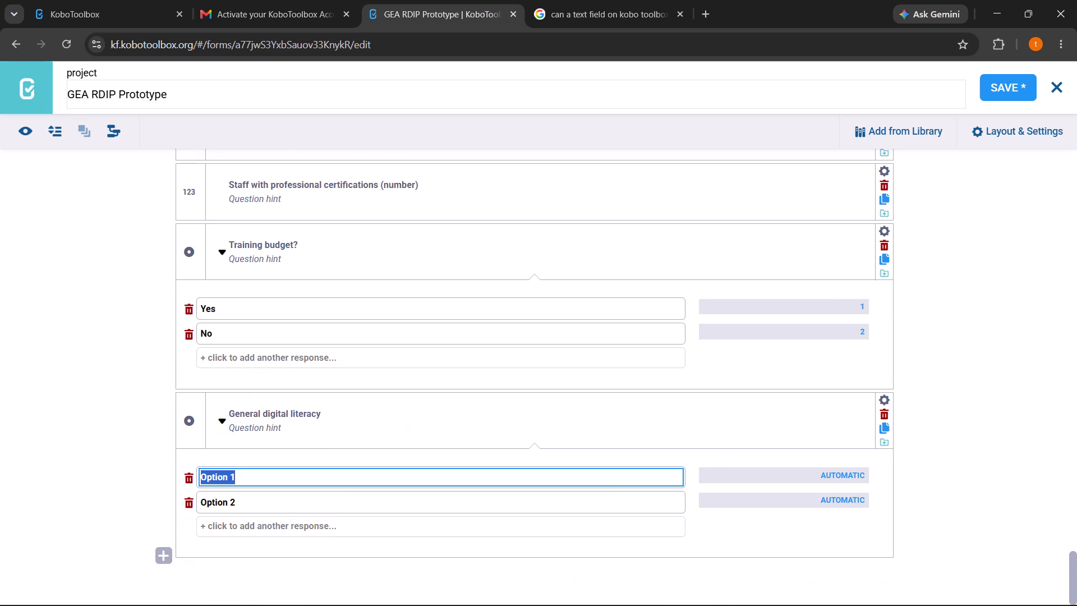
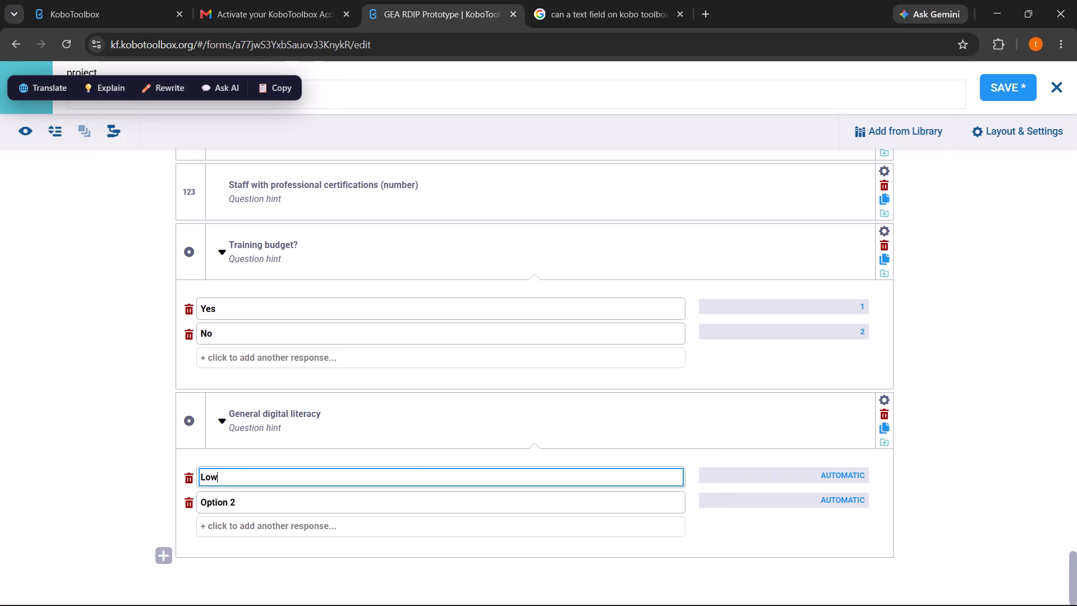
Rename the second response of "General digital literacy" as "Medium" and add "High" as the third response.
triple_click(217, 505)
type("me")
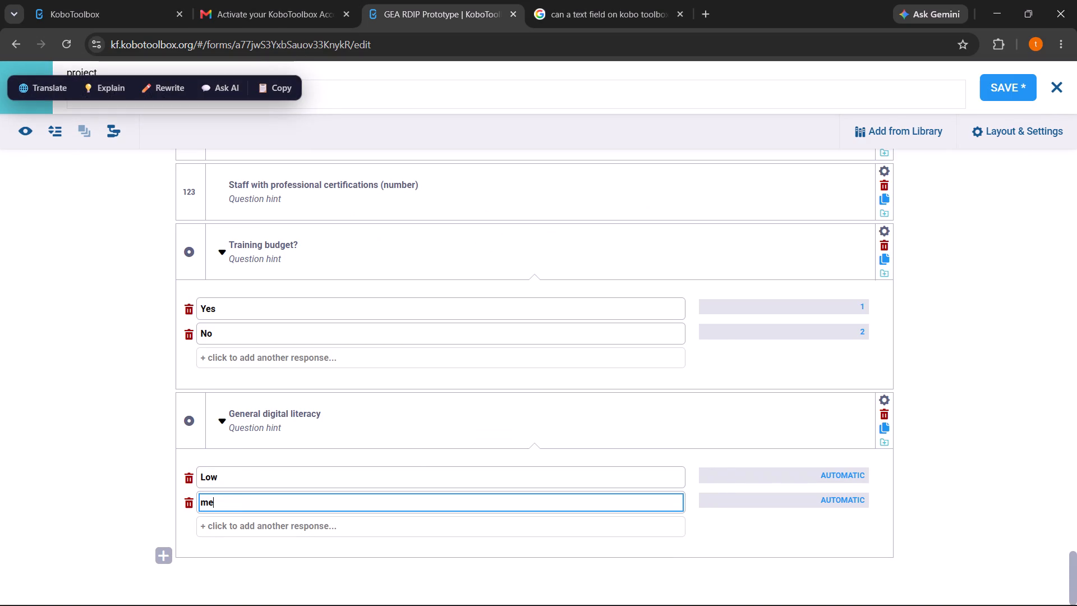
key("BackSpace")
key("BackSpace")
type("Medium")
left_click(209, 527)
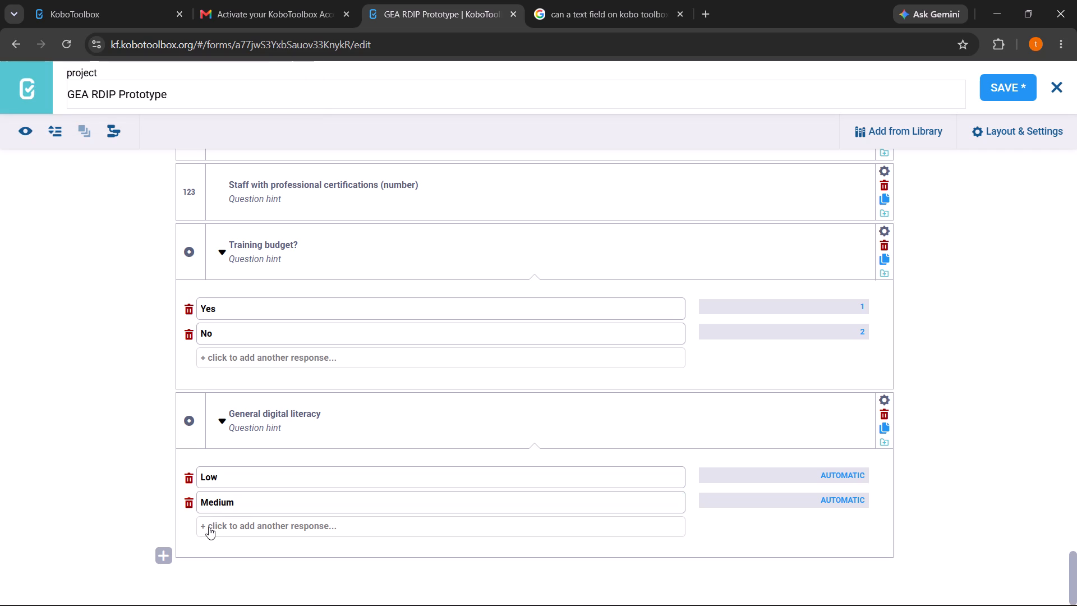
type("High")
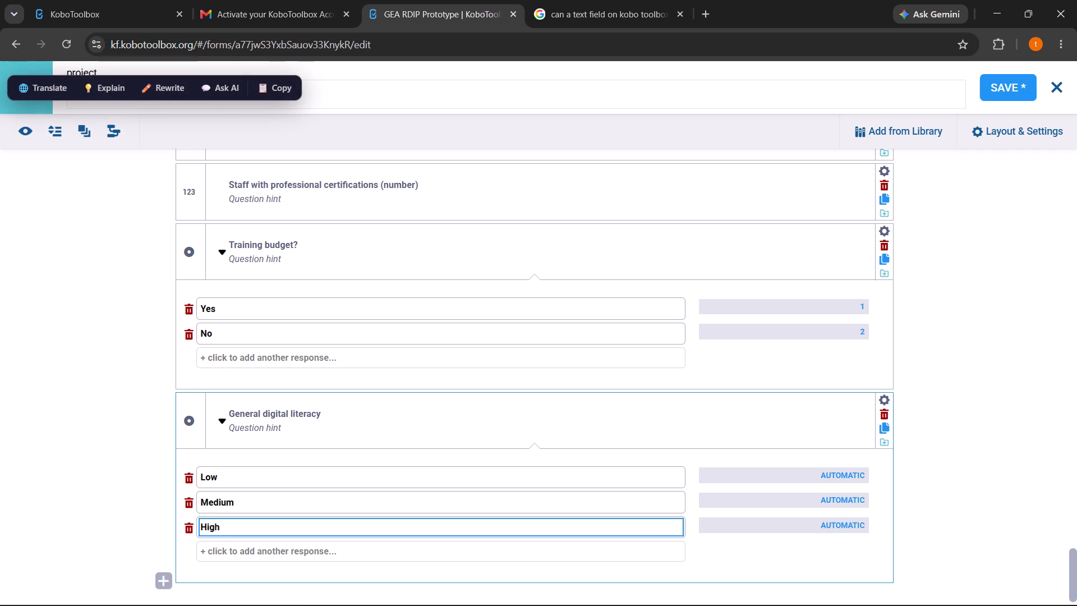
Set the "General digital literacy" response values to 1 for Low, 2 for Medium and 3 for High.
triple_click(845, 478)
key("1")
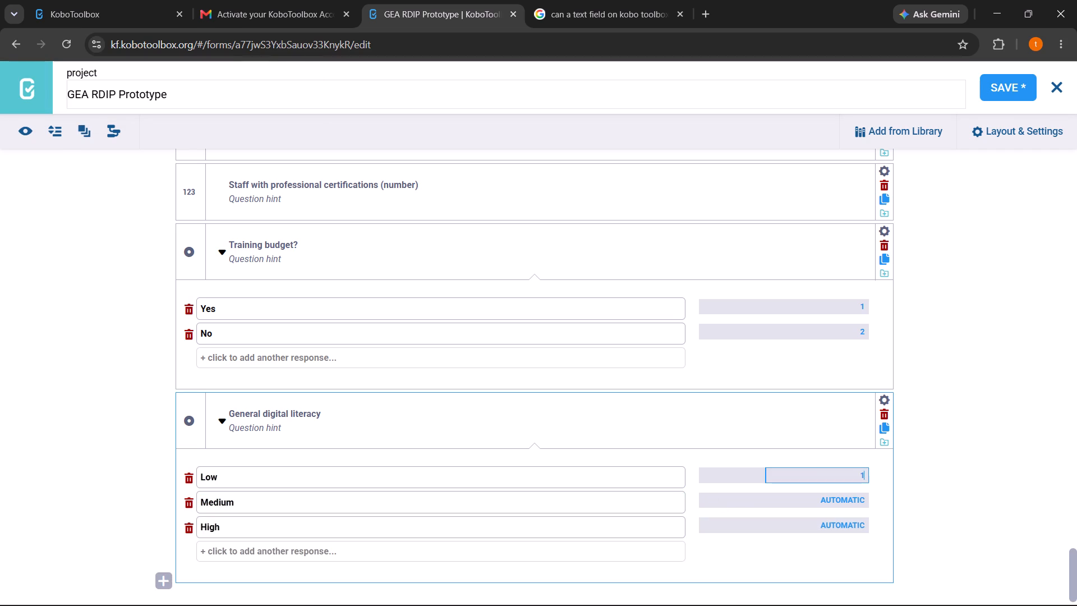
double_click(848, 498)
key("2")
left_click(848, 498)
double_click(848, 520)
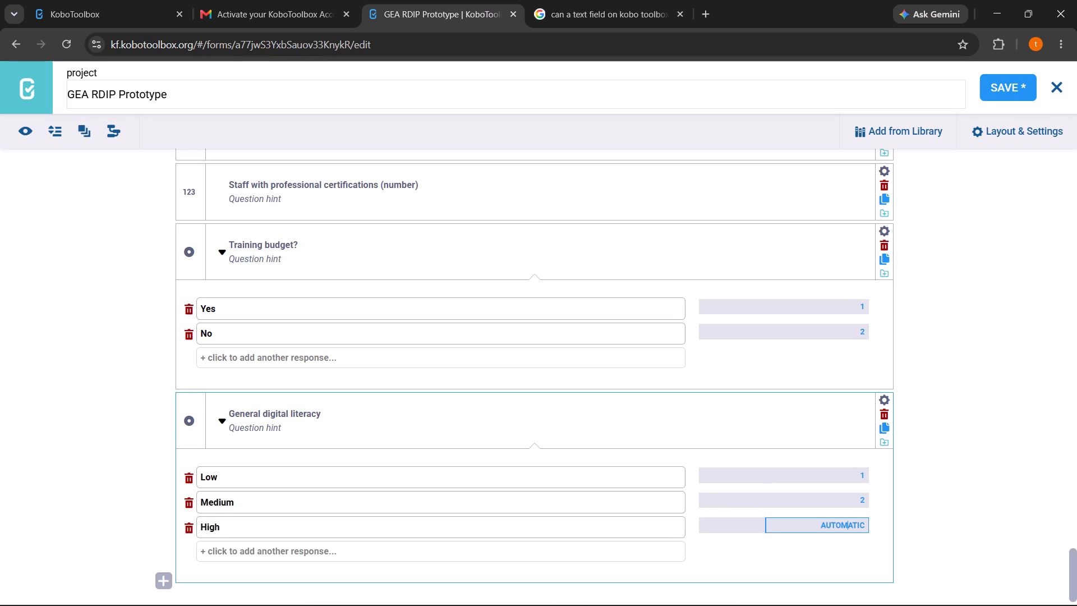
key("ctrl+v")
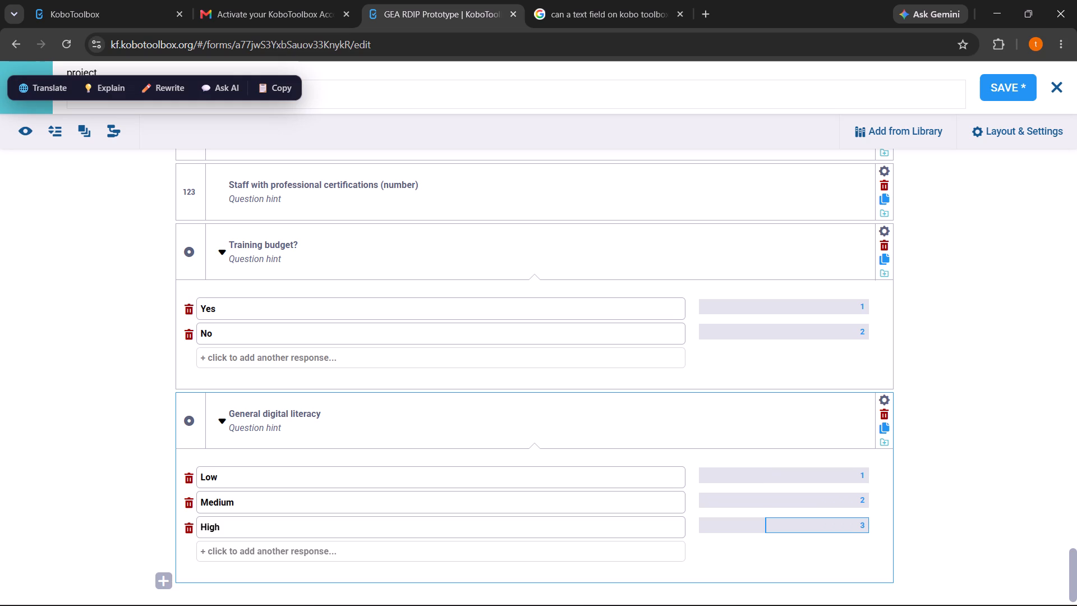
Collapse the response options of the "General digital literacy" and "Training budget?" questions.
scroll(610, 411, "down", 1)
scroll(610, 411, "up", 1)
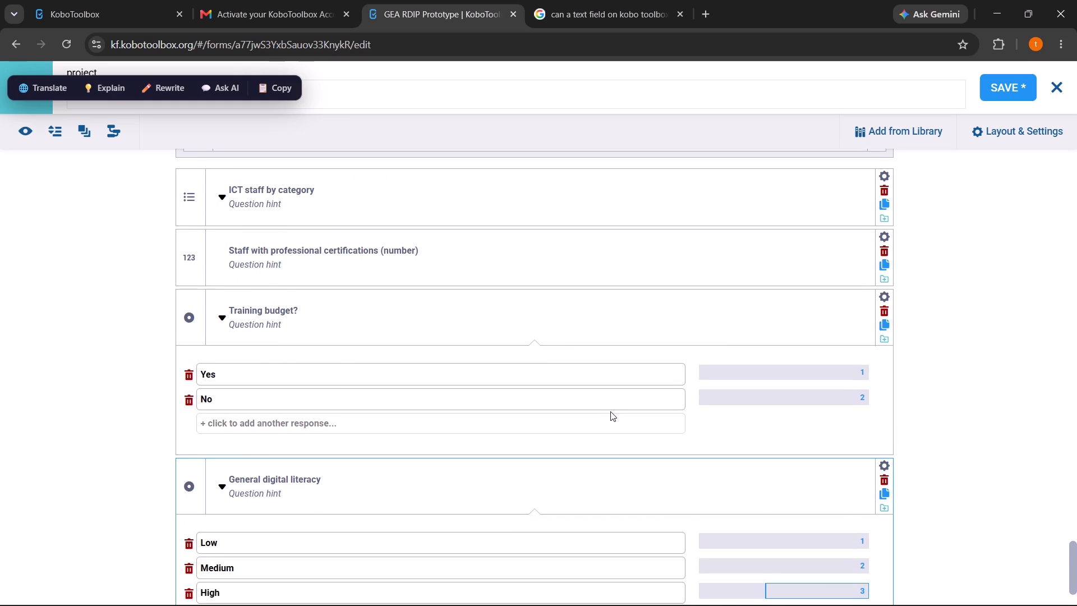
left_click(215, 485)
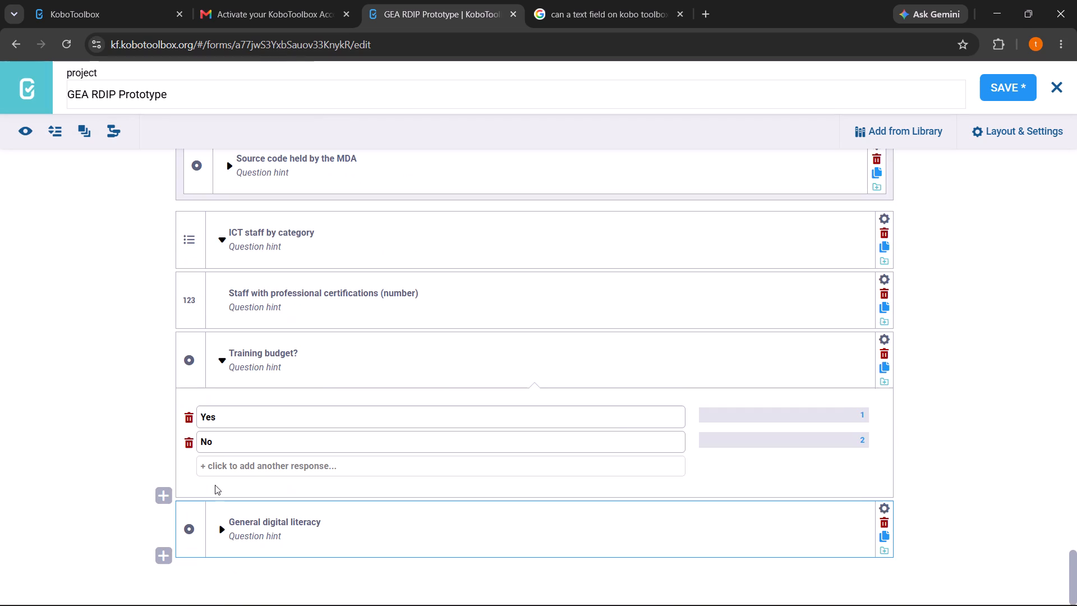
left_click(224, 357)
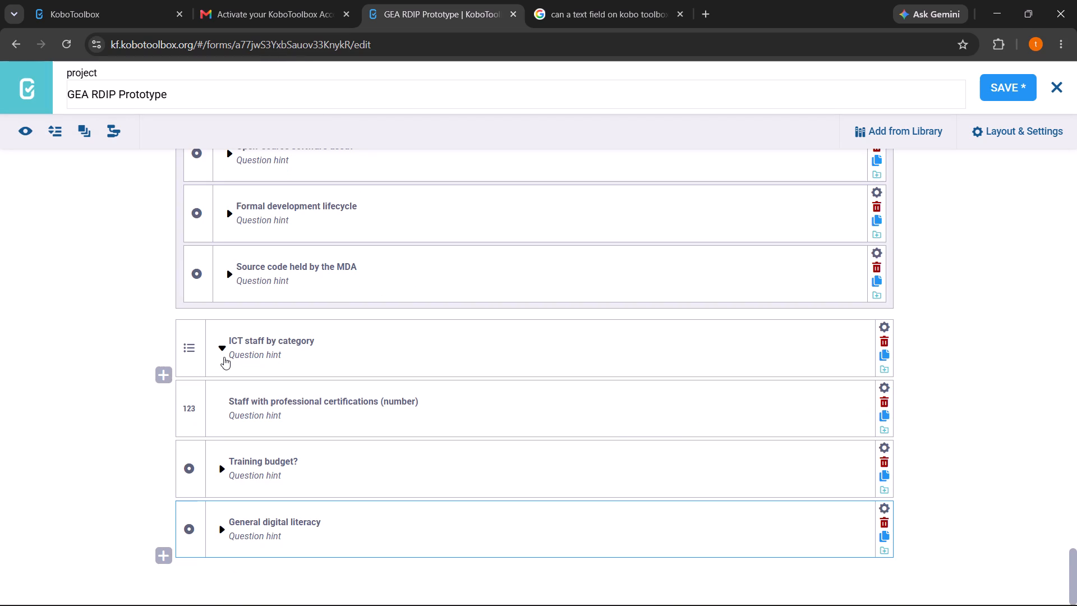
Group "ICT staff by category", "Staff with professional certifications (number)", "Training budget?" and "General digital literacy" together.
left_click(199, 339, "ctrl")
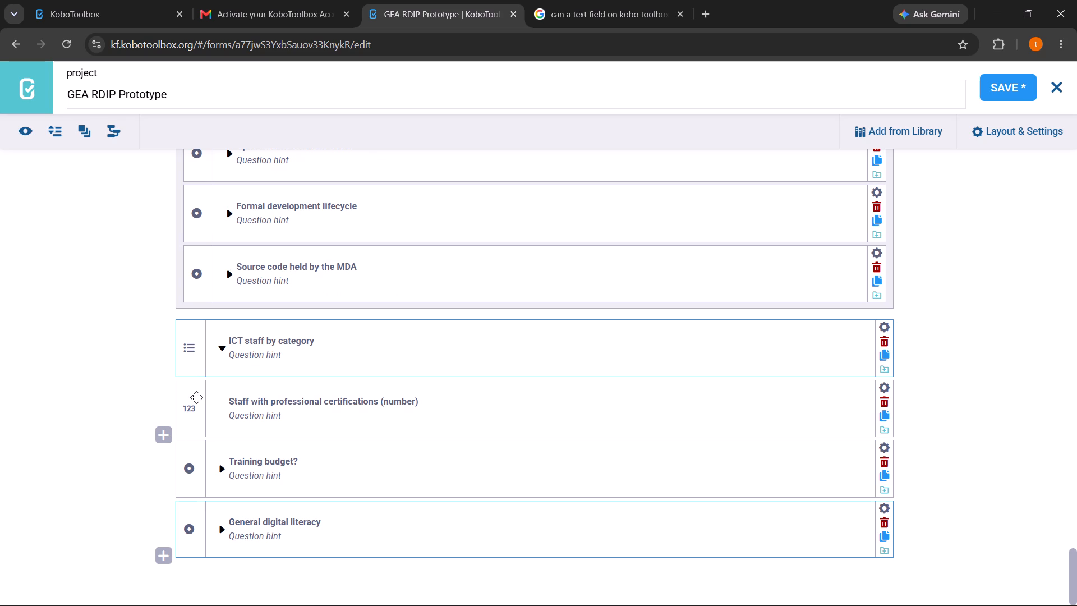
left_click(196, 397, "ctrl")
left_click(195, 449, "ctrl")
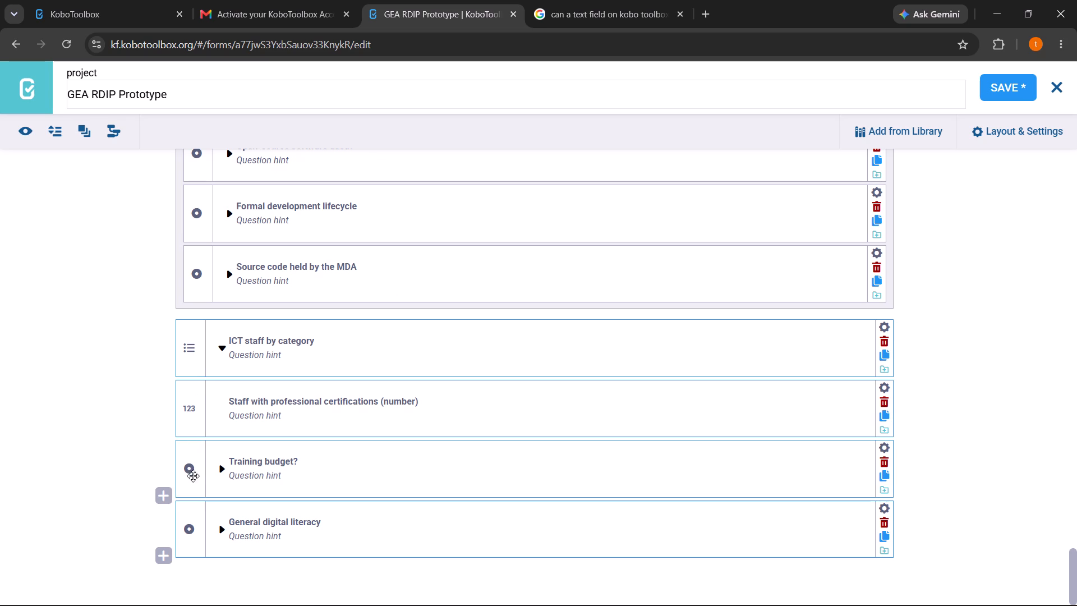
left_click(190, 509, "ctrl")
left_click(190, 509, "ctrl")
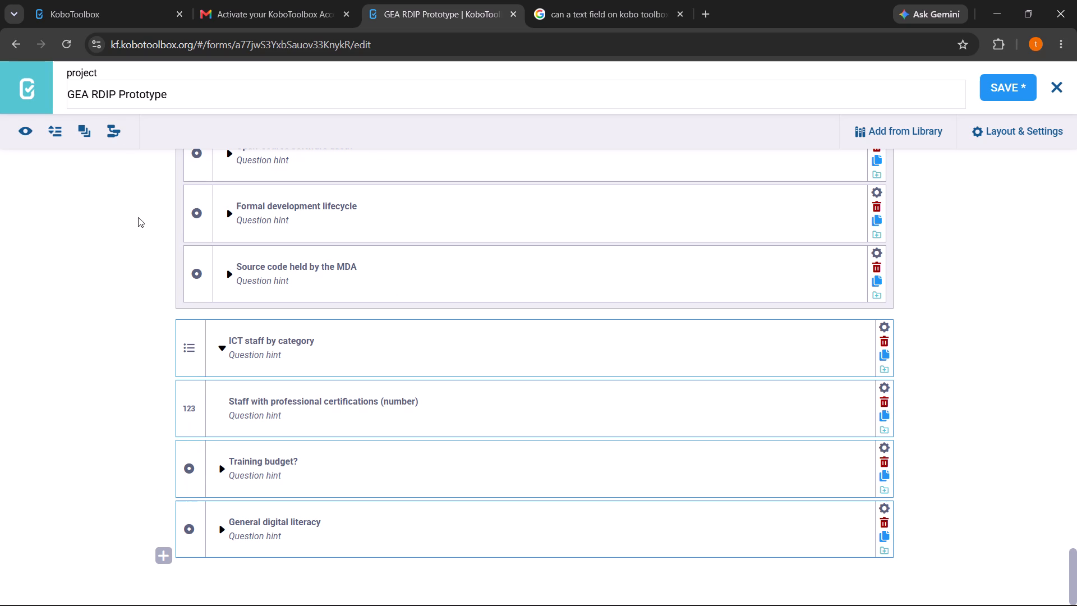
left_click(83, 126)
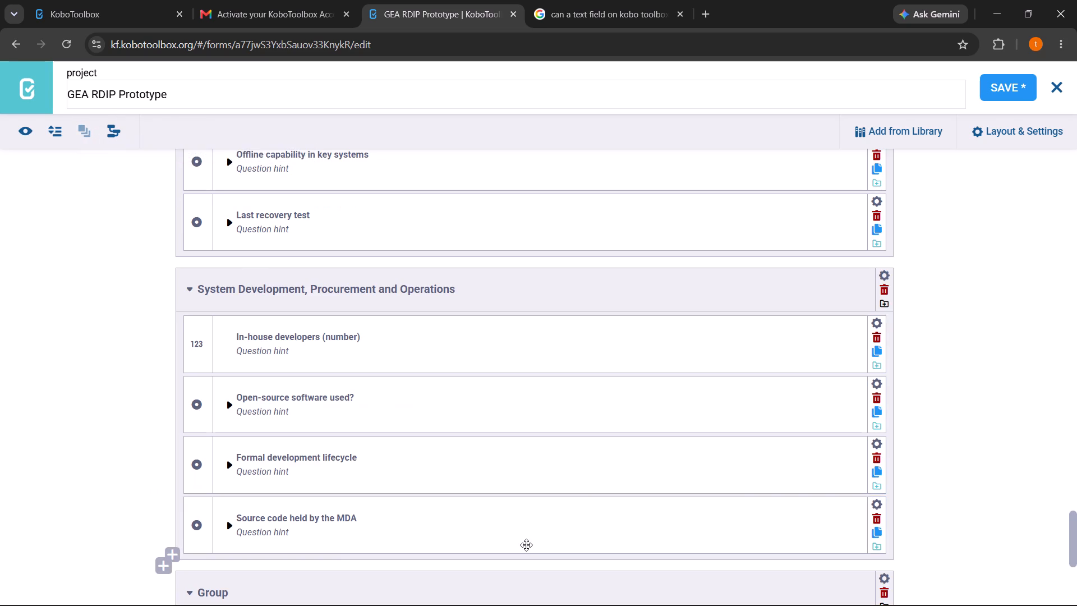
scroll(526, 545, "down", 6)
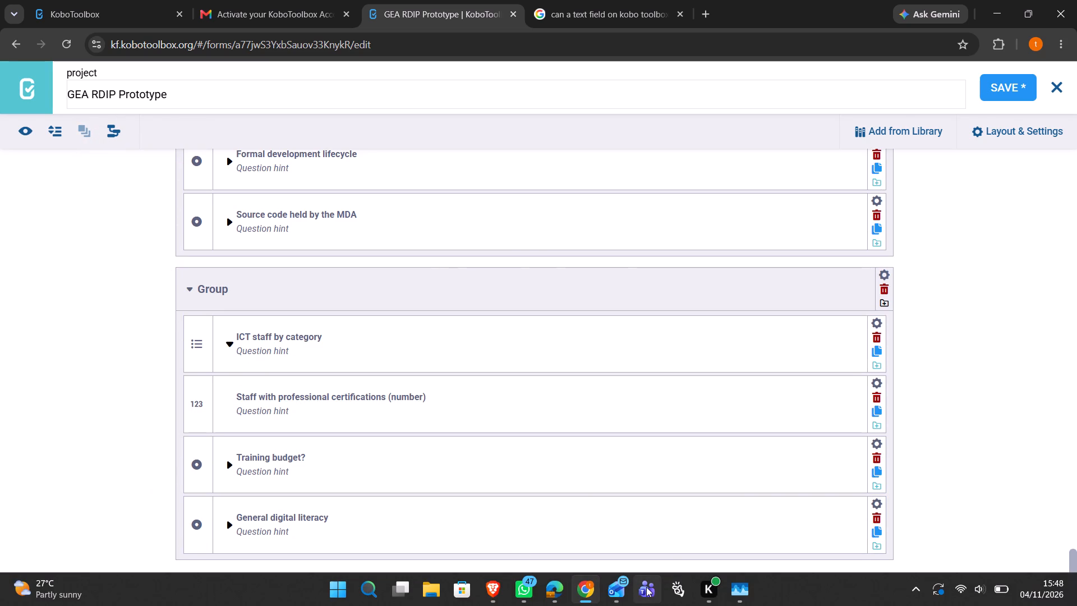
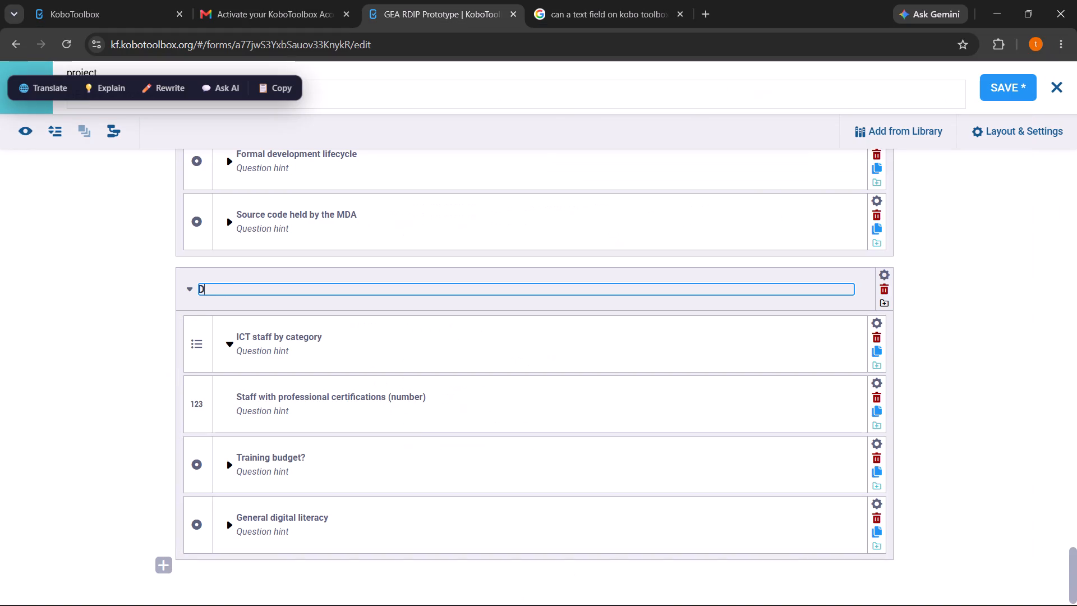
Title the group holding the ICT staff, certifications, training budget and digital literacy questions "Digital Skills and Capacity".
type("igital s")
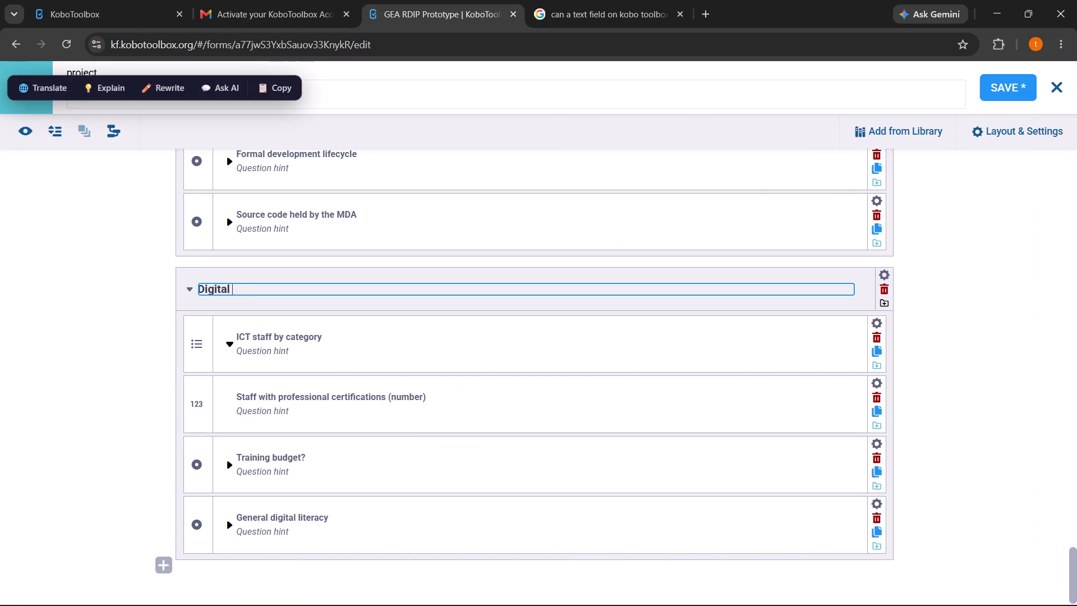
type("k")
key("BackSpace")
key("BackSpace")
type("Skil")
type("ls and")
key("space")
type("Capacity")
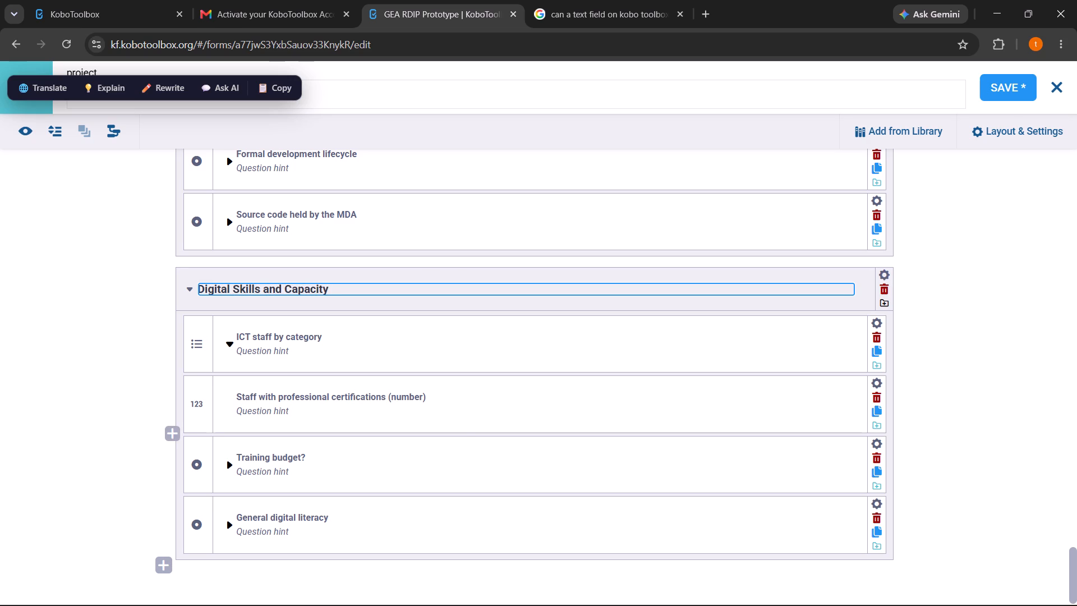
scroll(459, 458, "down", 5)
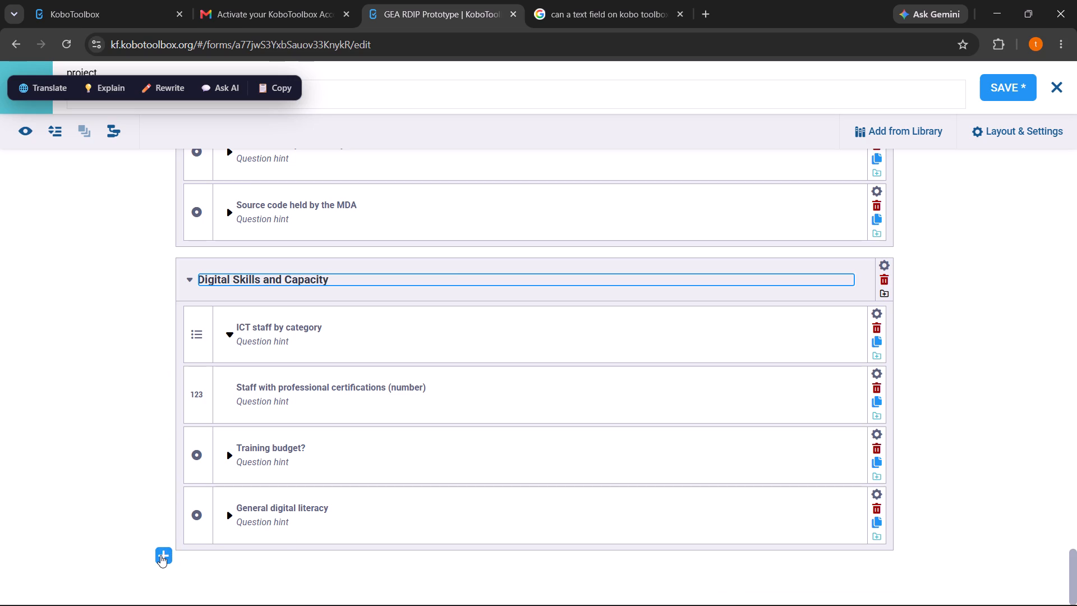
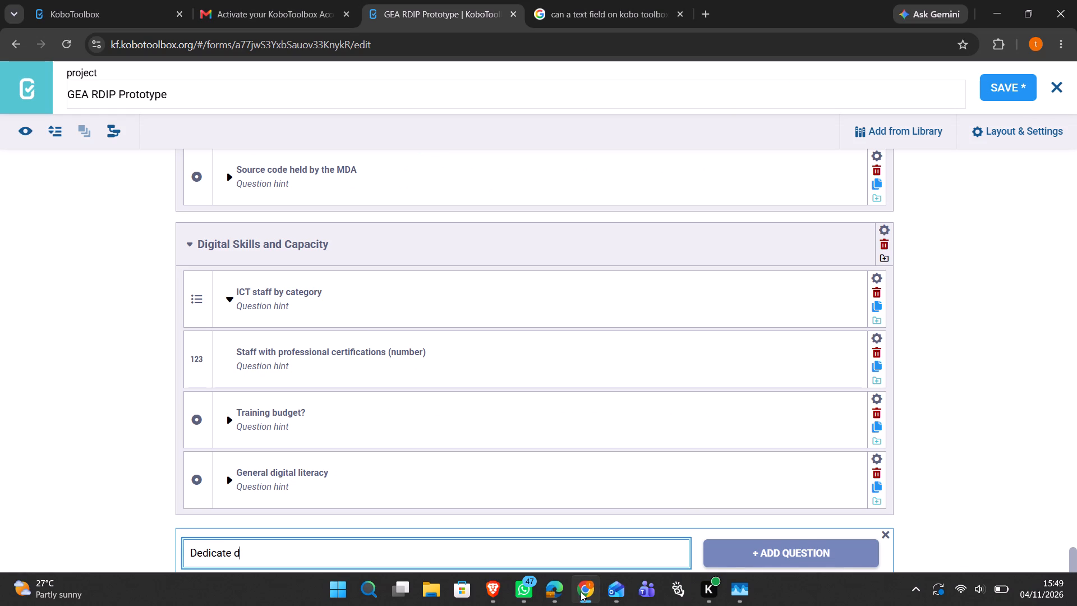
Enter "Dedicated ICT budget line" as the label of a new question after the "Digital Skills and Capacity" group.
key("BackSpace")
key("BackSpace")
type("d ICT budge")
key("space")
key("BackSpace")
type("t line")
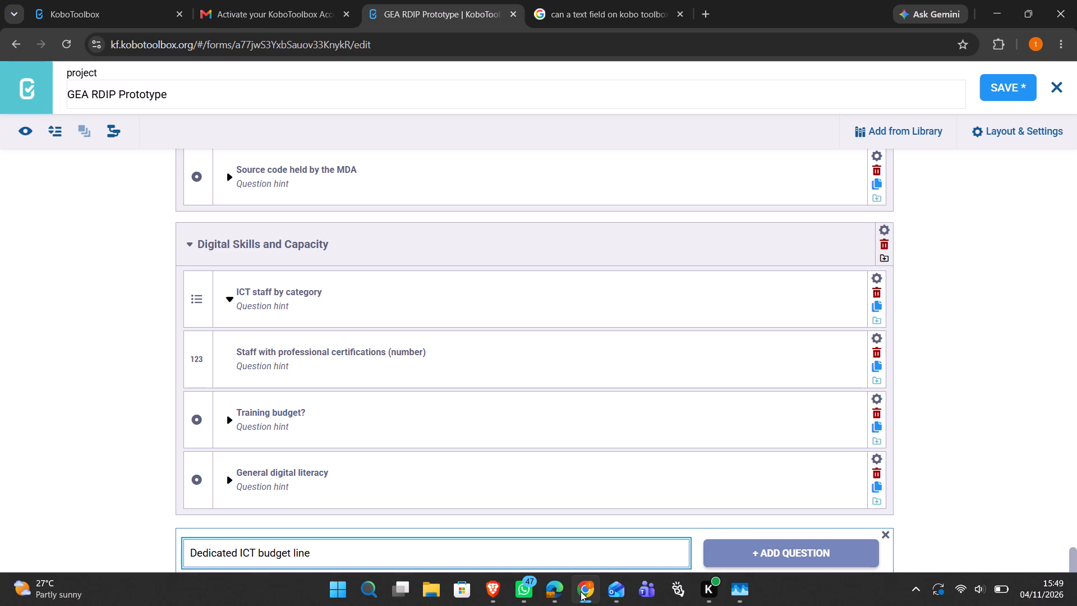
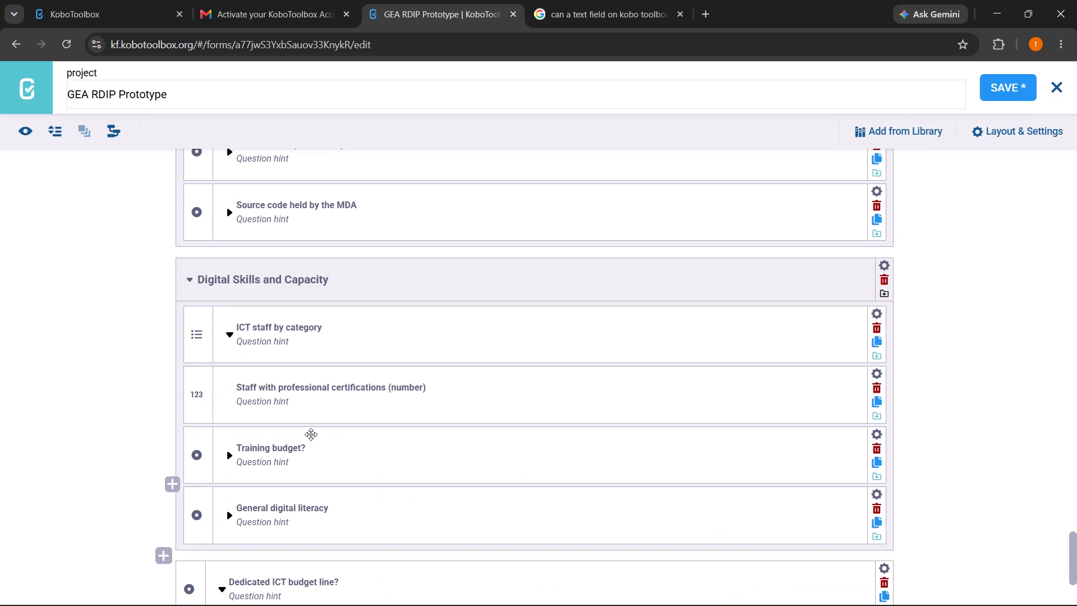
Rename the first response option of the "Dedicated ICT budget line?" question as "Yes".
scroll(311, 434, "down", 6)
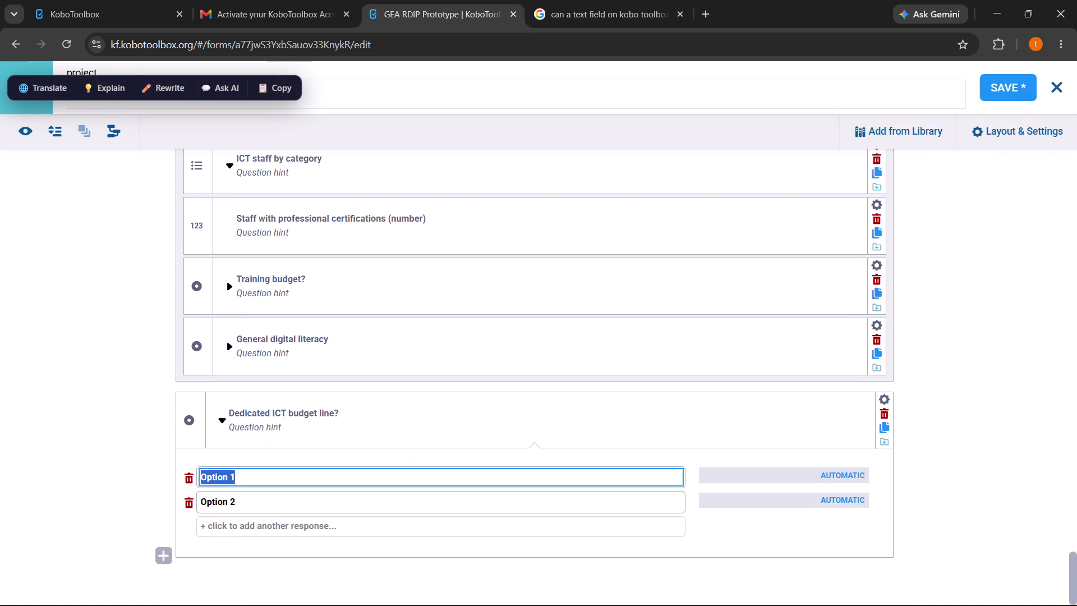
type("Yes")
Open the second response option of the "Dedicated ICT budget line?" question for editing.
triple_click(224, 502)
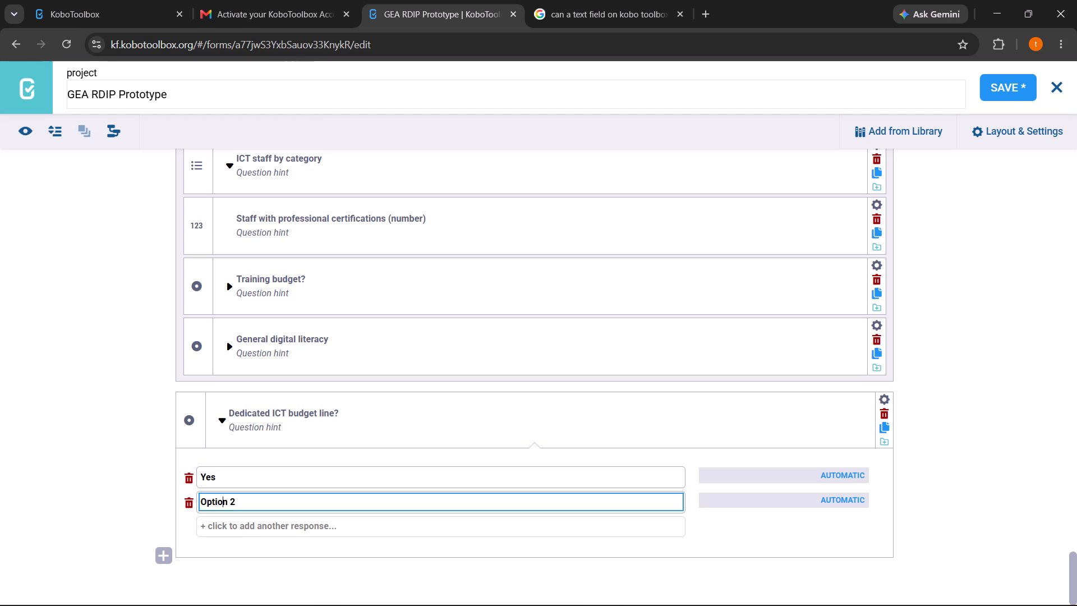
Rename the second response option of the "Dedicated ICT budget line?" question as "No".
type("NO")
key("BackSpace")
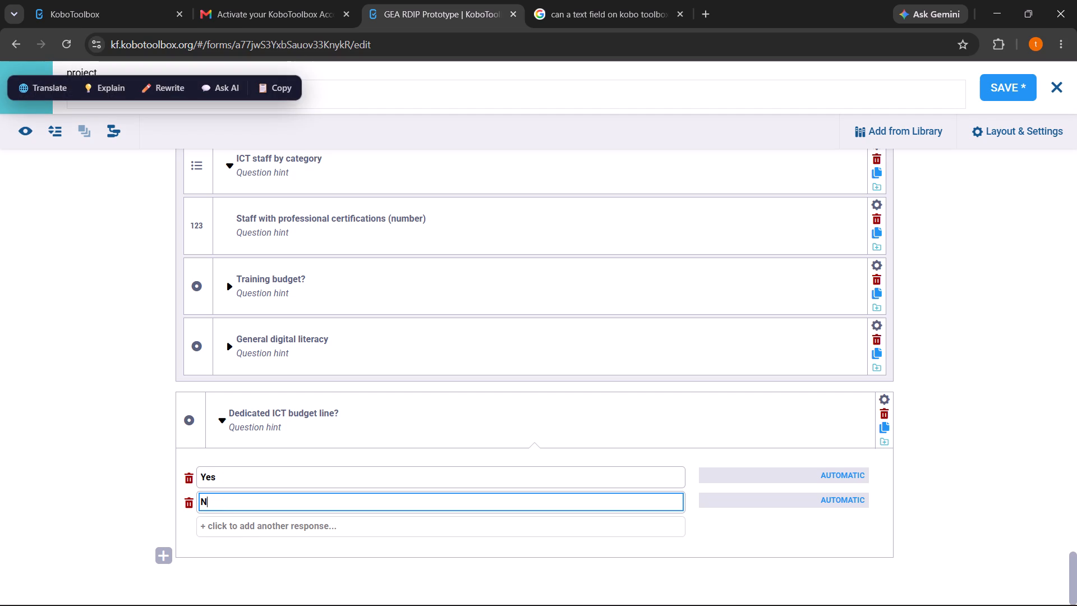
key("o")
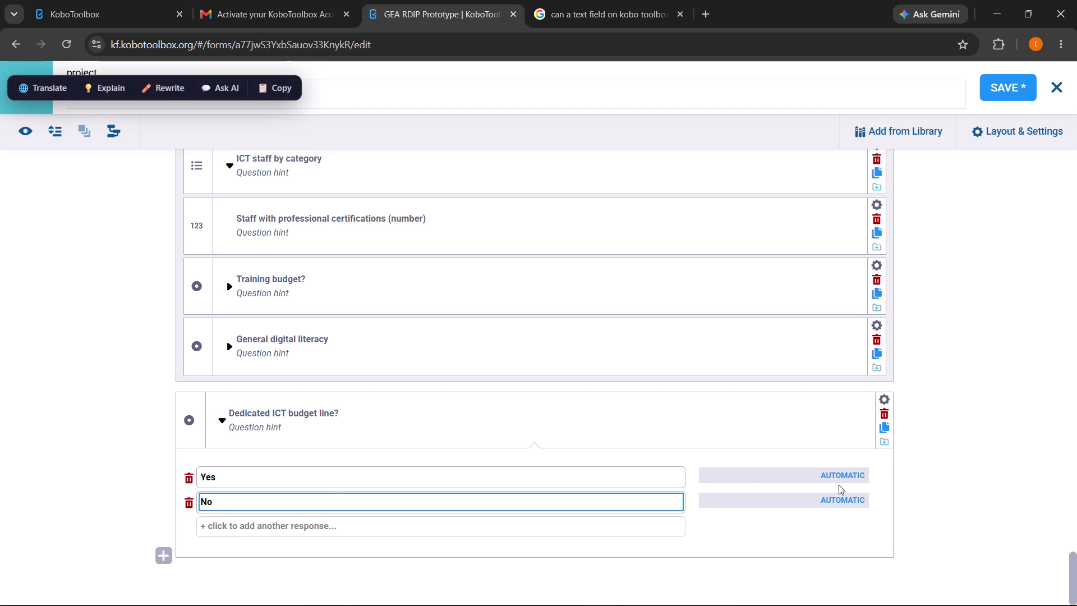
Set the response values of the "Dedicated ICT budget line?" question to 1 for "Yes" and 2 for "No".
double_click(843, 476)
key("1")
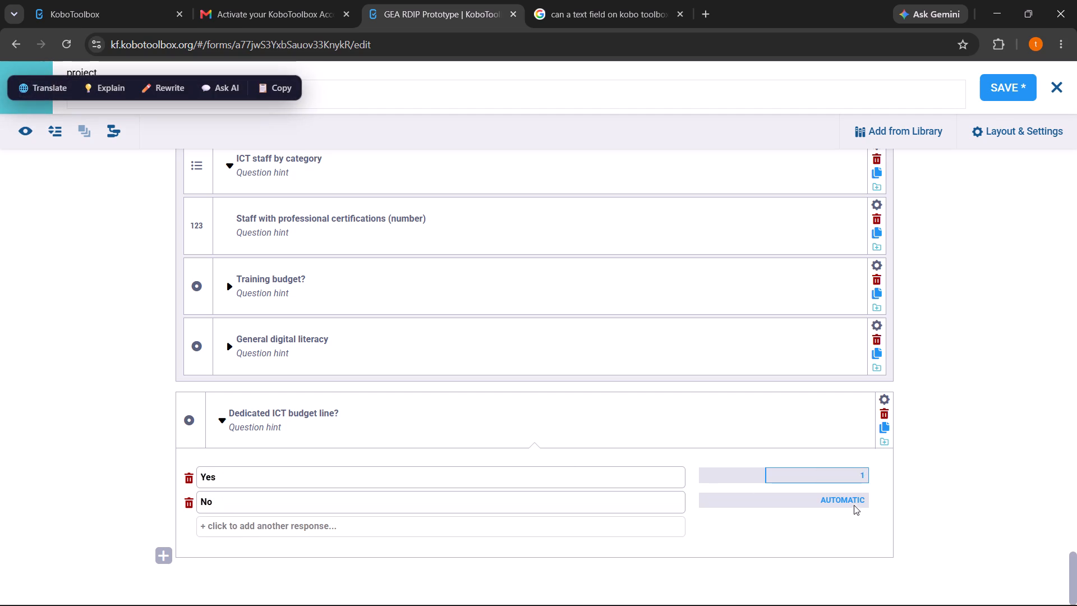
triple_click(854, 499)
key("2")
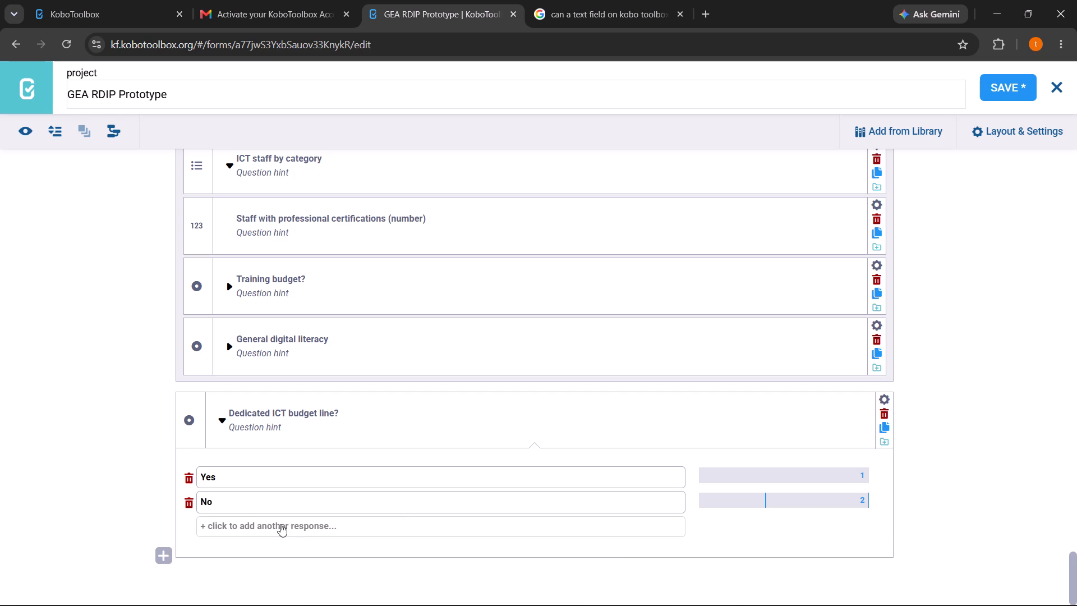
Start a new question below "Dedicated ICT budget line?" and collapse that question's response options.
left_click(161, 557)
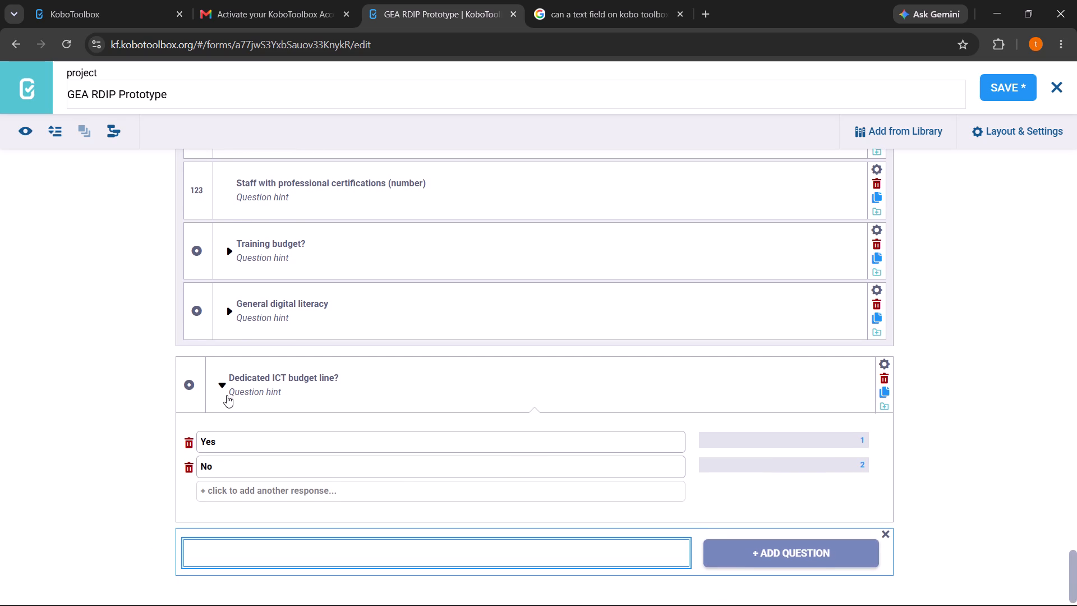
left_click(225, 394)
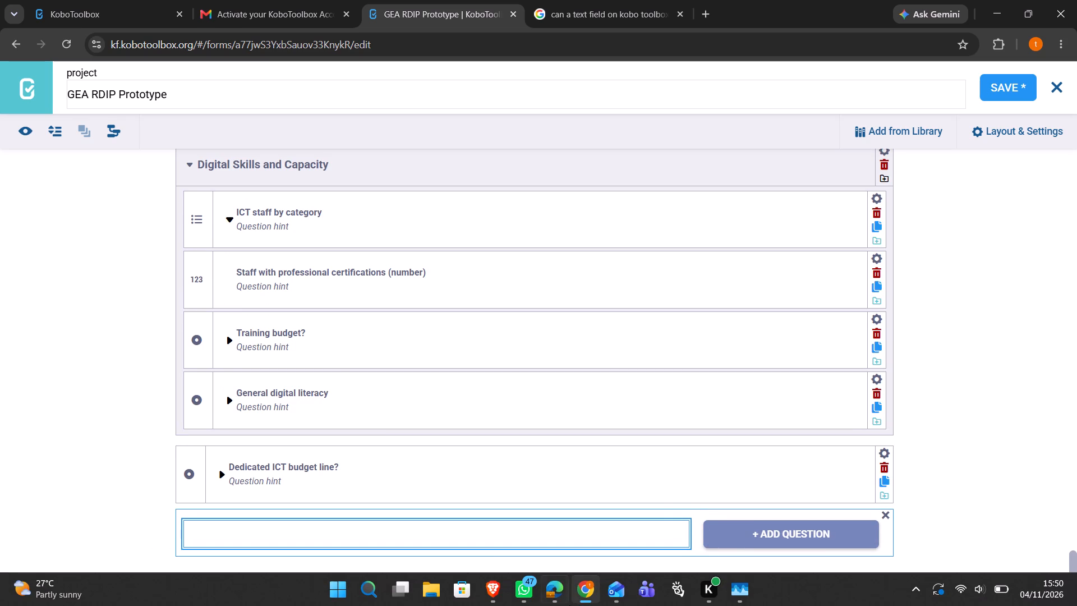
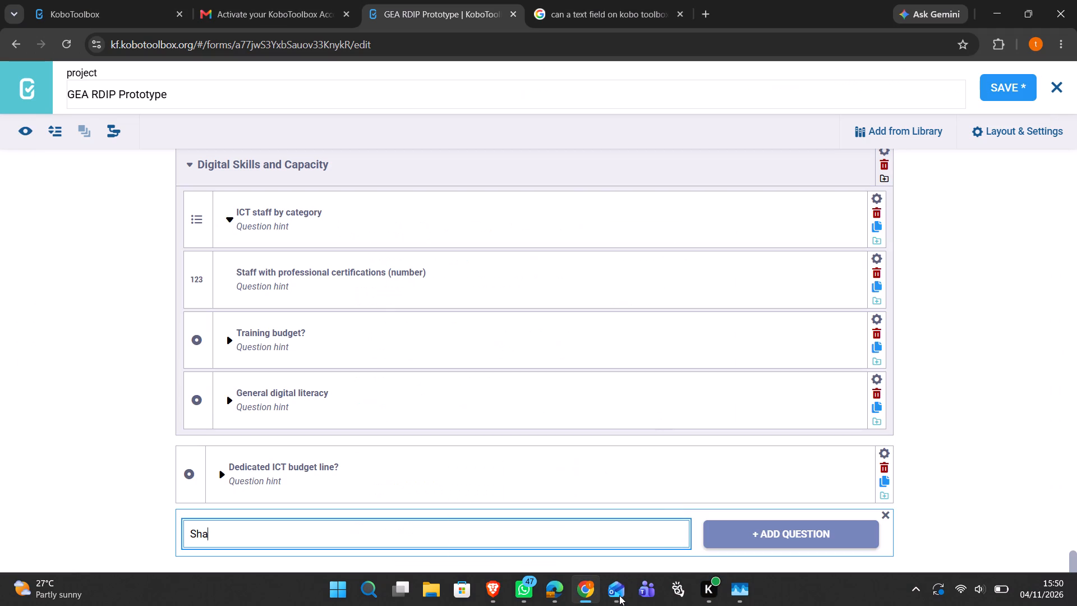
Enter the text "Share of ICT" as the start of a new question's label below "Dedicated ICT budget line?".
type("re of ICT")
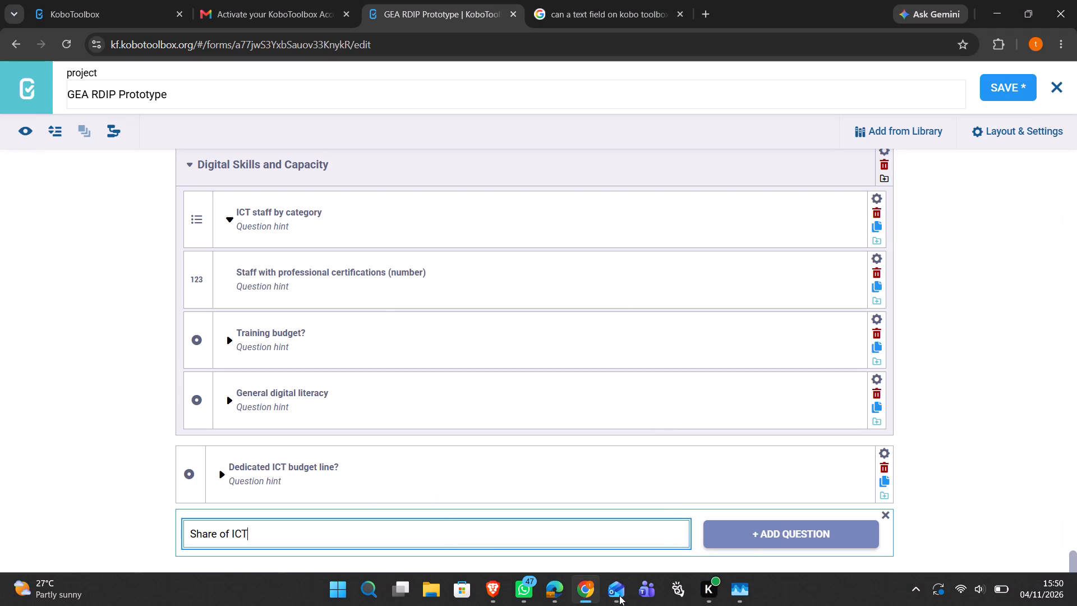
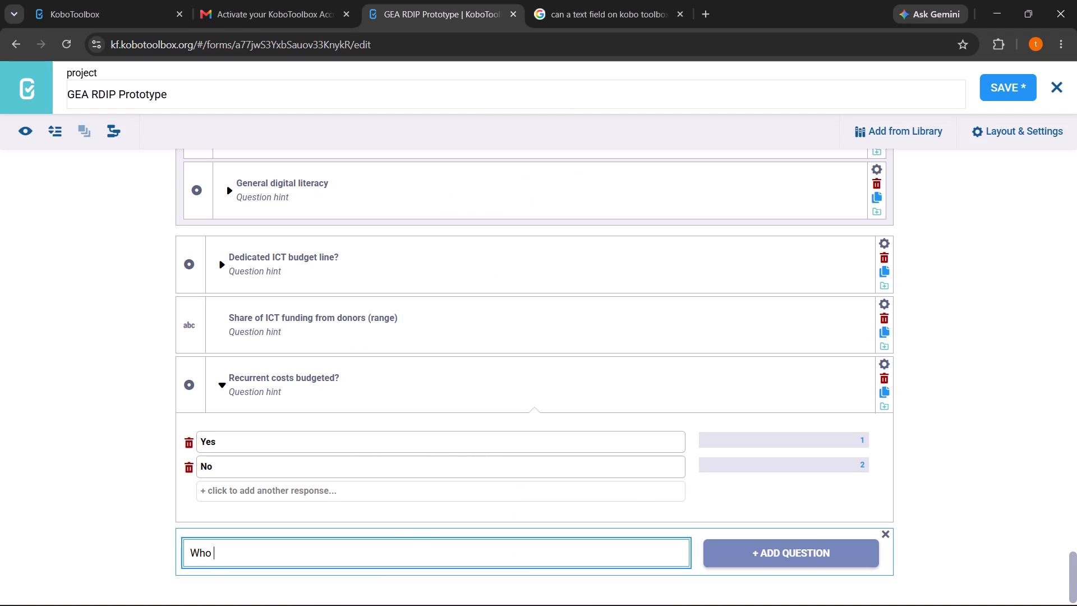
Add a Text question labelled "Who approves ICT spending (title)" after "Recurrent costs budgeted?".
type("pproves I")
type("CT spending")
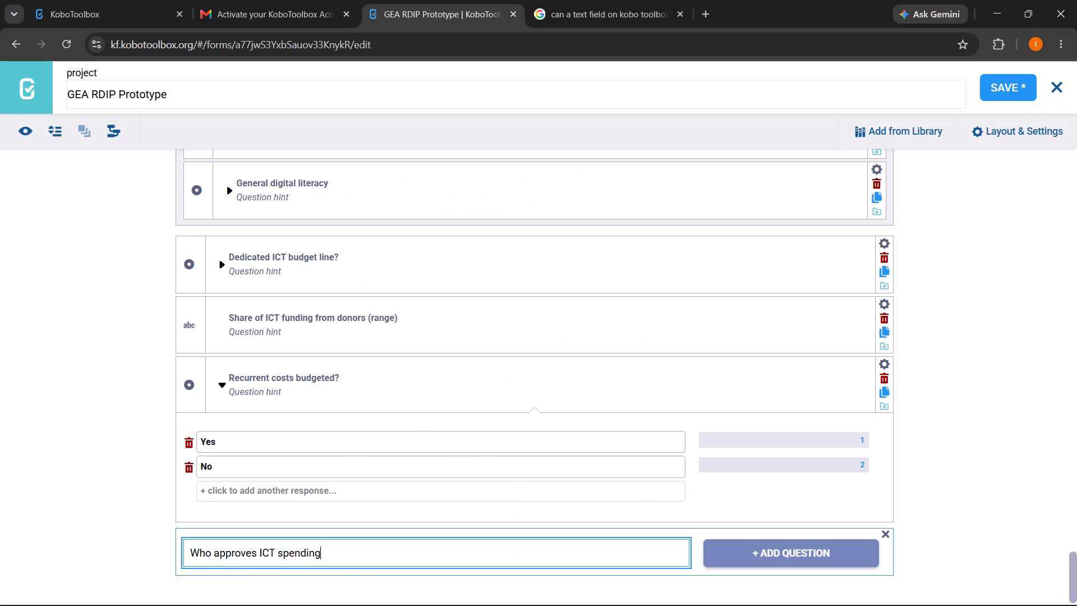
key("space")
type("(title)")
left_click(741, 551)
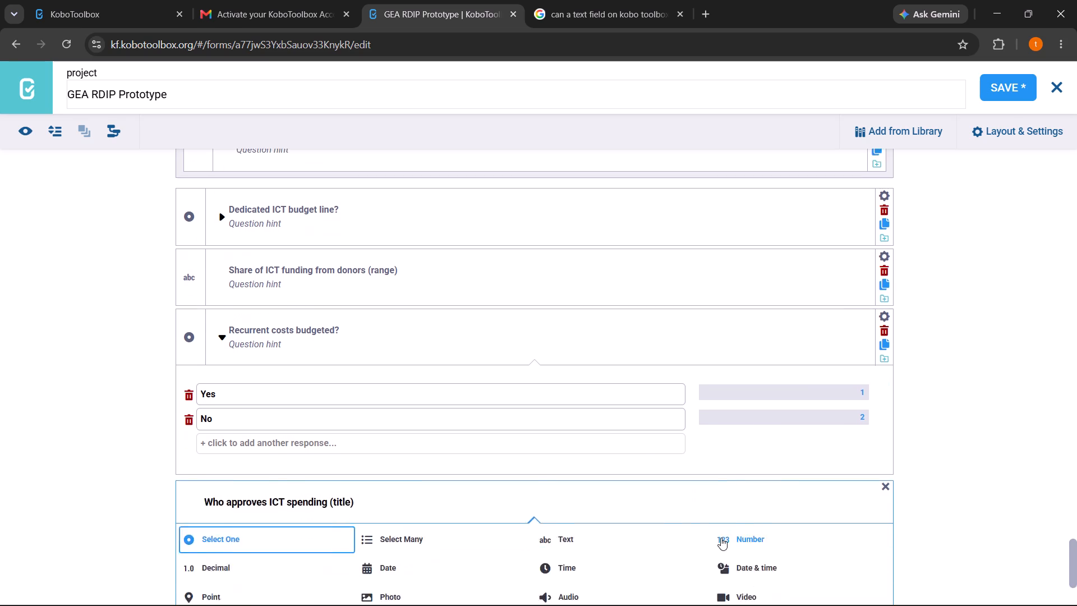
left_click(569, 437)
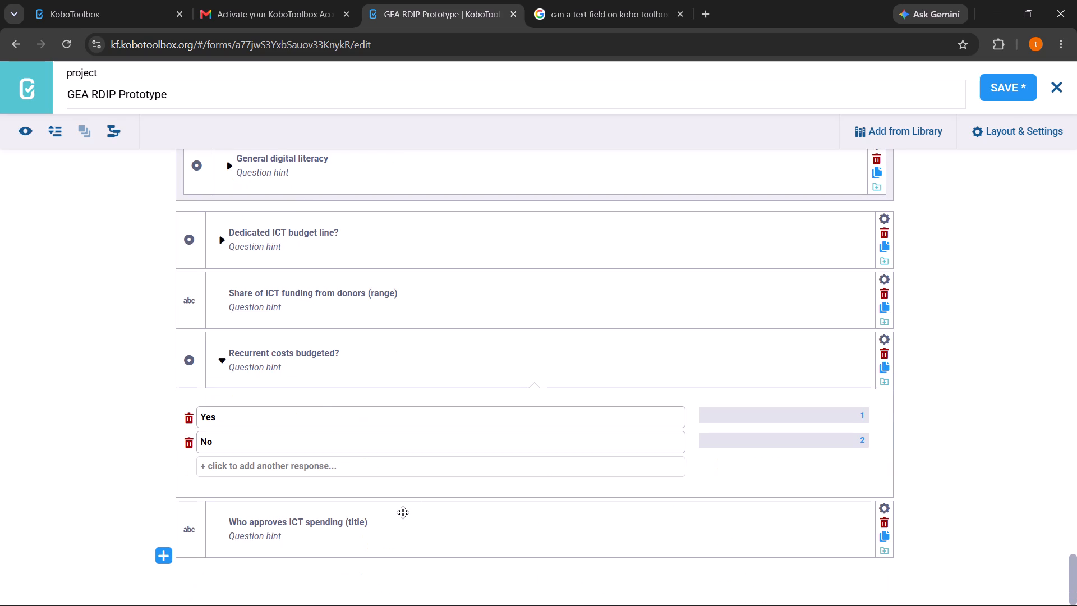
Collapse the "Recurrent costs budgeted?" responses and group the four questions from "Dedicated ICT budget line?" through "Who approves ICT spending (title)".
scroll(403, 512, "down", 3)
left_click(219, 362)
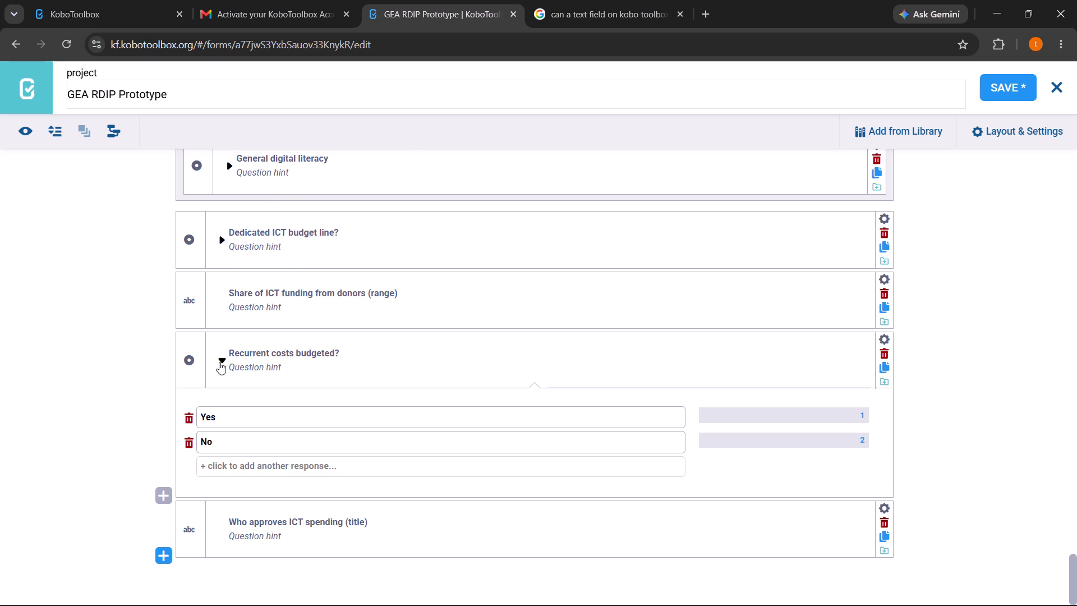
left_click(187, 510, "ctrl")
left_click(192, 453, "ctrl")
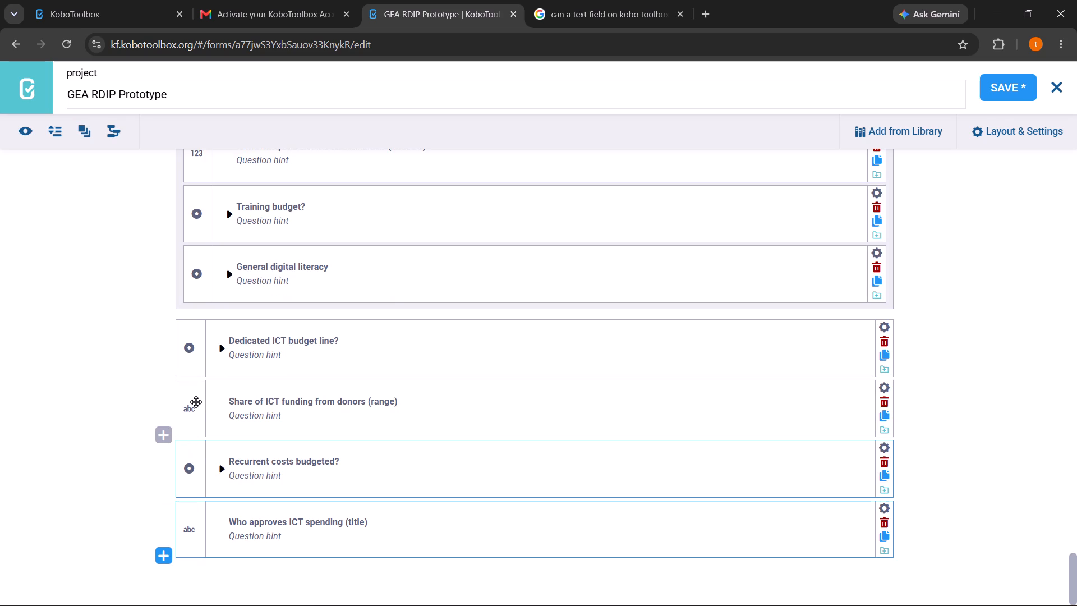
left_click(196, 397, "ctrl")
left_click(195, 349, "ctrl")
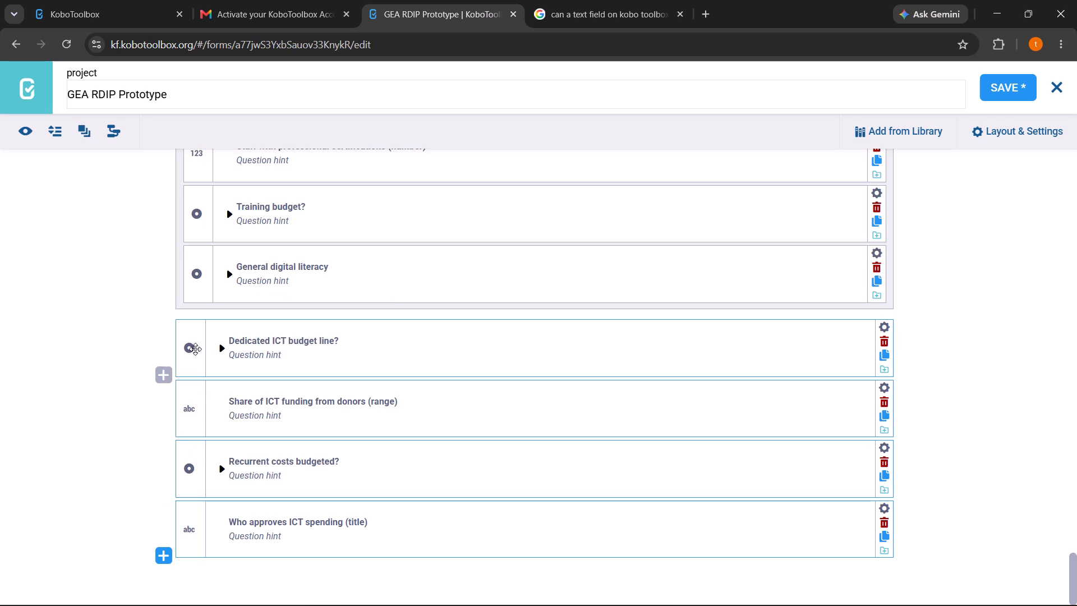
left_click(83, 130)
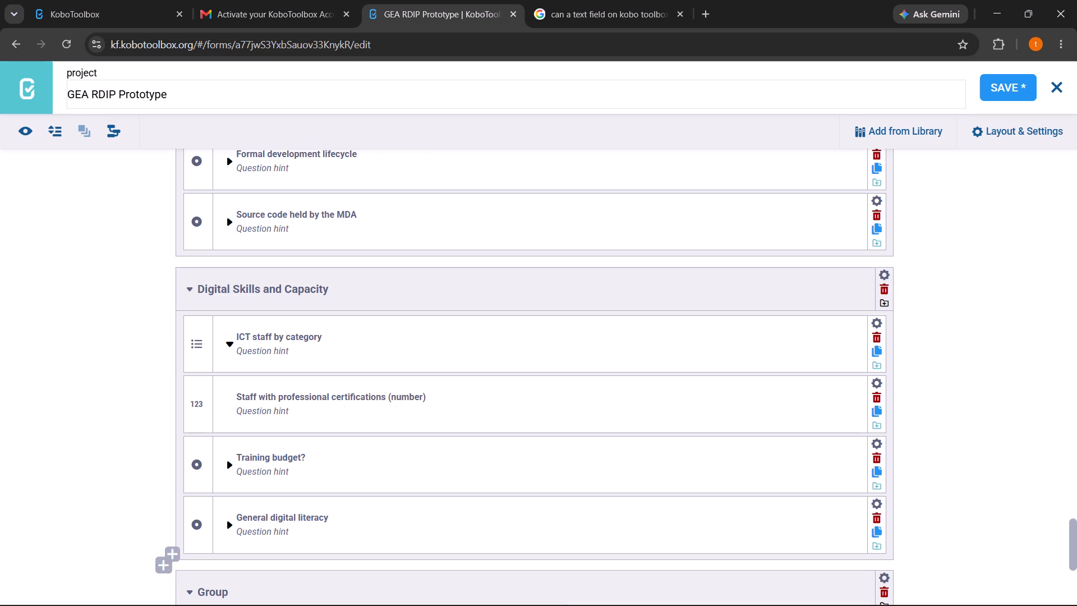
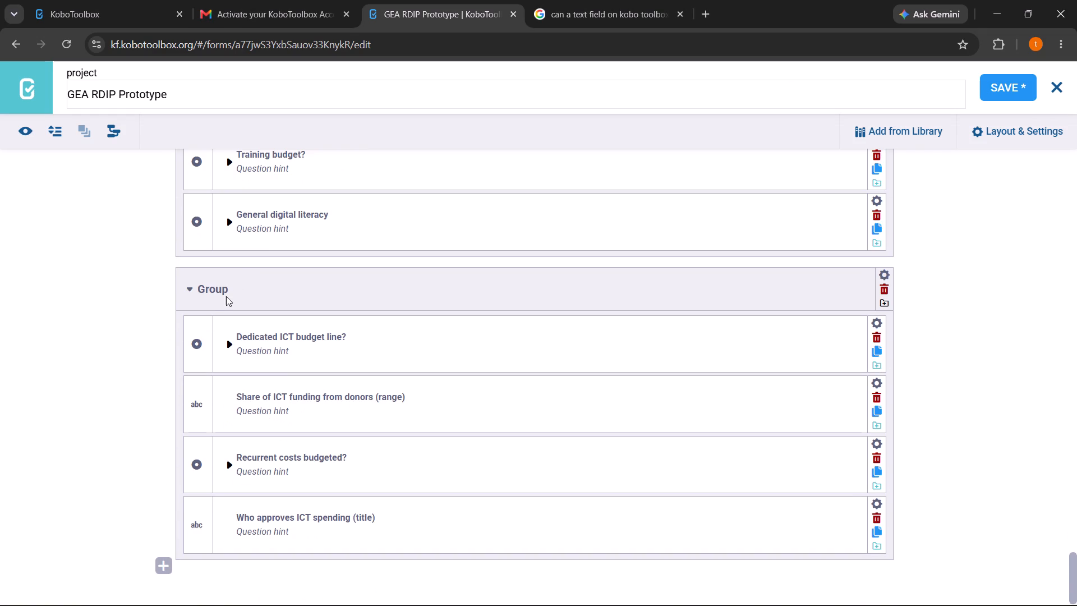
Rename the new group holding the ICT budget and spending questions, starting its title with "ICT Financing and".
triple_click(229, 295)
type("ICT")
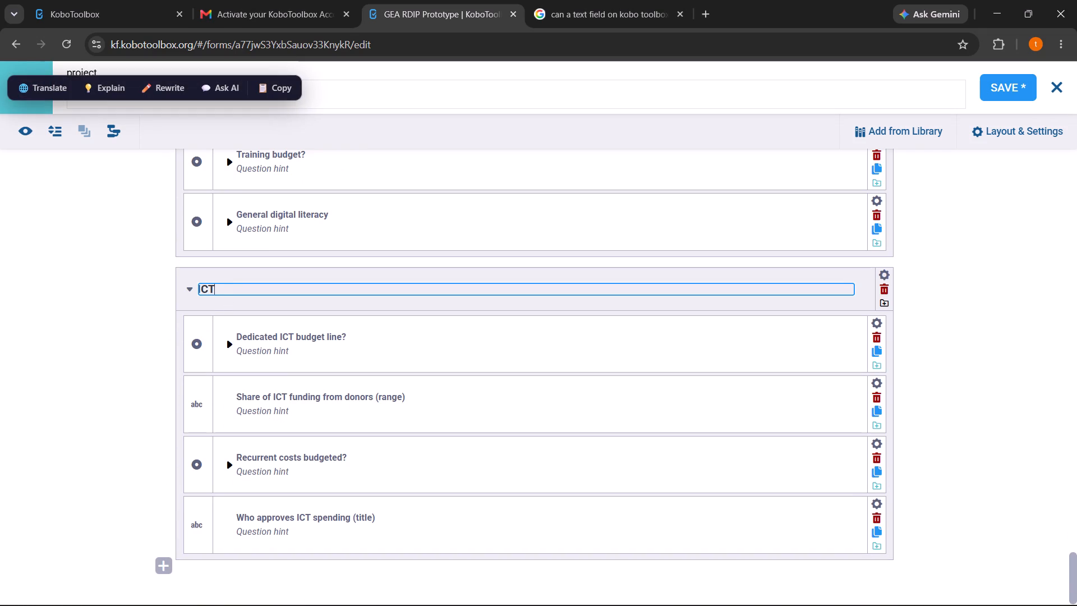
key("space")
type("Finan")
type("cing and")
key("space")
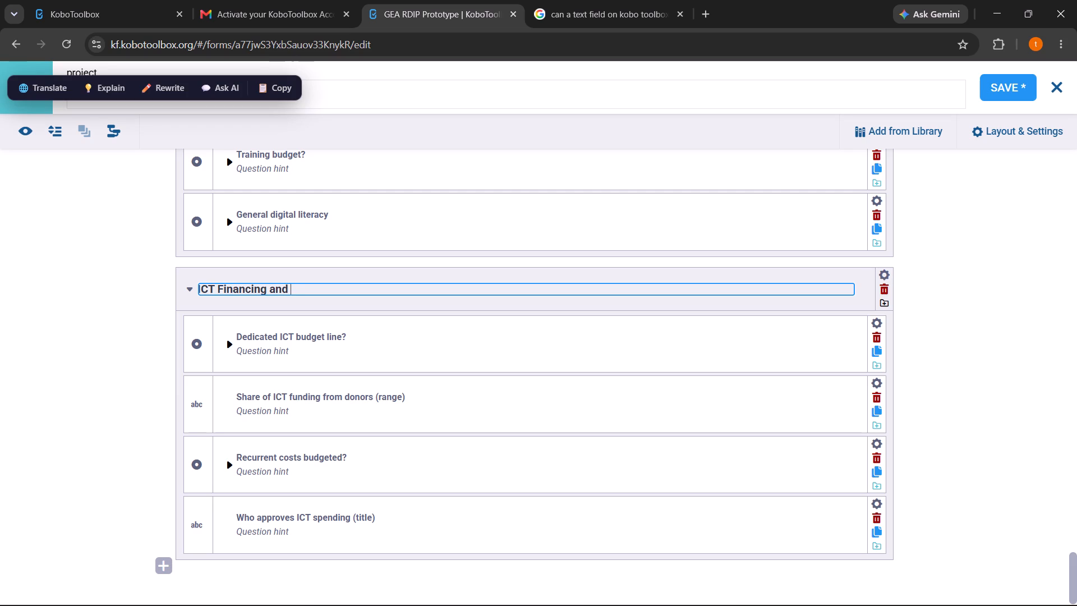
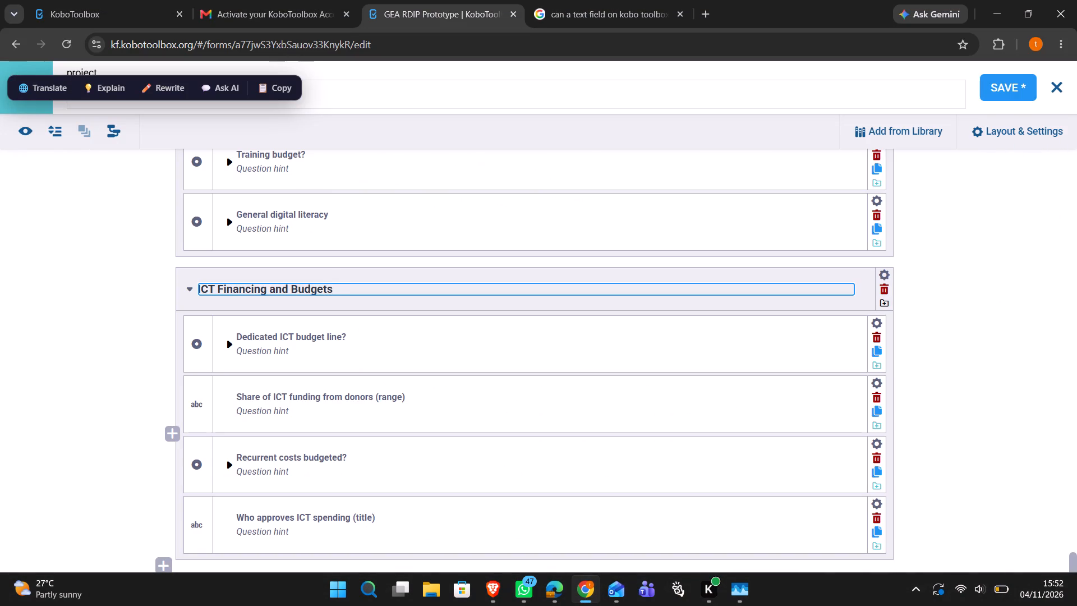
Review the titles and questions of the form's groups, from "ICT Financing and Budgets" back up to "Government Services".
scroll(458, 390, "up", 16)
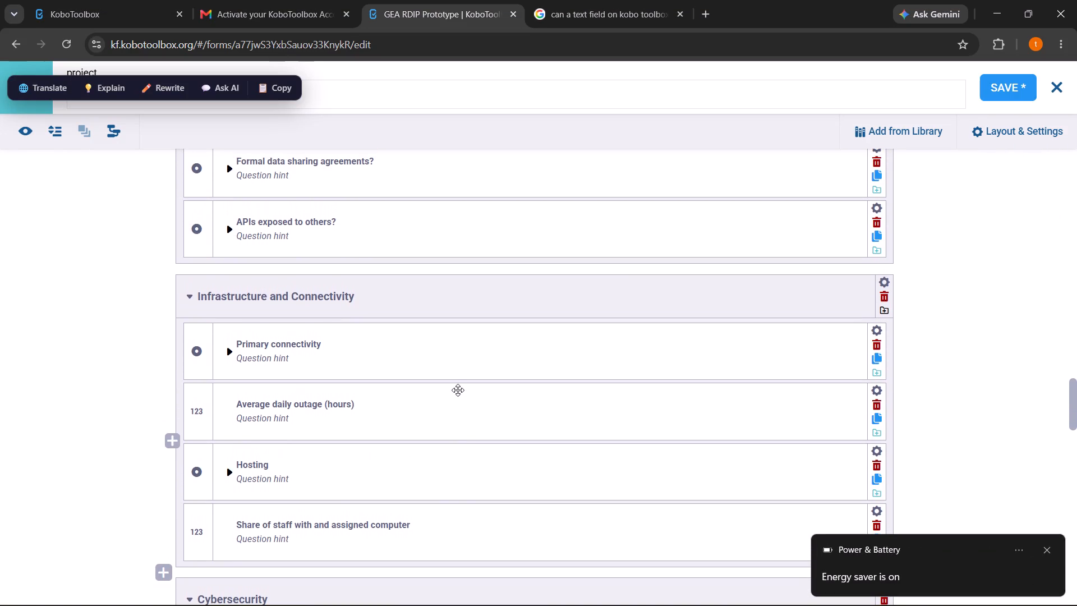
left_click(198, 296)
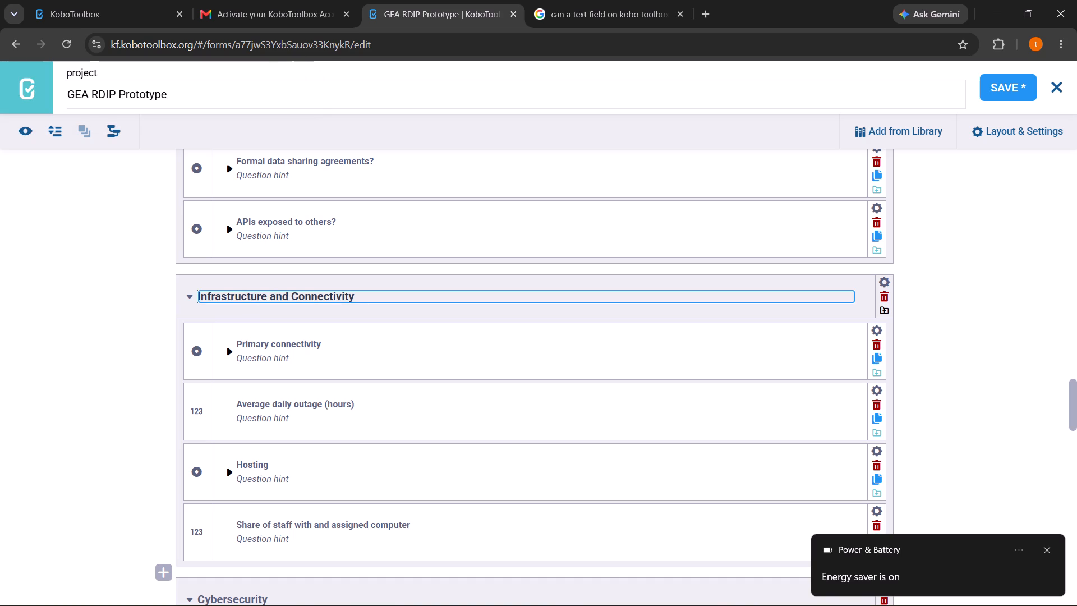
scroll(245, 323, "up", 5)
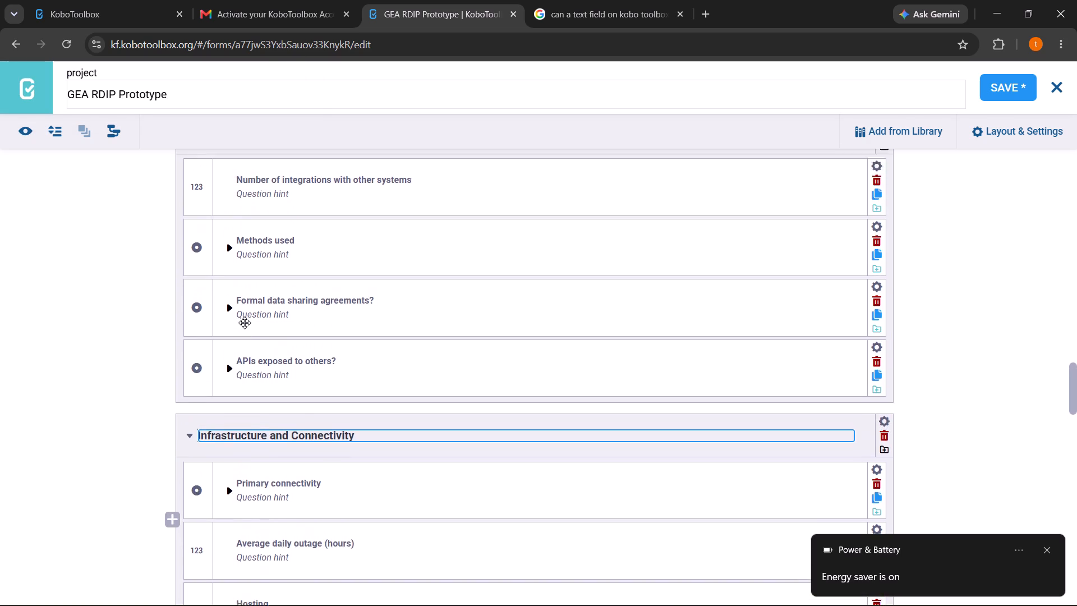
scroll(245, 323, "up", 2)
left_click(200, 413)
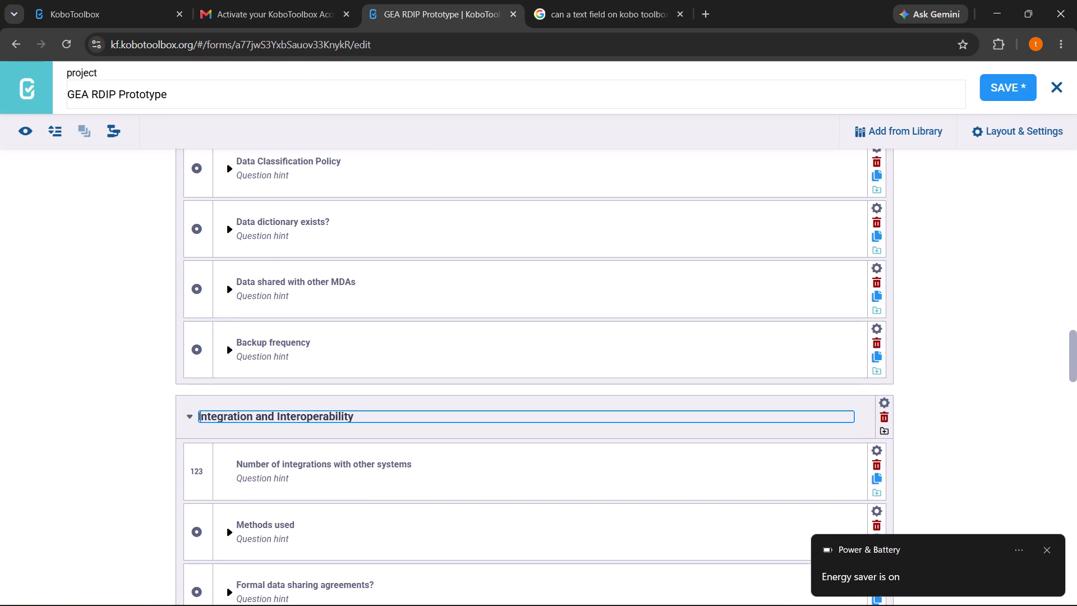
scroll(276, 381, "up", 7)
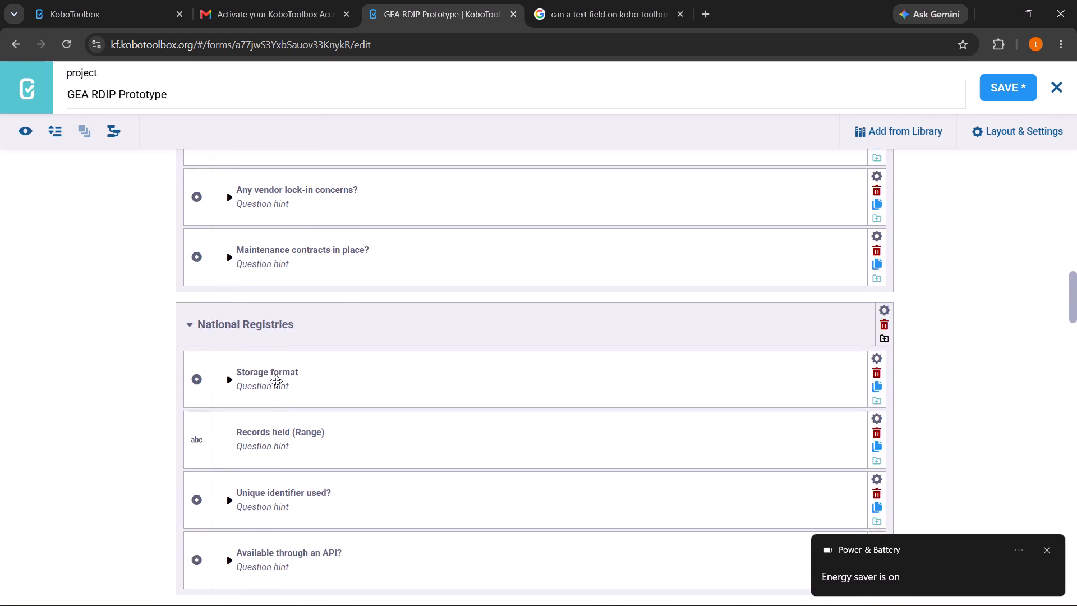
scroll(276, 381, "up", 8)
Start a new question below the "ICT Financing and Budgets" group, outside it, and dismiss the energy saver notification.
scroll(276, 381, "down", 5)
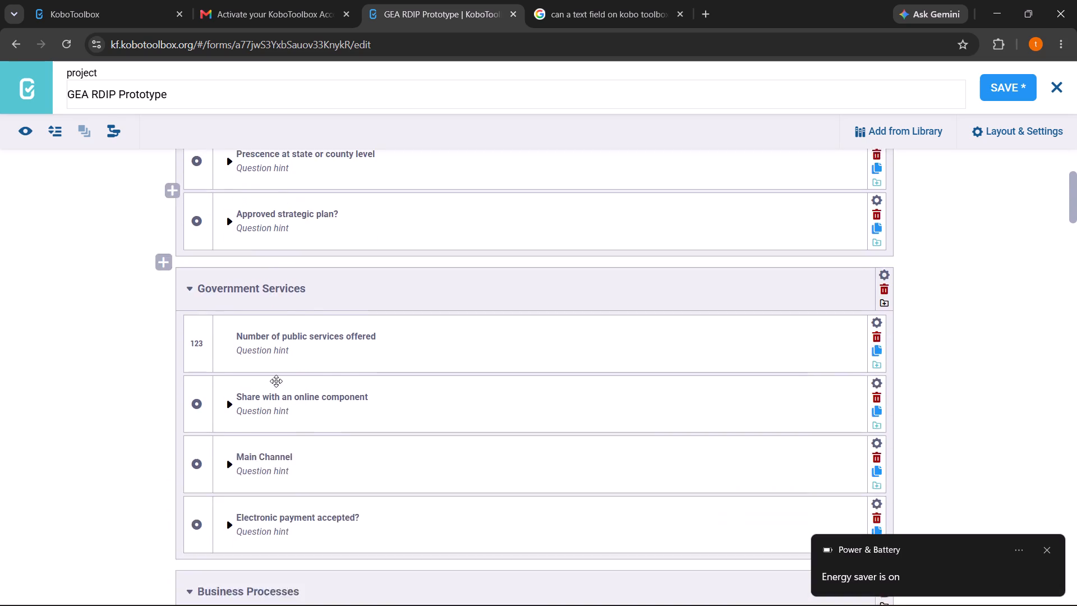
scroll(276, 381, "down", 20)
scroll(276, 381, "down", 7)
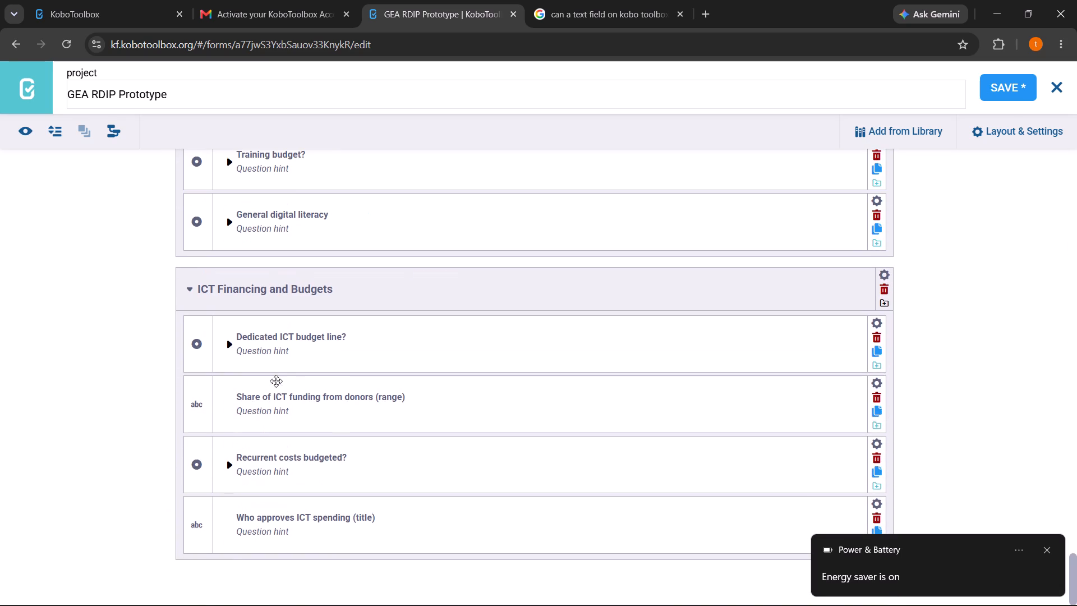
scroll(276, 381, "down", 4)
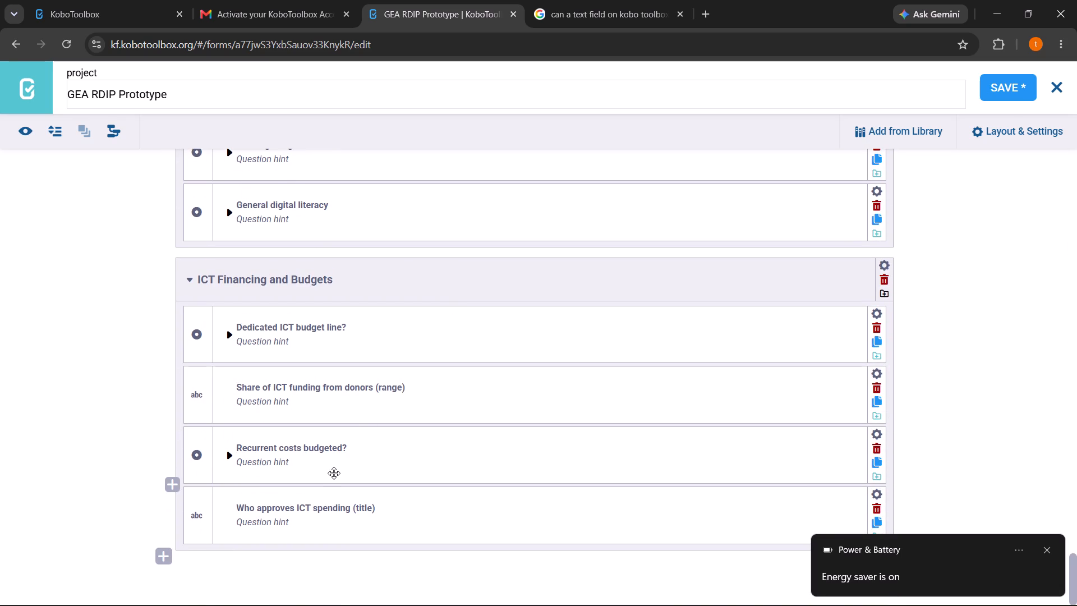
left_click(162, 559)
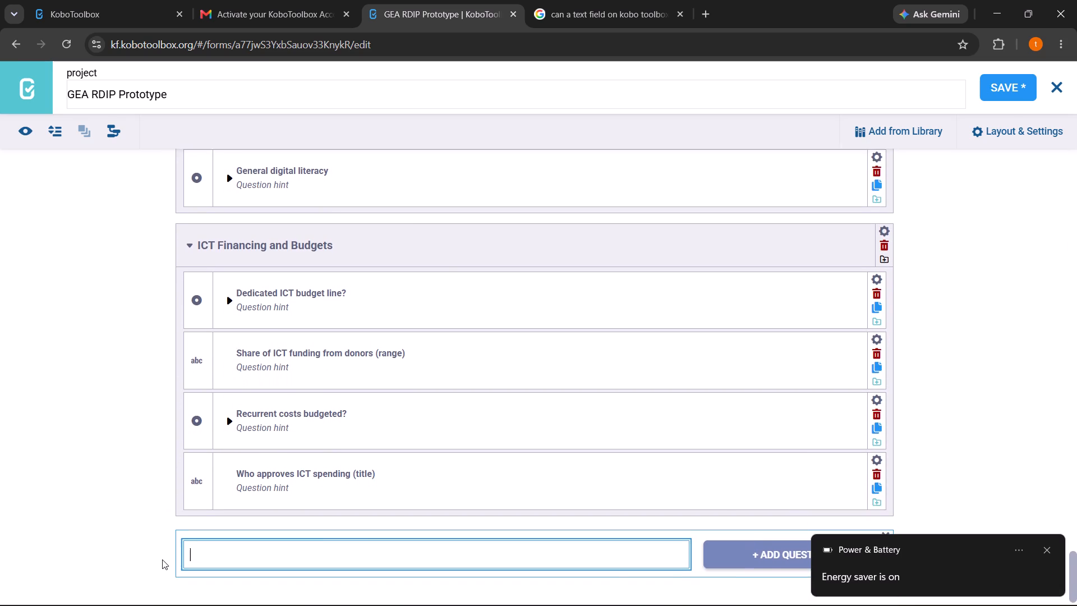
scroll(162, 559, "down", 4)
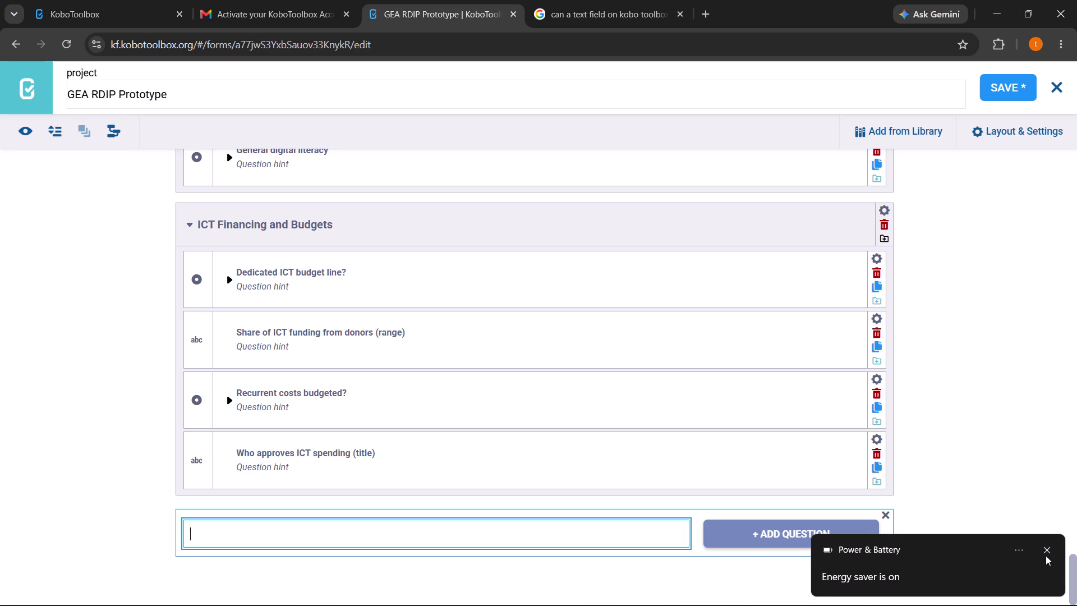
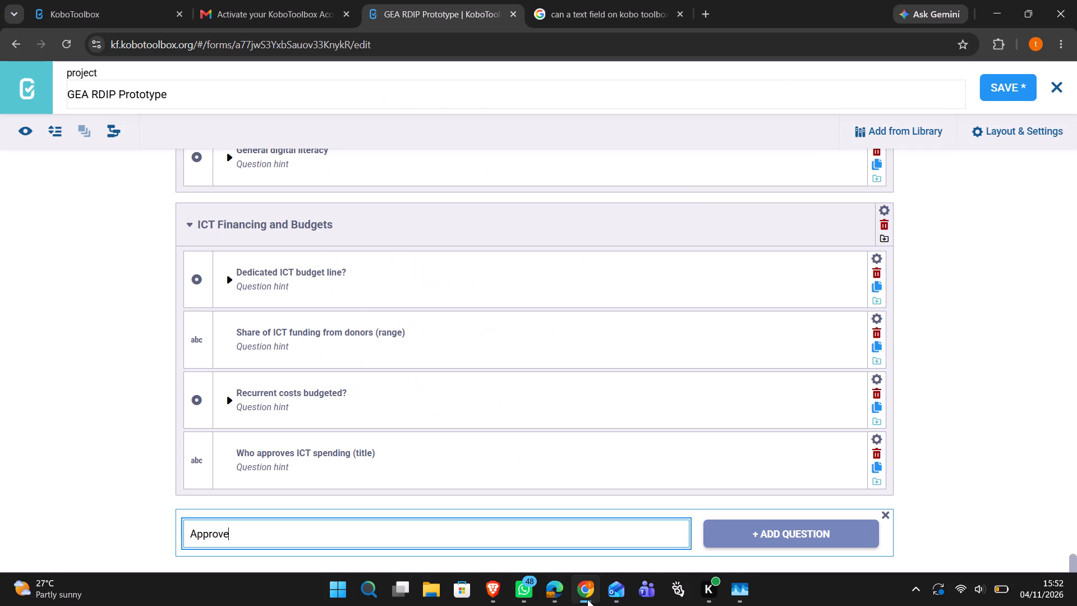
Add a Select One question titled "Approved ICT strategy?" after the "ICT Financing and Budgets" group.
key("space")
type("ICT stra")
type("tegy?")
left_click(854, 547)
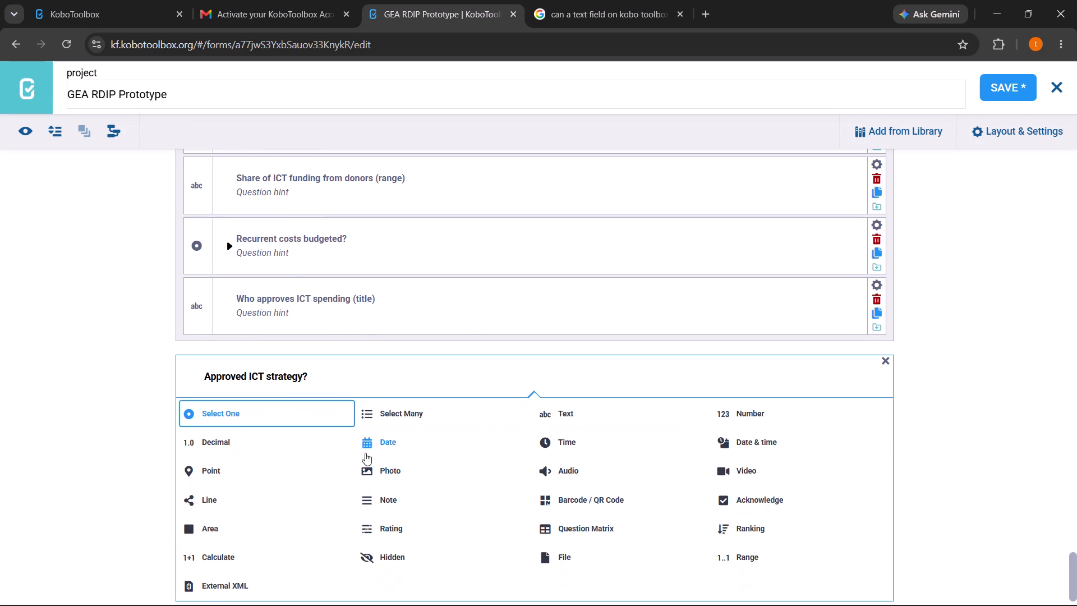
left_click(342, 415)
Name the two response options of the "Approved ICT strategy?" question "Yes" and "No".
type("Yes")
scroll(342, 415, "down", 2)
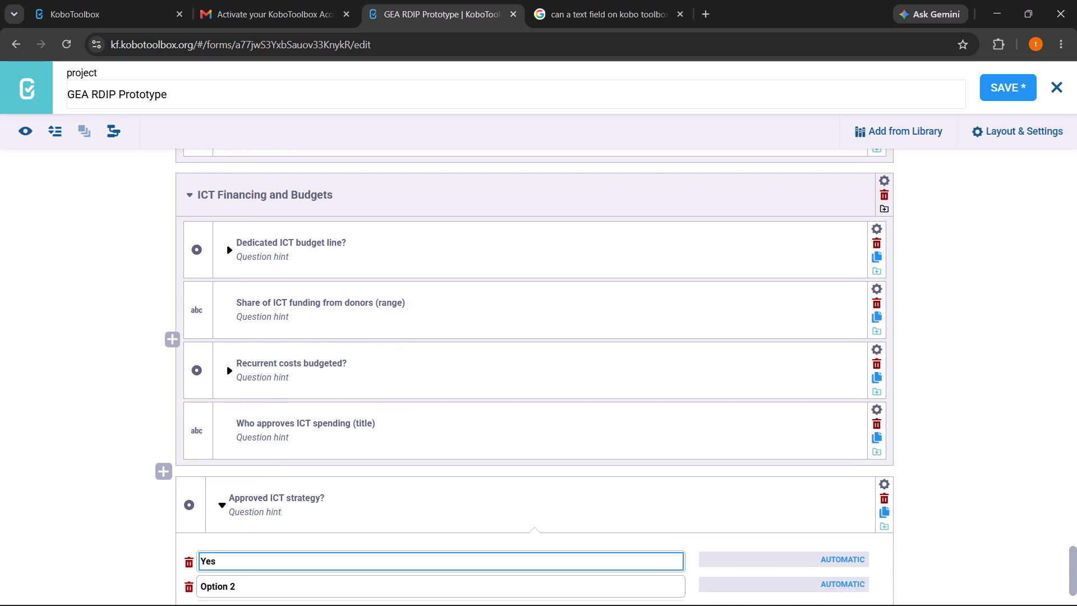
scroll(342, 415, "down", 3)
triple_click(210, 506)
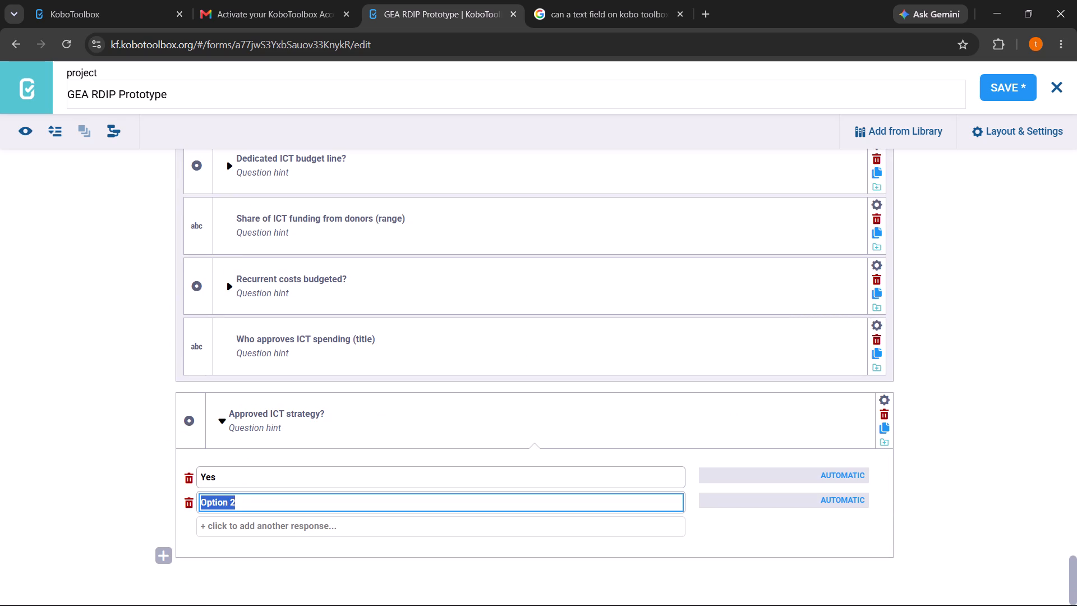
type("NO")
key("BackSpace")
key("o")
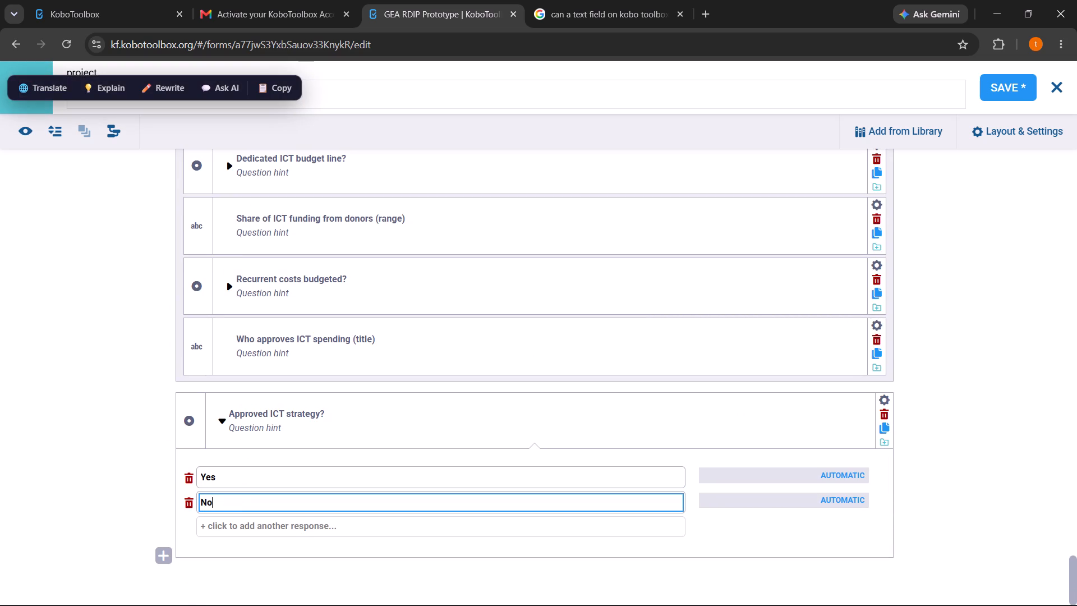
Set the response values of "Approved ICT strategy?" to 1 for Yes and 2 for No, and collapse the question's options.
triple_click(840, 480)
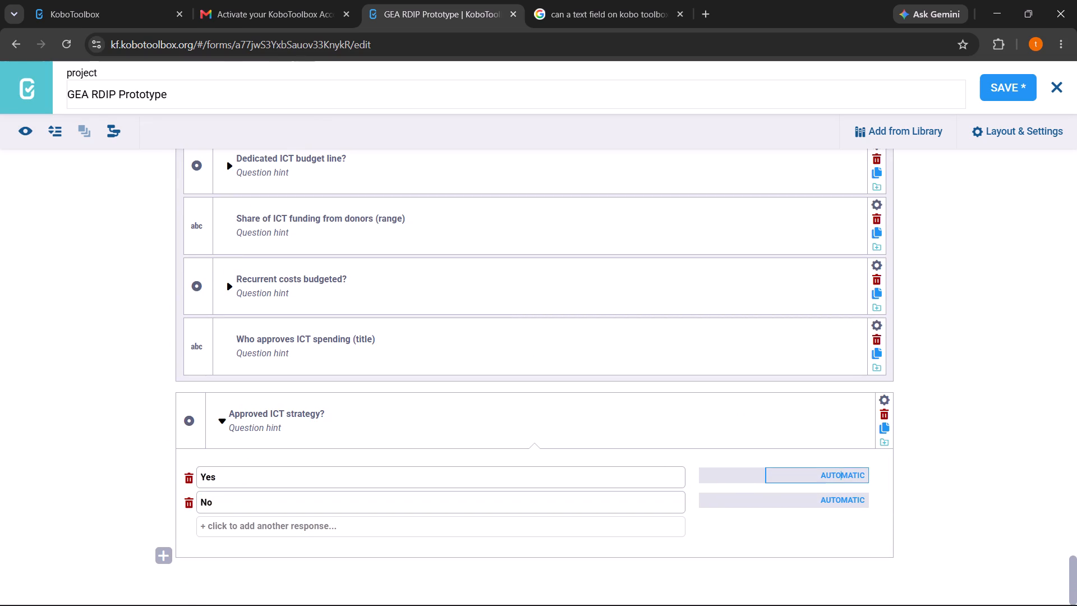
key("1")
triple_click(840, 494)
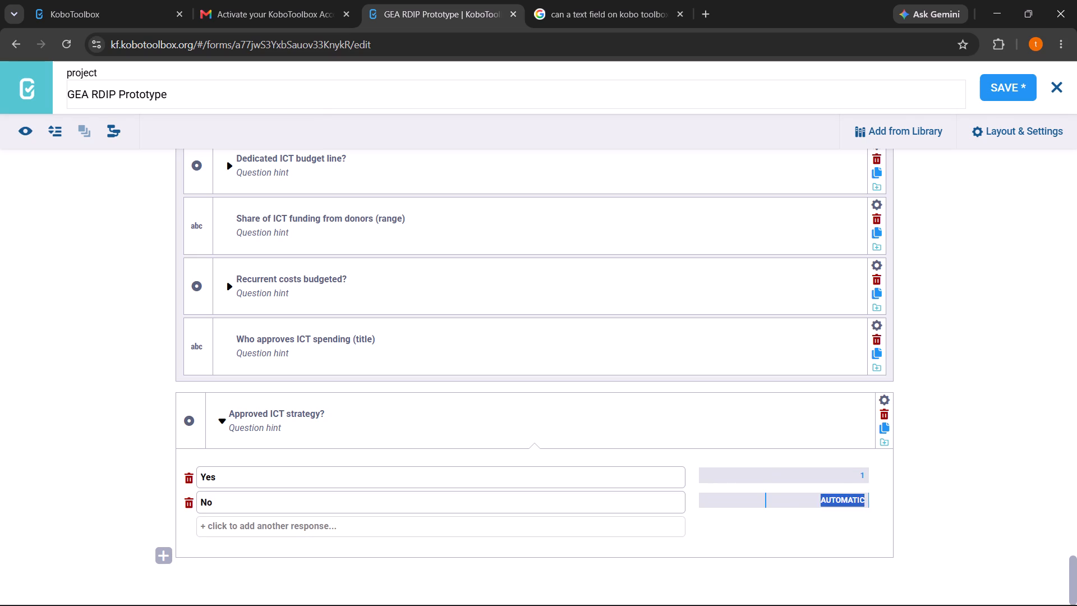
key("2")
left_click(667, 437)
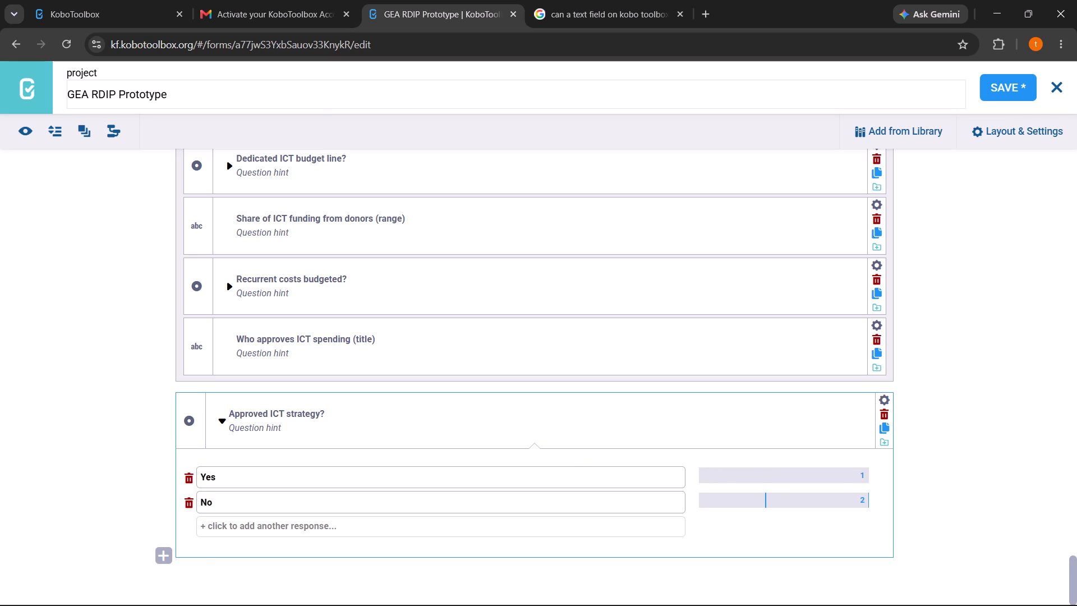
left_click(222, 421)
Start a new question below "Approved ICT strategy?".
left_click(169, 554)
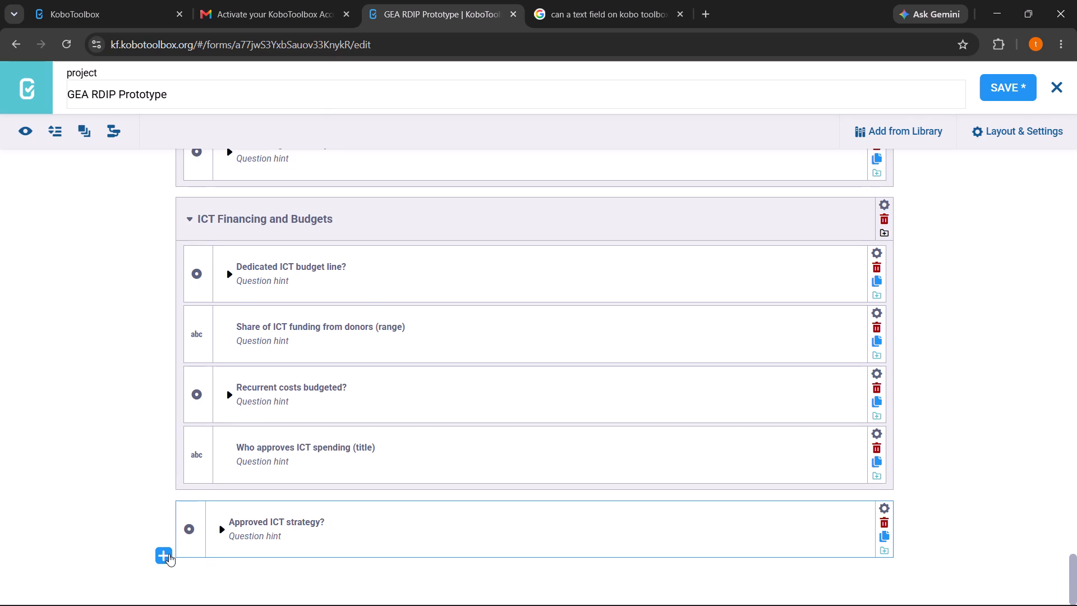
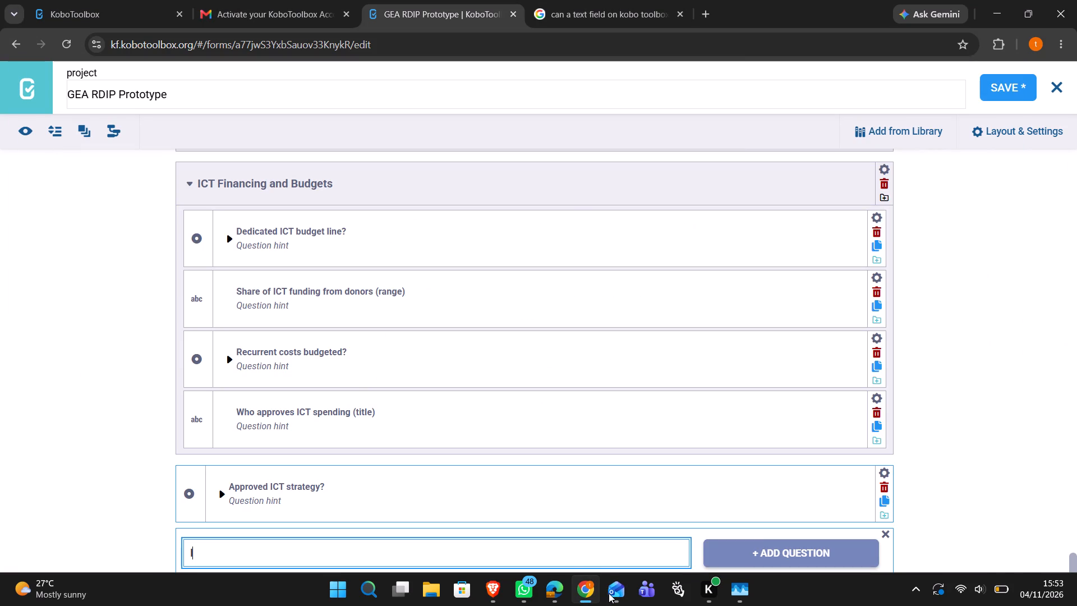
Enter "ICT steering comittee?" as the label of a new question below "Approved ICT strategy?".
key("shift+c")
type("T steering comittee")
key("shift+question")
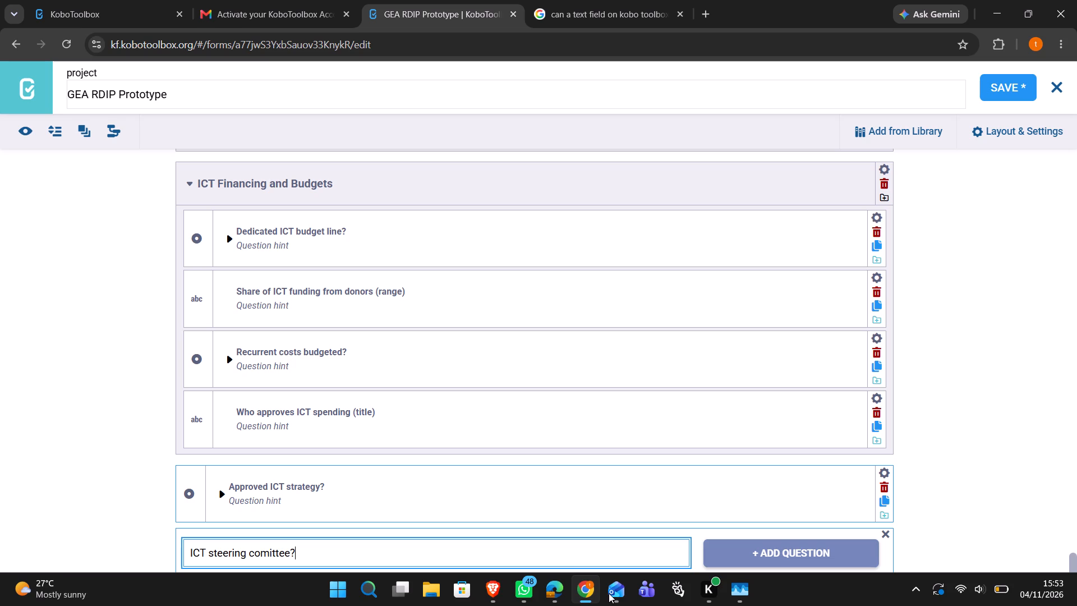
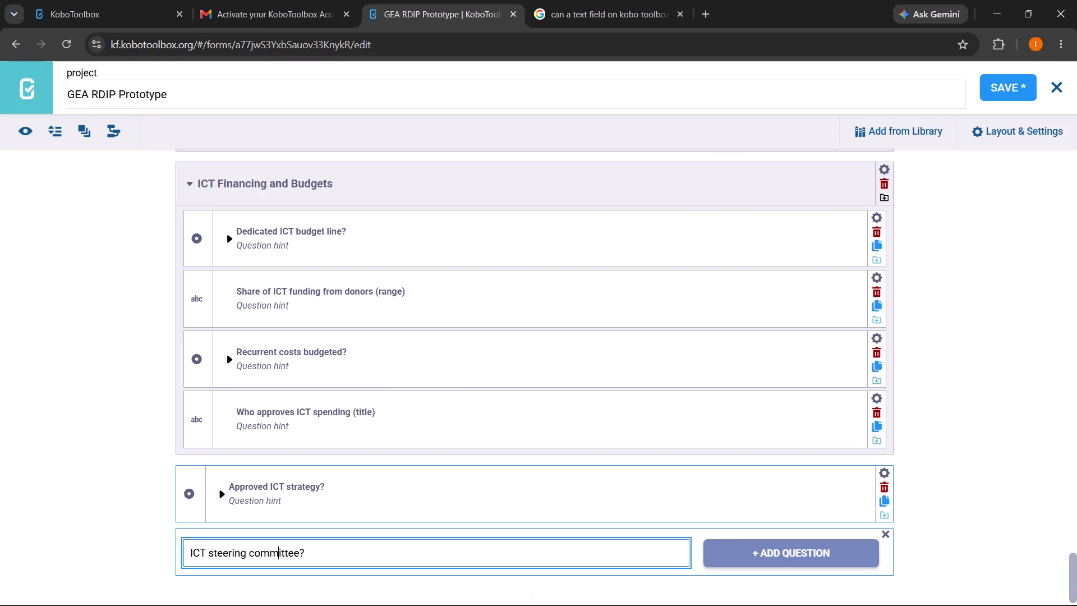
Add "ICT steering committee?" as a Select One question with the response options "Yes" and "No".
left_click(730, 556)
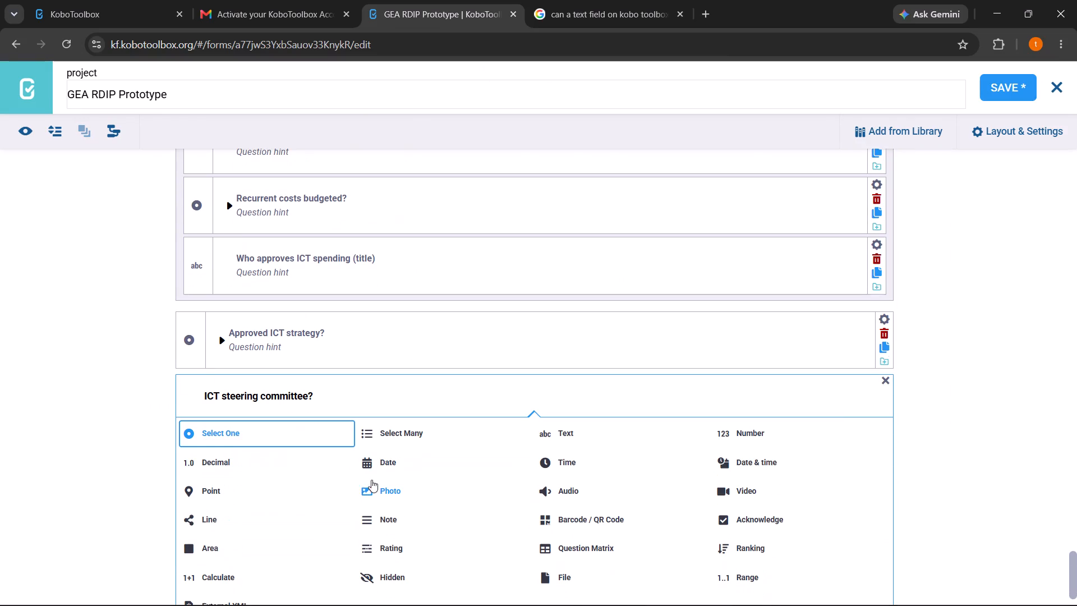
left_click(261, 439)
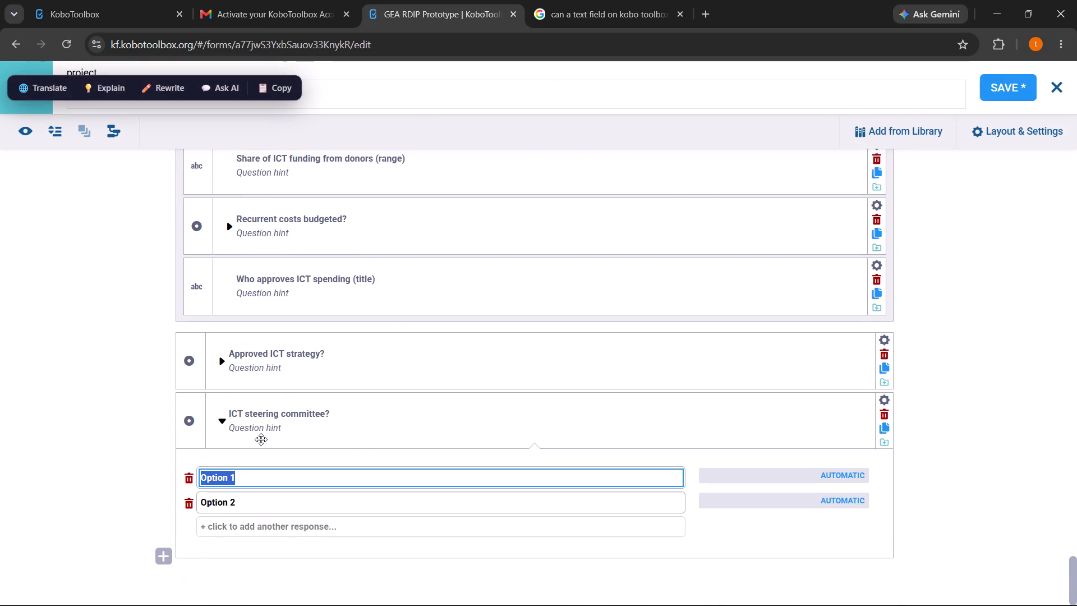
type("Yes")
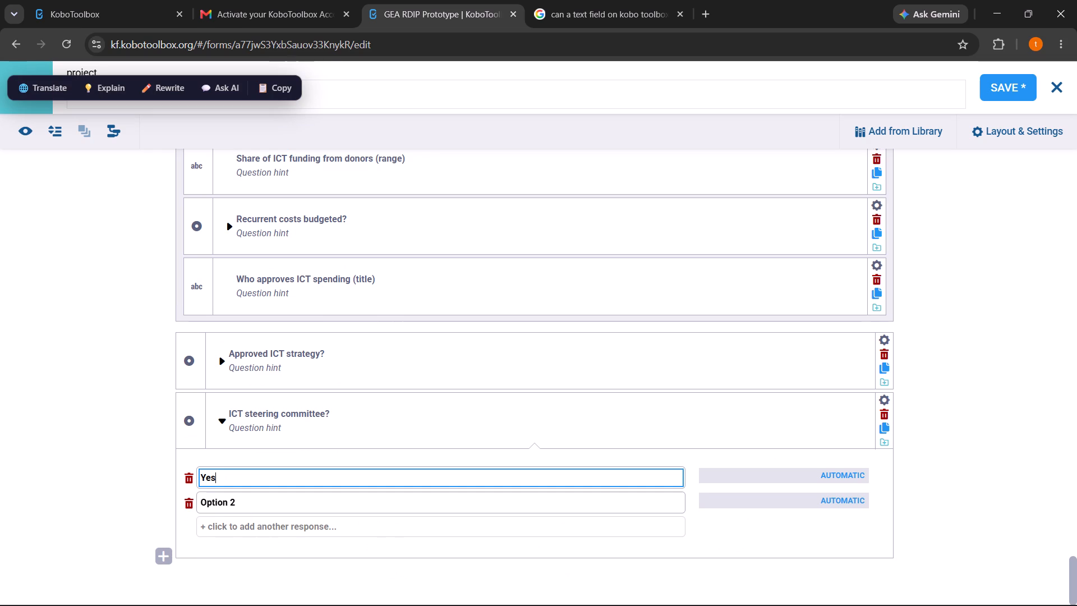
triple_click(220, 504)
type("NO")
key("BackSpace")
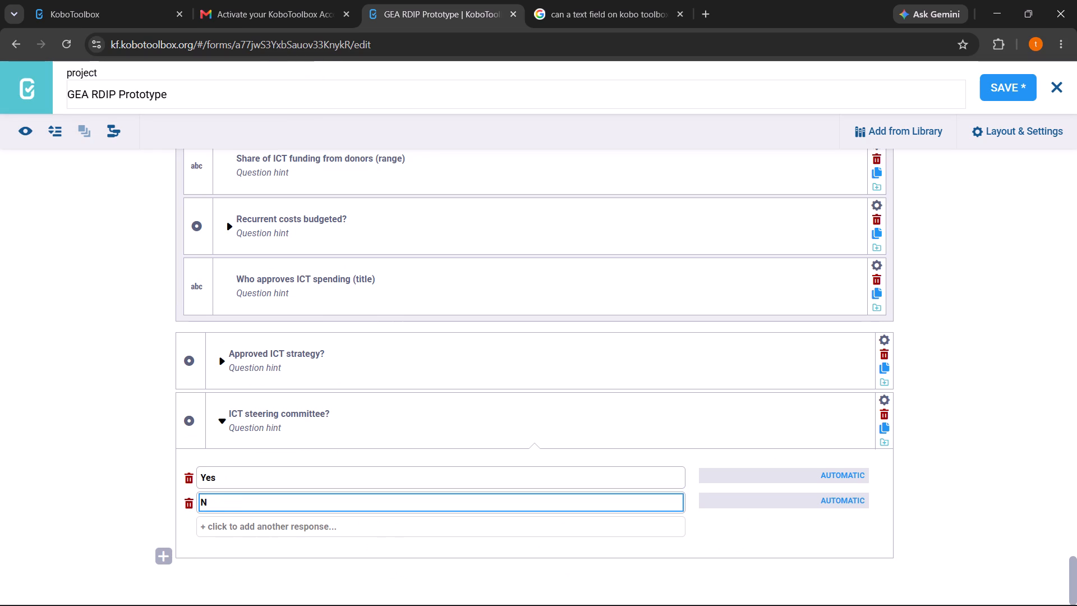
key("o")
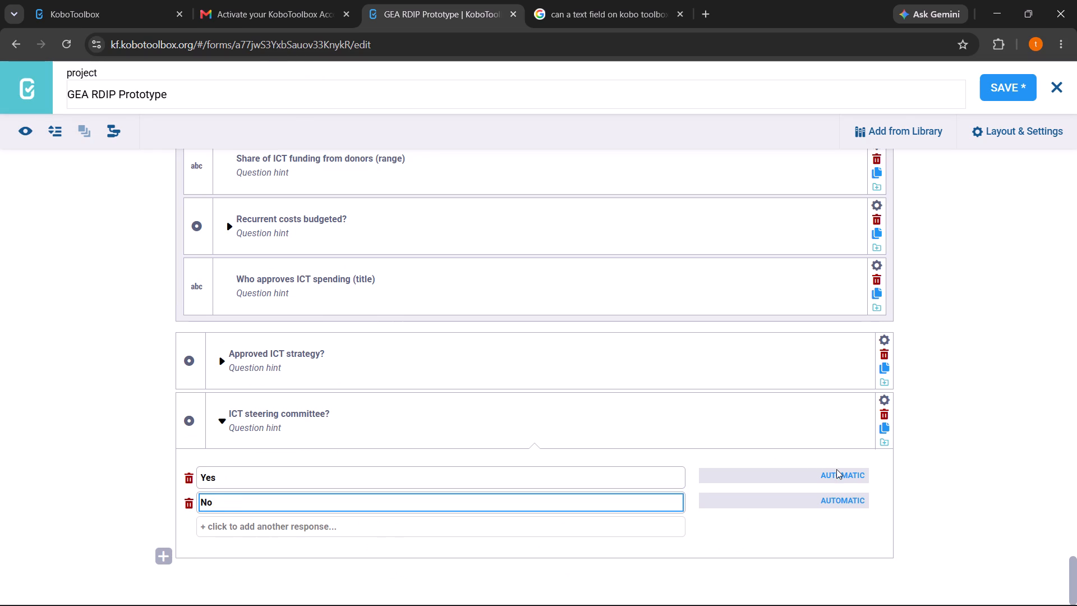
Set the "ICT steering committee?" response values to 1 for "Yes" and 2 for "No", and collapse the question's options.
double_click(836, 469)
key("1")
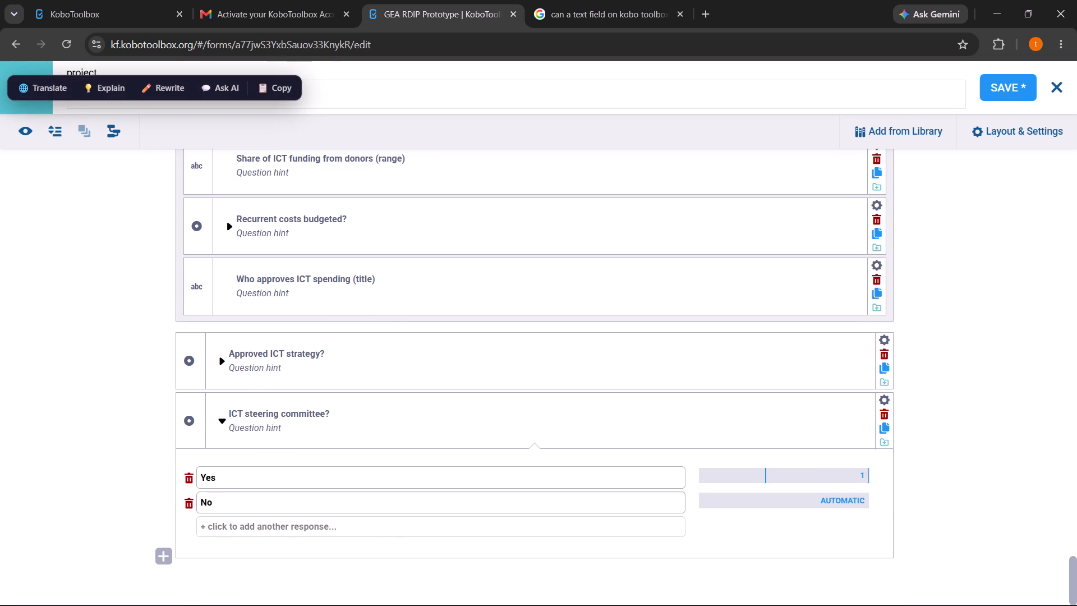
double_click(839, 501)
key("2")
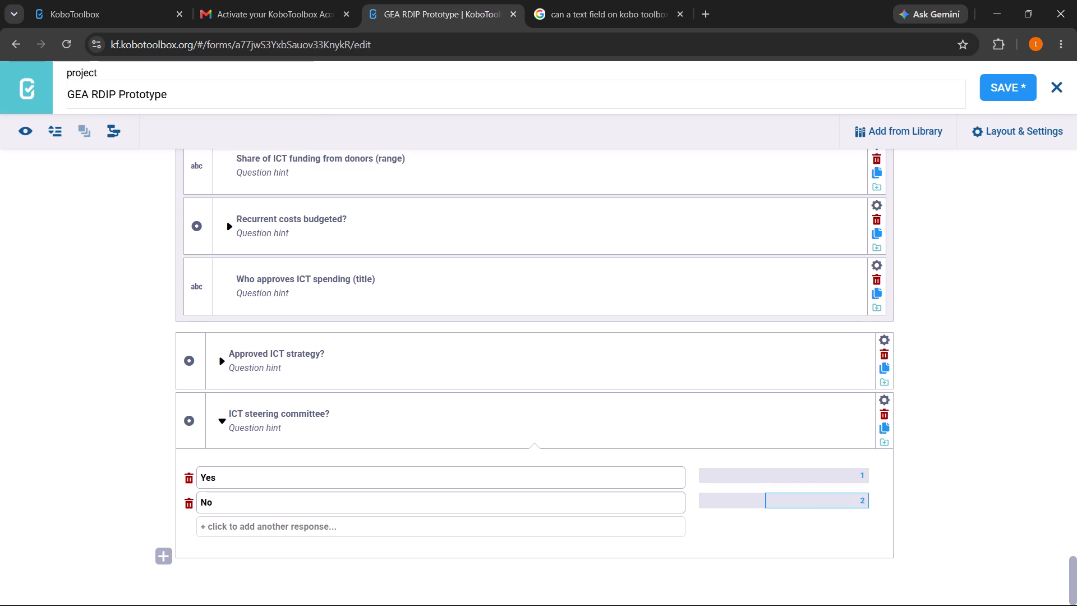
scroll(504, 480, "down", 4)
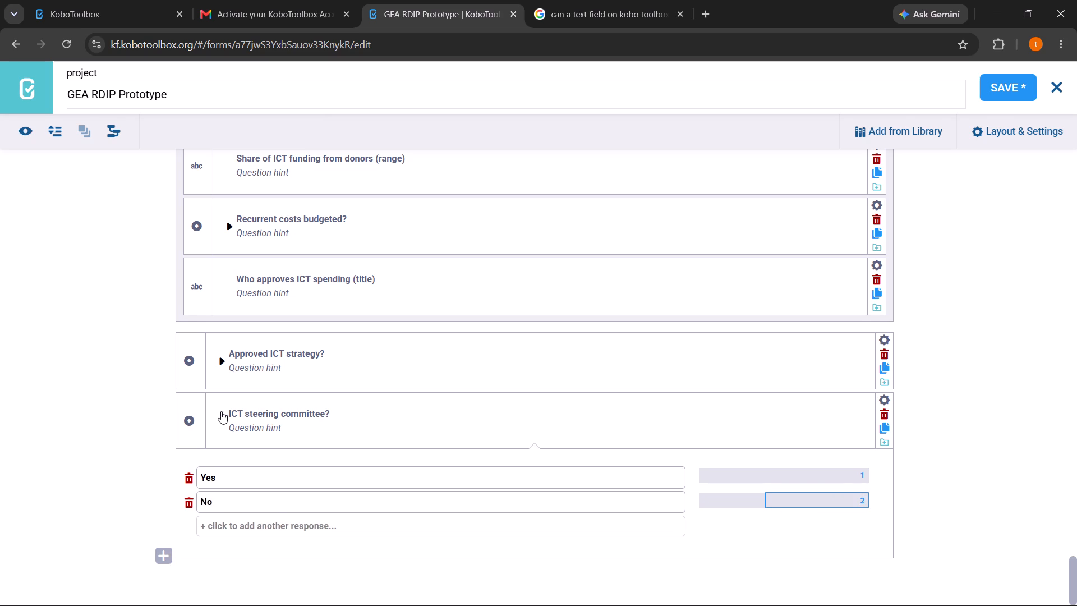
left_click(222, 414)
Start a new question below "ICT steering committee?".
left_click(159, 557)
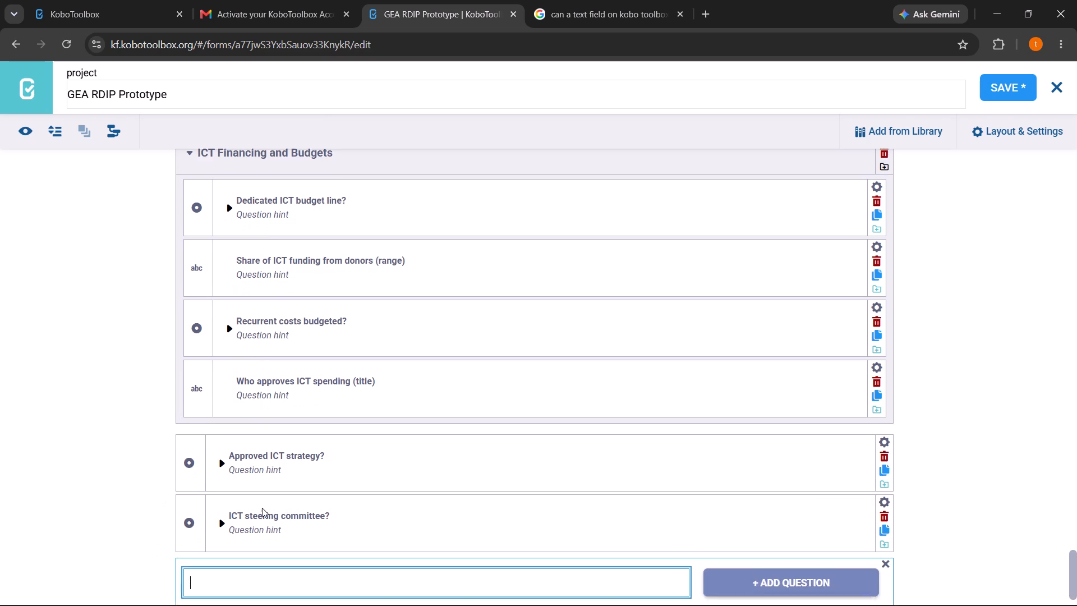
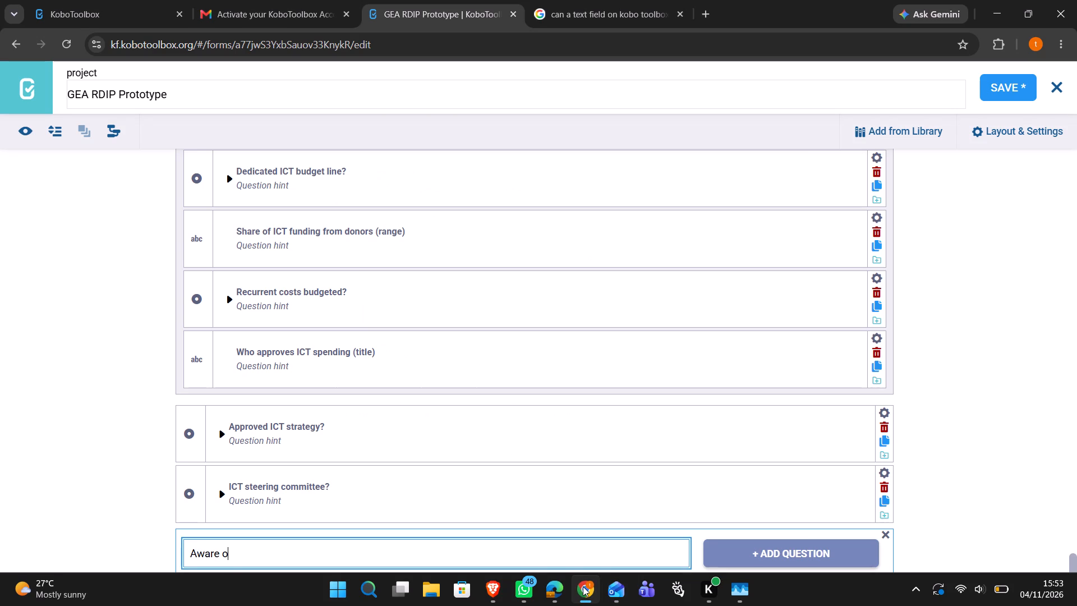
Enter "Aware of the national ICT policy?" as the label of the new question following "ICT steering committee?".
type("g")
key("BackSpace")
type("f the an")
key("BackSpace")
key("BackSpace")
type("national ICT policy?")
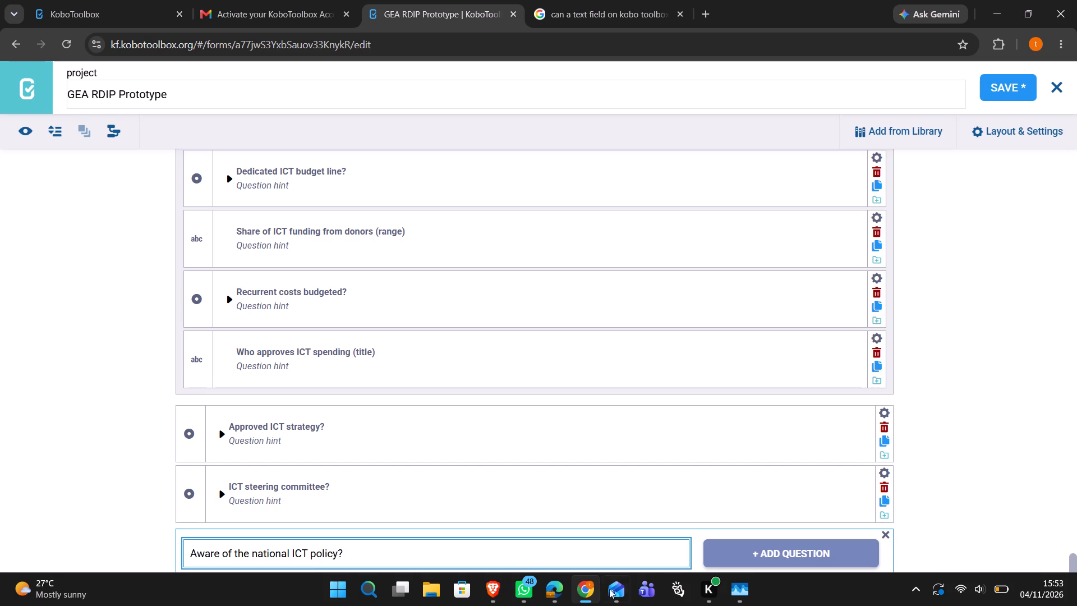
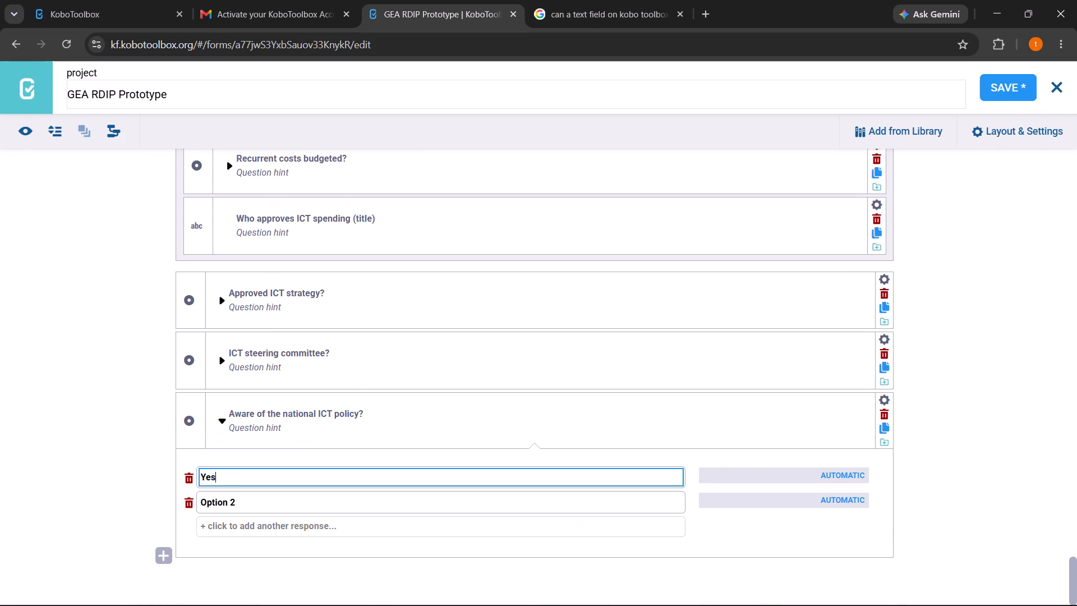
Rename the second response option of the "Aware of the national ICT policy?" question as "No".
triple_click(220, 499)
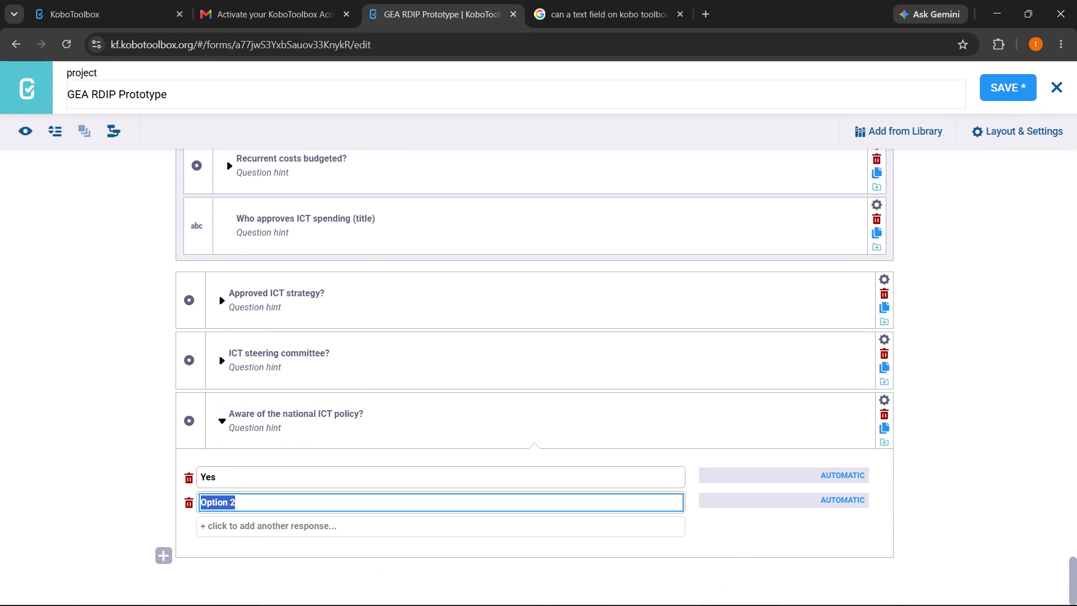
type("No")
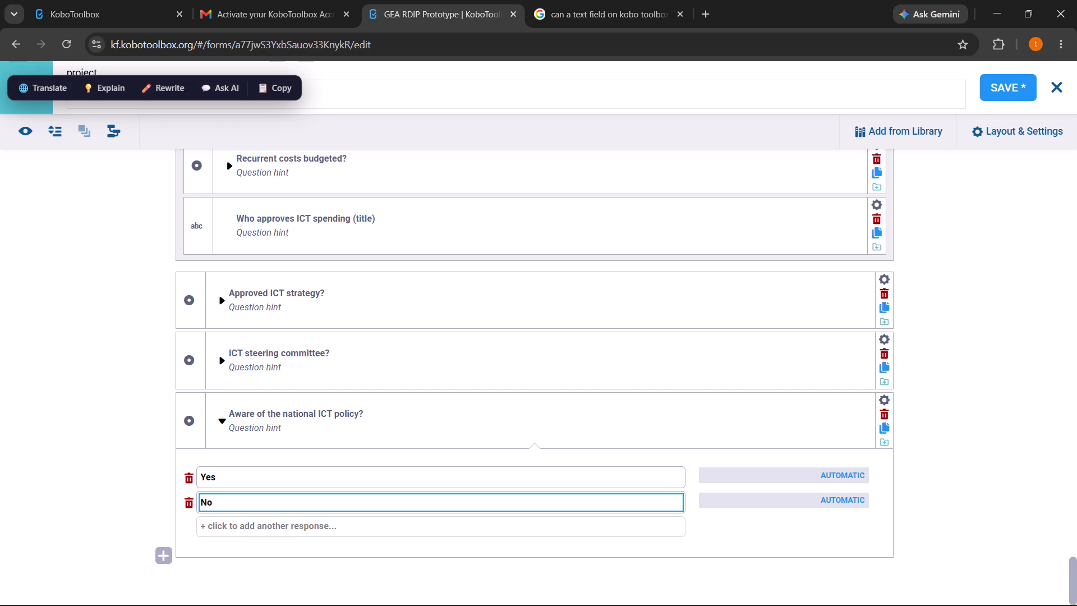
Set the response values of "Aware of the national ICT policy?" to 1 for "Yes" and 2 for "No".
triple_click(831, 478)
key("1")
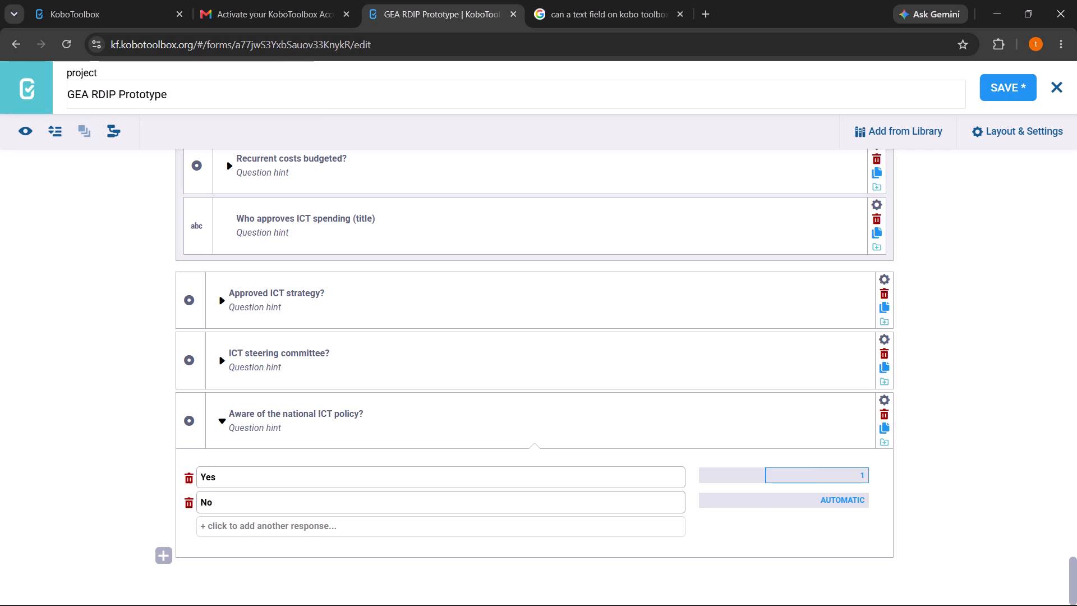
double_click(840, 501)
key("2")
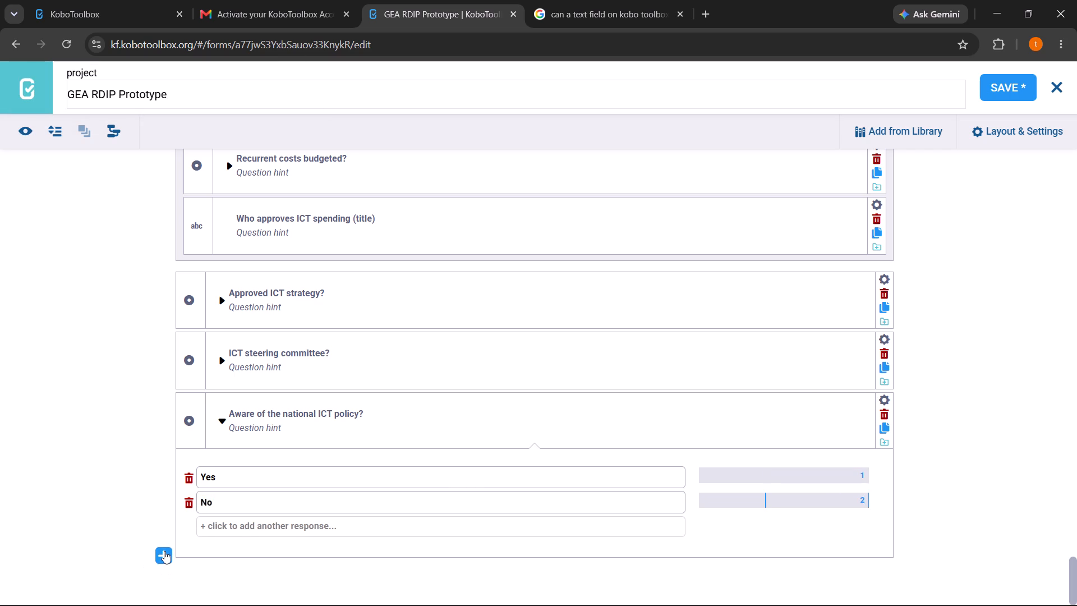
Start a new question below "Aware of the national ICT policy?" and collapse that question's response options.
left_click(164, 551)
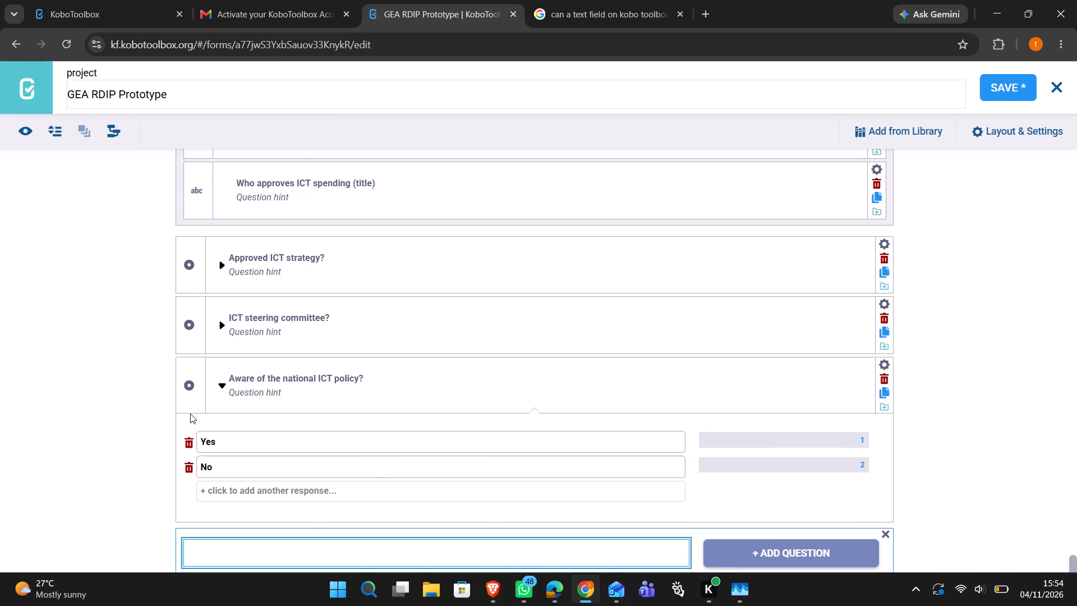
left_click(214, 392)
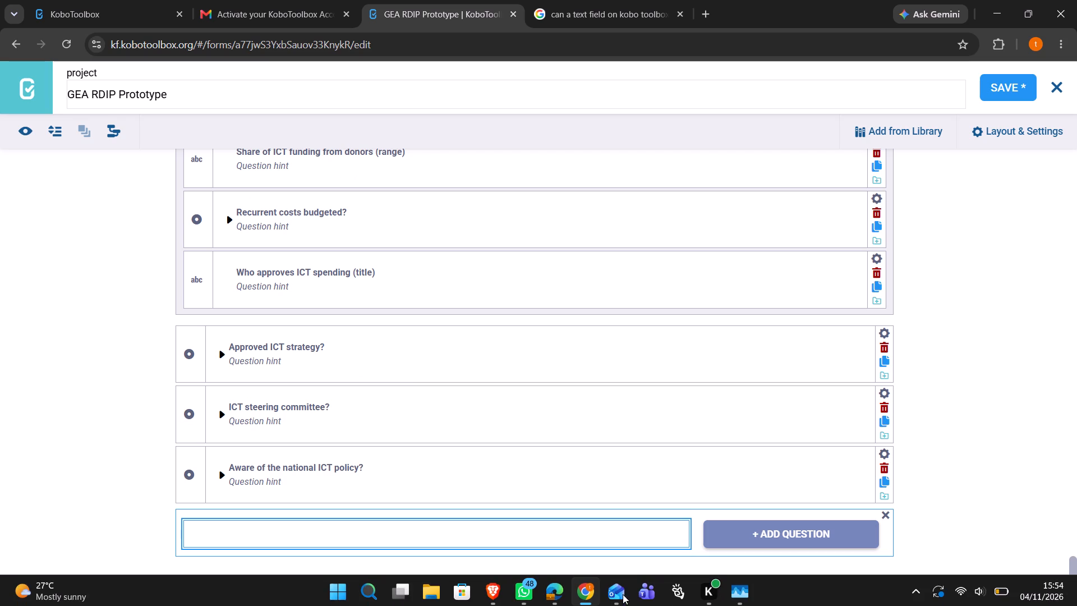
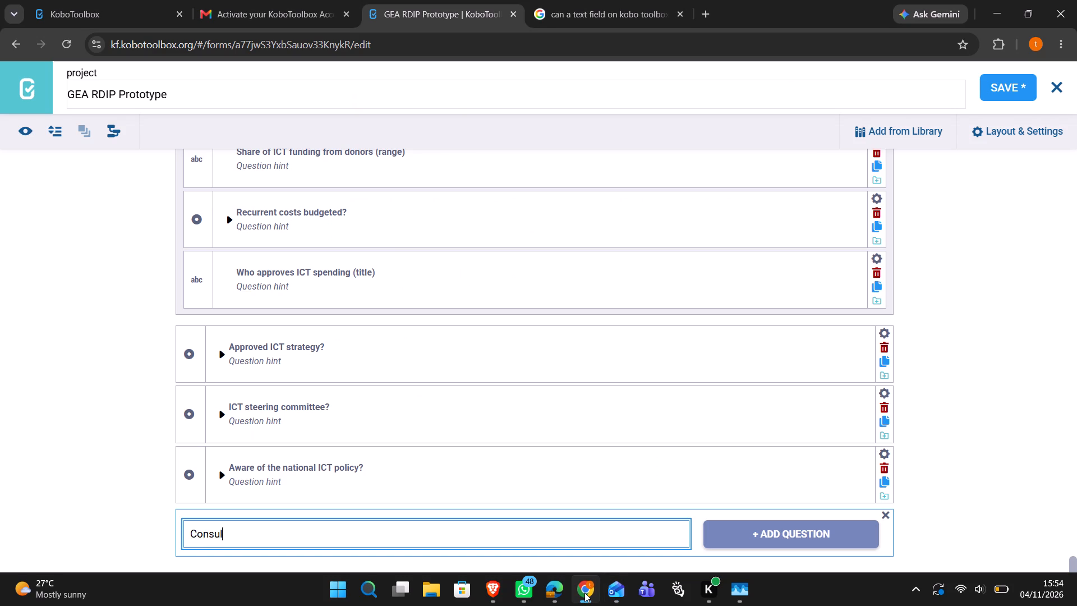
Continue the new question's title below "Aware of the national ICT policy?" so that it begins "Consult MICT &".
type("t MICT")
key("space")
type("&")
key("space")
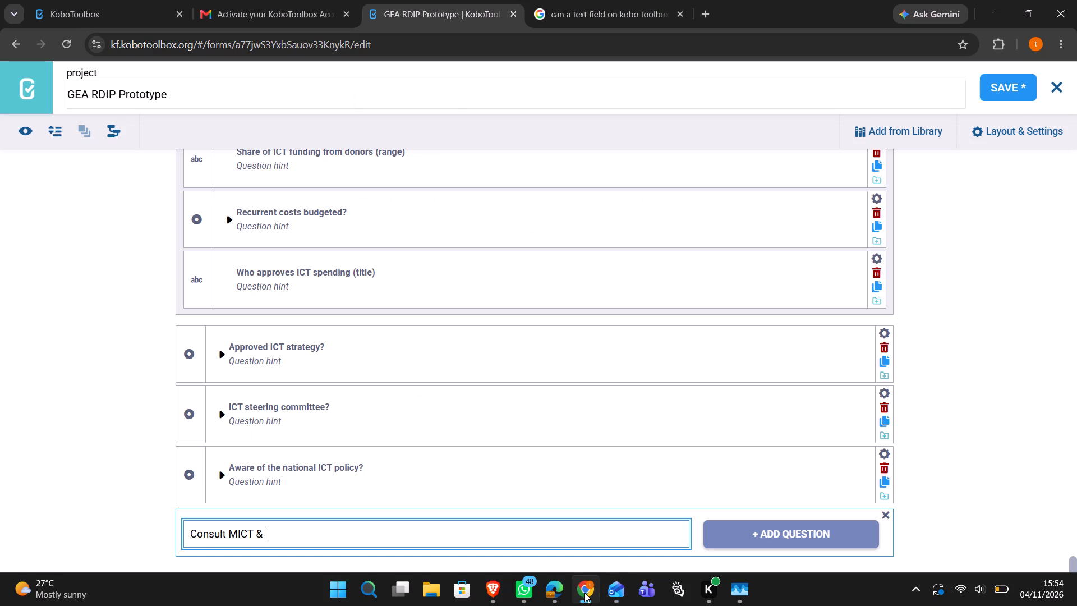
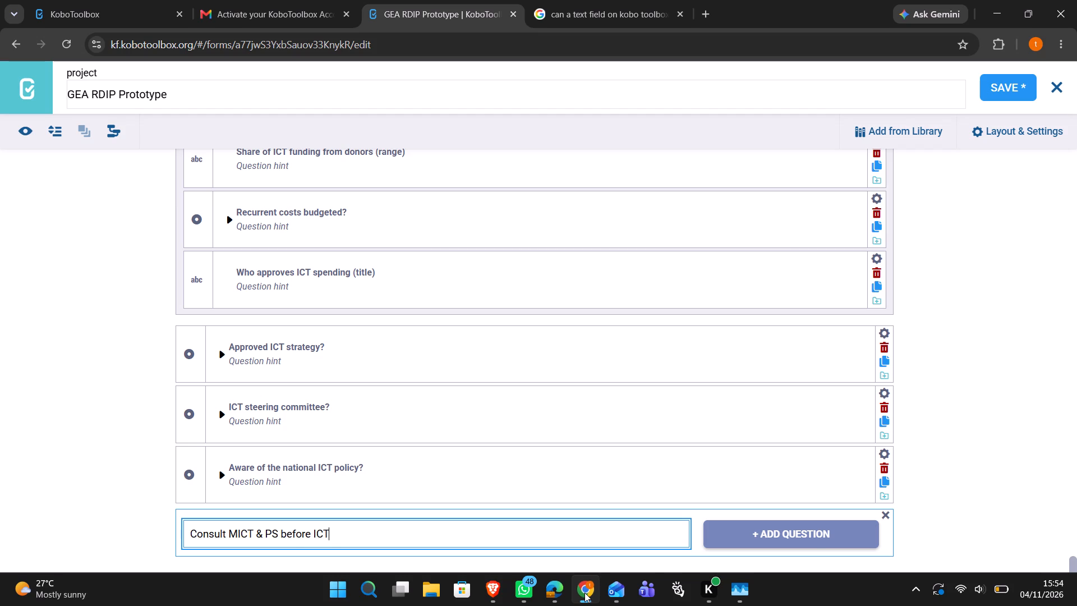
Complete the new question's title as "Consult MICT & PS before ICT procurement?" and add it as a Select One question.
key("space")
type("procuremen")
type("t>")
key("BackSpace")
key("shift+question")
left_click_drag(764, 532, 588, 596)
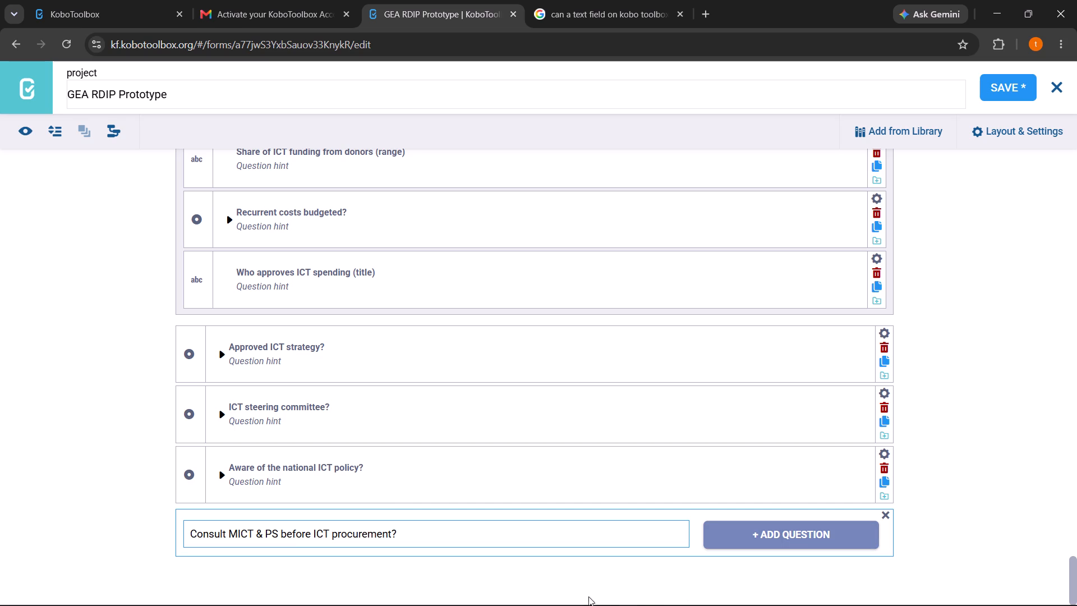
left_click_drag(588, 596, 726, 528)
left_click(726, 528)
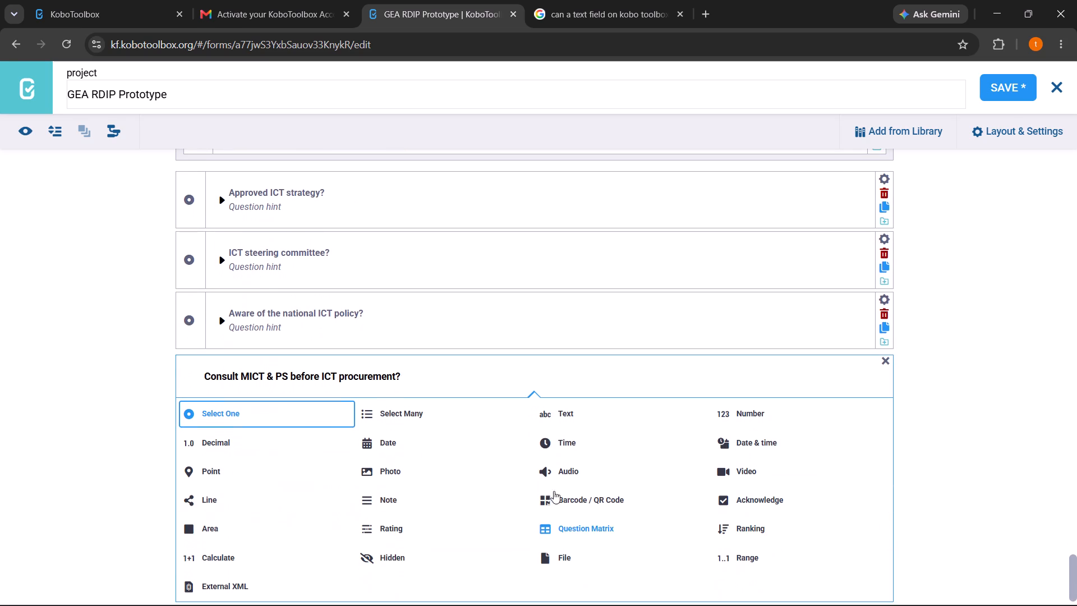
left_click(317, 422)
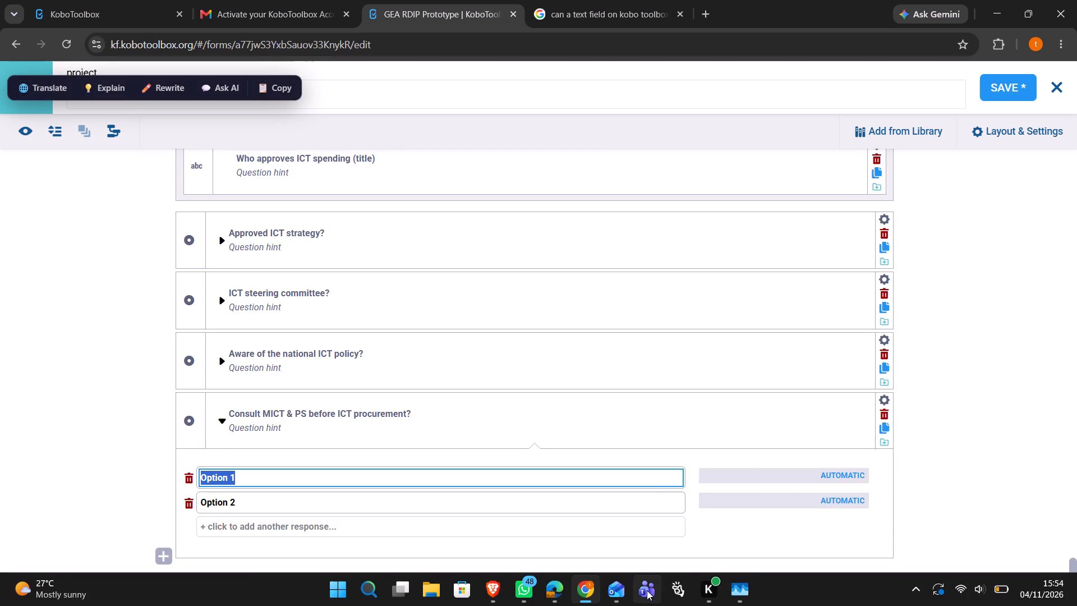
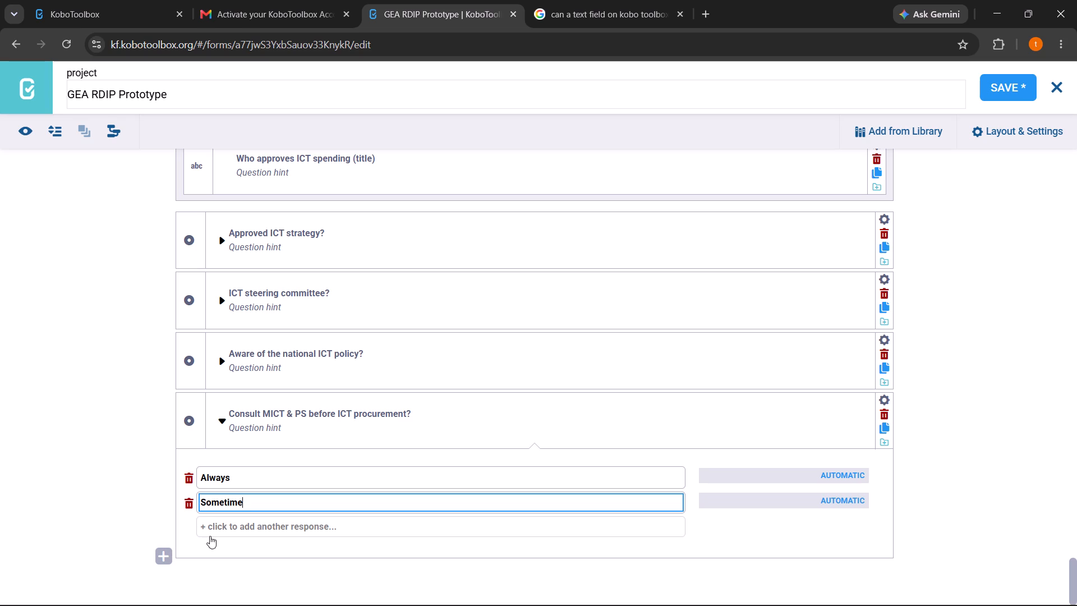
left_click(225, 528)
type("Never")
Set the values of the "Always", "Sometime" and "Never" responses to 1, 2 and 3, and collapse the procurement question.
left_click_drag(835, 466, 836, 474)
double_click(836, 474)
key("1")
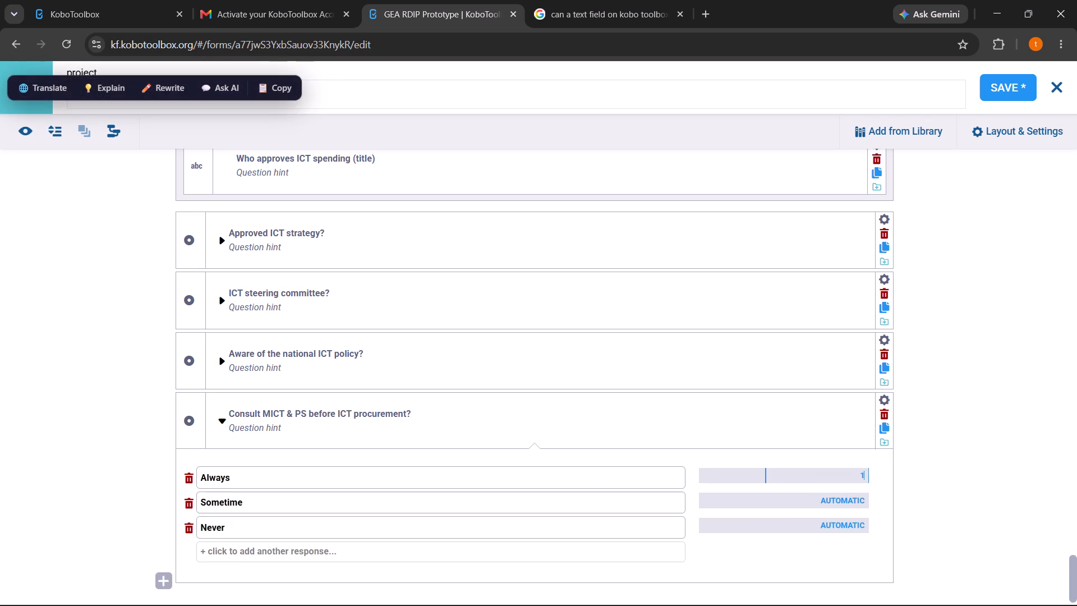
left_click(854, 498)
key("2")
left_click(854, 498)
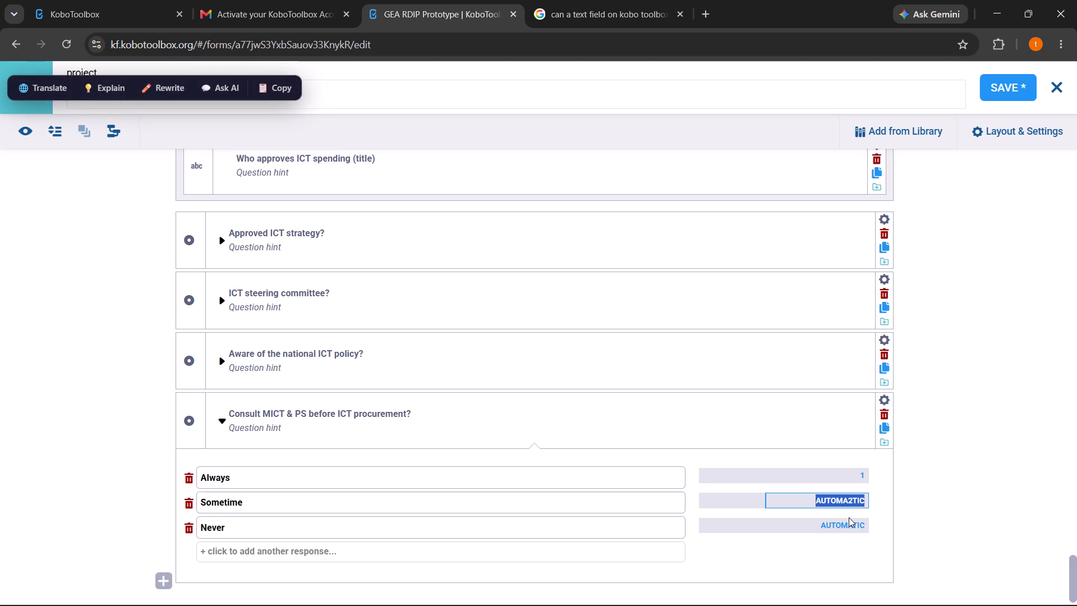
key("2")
left_click(849, 517)
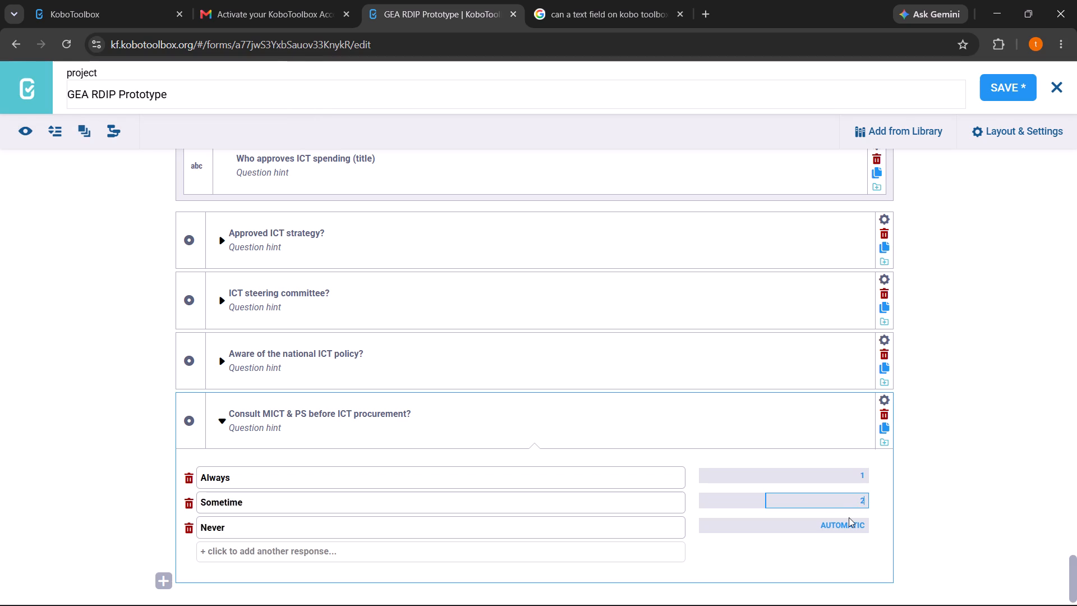
double_click(848, 523)
key("ctrl+v")
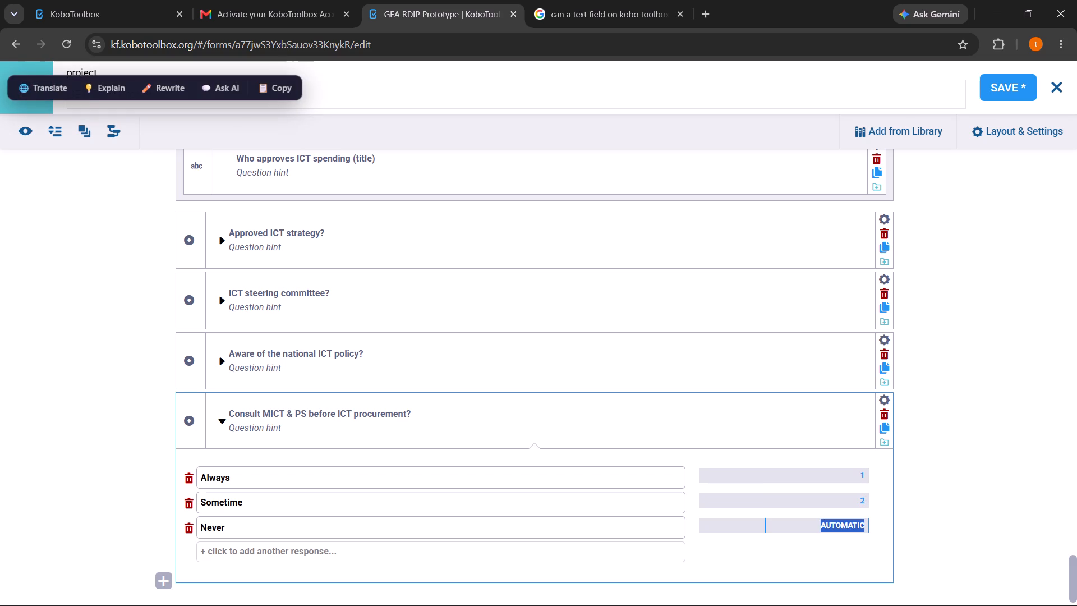
scroll(444, 449, "down", 4)
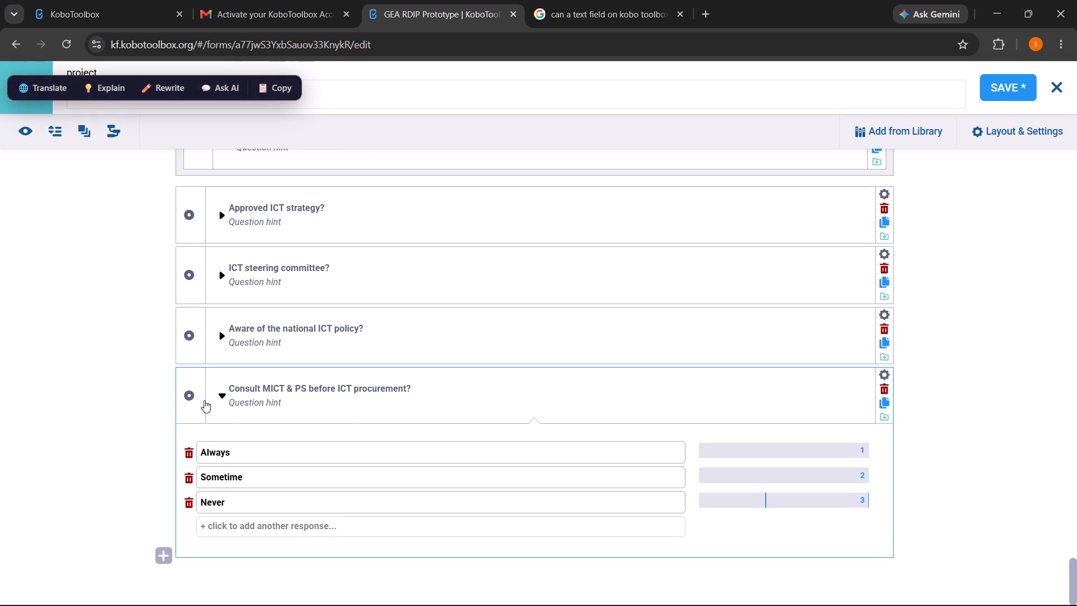
left_click(224, 407)
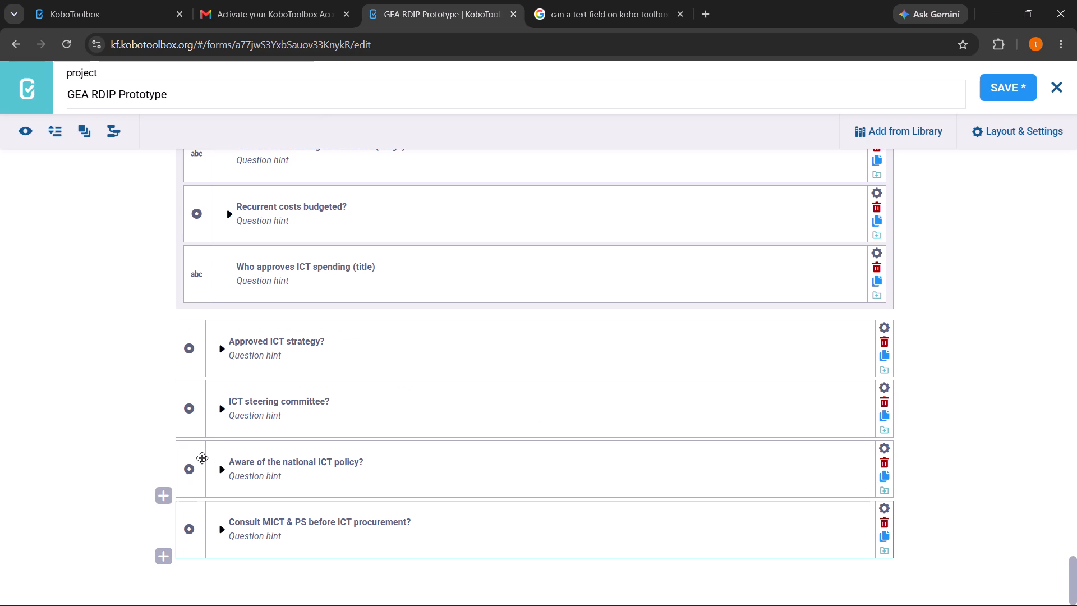
Group the four questions from "Approved ICT strategy?" to "Consult MICT & PS before ICT procurement?" into a new group.
left_click(201, 458, "ctrl")
left_click(202, 397, "ctrl")
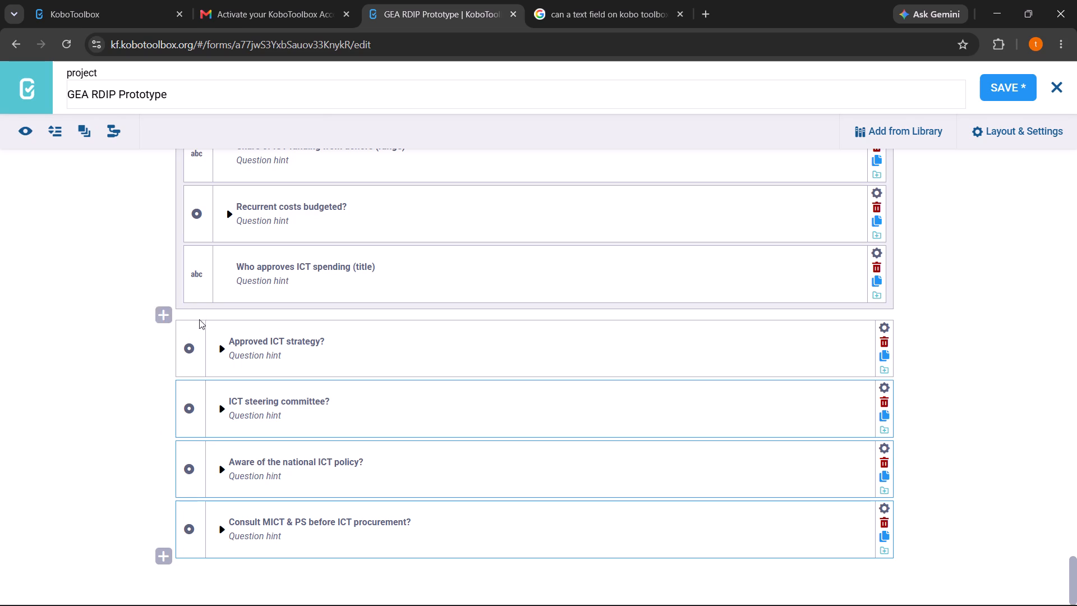
left_click(195, 329, "ctrl")
left_click(85, 130)
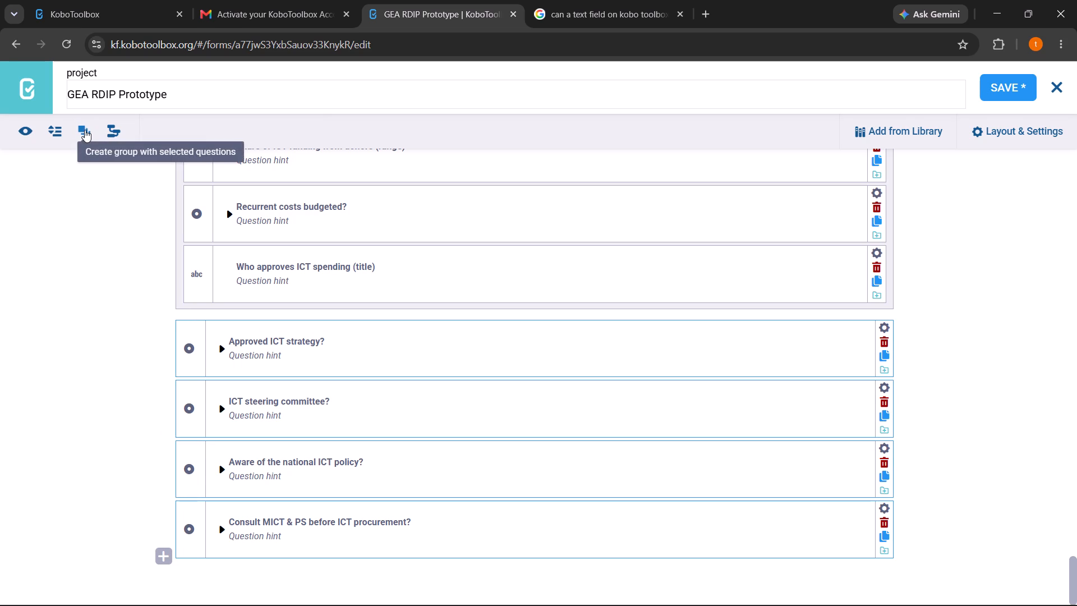
scroll(253, 424, "down", 9)
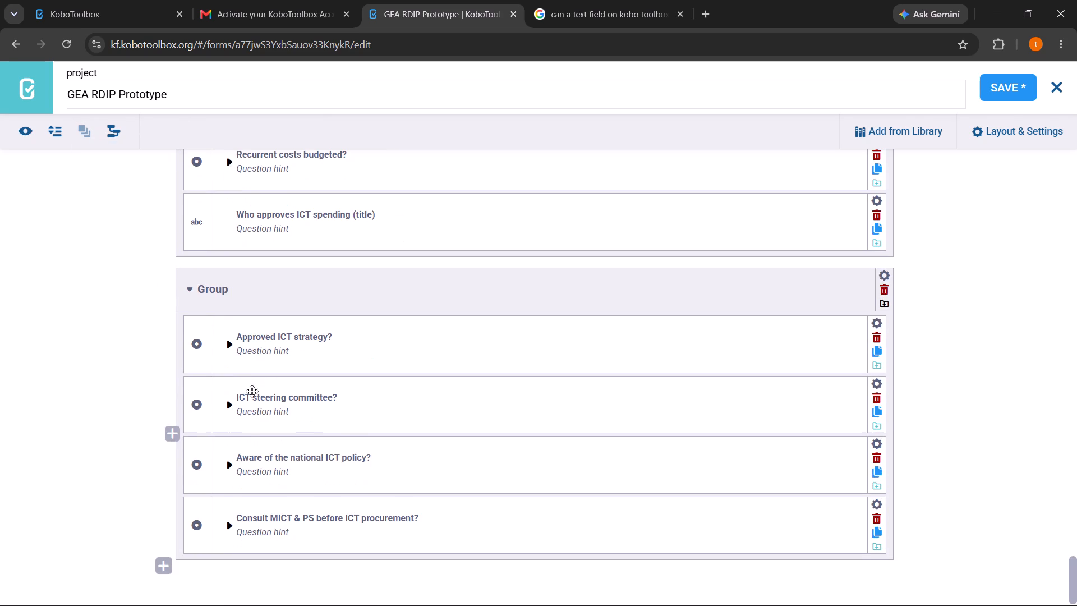
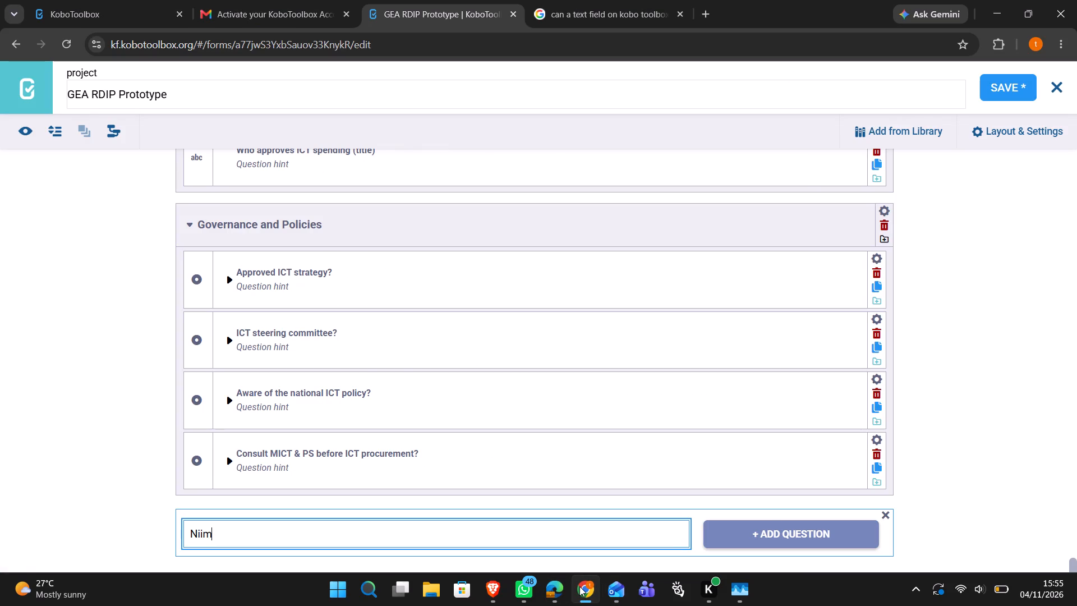
Add a number-type question titled "Number of ongoing ICT projects" after the "Governance and Policies" group.
key("BackSpace")
key("BackSpace")
key("BackSpace")
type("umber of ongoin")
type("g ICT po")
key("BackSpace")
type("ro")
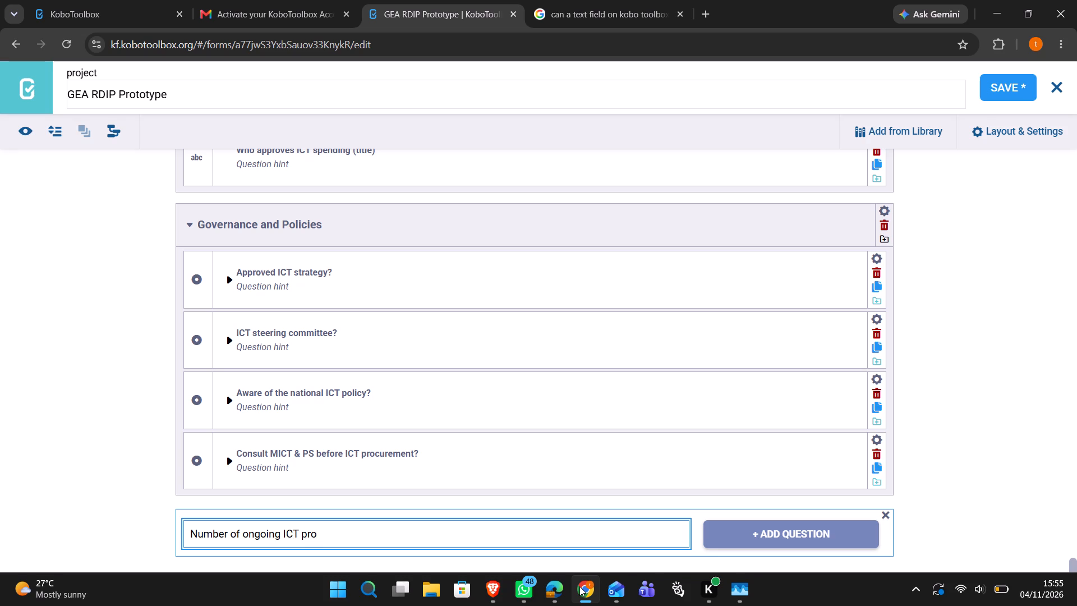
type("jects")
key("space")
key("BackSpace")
left_click(844, 545)
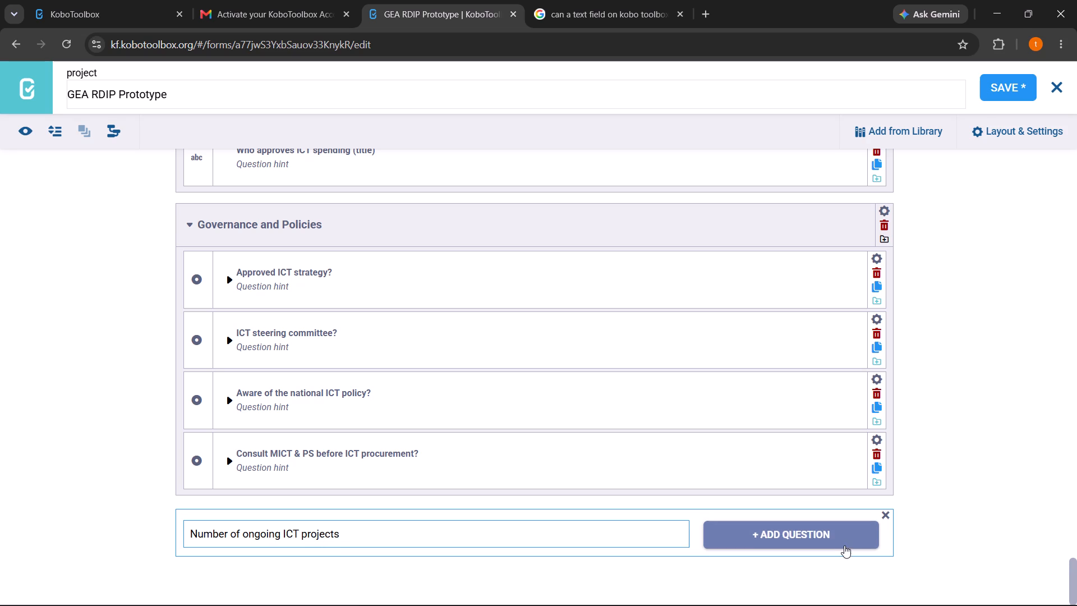
left_click(762, 418)
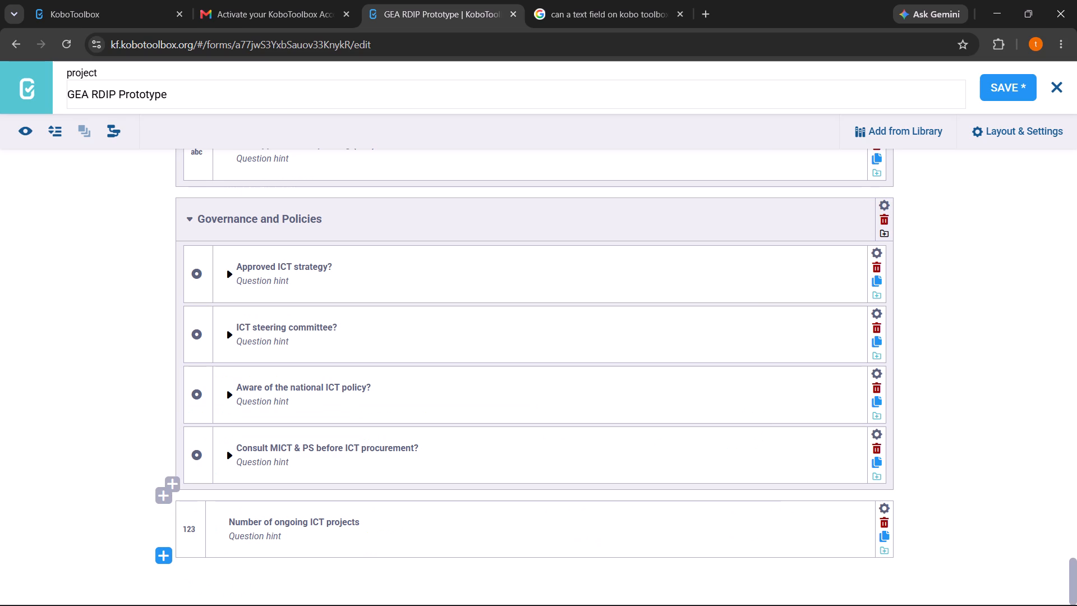
Start a new question below "Number of ongoing ICT projects".
left_click(162, 562)
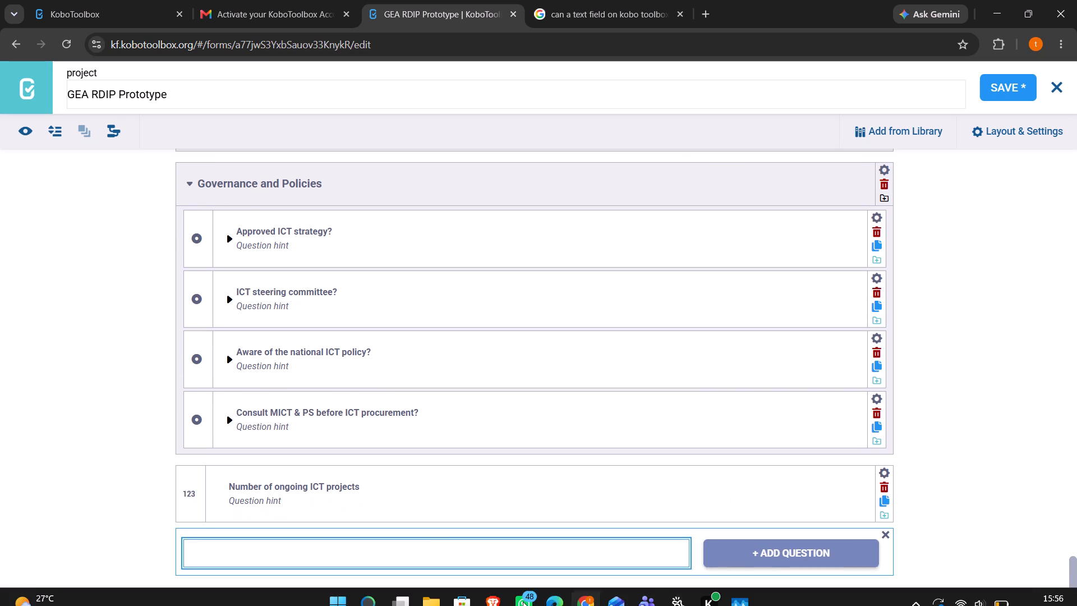
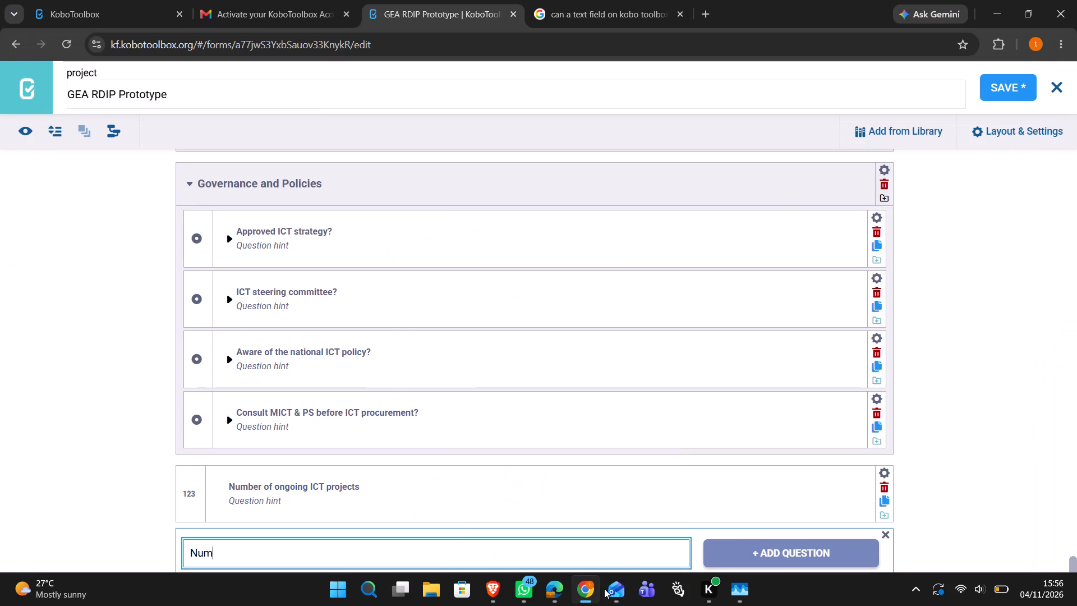
Add a new question labelled "Number funded by donors" below the "Number of ongoing ICT projects" question.
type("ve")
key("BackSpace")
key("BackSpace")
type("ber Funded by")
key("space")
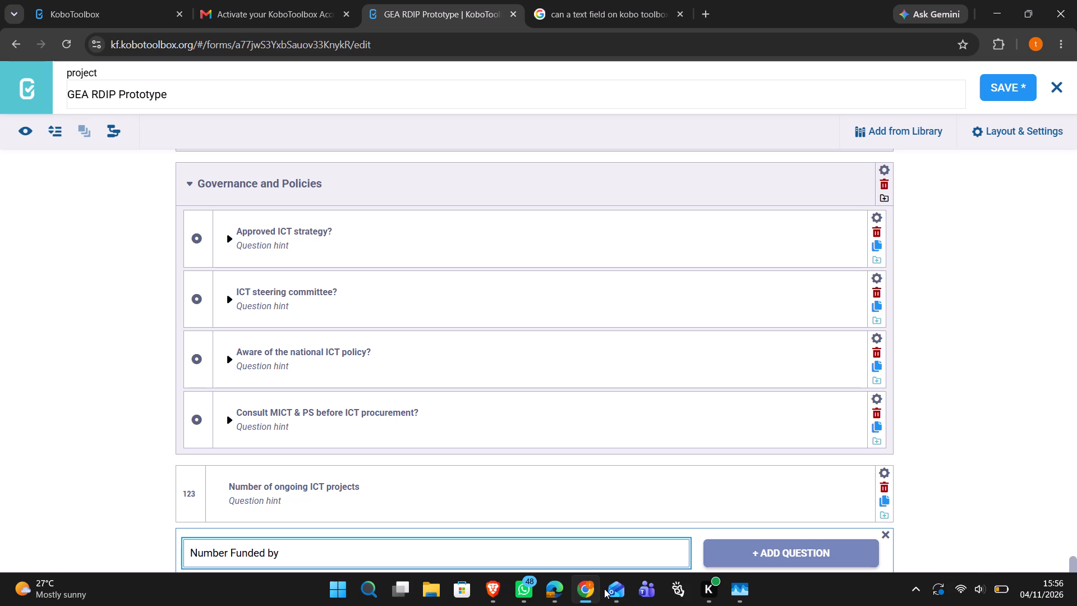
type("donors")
left_click(234, 549)
key("BackSpace")
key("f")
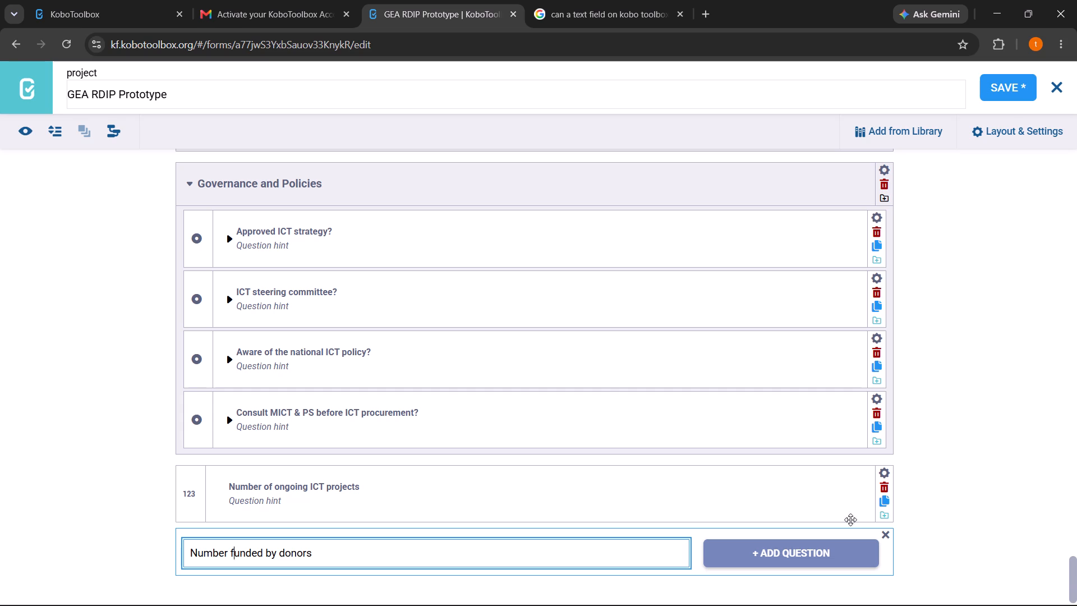
left_click(852, 551)
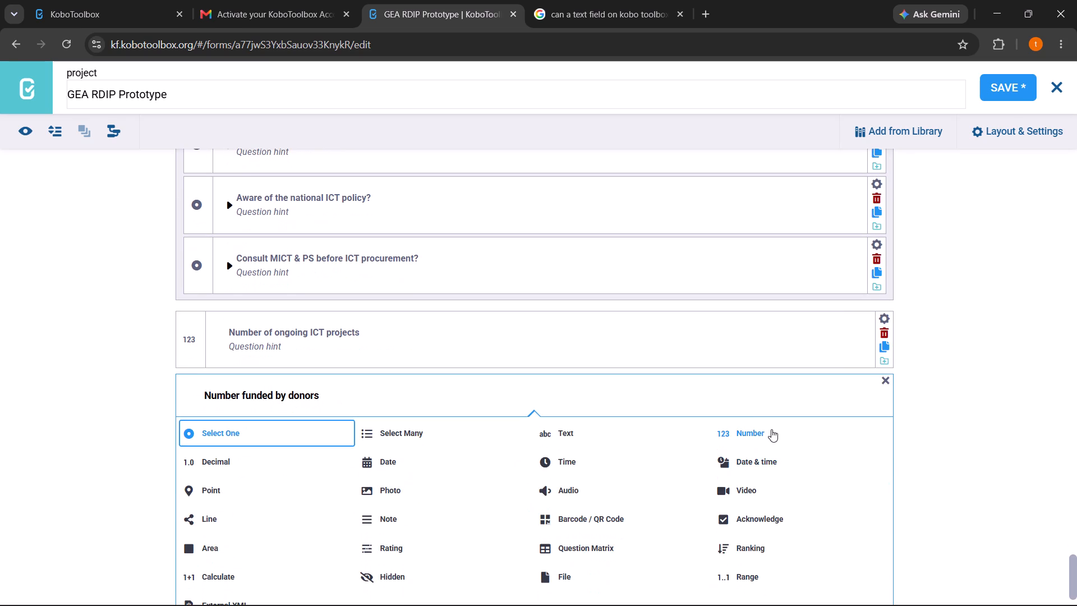
Add the "Number funded by donors" question with the Number response type.
left_click(770, 429)
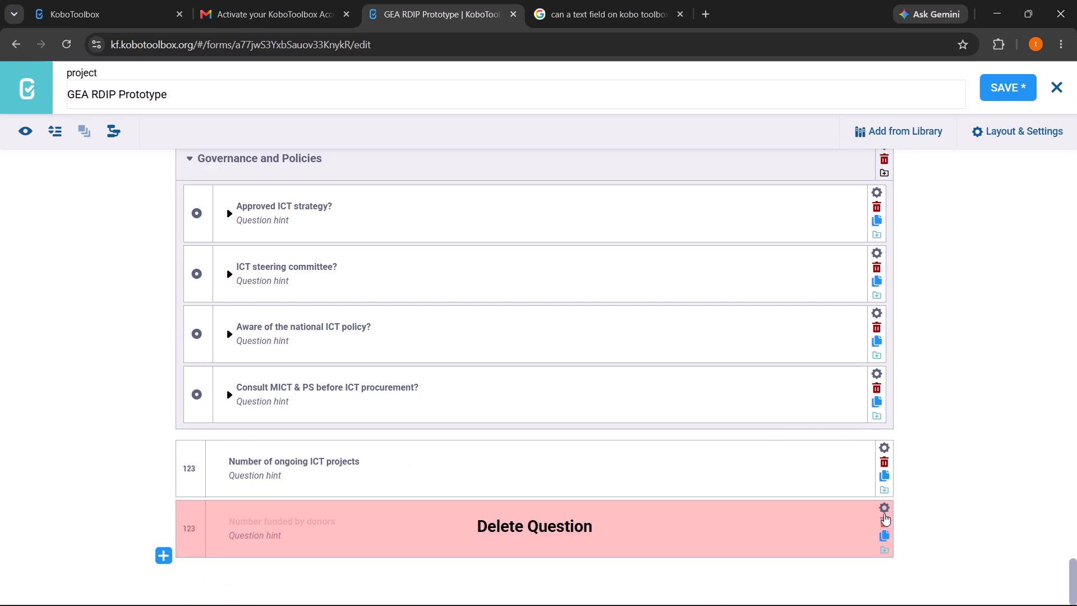
Add a skip logic condition showing "Number funded by donors" only if "Number of ongoing ICT projects" is greater than 0.
left_click(884, 508)
scroll(884, 508, "down", 4)
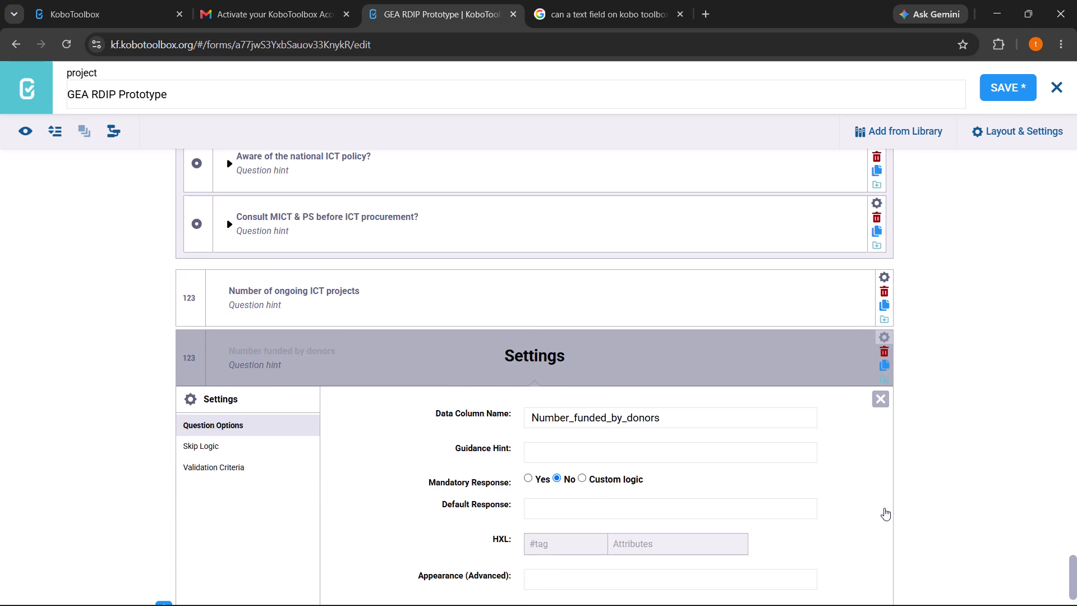
left_click(215, 388)
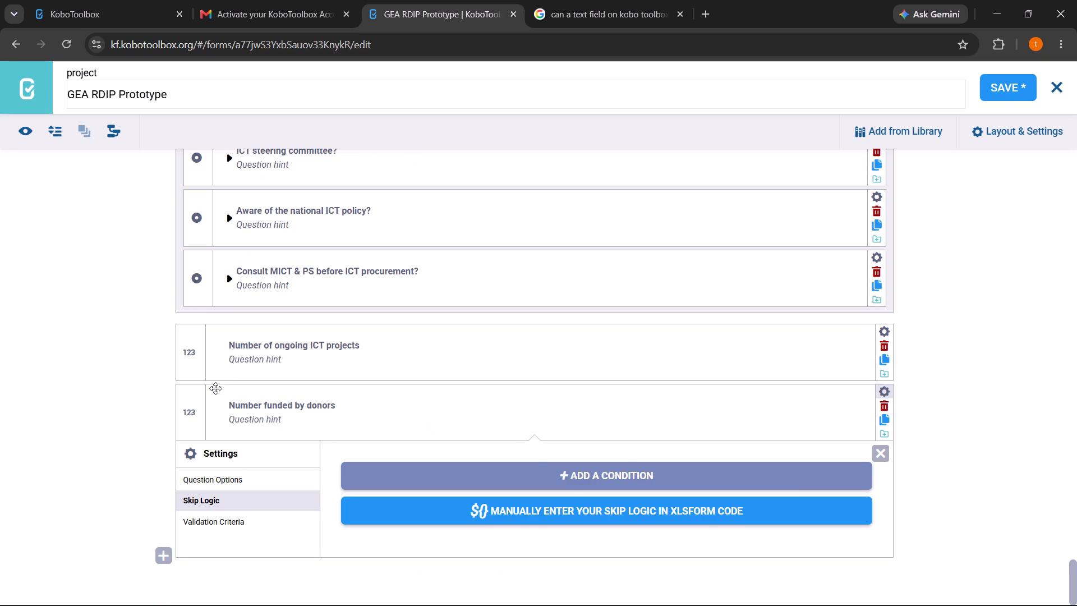
left_click(583, 472)
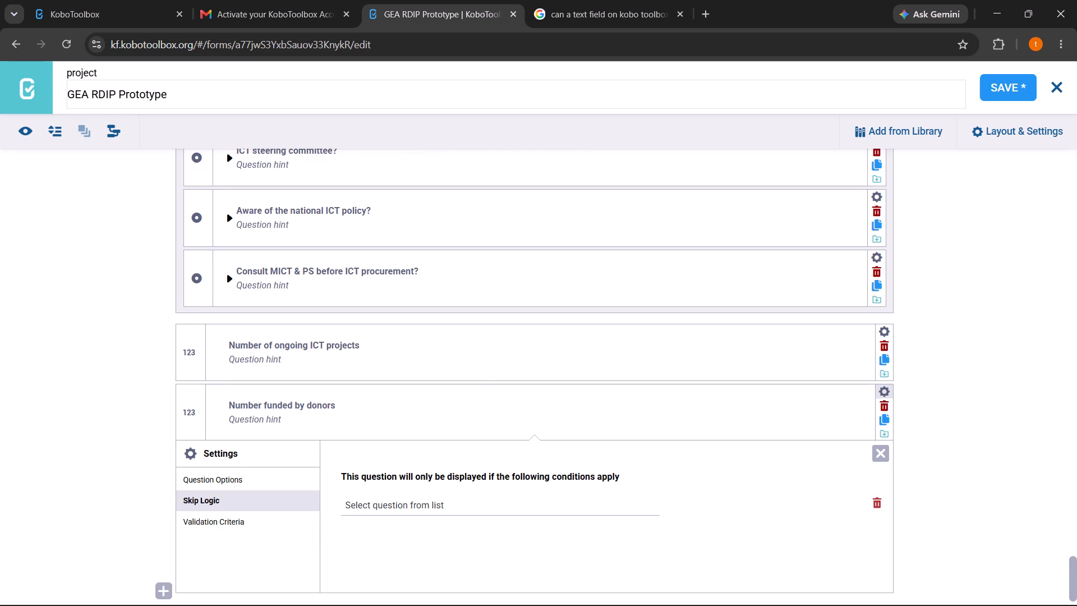
left_click(406, 507)
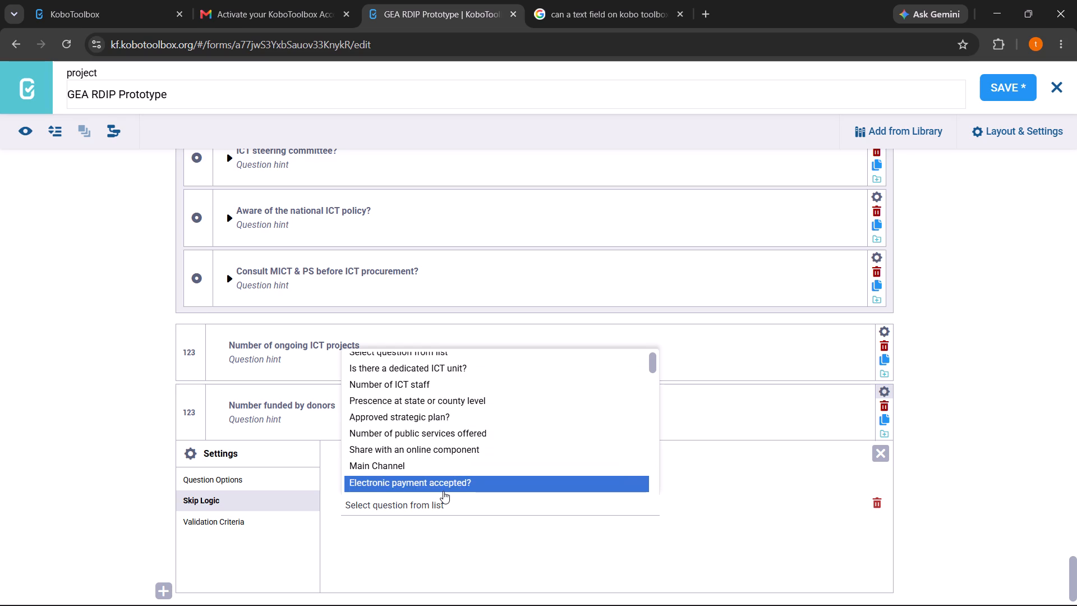
scroll(443, 491, "up", 3)
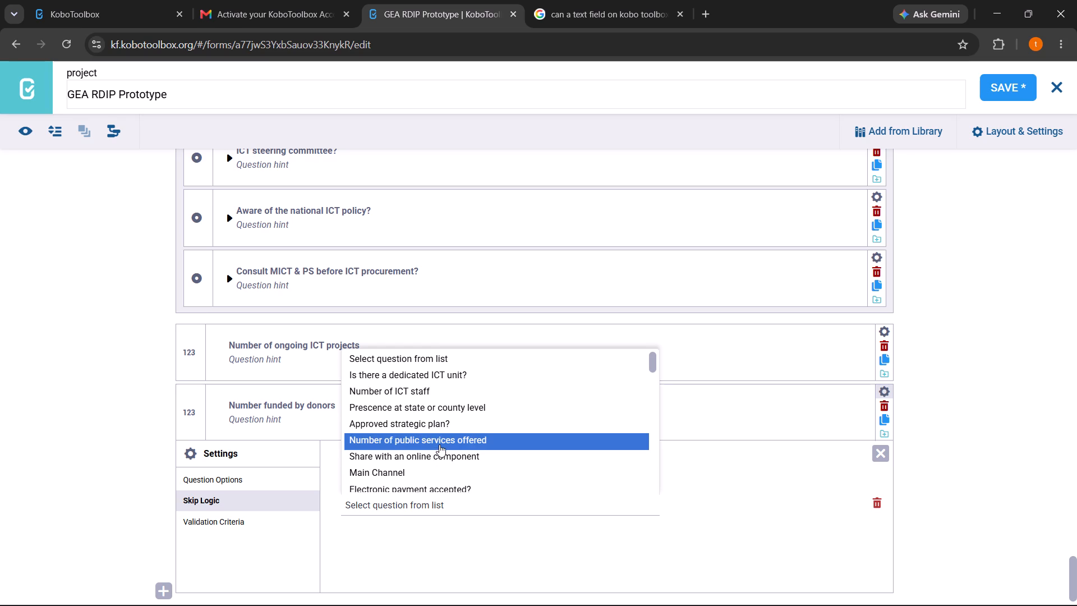
scroll(437, 470, "down", 5)
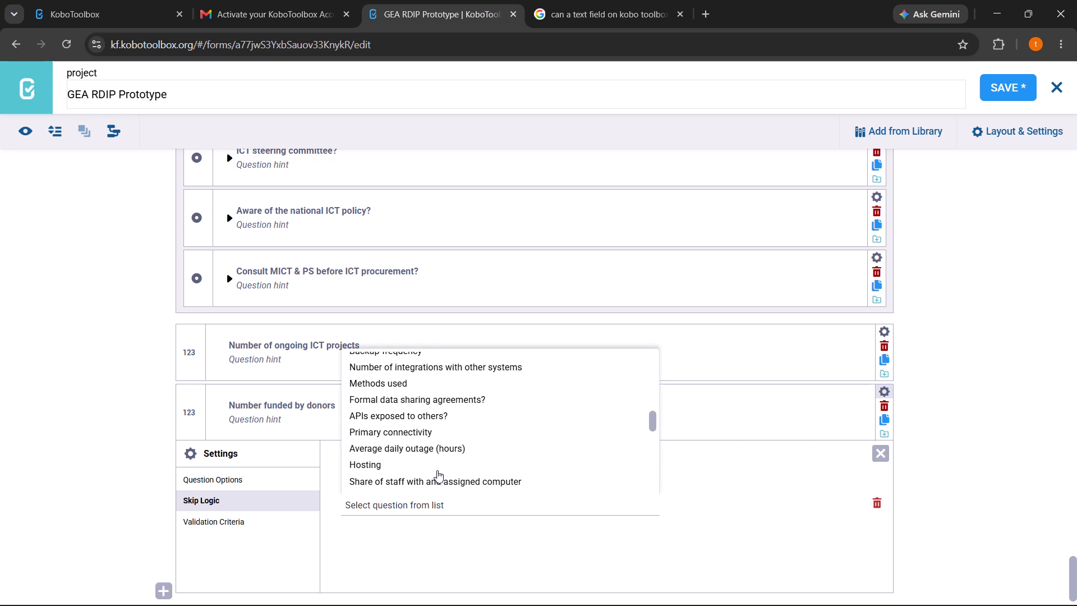
scroll(437, 470, "down", 8)
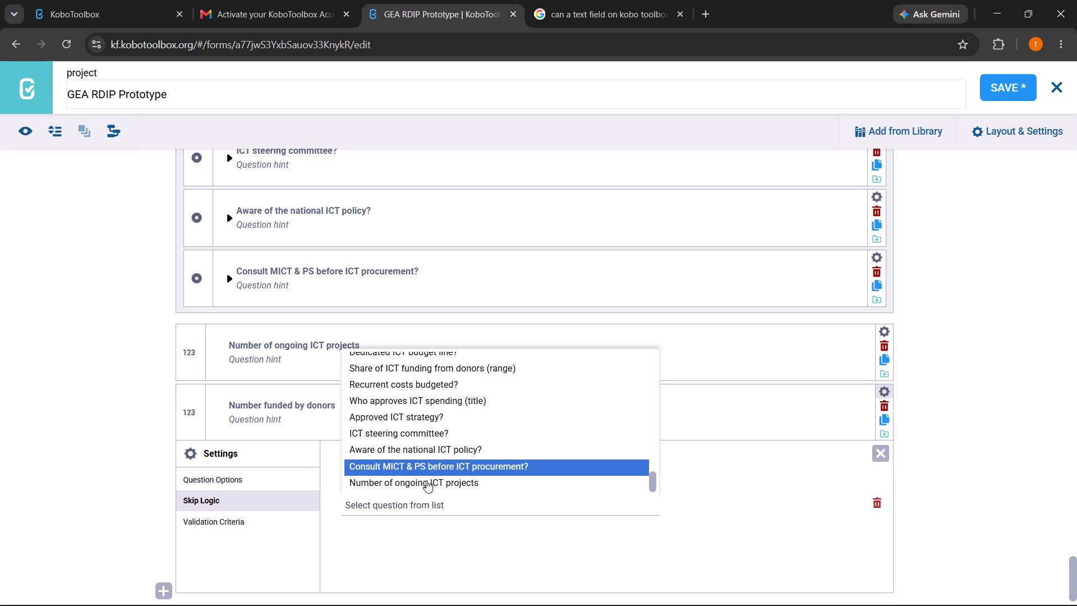
left_click(426, 480)
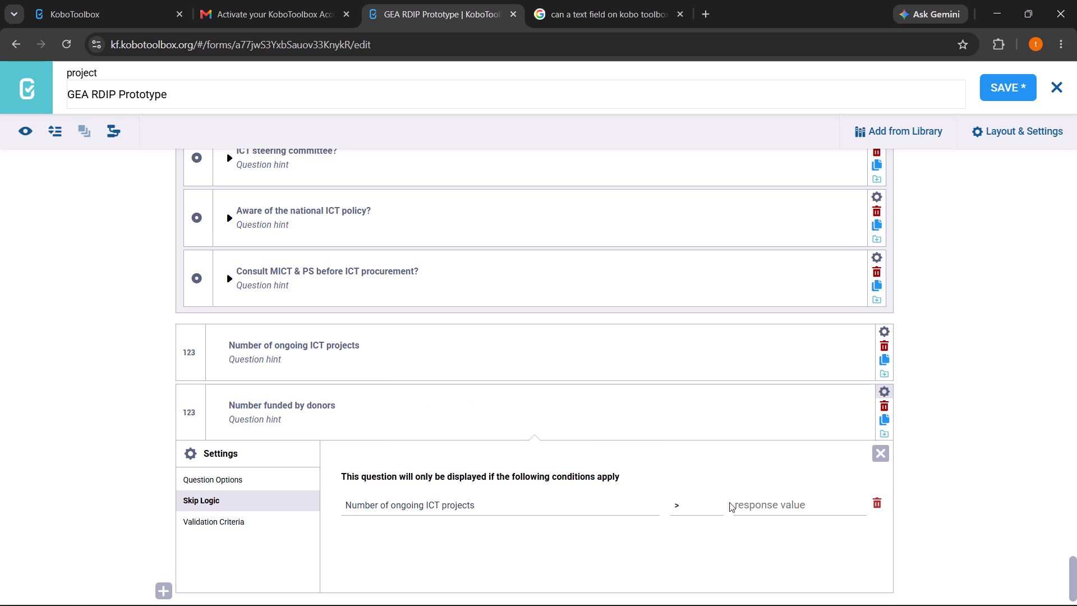
left_click(773, 503)
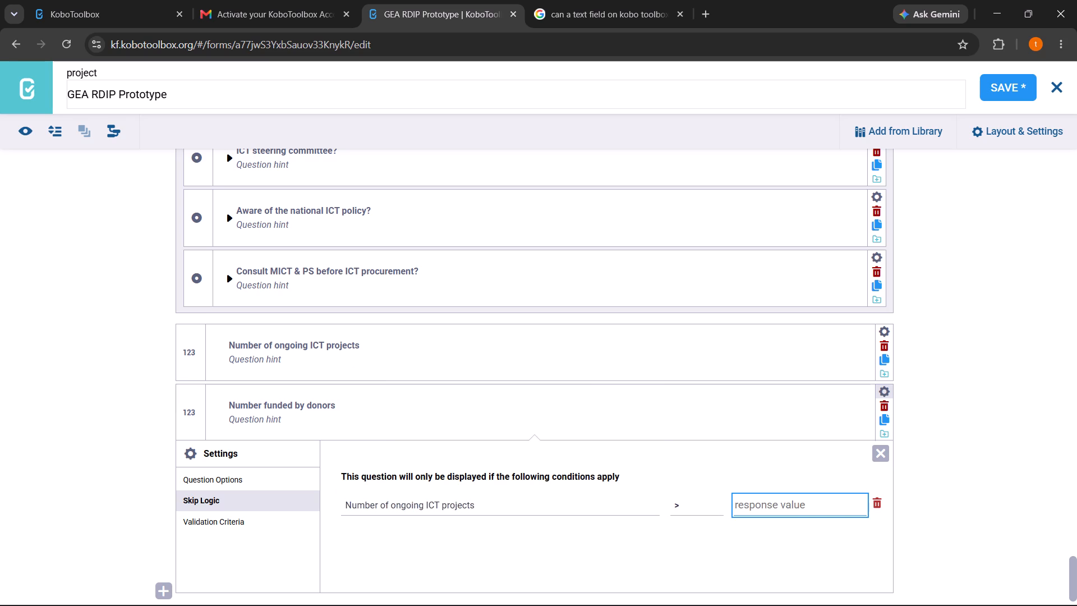
key("0")
Start a new blank question below "Number funded by donors" and close that question's skip logic settings.
left_click(240, 456)
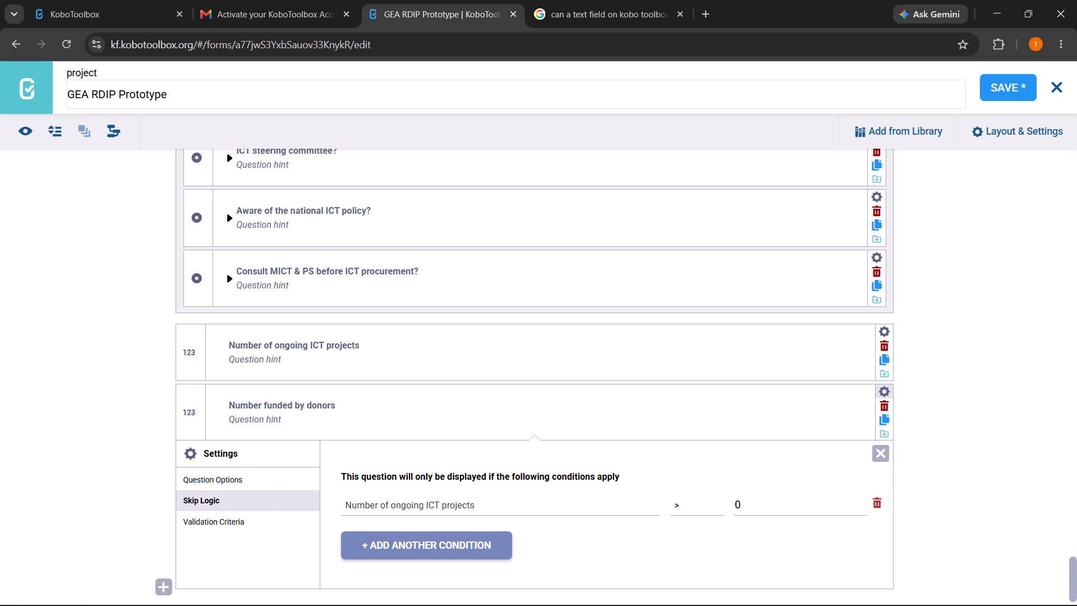
left_click(430, 414)
left_click_drag(430, 414, 195, 408)
left_click(195, 408)
scroll(195, 408, "down", 3)
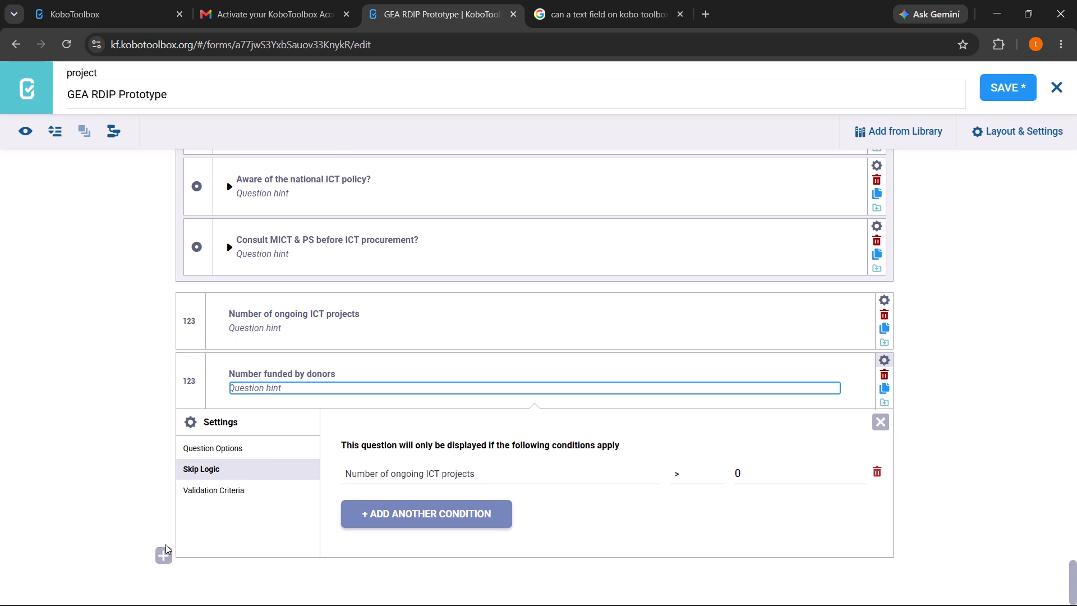
left_click(165, 558)
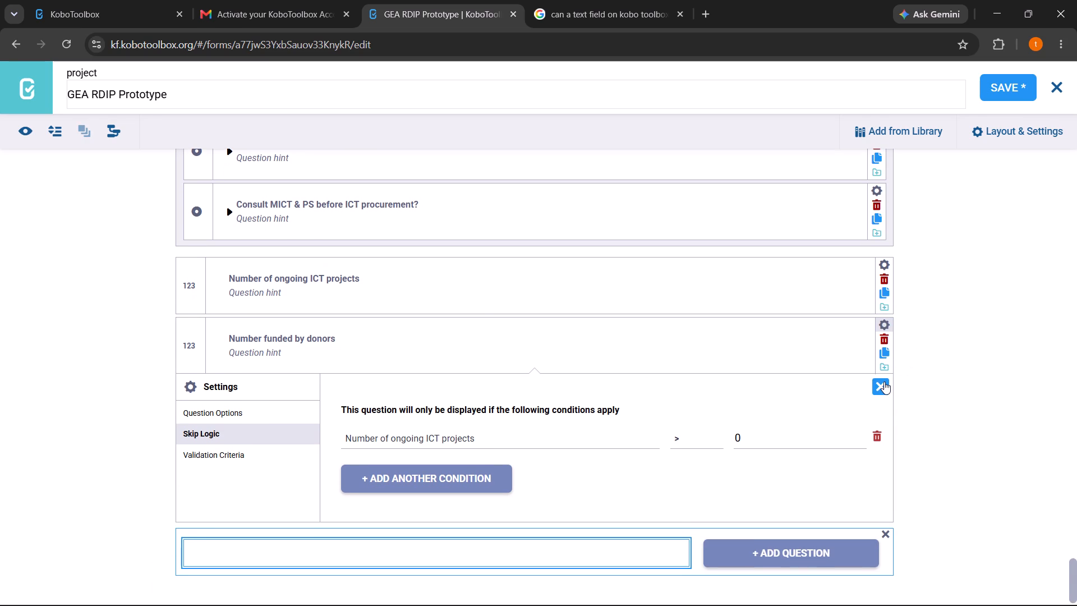
left_click(889, 327)
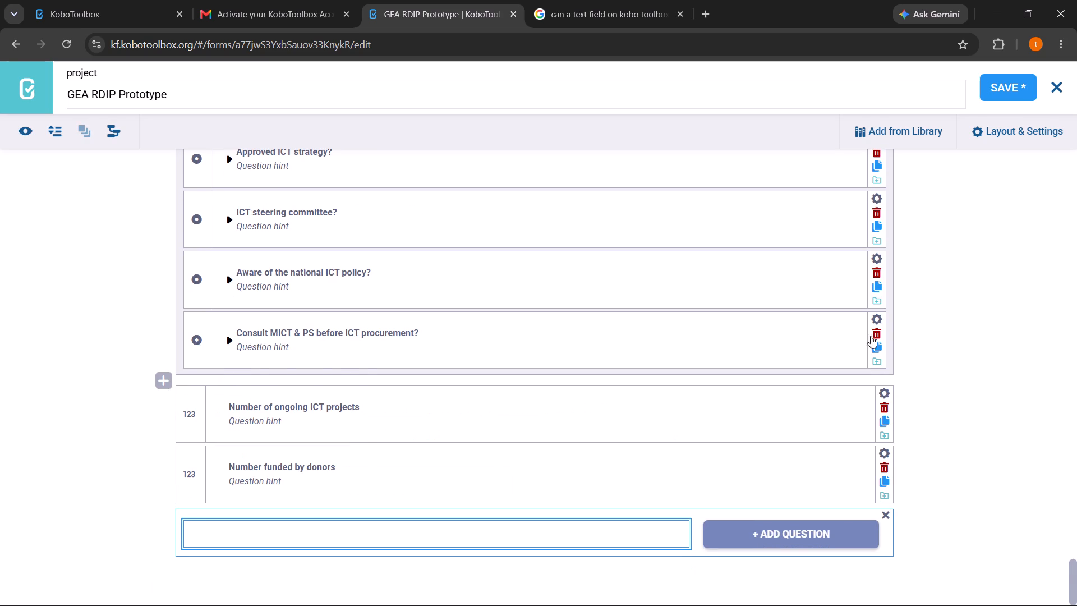
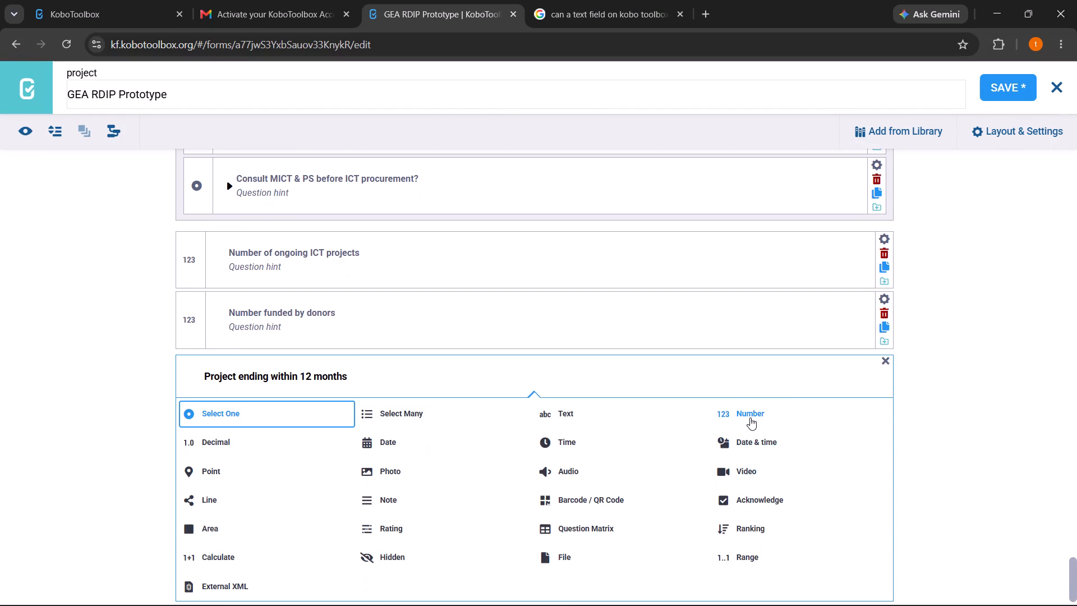
Open the settings of the "Project ending within 12 months" question.
left_click(169, 558)
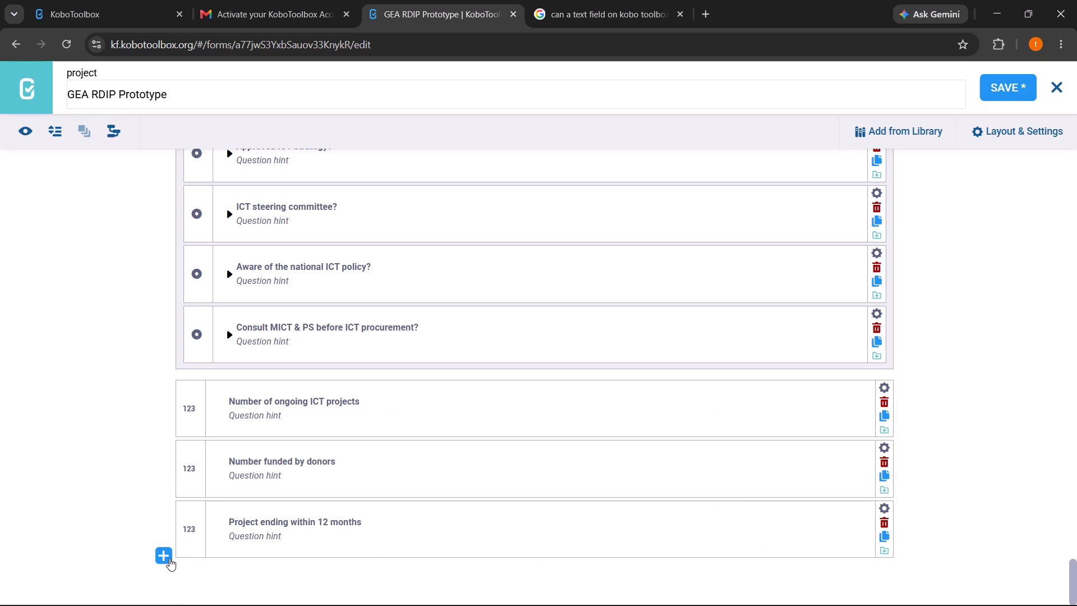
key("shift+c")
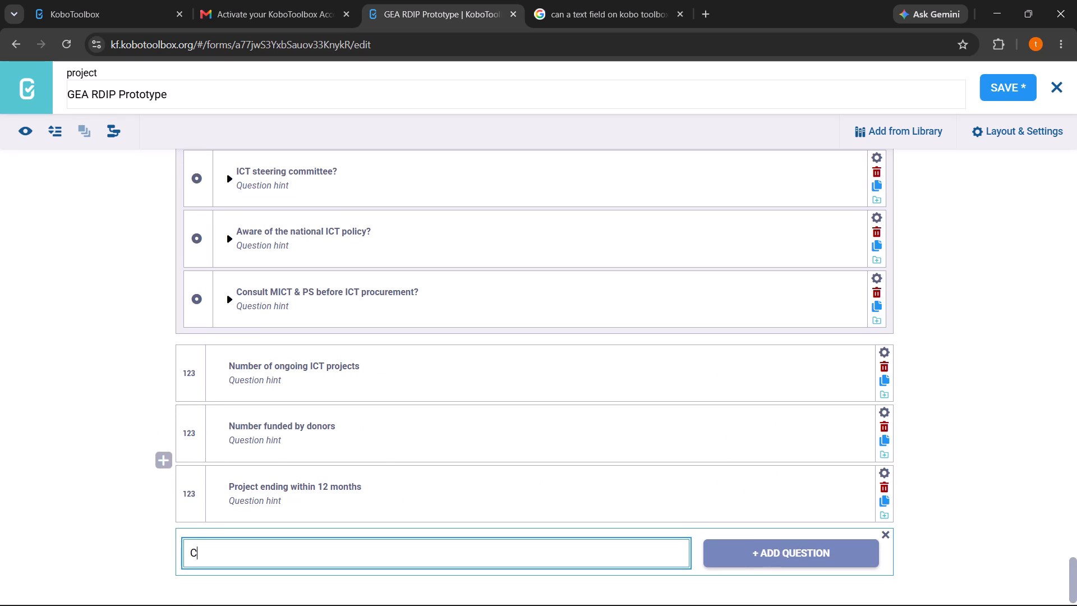
left_click(885, 472)
scroll(532, 407, "down", 1)
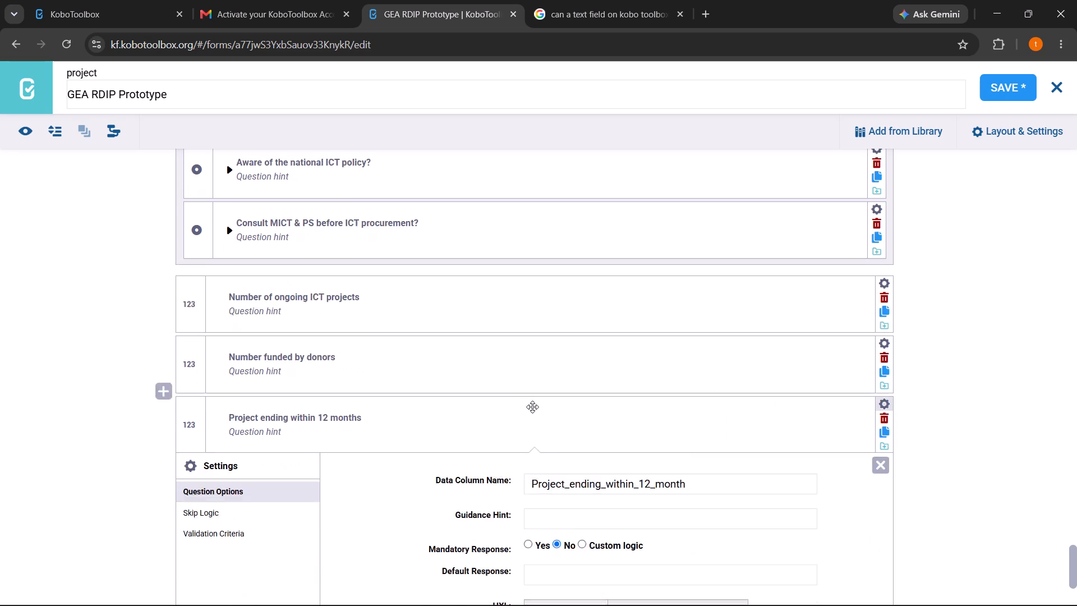
scroll(532, 407, "down", 1)
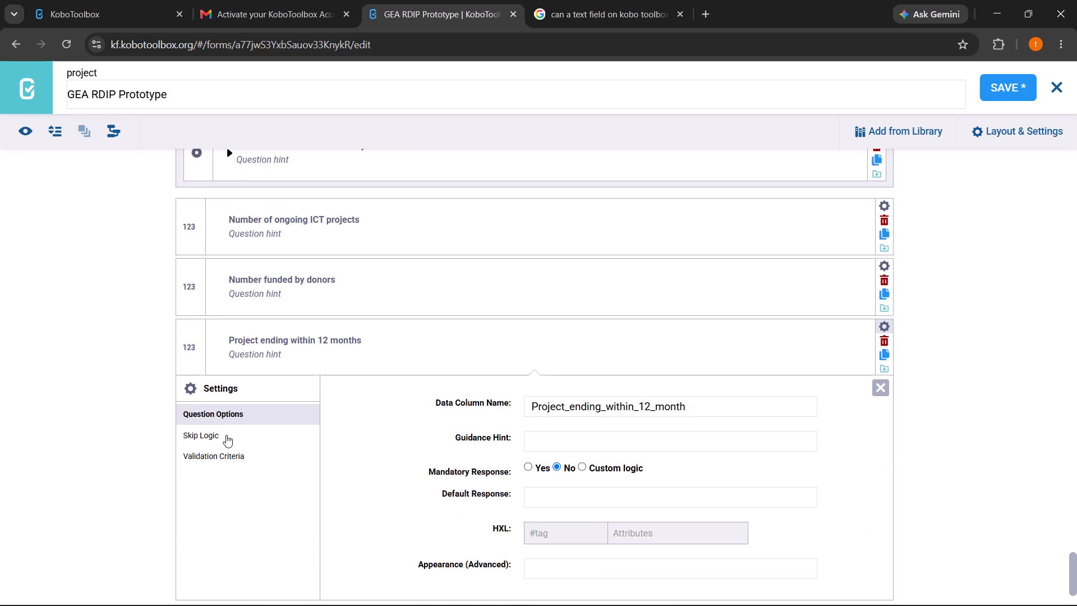
Add a skip logic condition to "Project ending within 12 months" based on "Number of ongoing ICT projects" with the > operator.
left_click(226, 435)
left_click(588, 412)
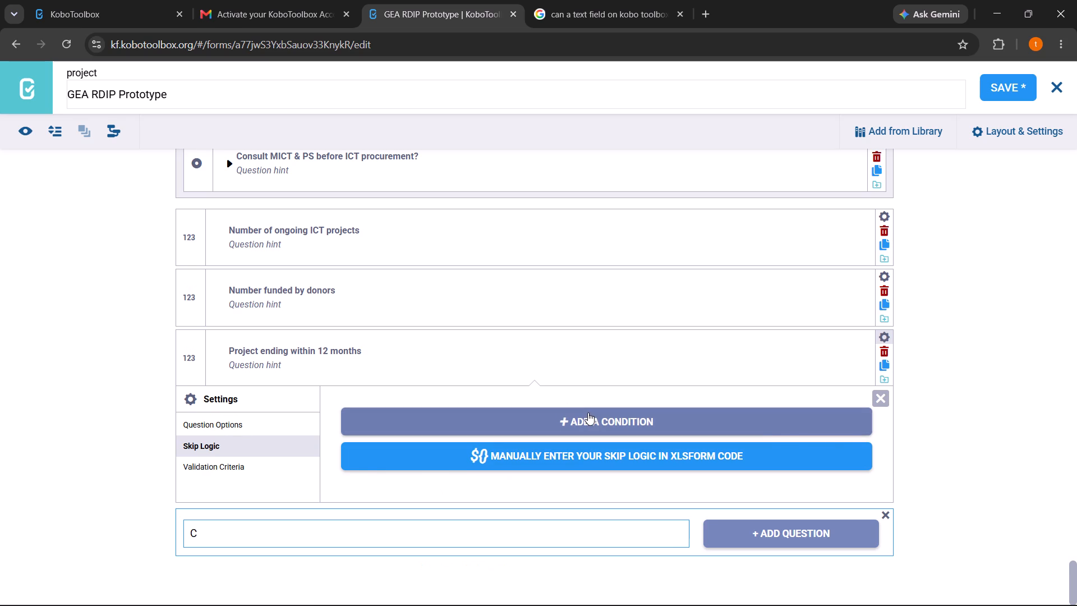
left_click(396, 447)
scroll(396, 447, "down", 1)
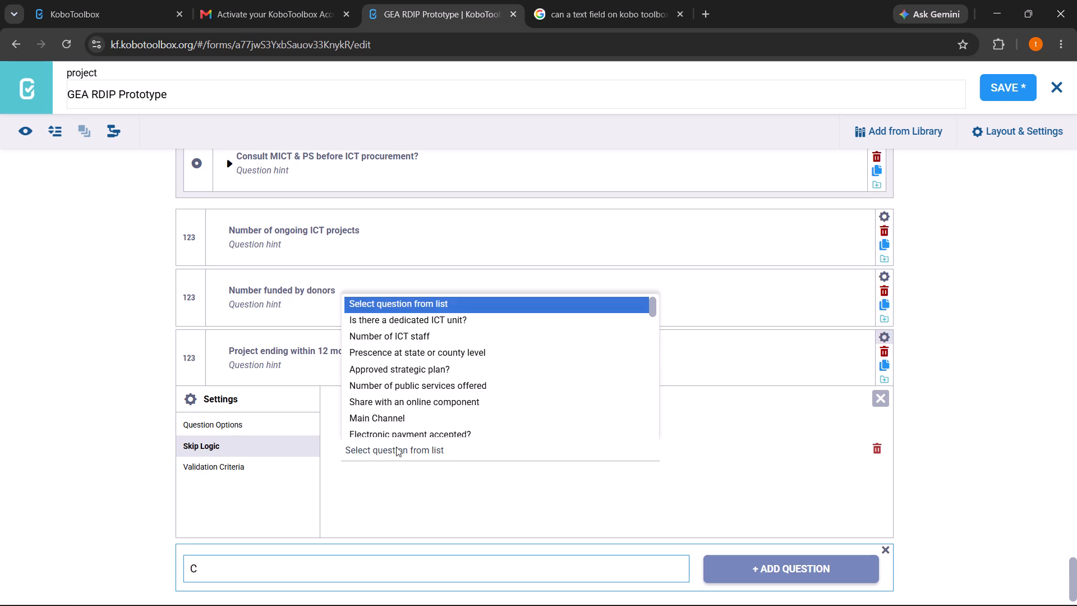
scroll(396, 447, "down", 2)
scroll(425, 361, "down", 6)
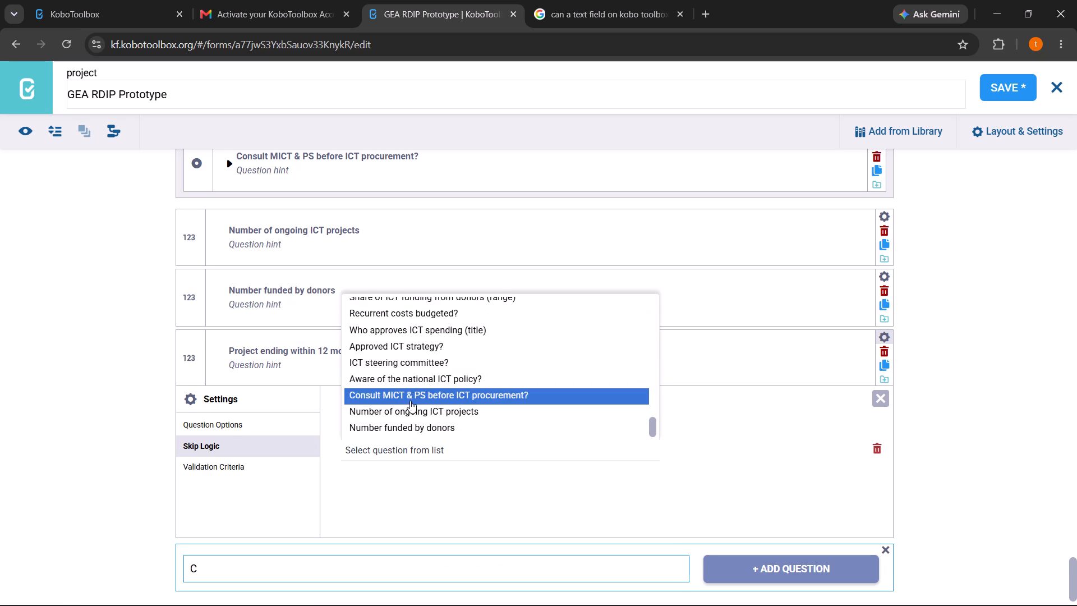
left_click(409, 410)
left_click(772, 456)
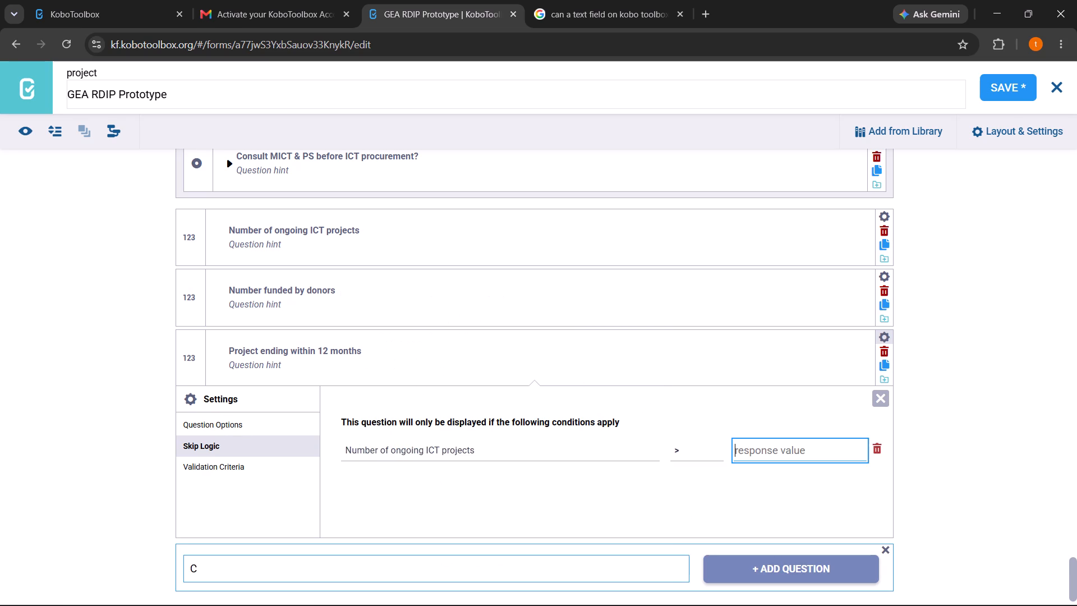
Set the response value of the "Project ending within 12 months" skip logic condition to 0 and close the question's settings.
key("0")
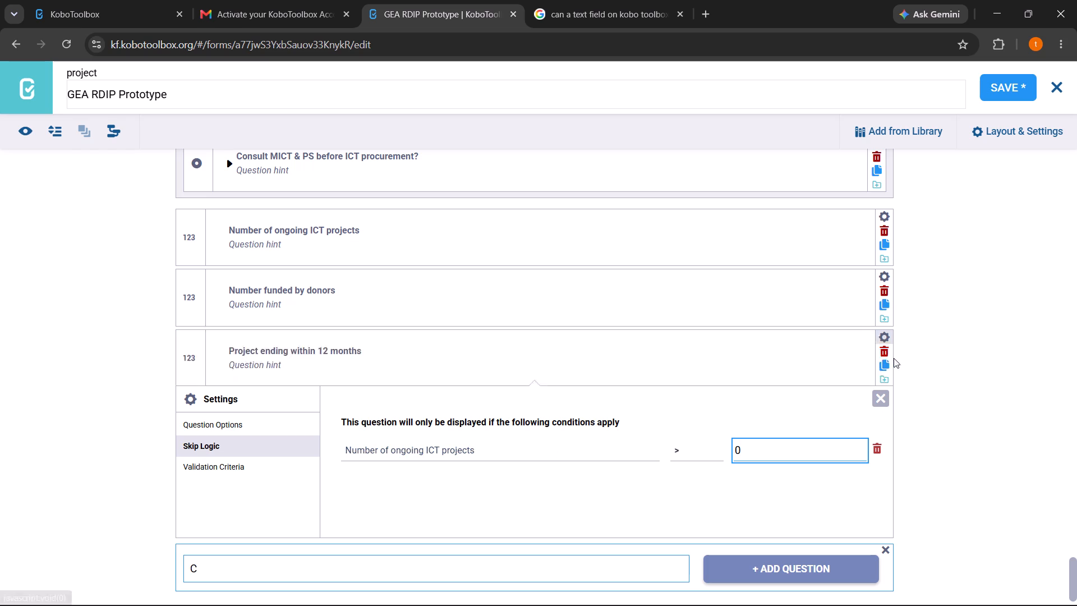
left_click(885, 340)
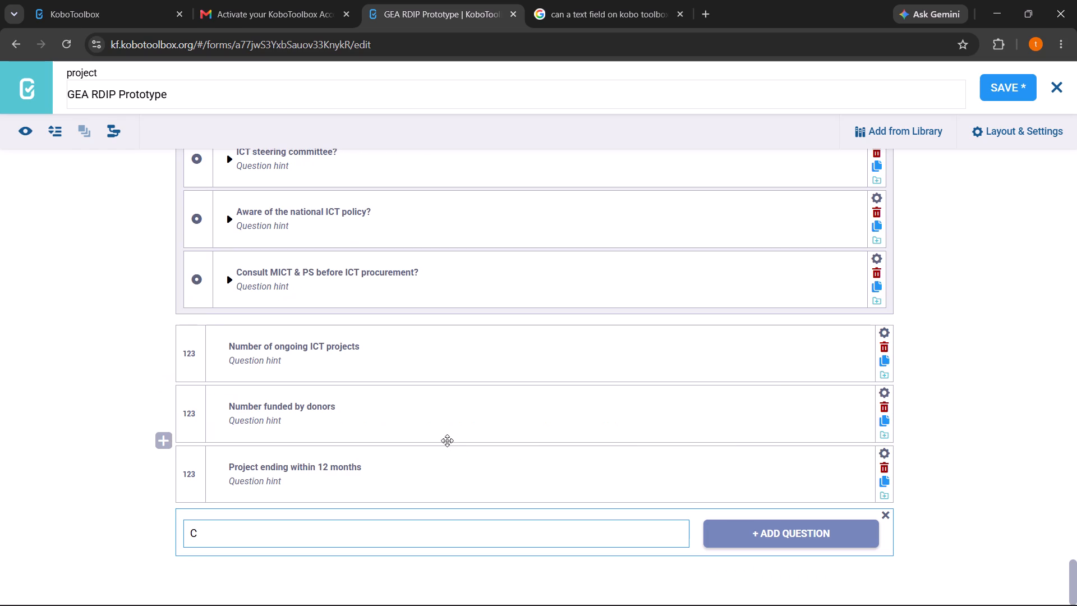
Review the skip logic condition of the "Number funded by donors" question, then close its settings.
left_click(882, 393)
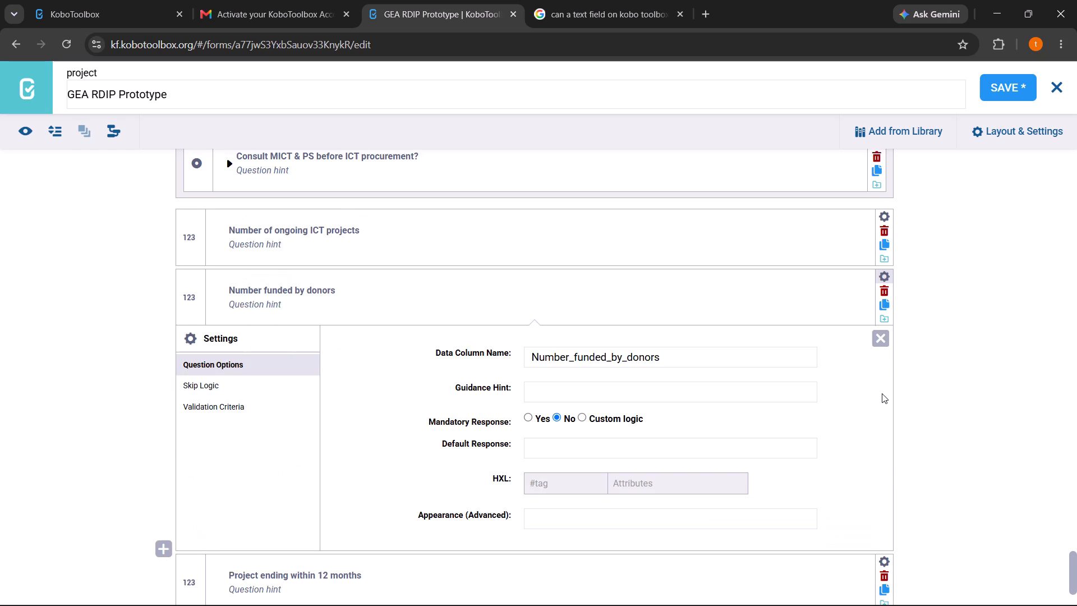
left_click(202, 392)
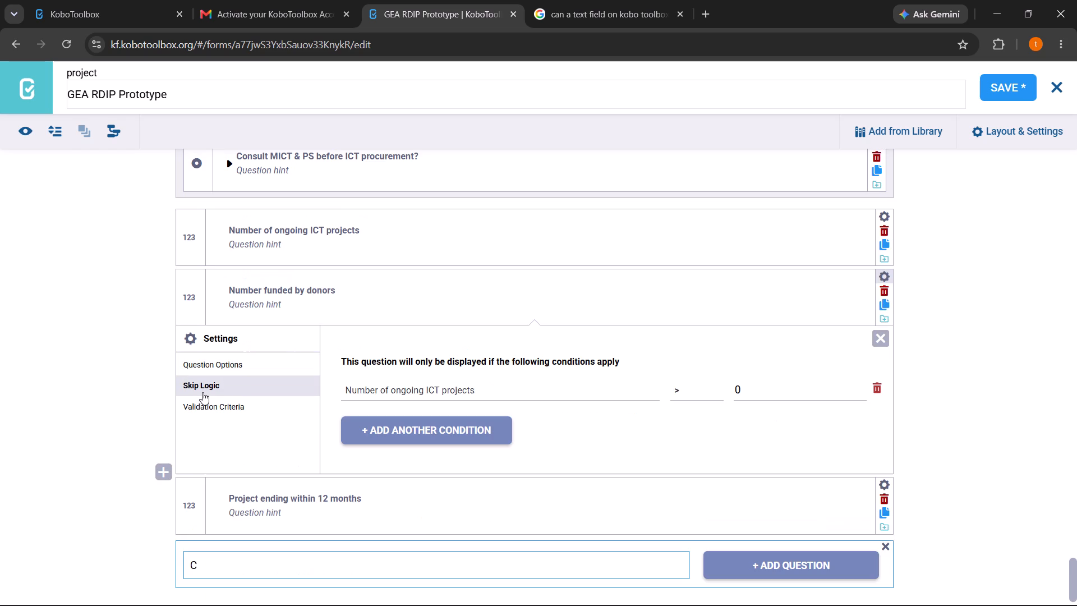
left_click(885, 277)
Open the new question's text below "Project ending within 12 months" for editing.
scroll(550, 387, "down", 3)
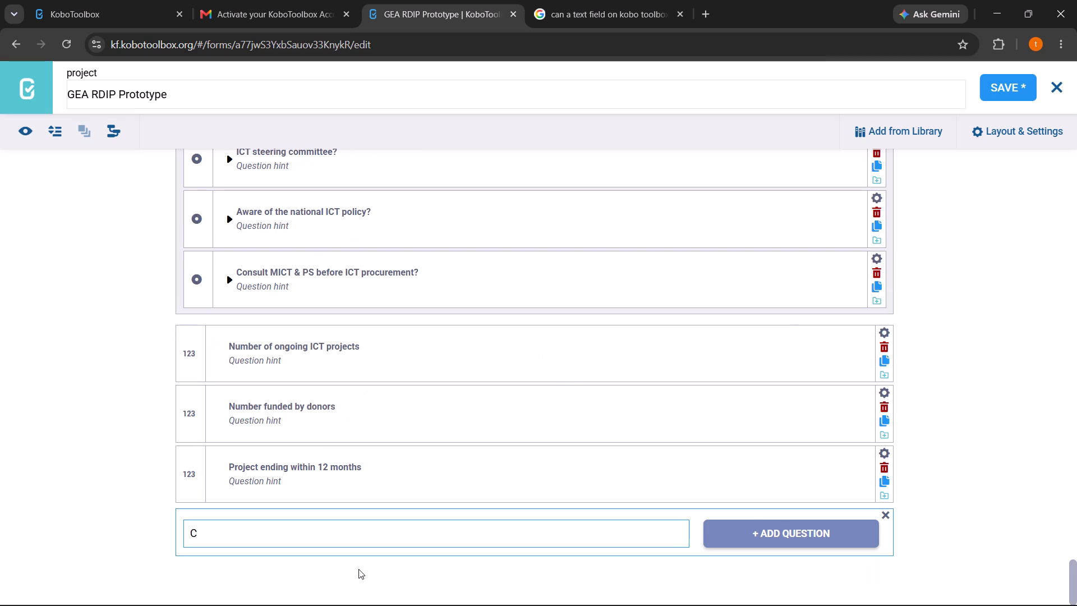
left_click(353, 518)
left_click(352, 530)
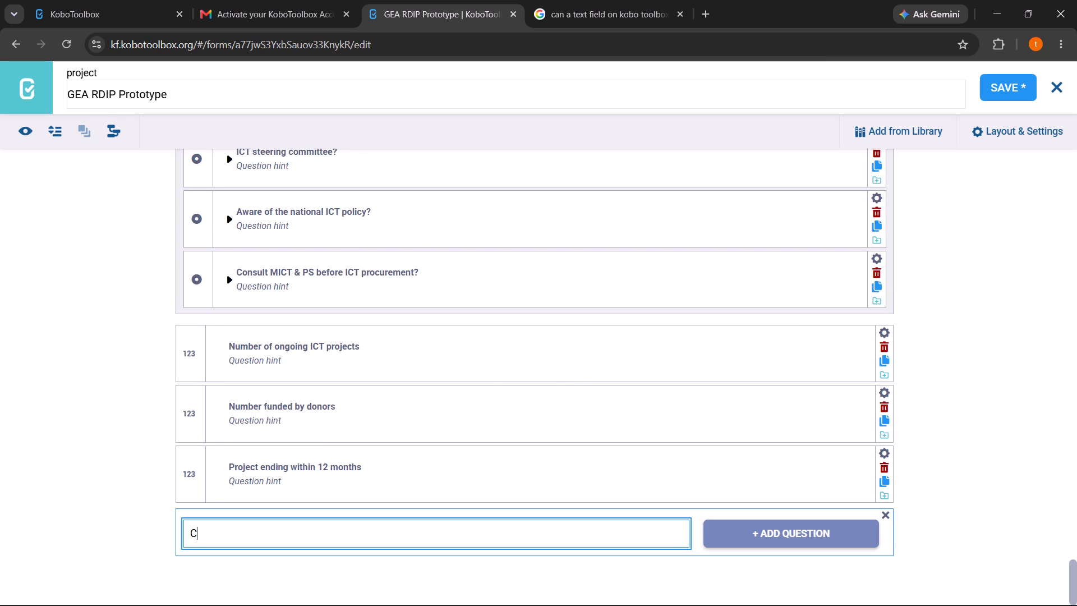
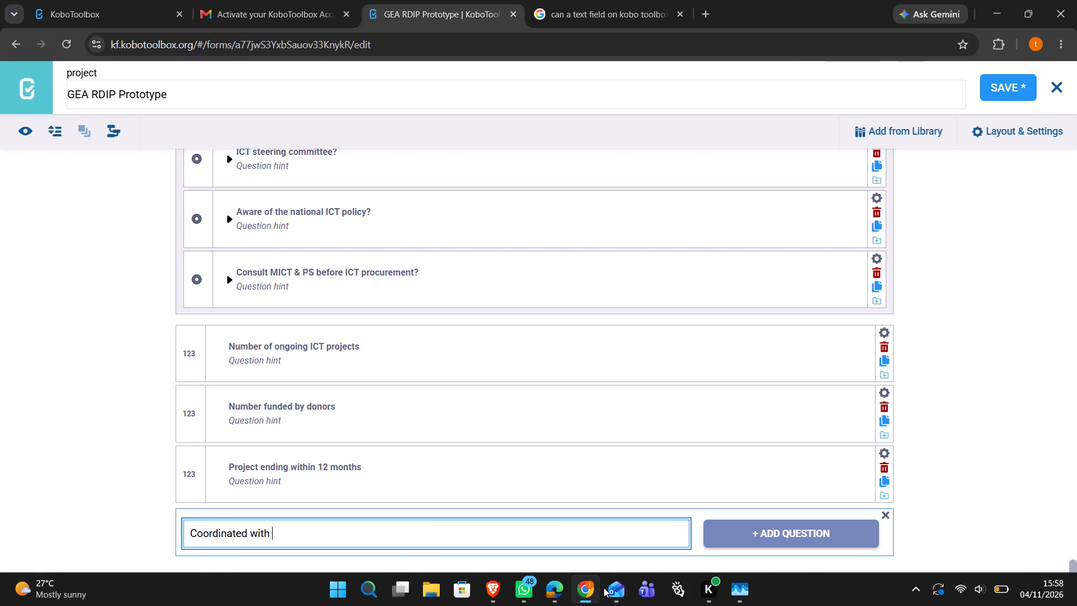
Complete the new question's text as "Coordinated with the MICT & PS?" below "Project ending within 12 months".
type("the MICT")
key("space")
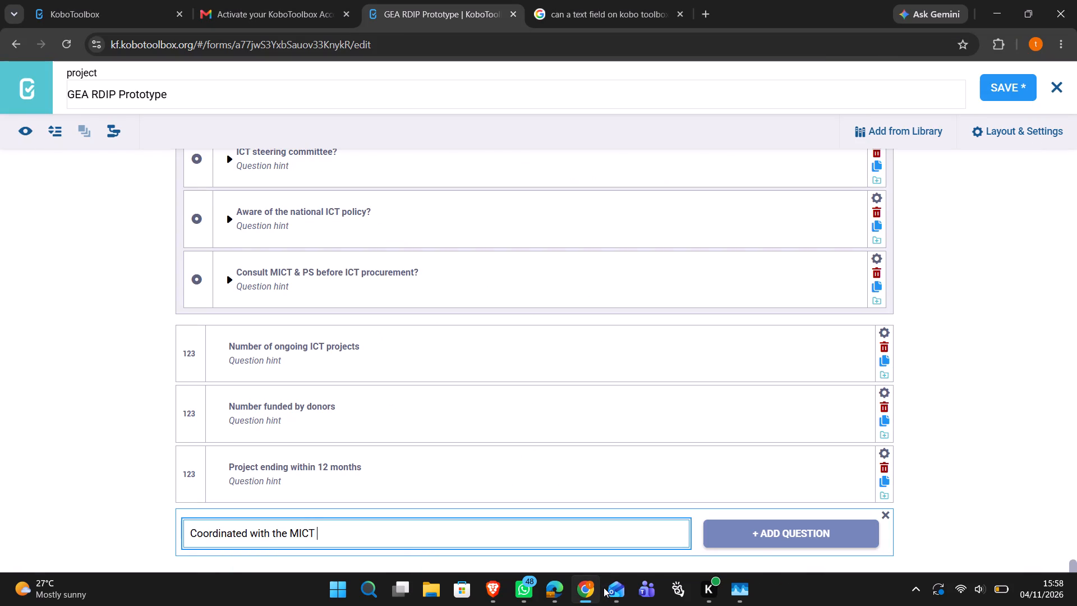
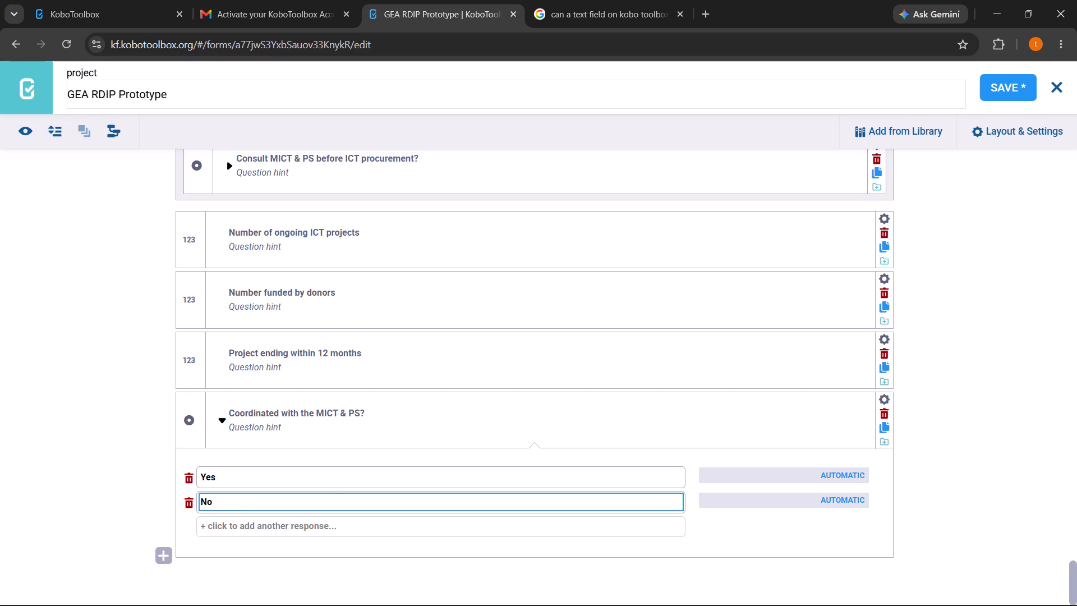
triple_click(852, 472)
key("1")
double_click(854, 503)
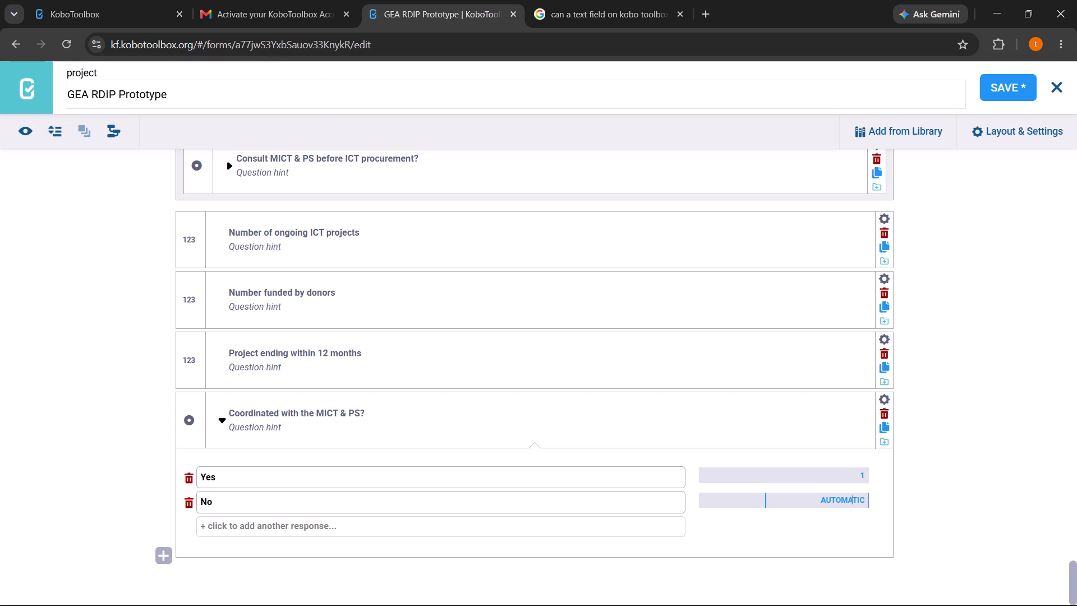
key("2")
left_click(854, 503)
Switch to the open Google search results about number input in KoboToolbox text fields.
left_click(646, 20)
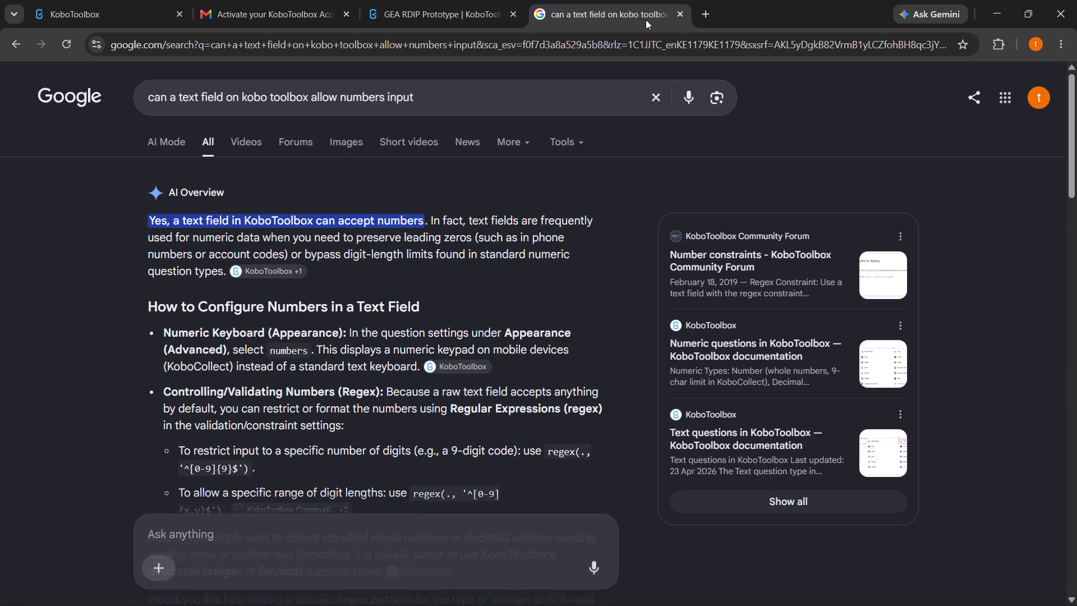
Ask Google's AI whether different question options should have the same value or different ones, given the automatic values were changed to one and two.
left_click(256, 531)
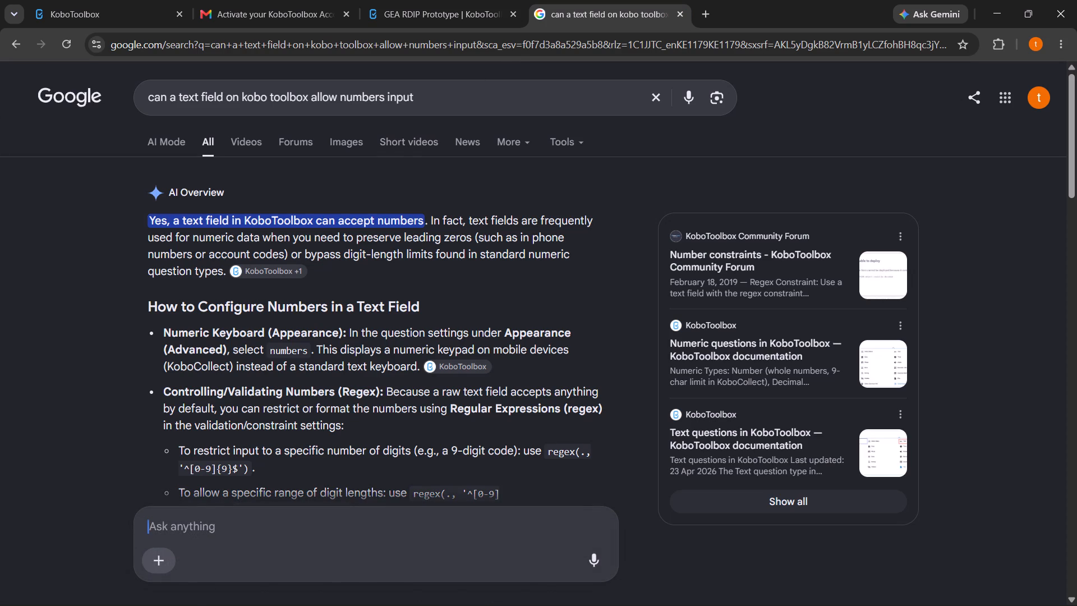
type("should diffenr")
key("BackSpace")
key("BackSpace")
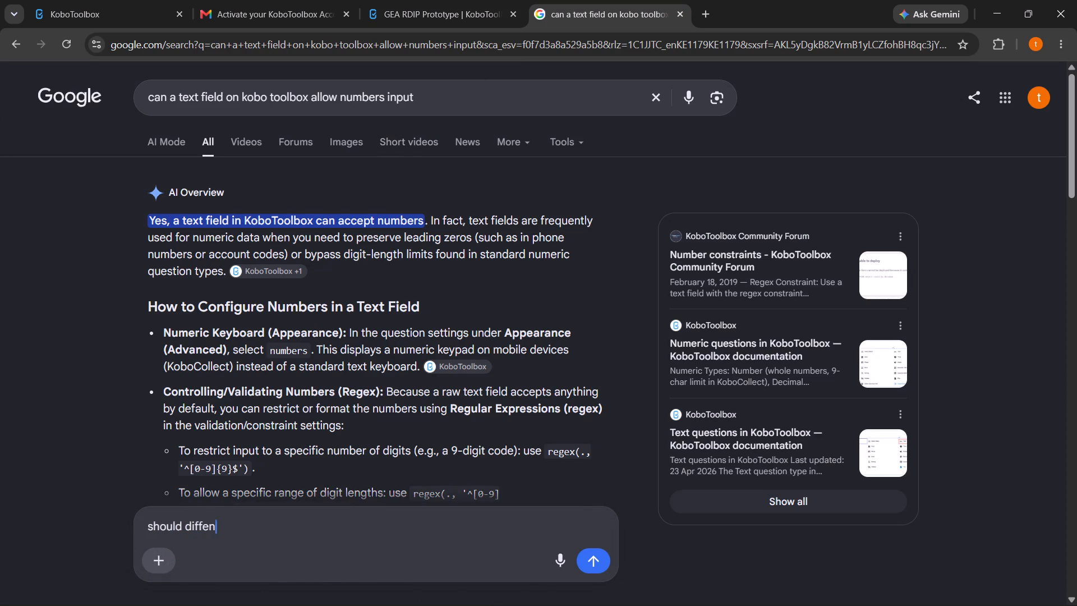
key("r")
key("BackSpace")
type("rent")
key("space")
type("queston")
key("BackSpace")
key("BackSpace")
type("ion options have")
key("space")
type("the same value")
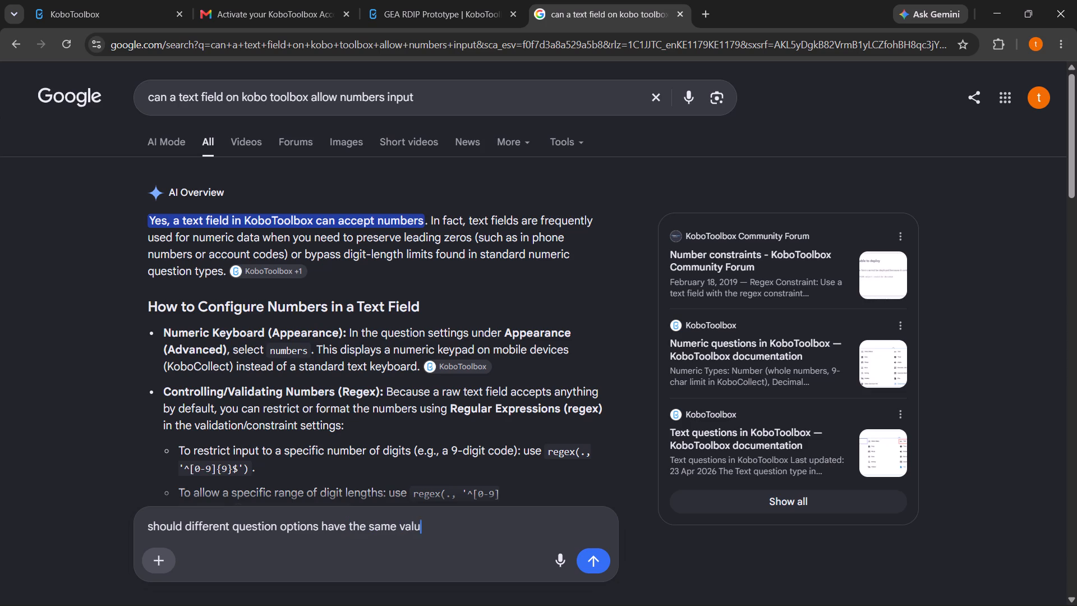
key("space")
type("or different onew,")
key("BackSpace")
key("s")
key("BackSpace")
key("BackSpace")
type("s, the automatic")
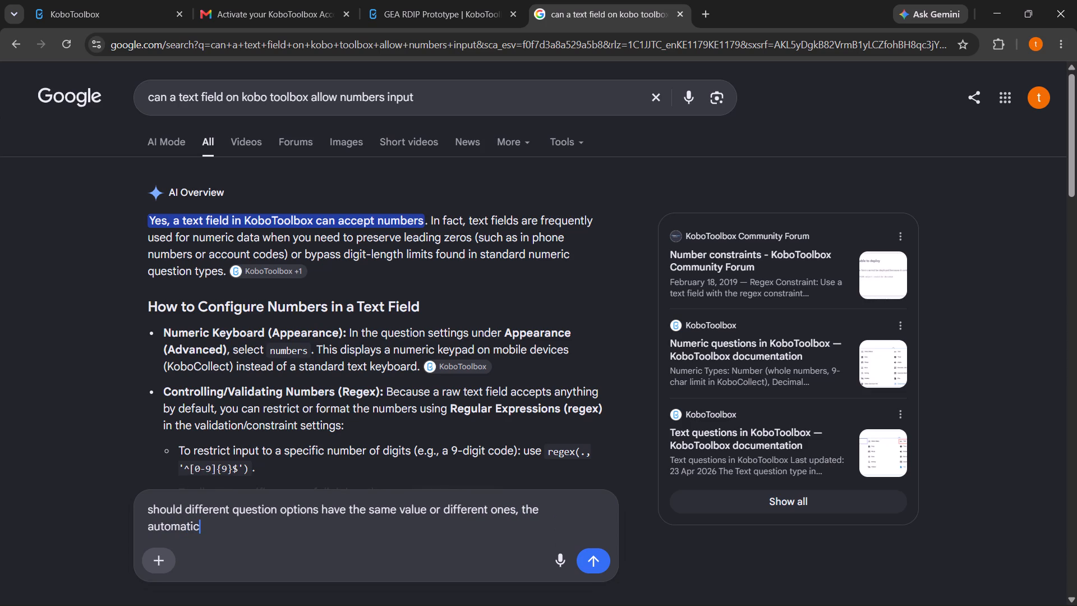
key("space")
type("have been changed to n")
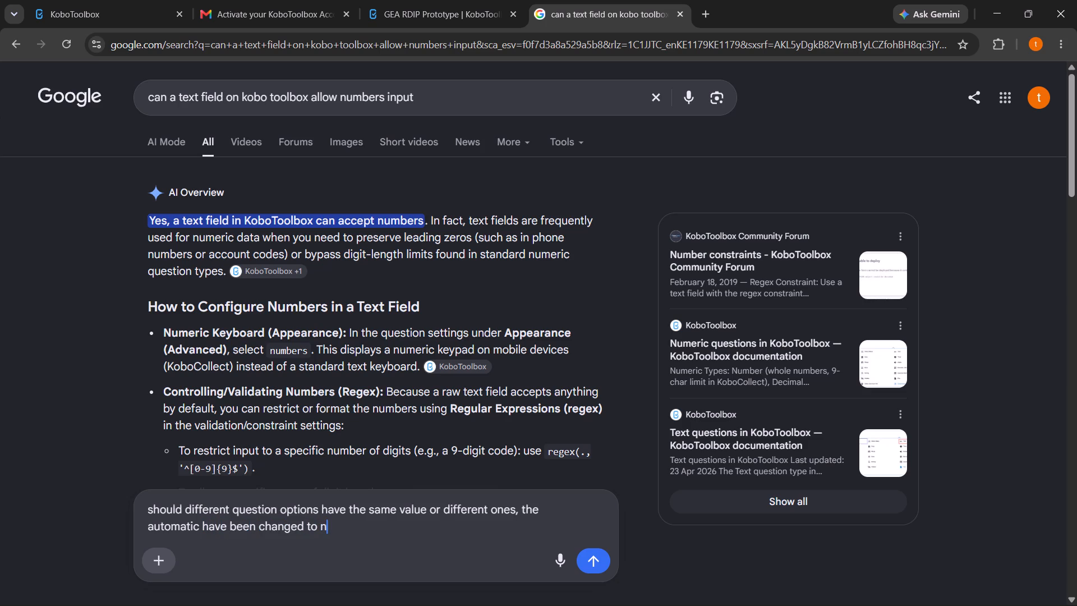
key("BackSpace")
type("one and two")
key("Return")
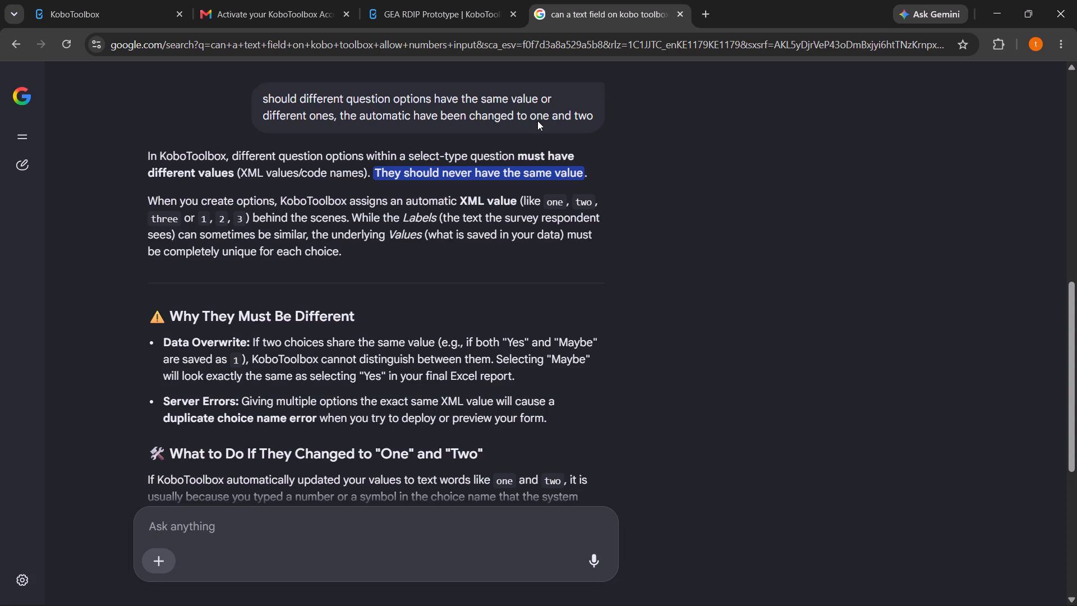
Switch back to the GEA RDIP Prototype form and undo the custom values of the No and Yes options under "Coordinated with the MICT & PS?".
left_click(481, 0)
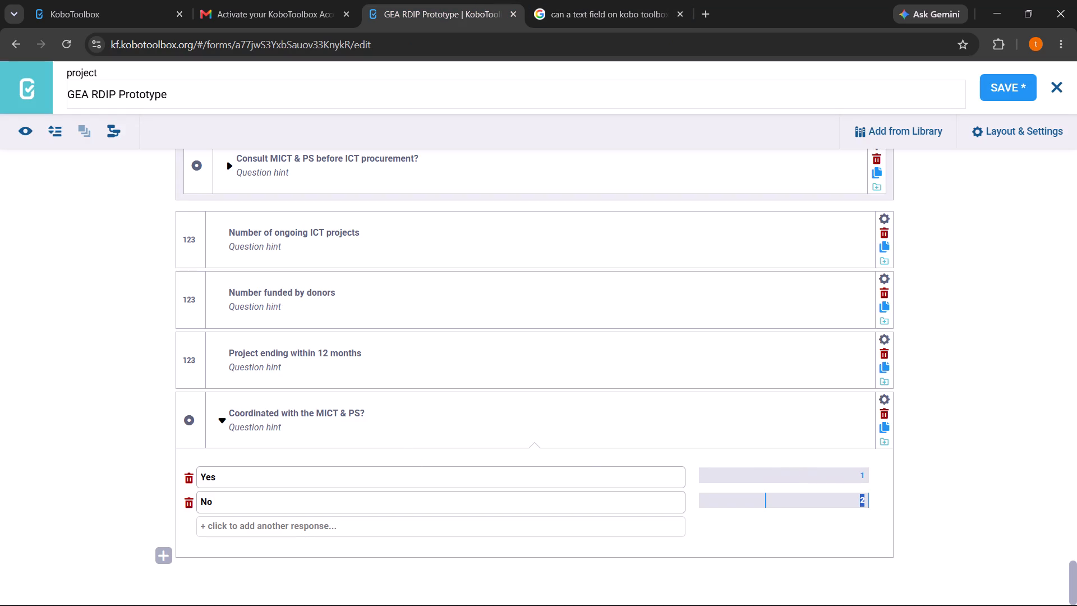
key("ctrl+z")
triple_click(848, 477)
key("z")
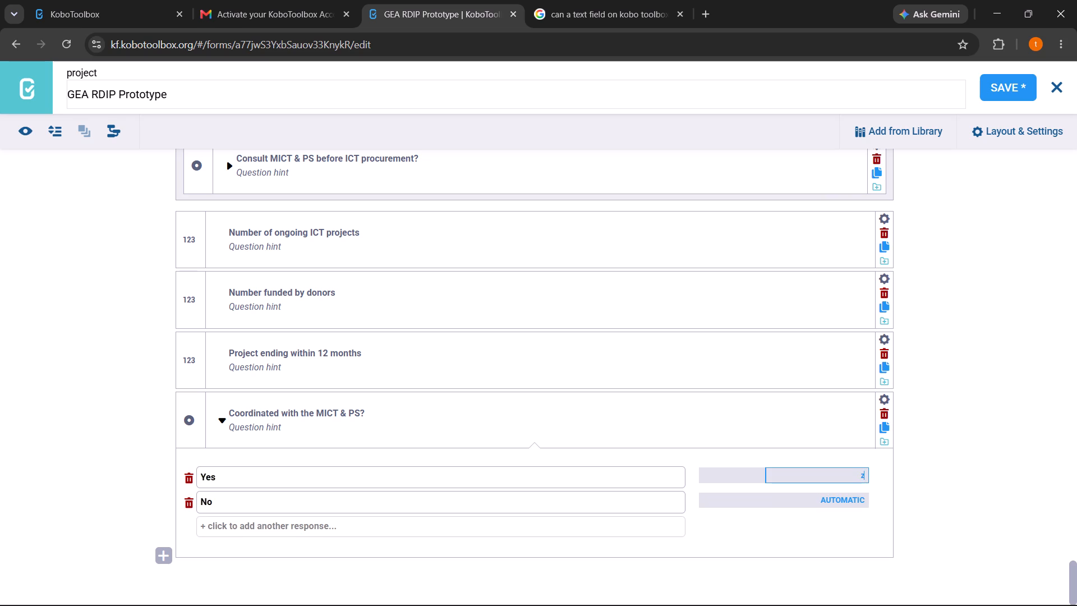
key("ctrl+z")
Undo the custom value of the Yes option under "Coordinated with the MICT & PS?" and collapse that question's options.
key("ctrl+z")
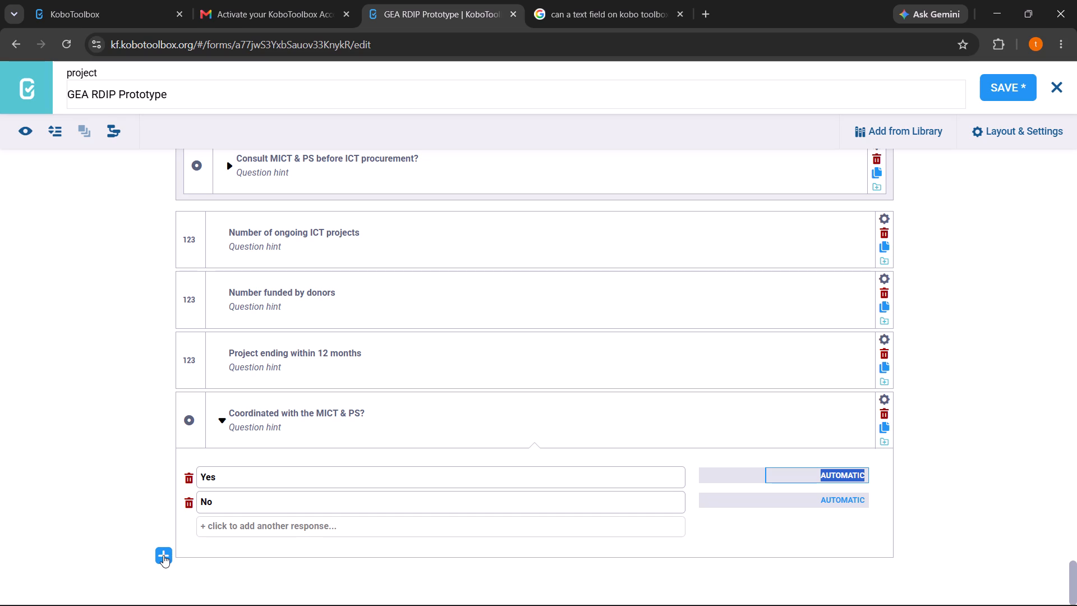
left_click(220, 434)
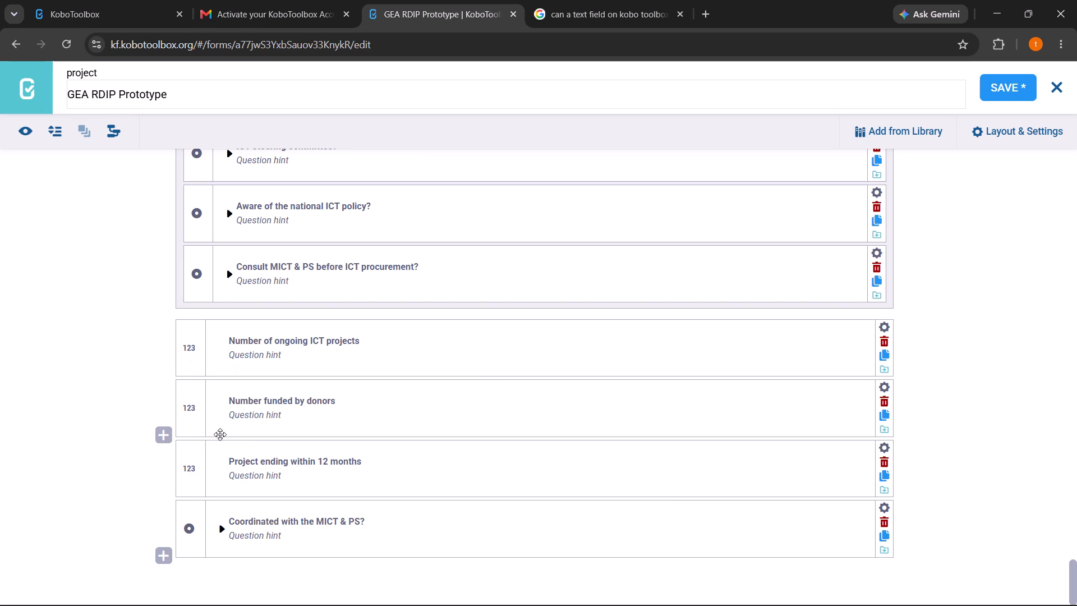
Group the four ICT project questions from "Number of ongoing ICT projects" through "Coordinated with the MICT & PS?".
left_click(191, 515, "ctrl")
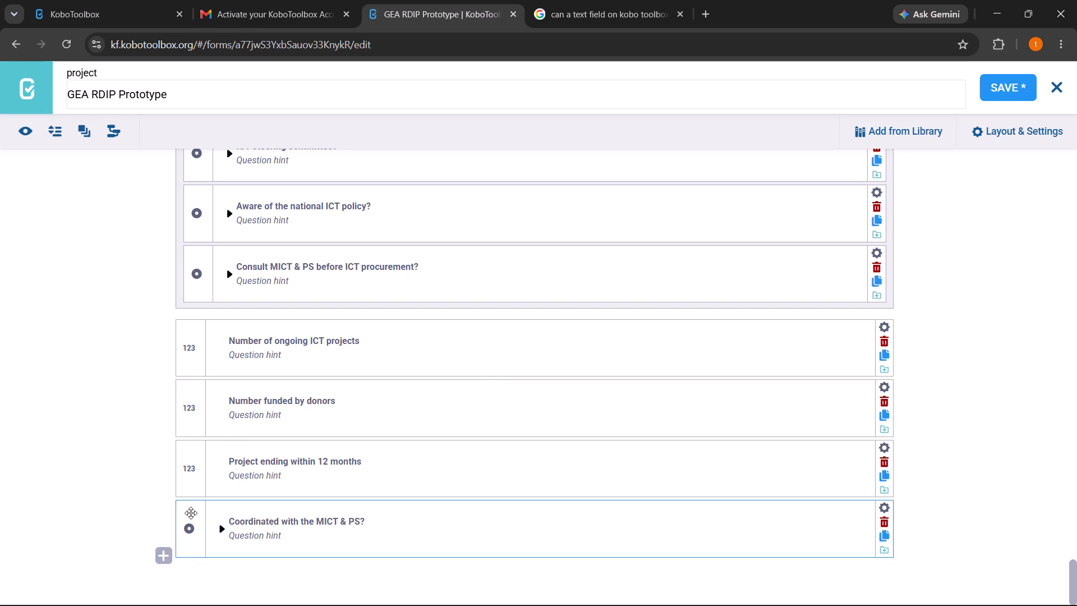
left_click(199, 468, "ctrl")
left_click(195, 392, "ctrl")
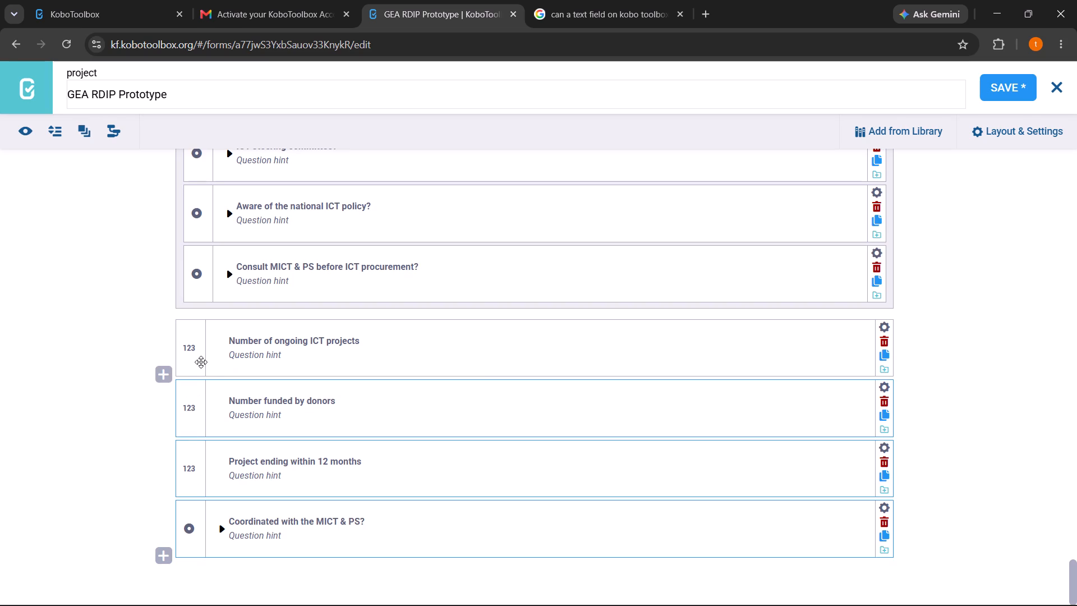
left_click(201, 362, "ctrl")
left_click(87, 126)
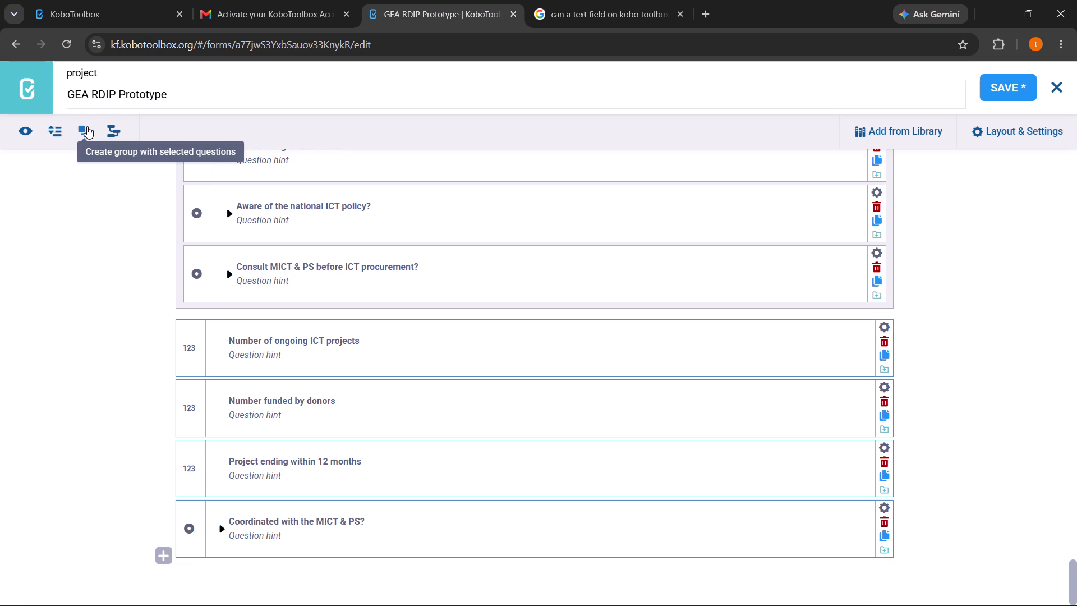
scroll(472, 605, "down", 4)
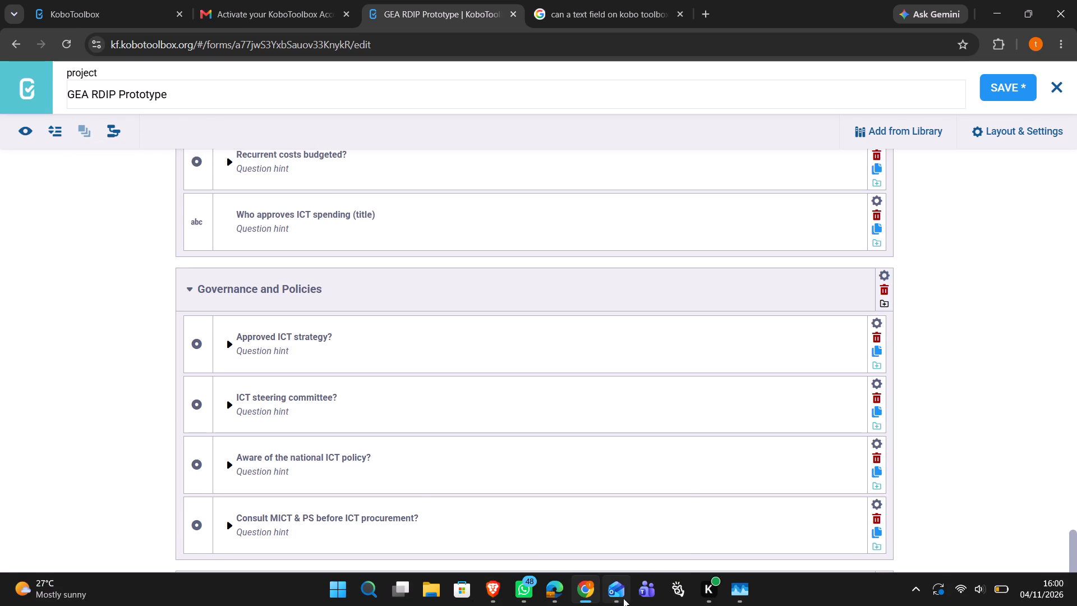
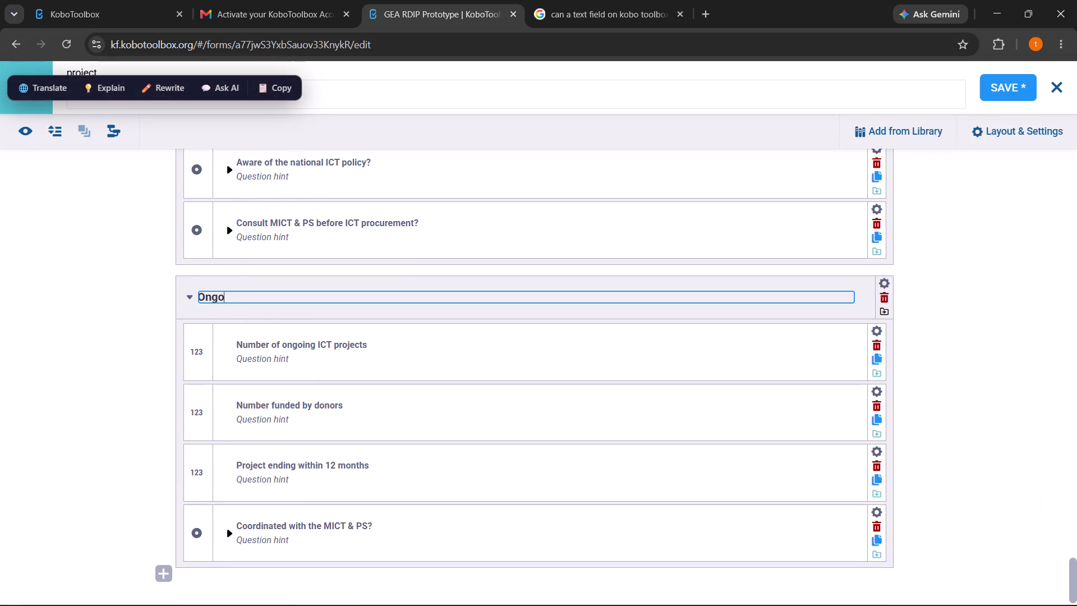
Complete the title of the new group of ongoing-project questions as "Ongoing ICT and Donor Projects".
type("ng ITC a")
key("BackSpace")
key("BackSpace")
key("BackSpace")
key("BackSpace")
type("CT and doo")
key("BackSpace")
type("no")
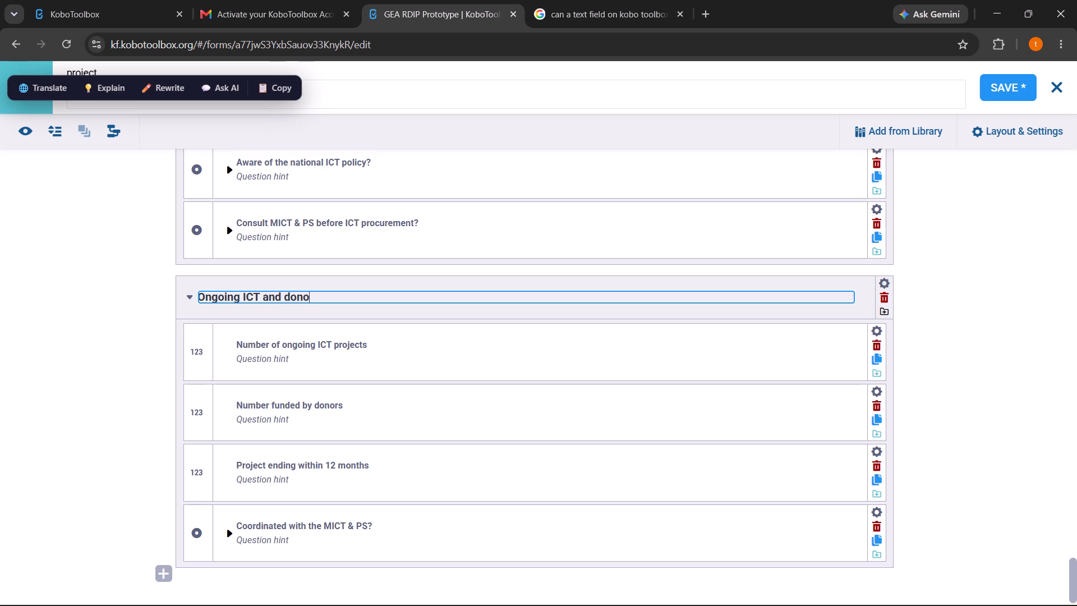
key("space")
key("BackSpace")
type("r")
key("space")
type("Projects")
left_click(289, 295)
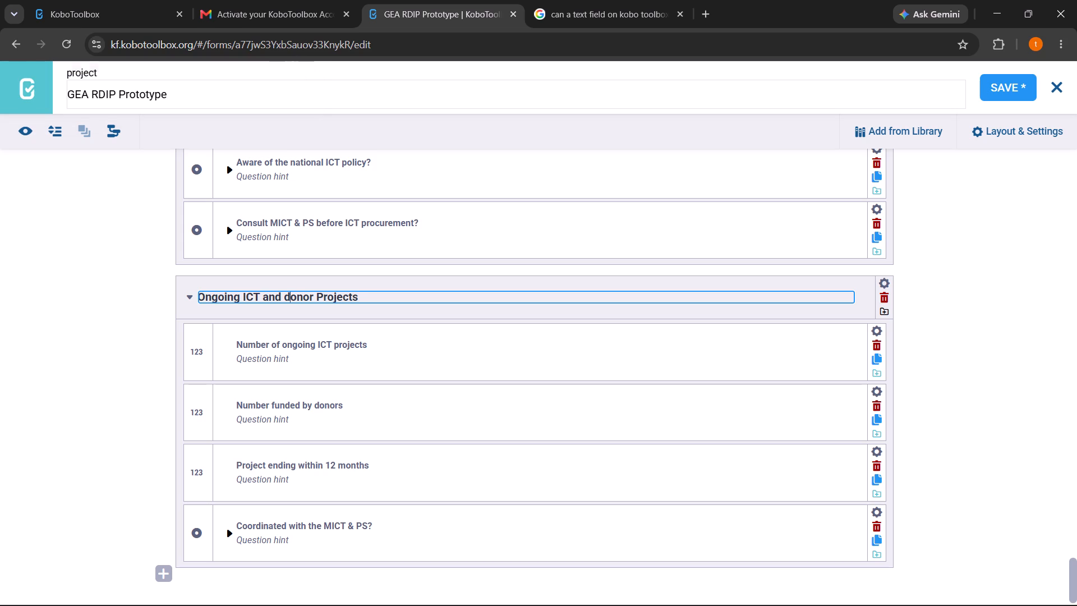
key("BackSpace")
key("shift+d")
Start adding a new question below the "Ongoing ICT and Donor Projects" group.
scroll(289, 295, "down", 3)
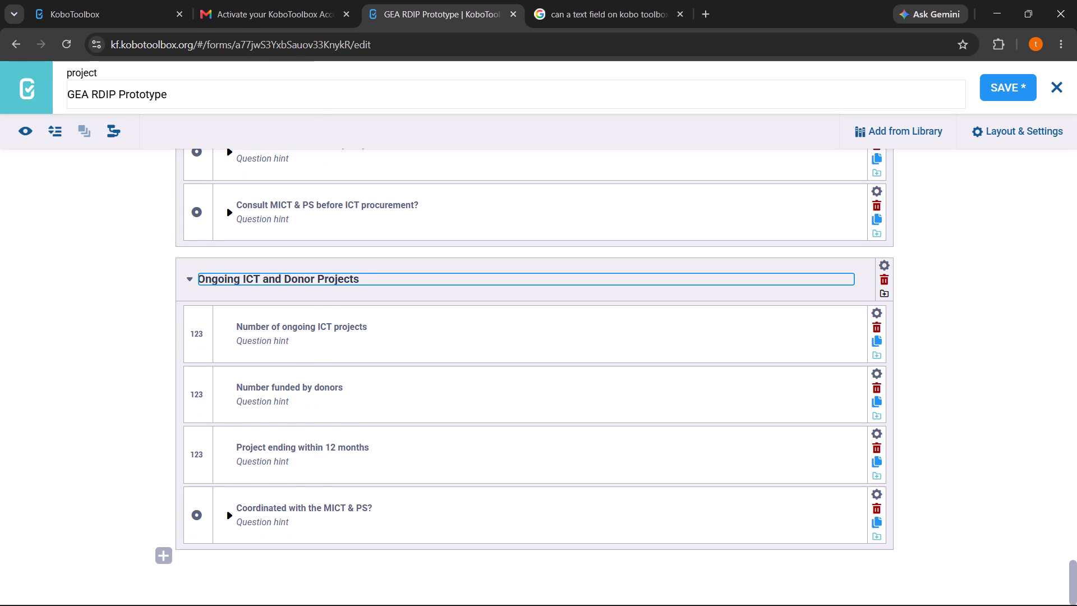
left_click(162, 561)
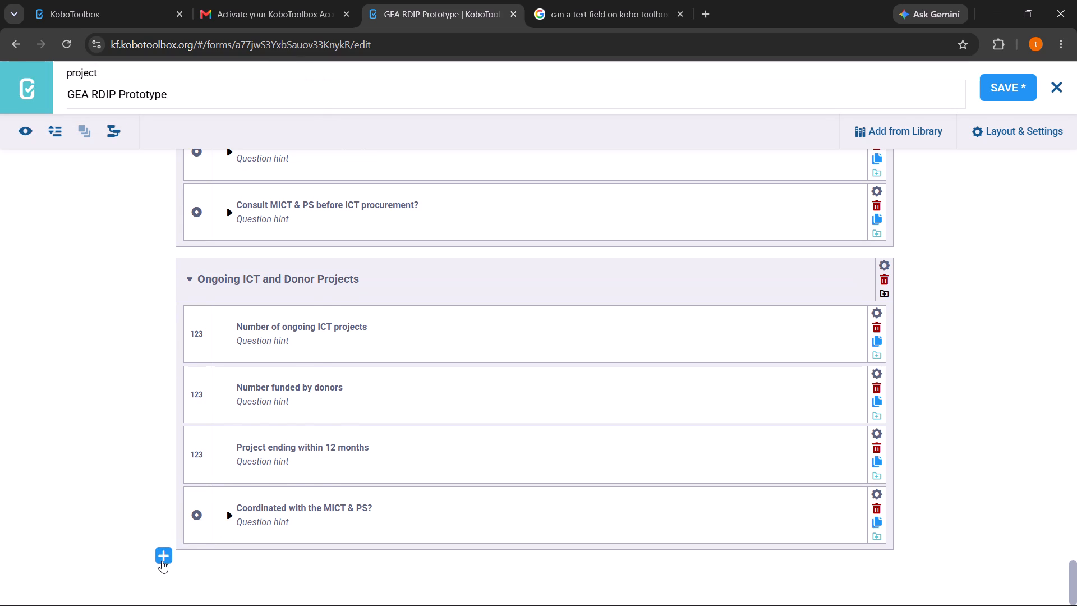
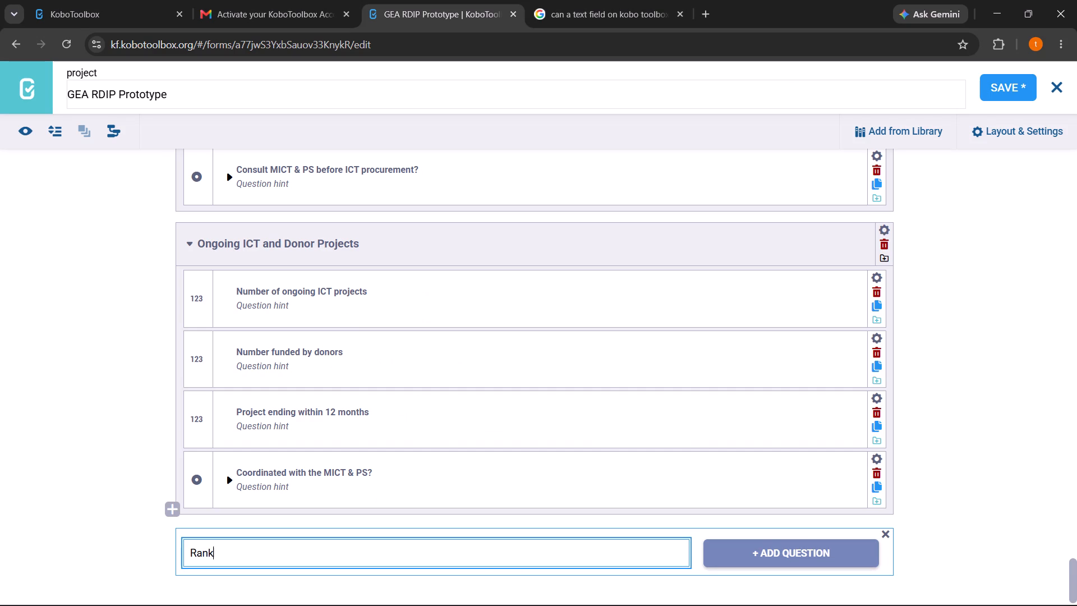
Complete the new question's label as "Rank priority areas" below the Ongoing ICT and Donor Projects group.
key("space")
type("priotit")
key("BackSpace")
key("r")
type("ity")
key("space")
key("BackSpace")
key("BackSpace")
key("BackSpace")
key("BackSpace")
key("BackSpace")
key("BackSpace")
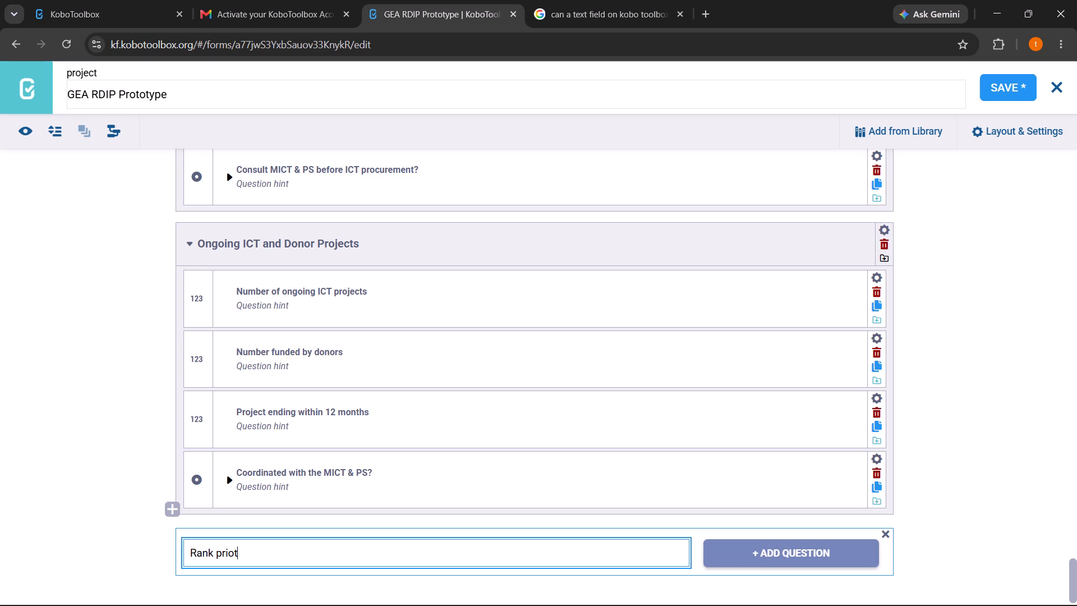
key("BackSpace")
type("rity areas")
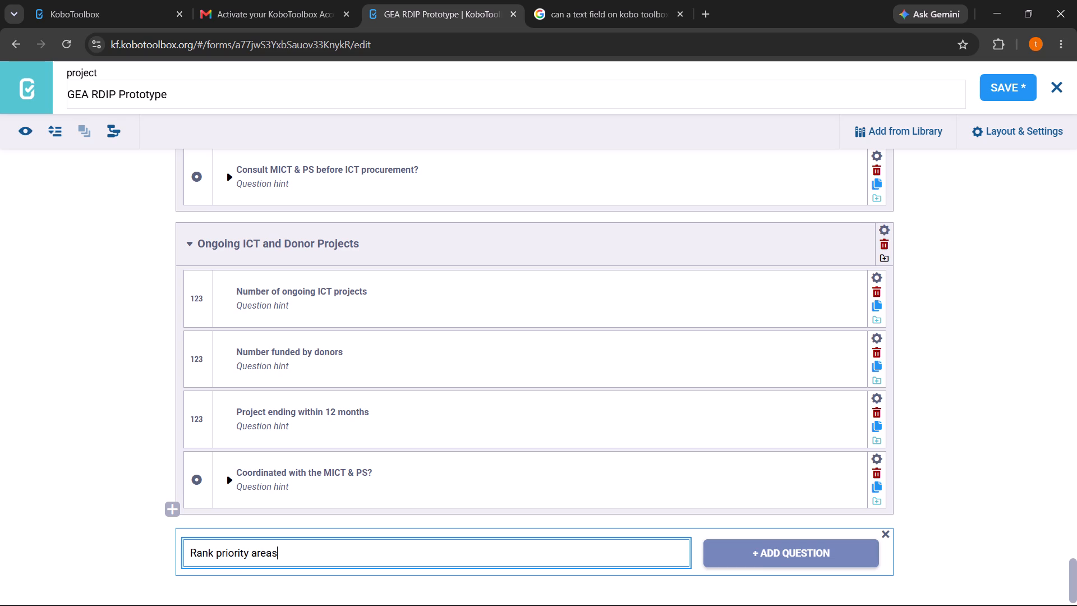
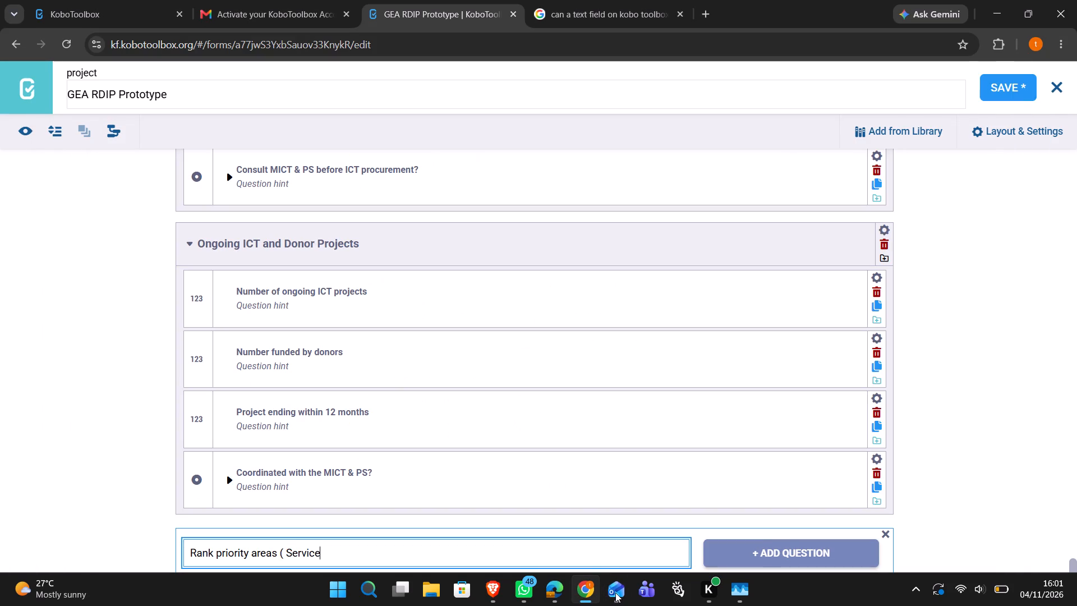
Continue the new question's label below the Ongoing ICT and Donor Projects group, listing the priority areas Services, Data, Infrastructure.
type("s")
type(", Data,")
key("space")
type("Infra")
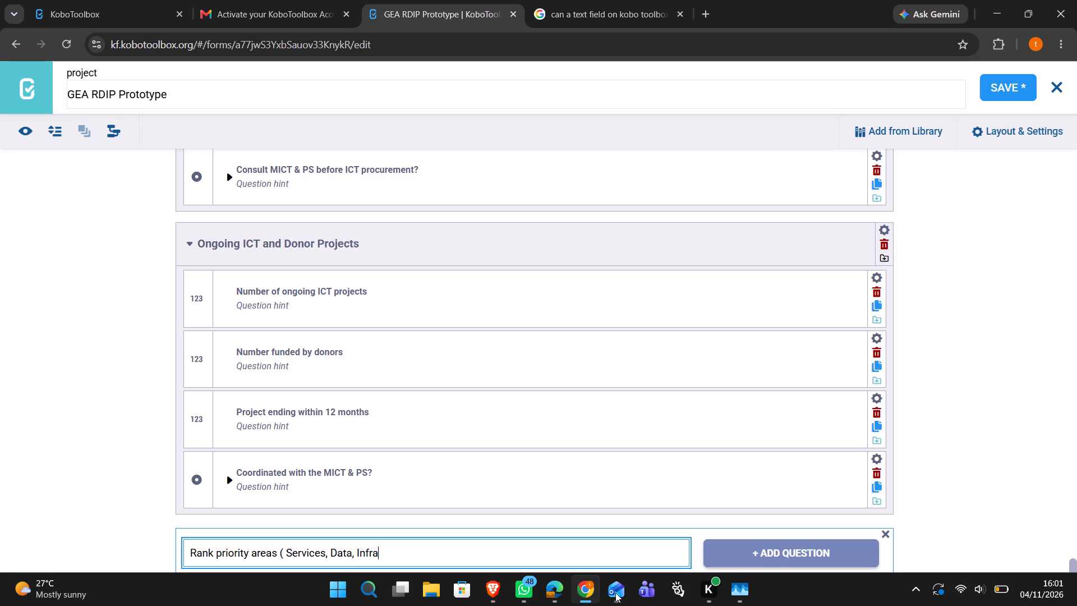
type("srtuctuer")
key("BackSpace")
key("BackSpace")
type("re,")
key("space")
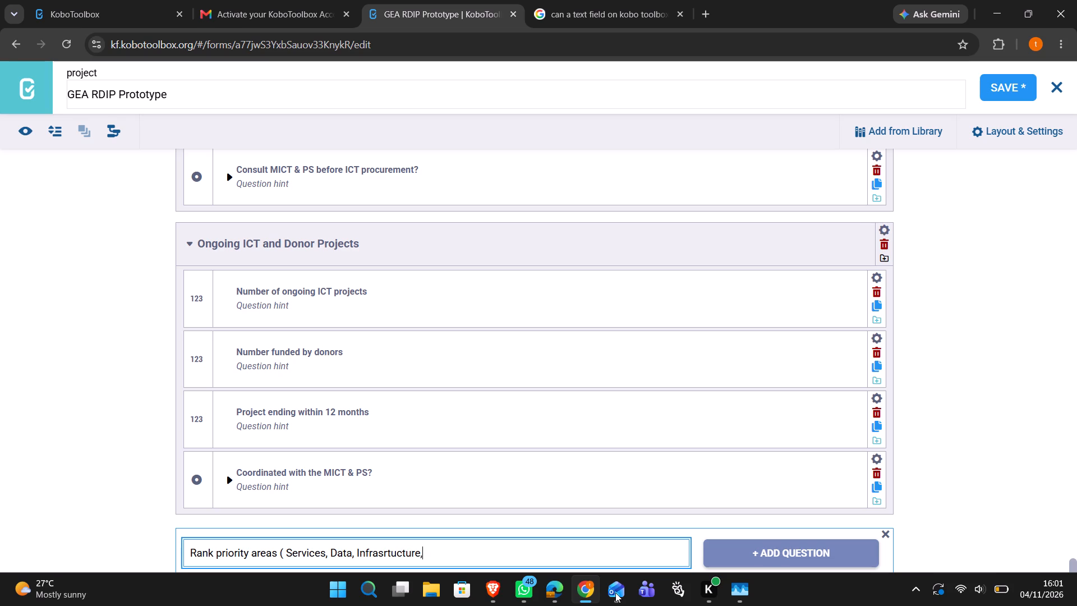
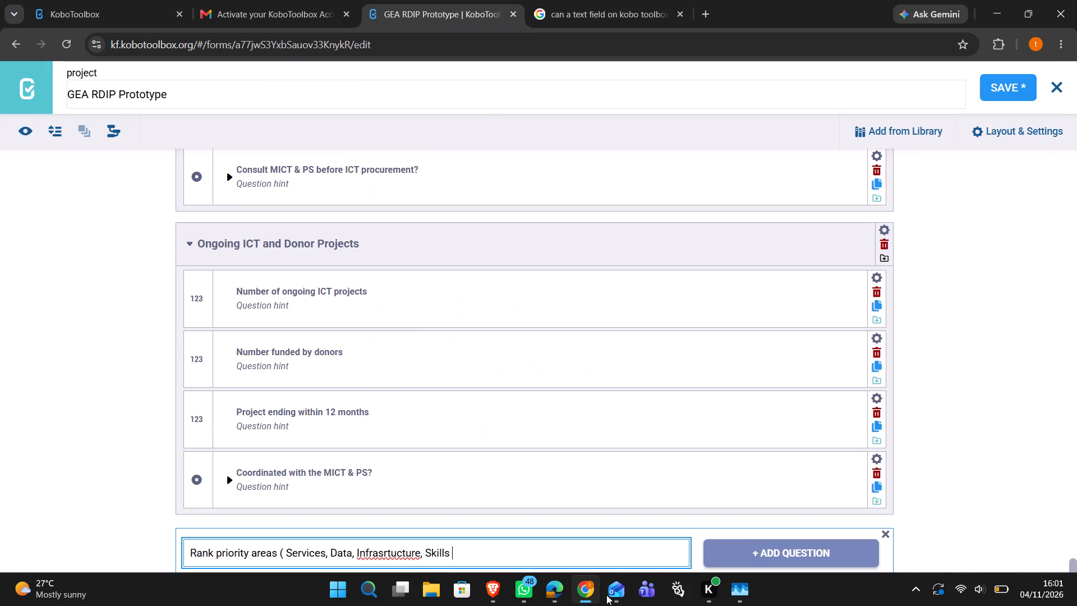
Complete the label as "Rank priority areas ( Services, Data, Infrastructure, Skills )", correcting the spelling of Infrastructure, and add it as a Text question.
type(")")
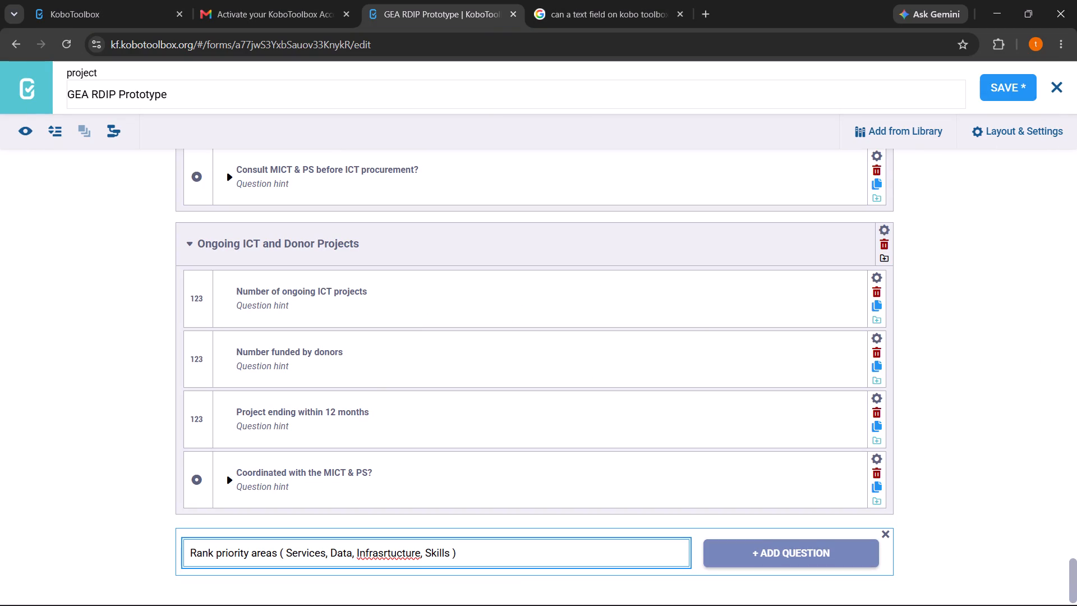
left_click(388, 549)
key("BackSpace")
key("Right")
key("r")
left_click(719, 553)
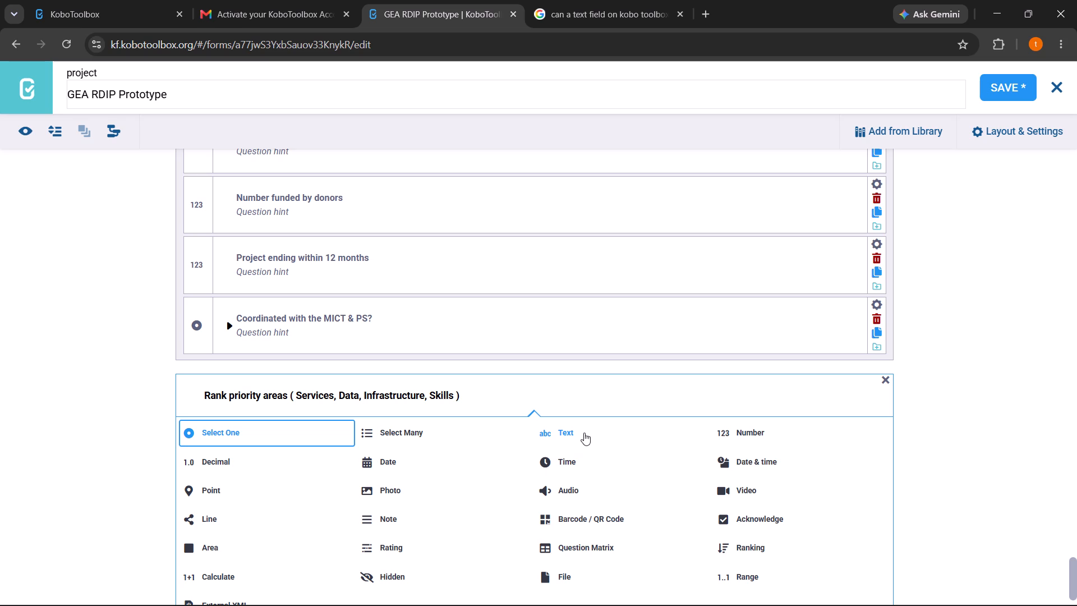
left_click(584, 433)
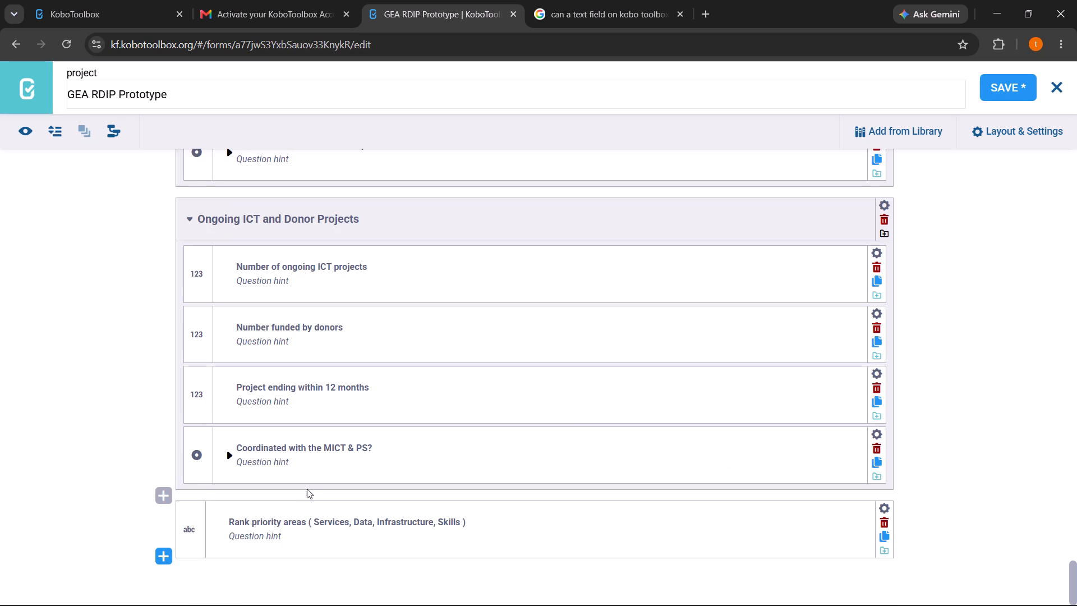
Start a new question directly below the "Rank priority areas" question.
left_click(165, 555)
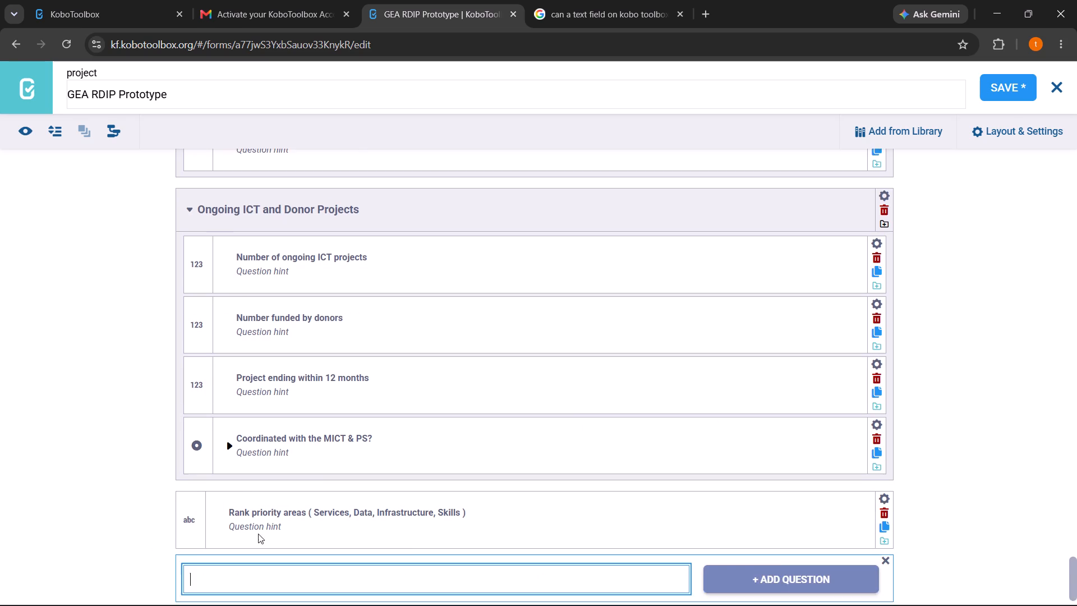
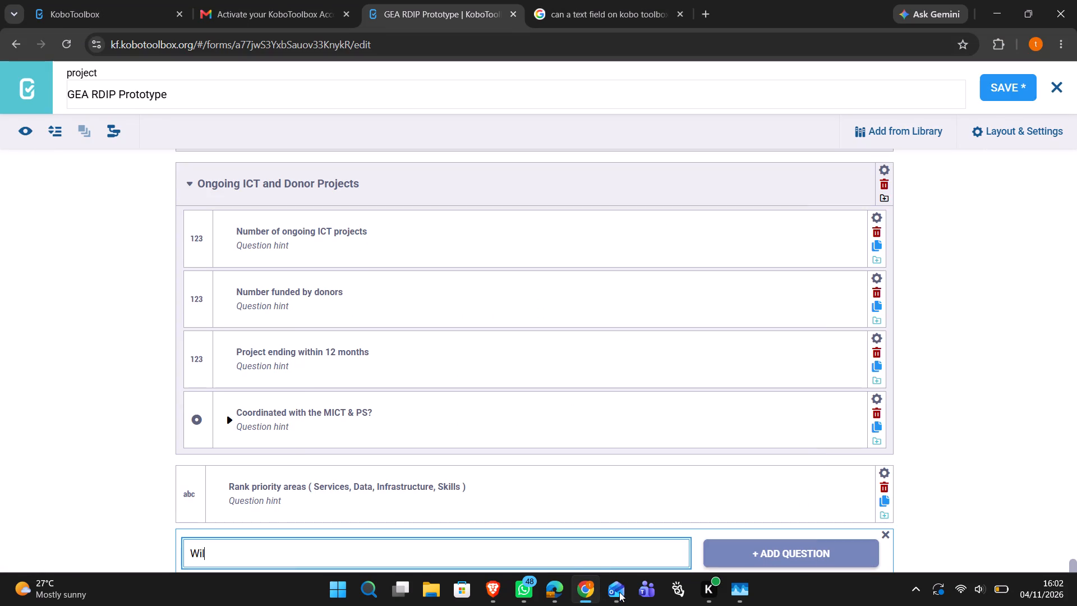
Add a Number question labelled "Willingness to use shared platforms (1 - 5)" below the "Rank priority areas" question.
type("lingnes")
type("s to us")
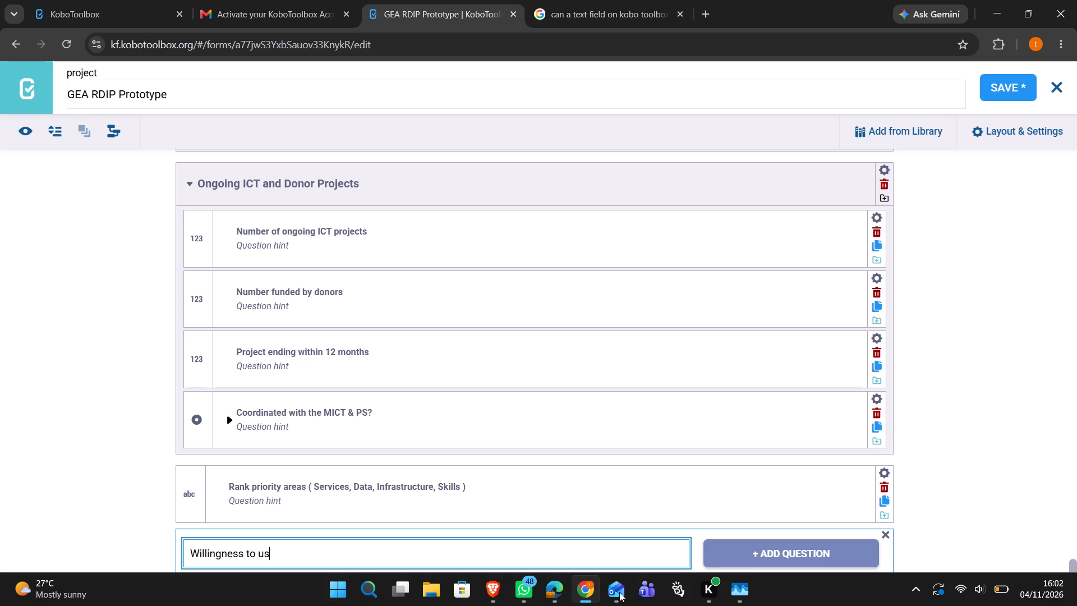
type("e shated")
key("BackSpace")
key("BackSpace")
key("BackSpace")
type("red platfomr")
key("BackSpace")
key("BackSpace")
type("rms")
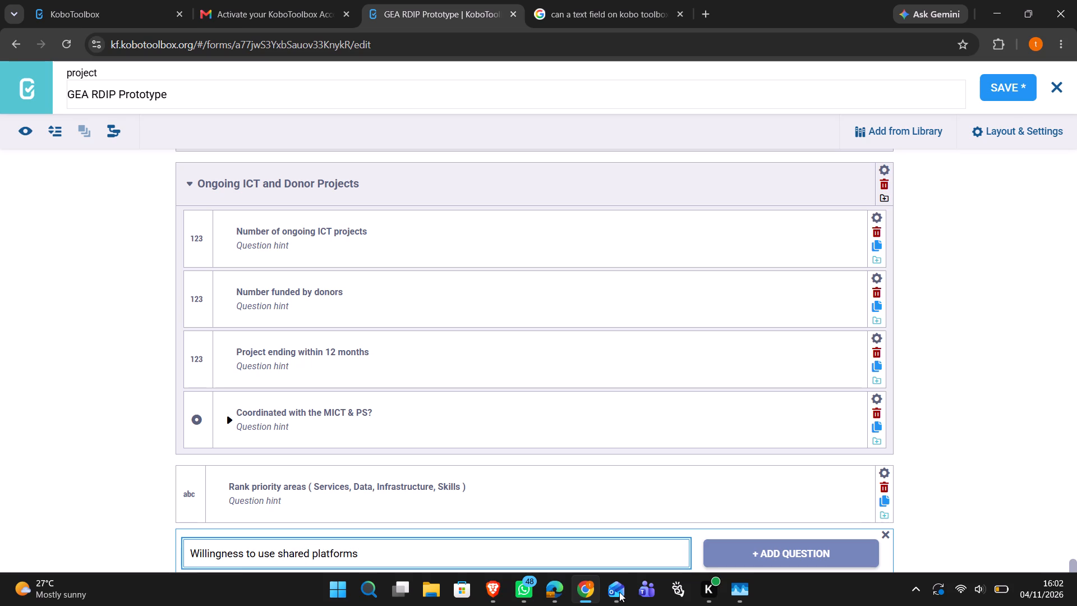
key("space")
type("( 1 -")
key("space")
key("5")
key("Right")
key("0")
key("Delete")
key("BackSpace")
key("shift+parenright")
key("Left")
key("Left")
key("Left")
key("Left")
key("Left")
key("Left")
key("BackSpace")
scroll(674, 411, "down", 3)
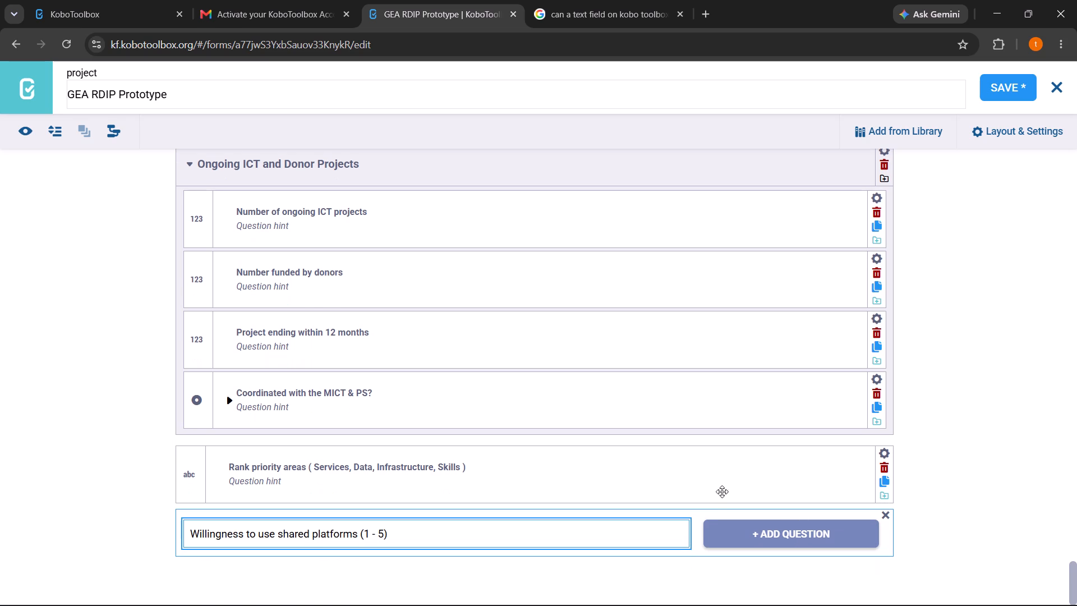
left_click(713, 533)
left_click(747, 419)
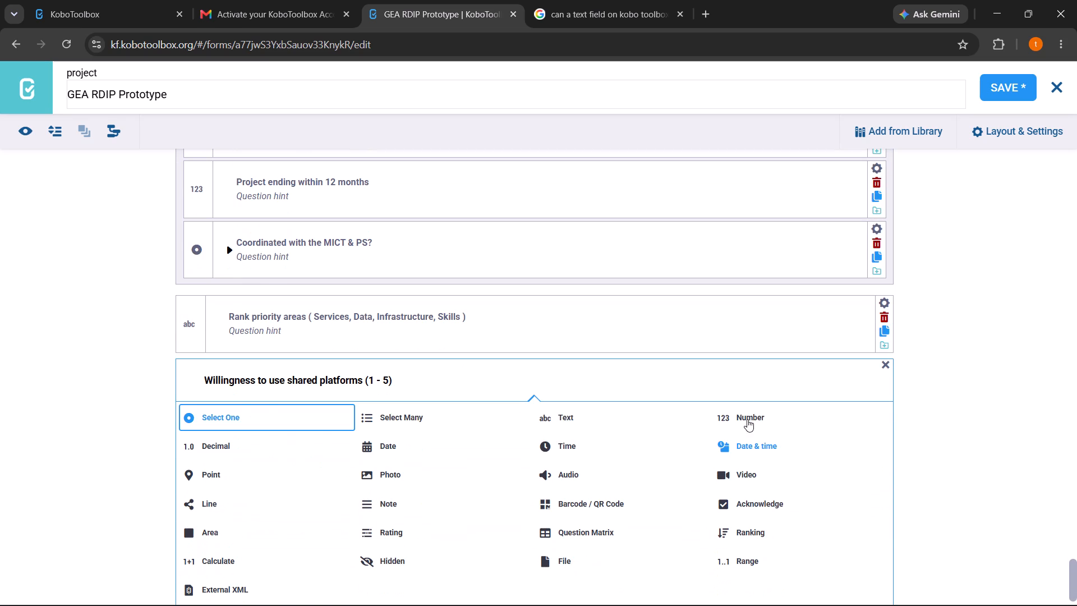
Start a new question below "Willingness to use shared platforms (1 - 5)".
left_click(157, 557)
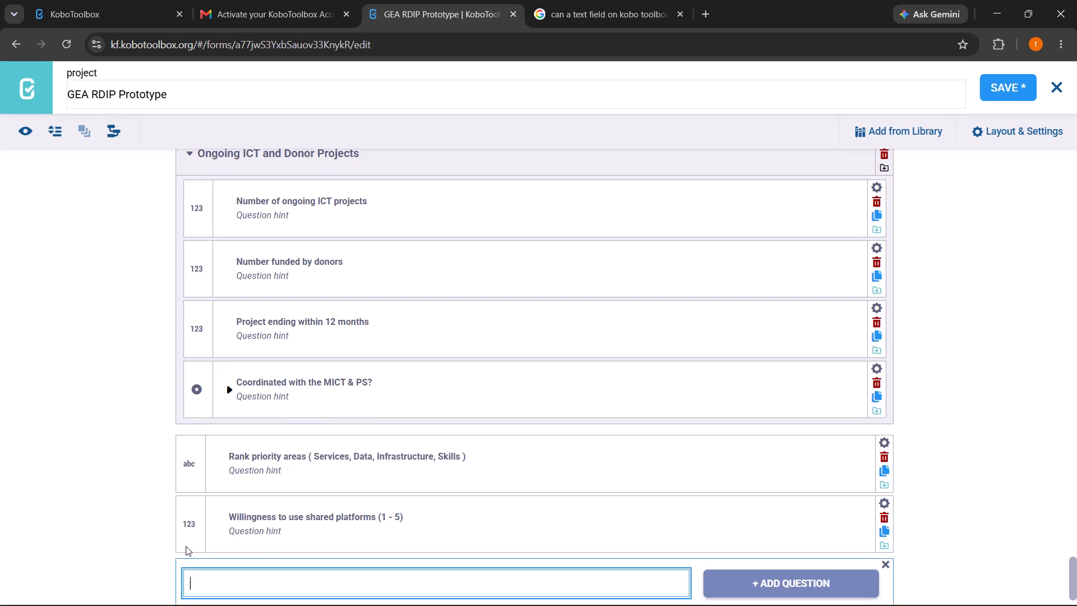
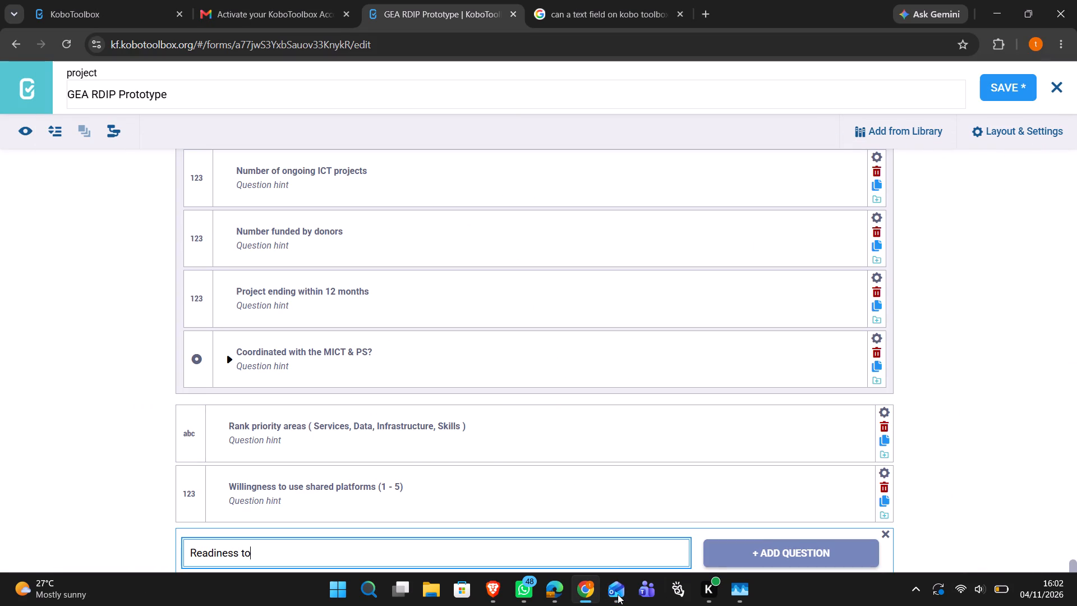
Complete the new question's label as "Readiness to adopt common standards (1 - 5)" and add it as a Number question.
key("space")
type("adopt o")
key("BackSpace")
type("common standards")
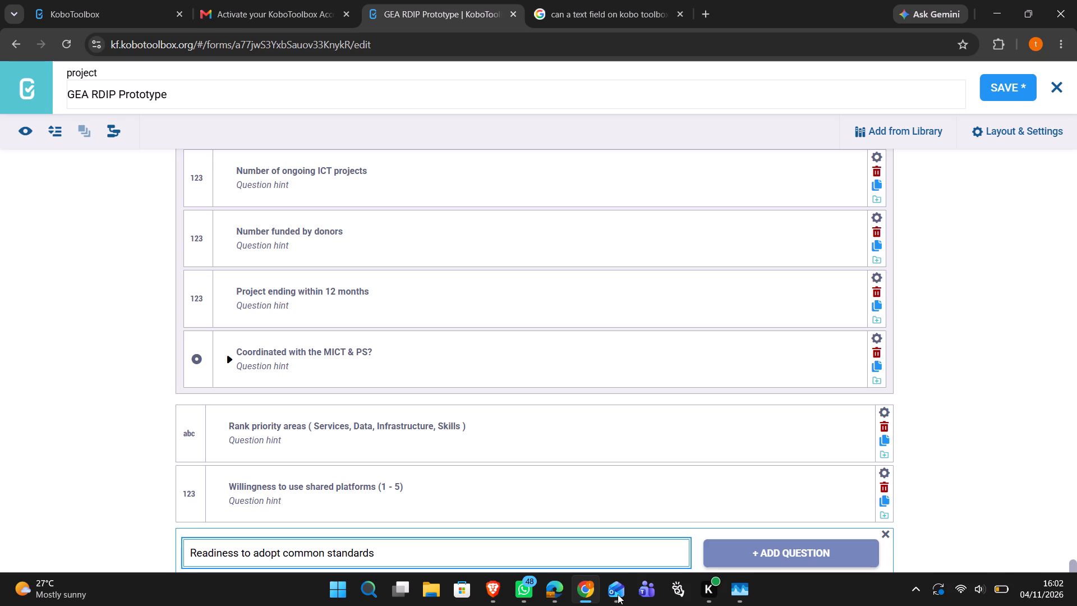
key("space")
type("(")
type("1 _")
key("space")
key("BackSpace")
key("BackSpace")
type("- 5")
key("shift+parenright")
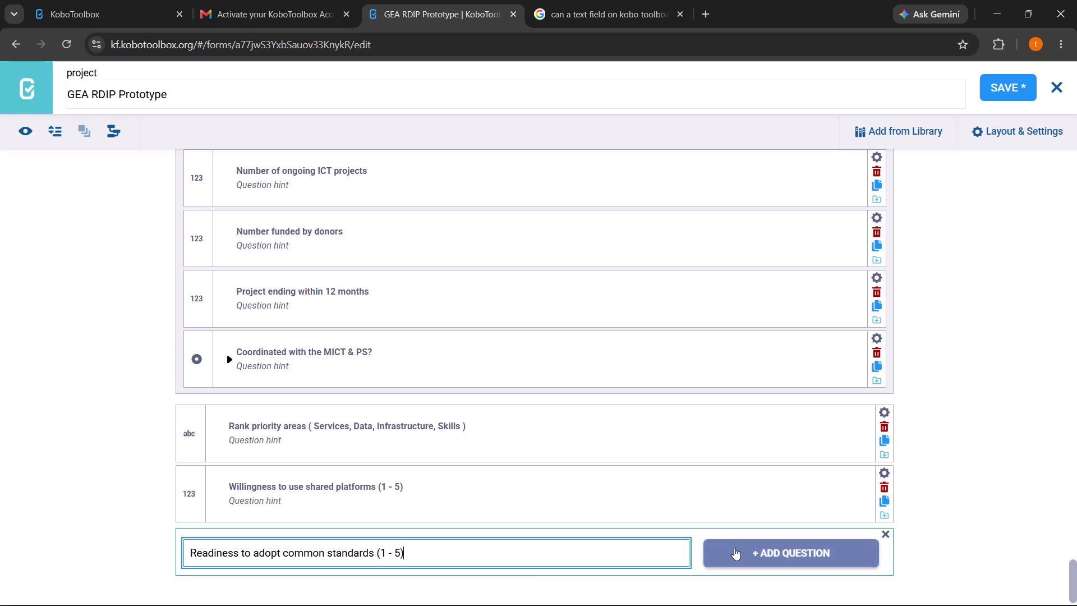
left_click(734, 548)
left_click(755, 436)
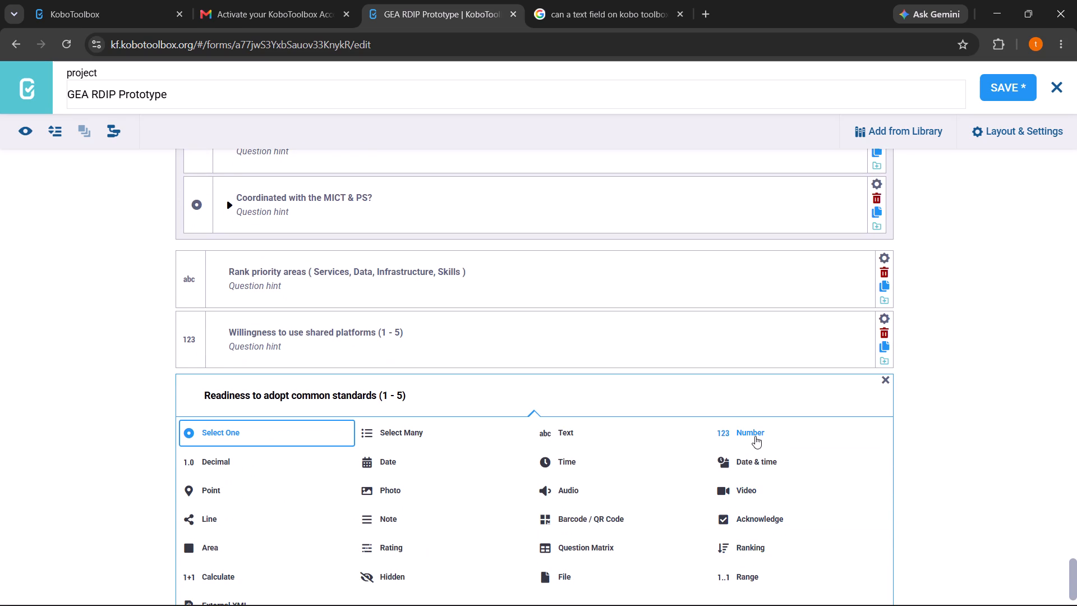
Start another new question below "Readiness to adopt common standards (1 - 5)".
left_click(163, 564)
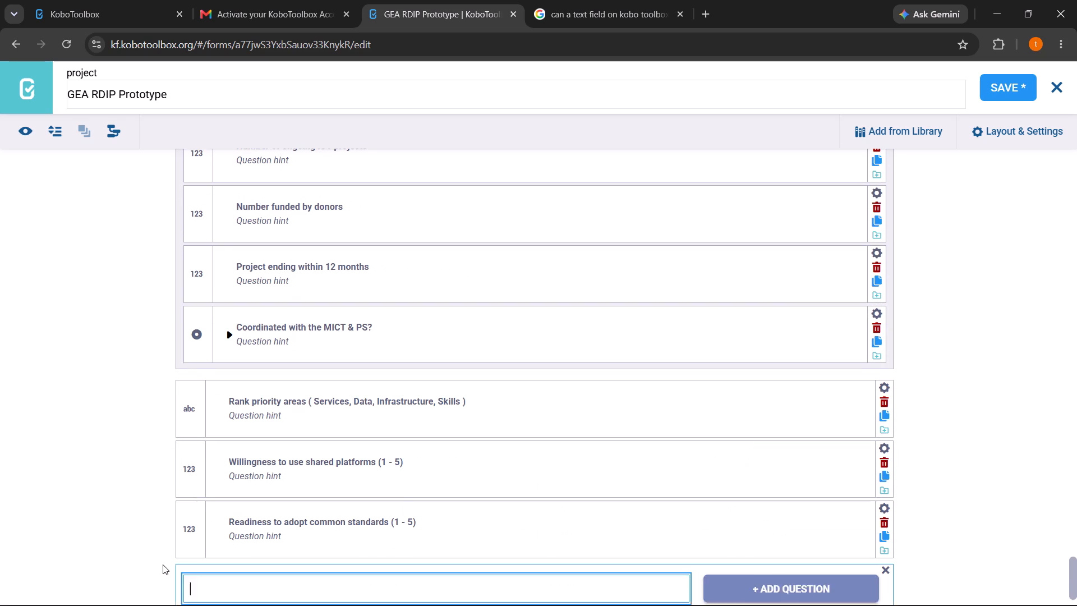
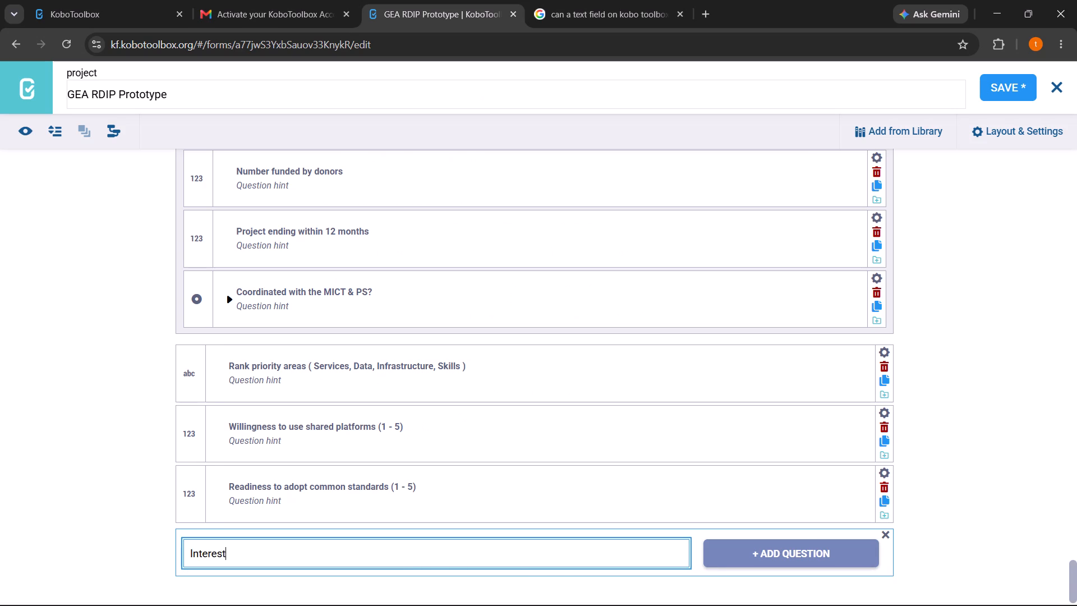
Complete the new question's label as "Interest in AI and analytics (1 - 5)" and add it as a Number question.
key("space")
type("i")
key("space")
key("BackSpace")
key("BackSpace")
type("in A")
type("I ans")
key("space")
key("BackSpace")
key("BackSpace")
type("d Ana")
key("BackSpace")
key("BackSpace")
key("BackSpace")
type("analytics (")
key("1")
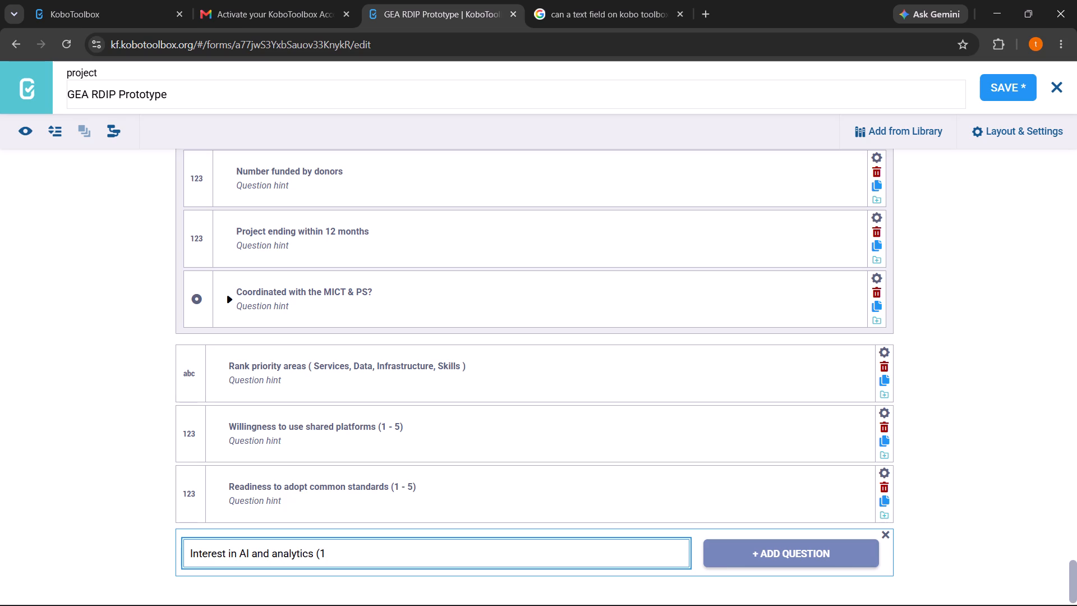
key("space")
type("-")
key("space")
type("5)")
left_click(735, 547)
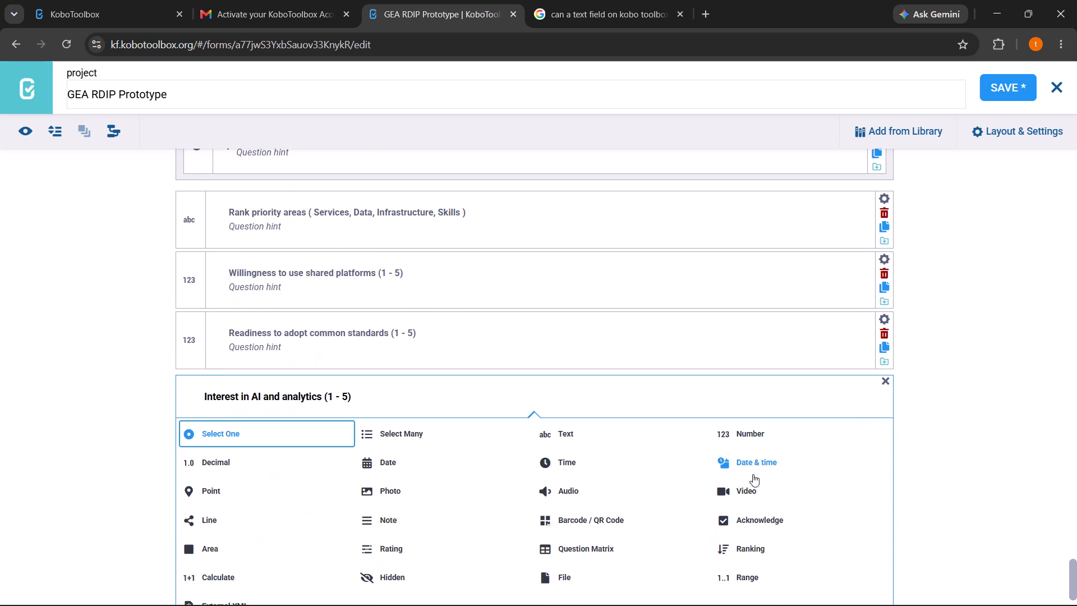
left_click(750, 443)
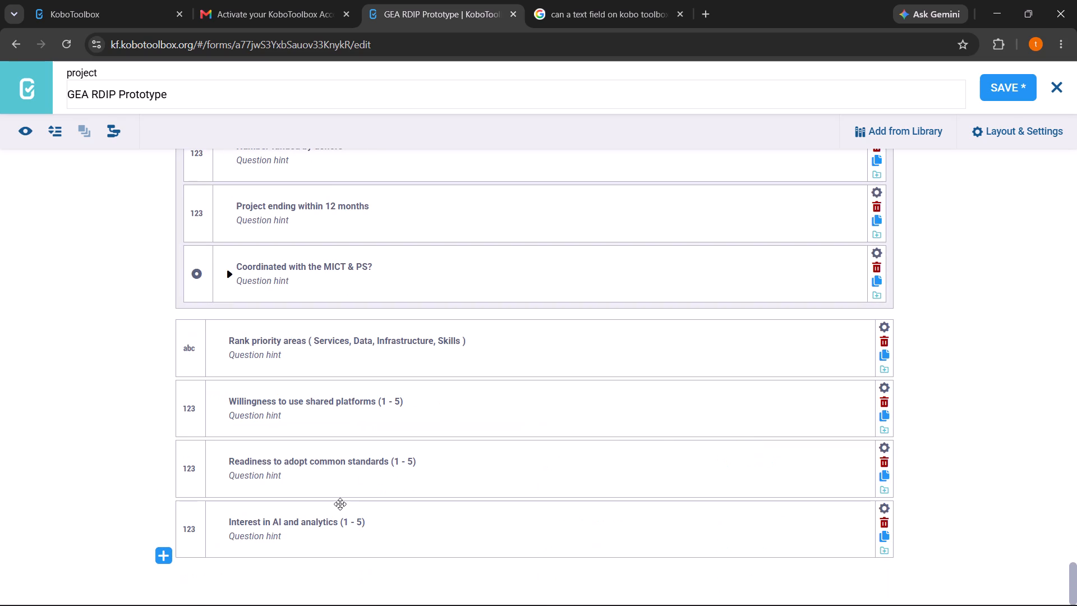
Group the four questions from "Rank priority areas ( Services, Data, Infrastructure, Skills )" through "Interest in AI and analytics (1 - 5)".
left_click(192, 517, "ctrl")
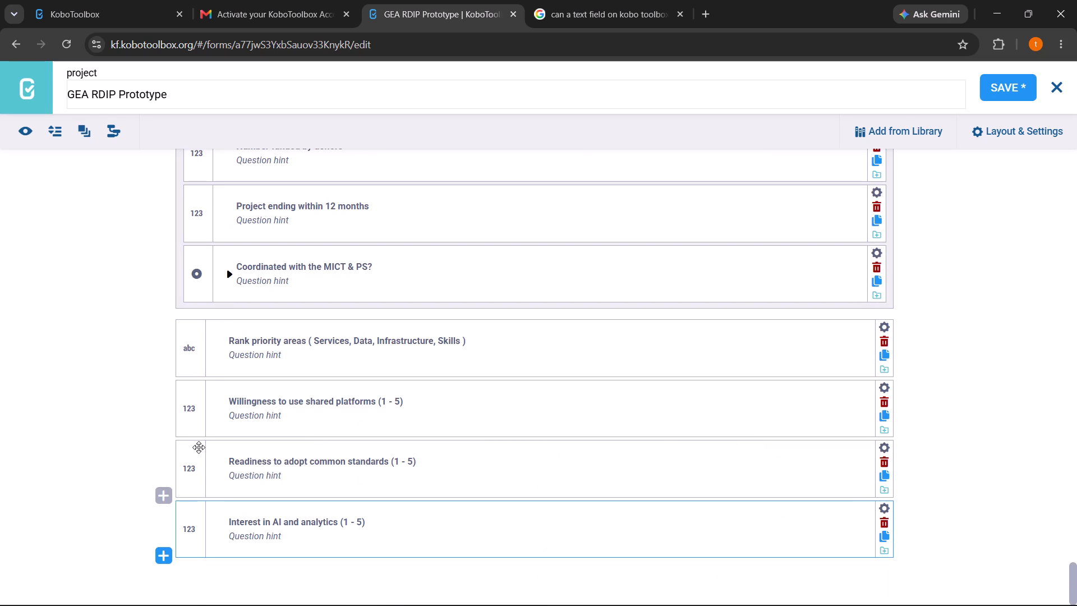
left_click(199, 447, "ctrl")
left_click(204, 417, "ctrl")
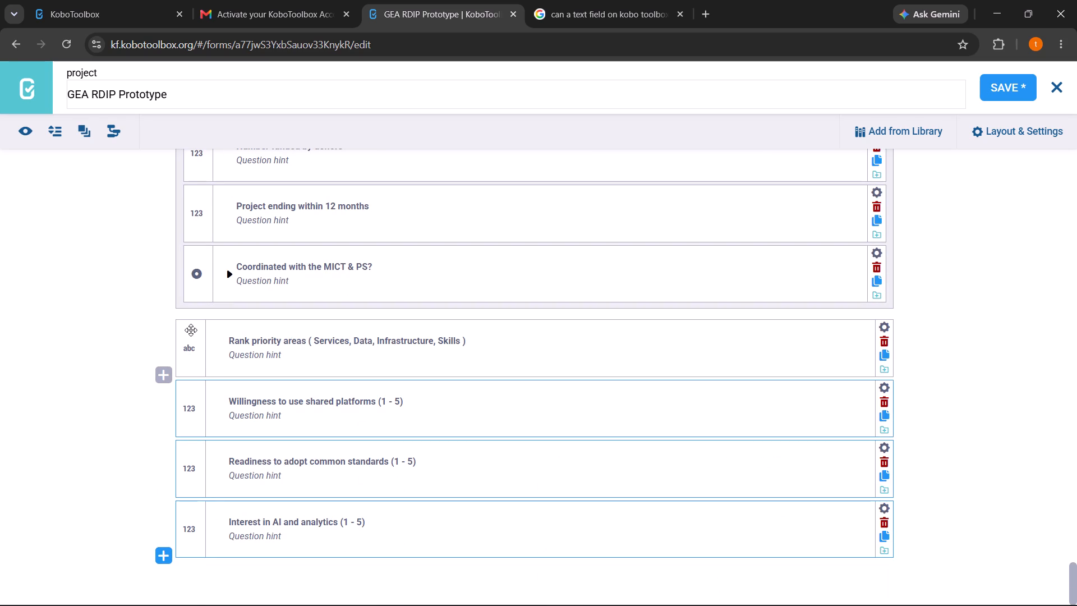
left_click(191, 330, "ctrl")
left_click(86, 134)
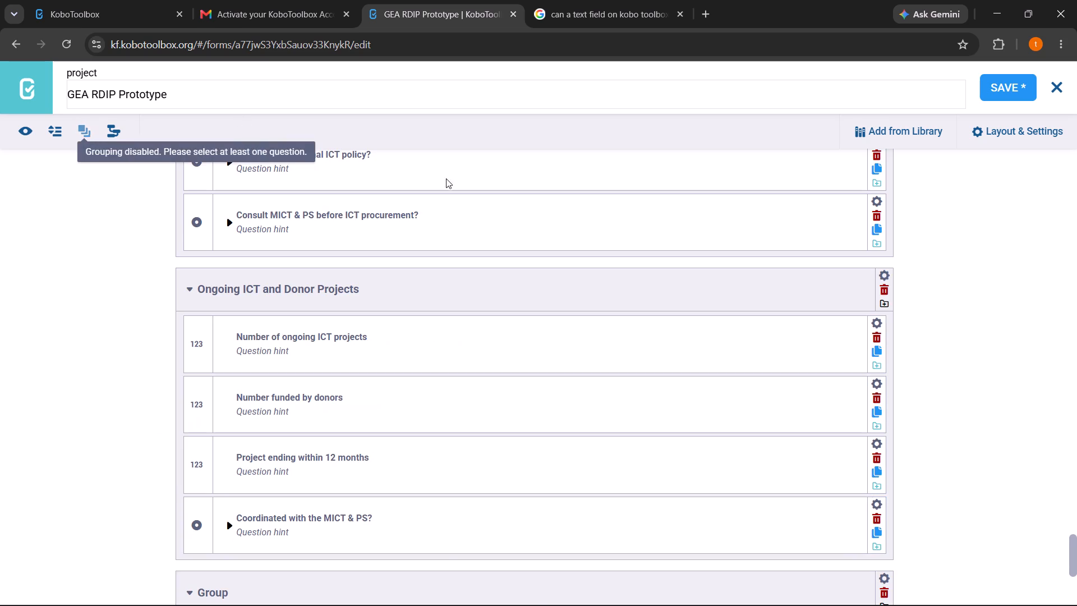
scroll(401, 465, "down", 6)
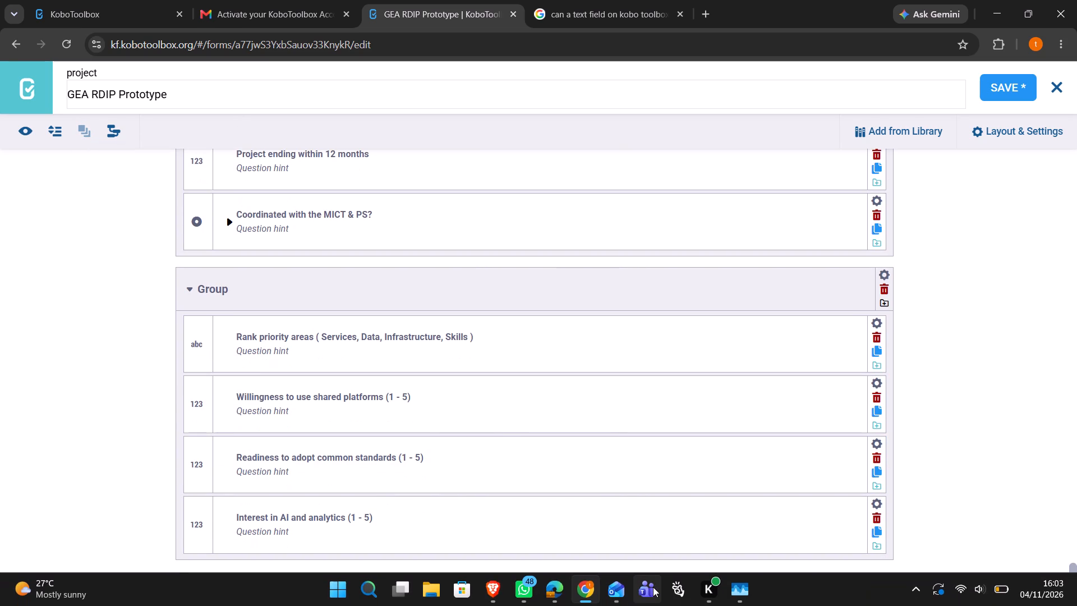
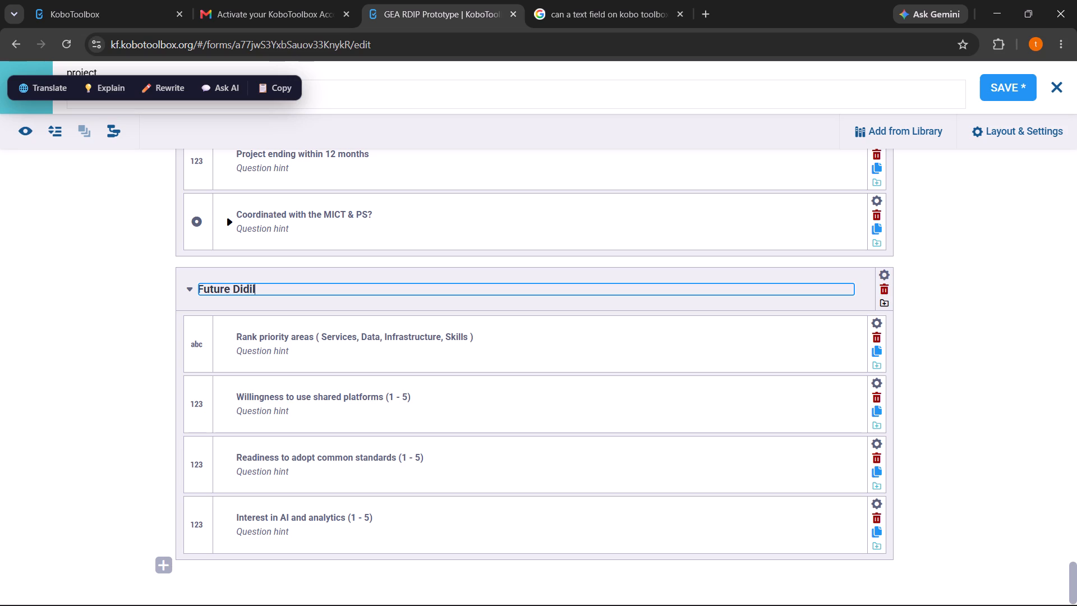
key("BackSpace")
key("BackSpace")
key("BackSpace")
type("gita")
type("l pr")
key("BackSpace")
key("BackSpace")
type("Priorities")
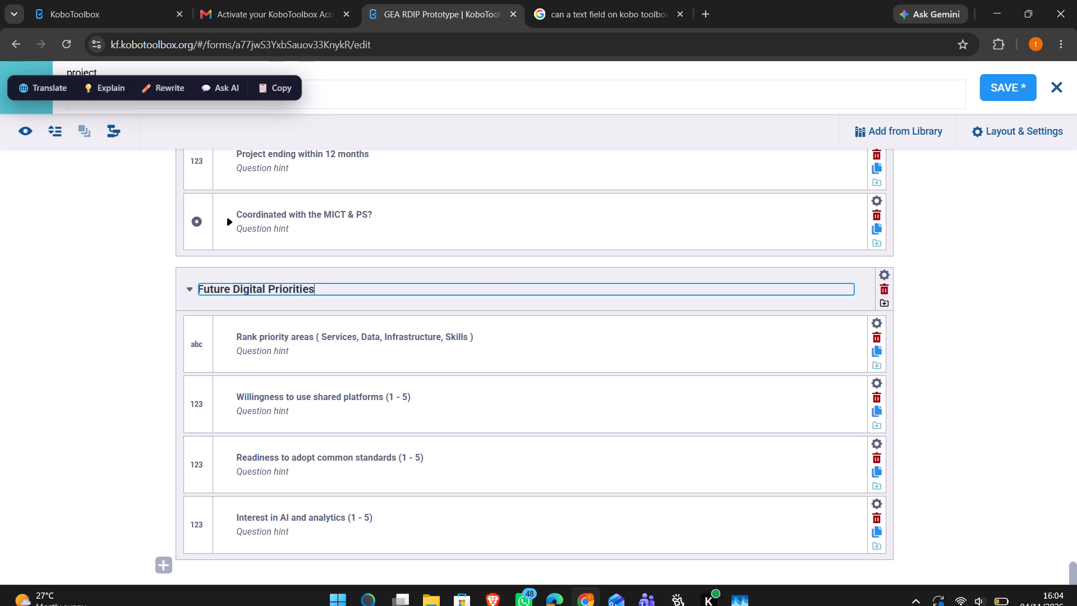
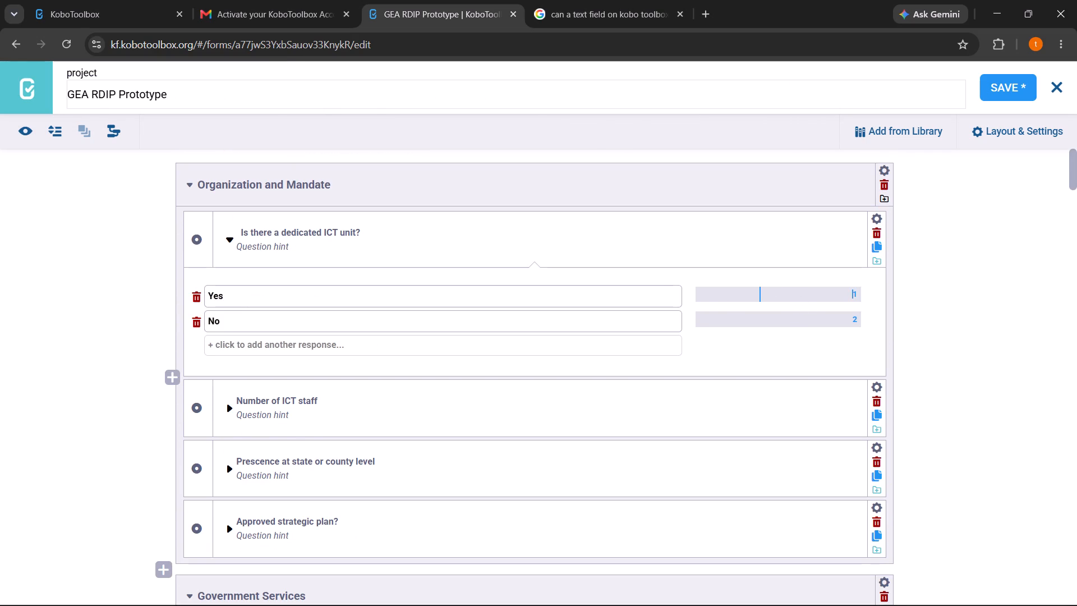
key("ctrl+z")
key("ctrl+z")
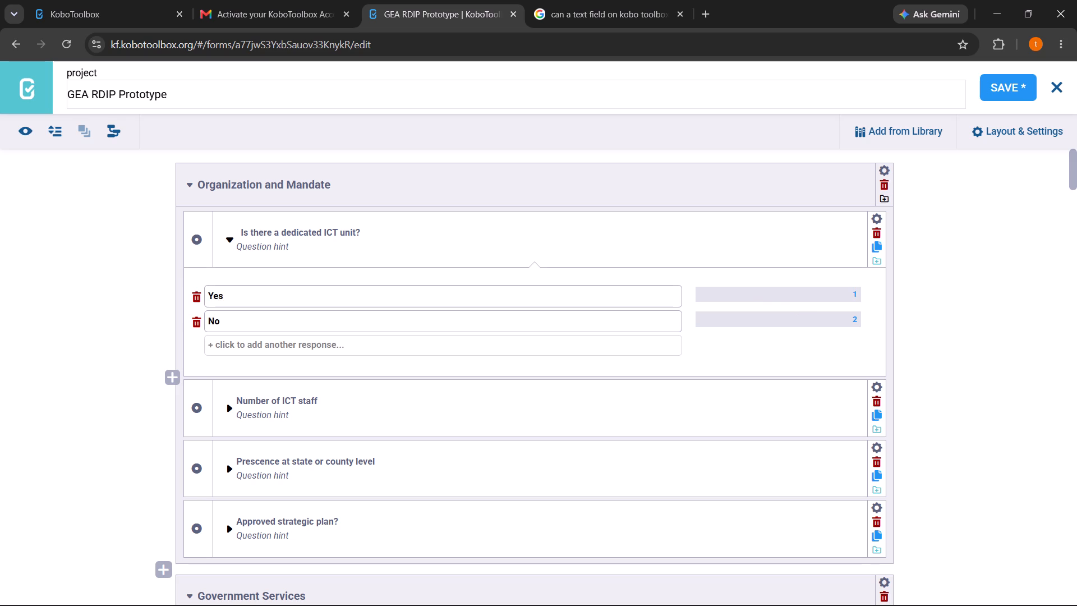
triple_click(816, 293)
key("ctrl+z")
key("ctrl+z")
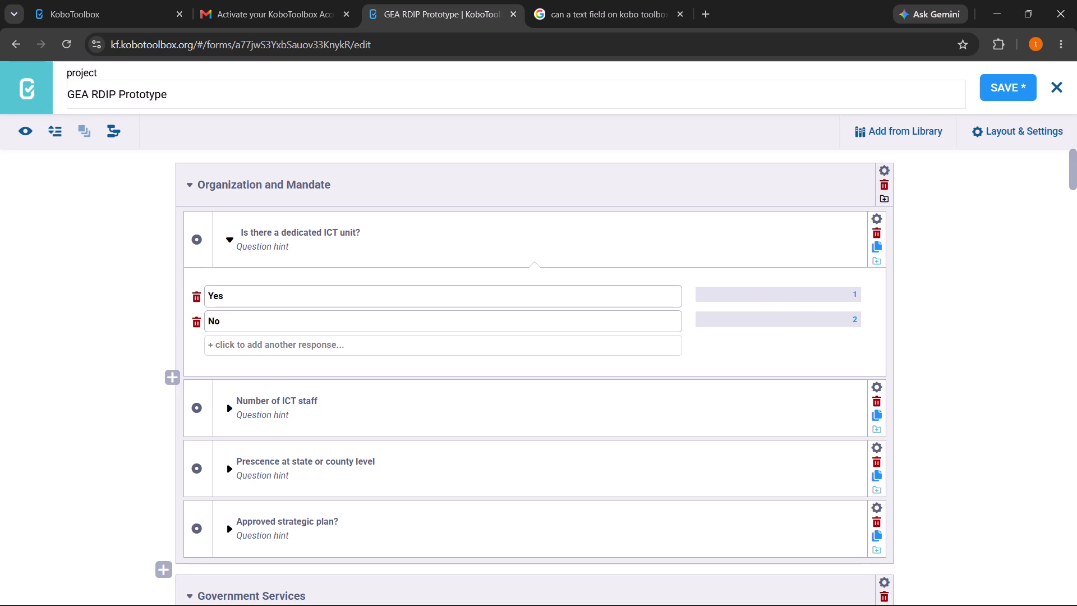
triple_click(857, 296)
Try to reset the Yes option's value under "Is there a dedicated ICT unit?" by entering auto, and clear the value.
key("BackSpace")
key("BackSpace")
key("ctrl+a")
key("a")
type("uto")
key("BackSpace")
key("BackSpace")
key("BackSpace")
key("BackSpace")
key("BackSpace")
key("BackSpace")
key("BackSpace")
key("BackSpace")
Switch to the Google AI chat and ask "how to change back to automatic".
left_click(628, 0)
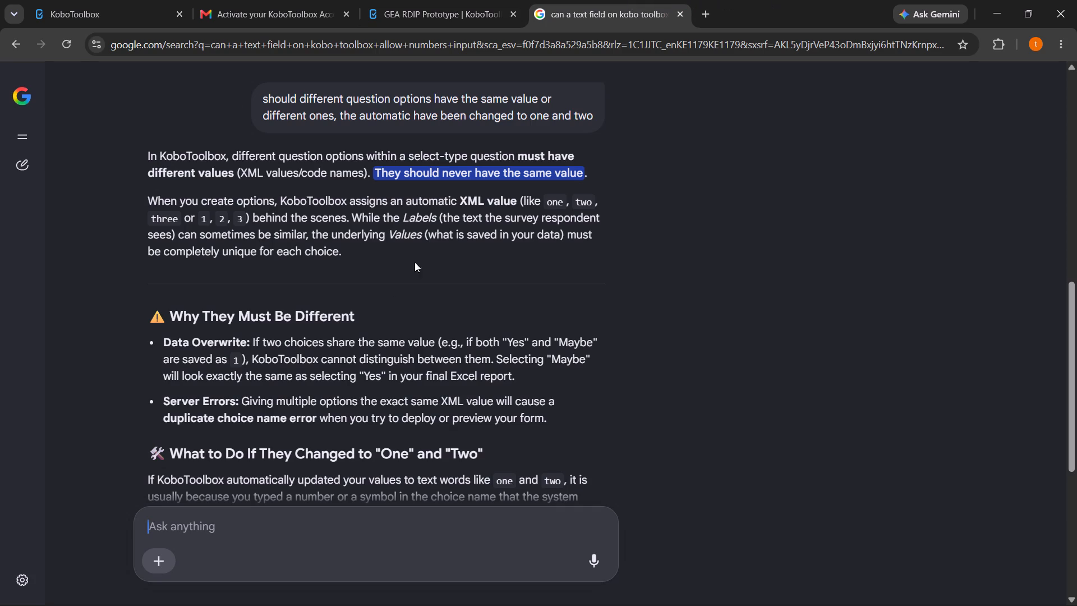
type("hoq")
key("space")
key("BackSpace")
key("BackSpace")
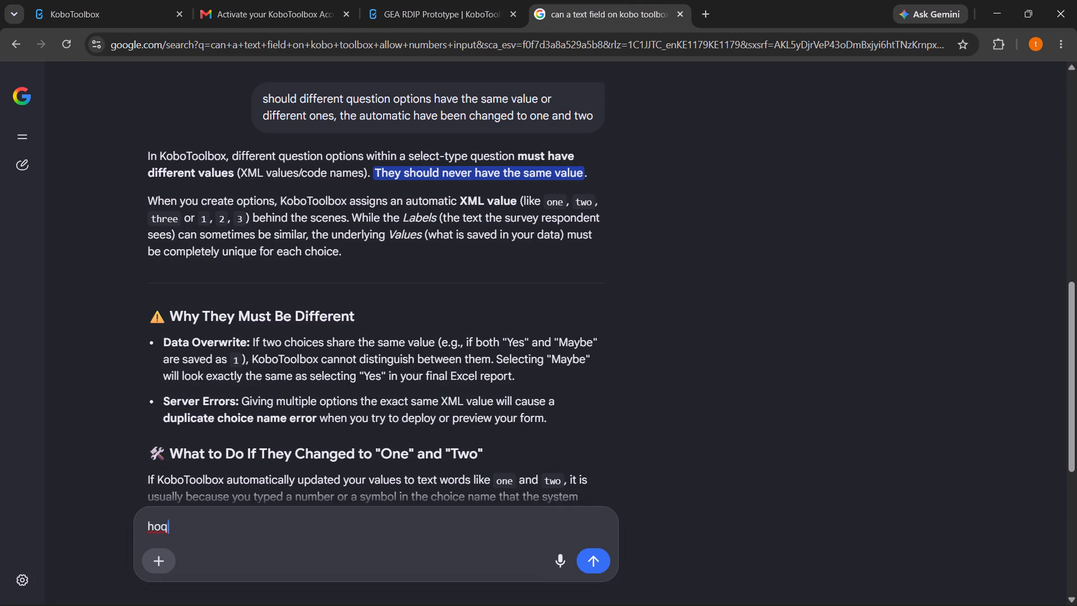
type("w to change back to automatic")
key("Return")
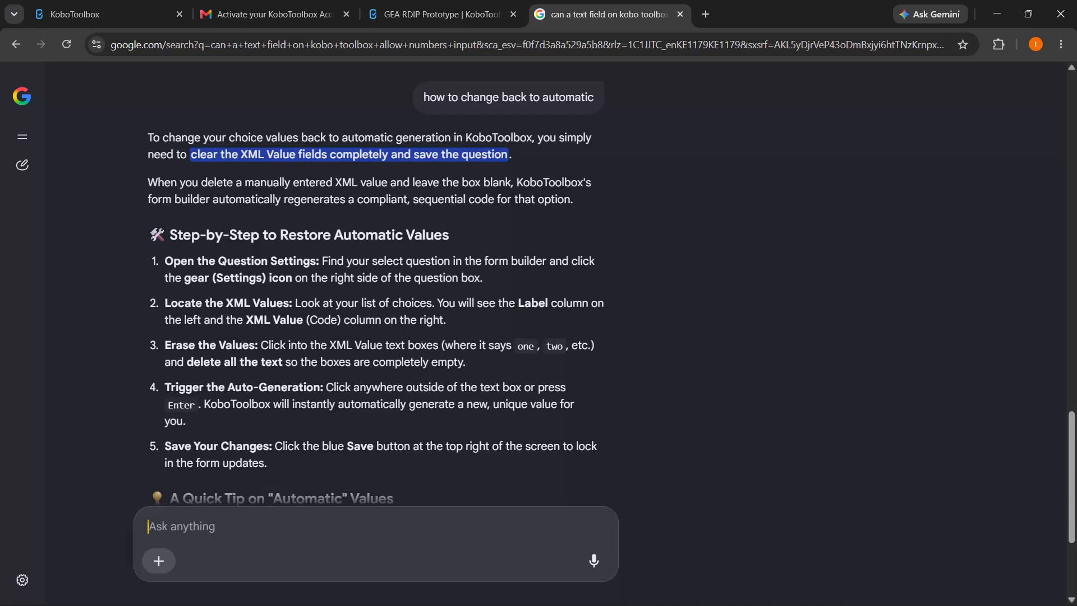
Tell the AI chat "I am using the web to create a form from blank".
type("I am")
key("space")
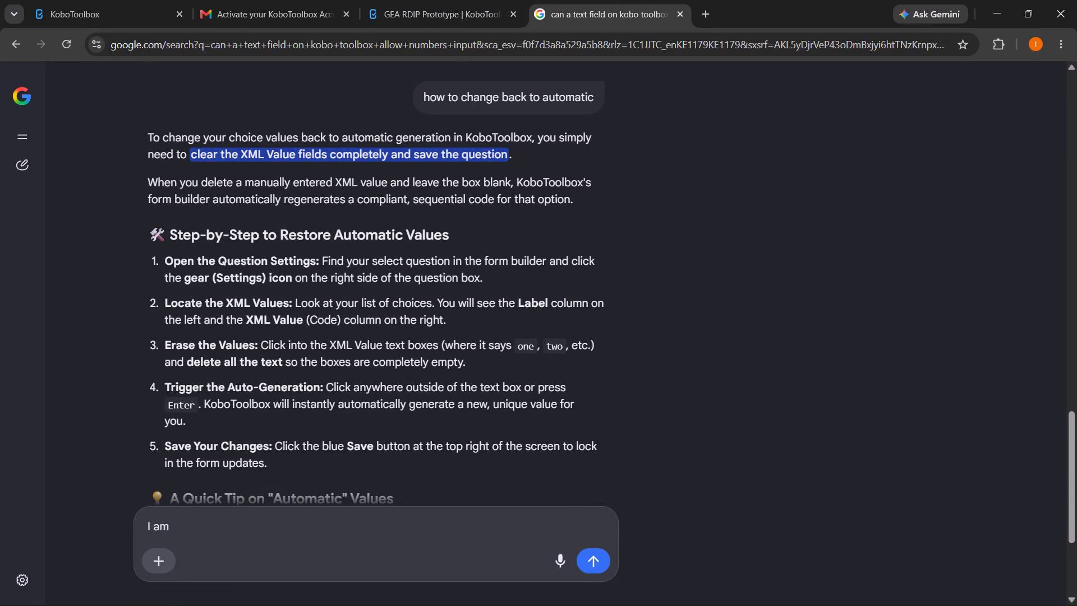
type("uso")
key("BackSpace")
type("inf")
key("BackSpace")
key("g")
key("space")
type("the web")
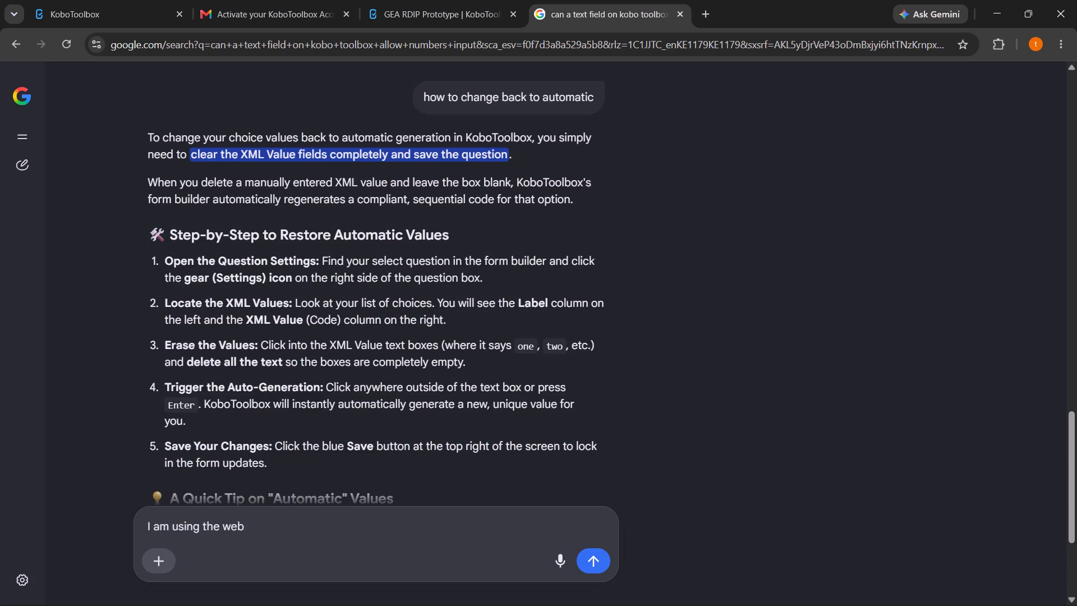
key("space")
type("to r")
key("BackSpace")
type("cr")
type("eate a form from blank")
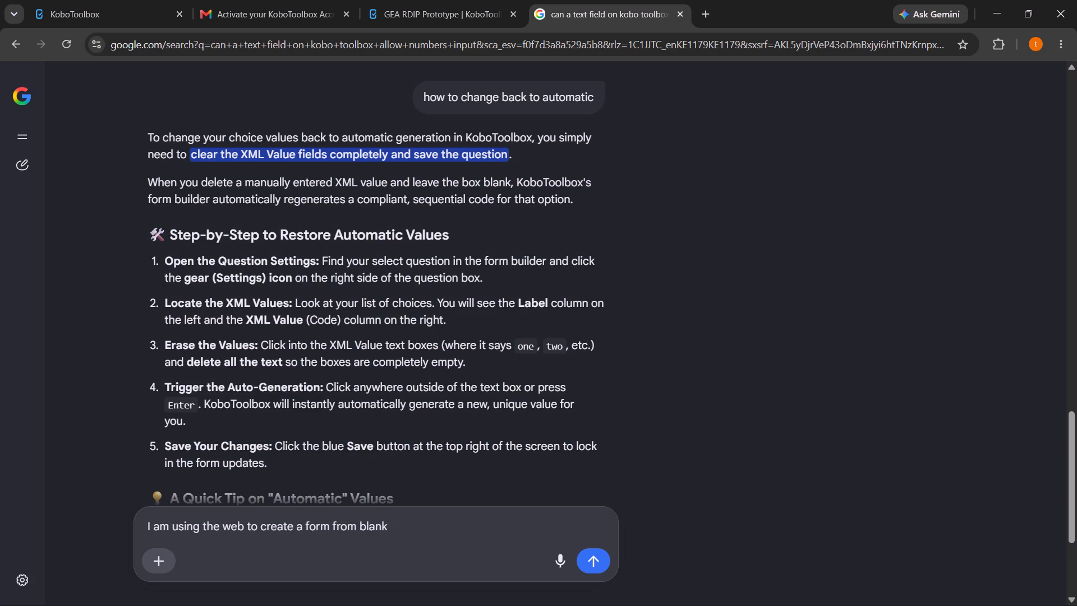
key("Return")
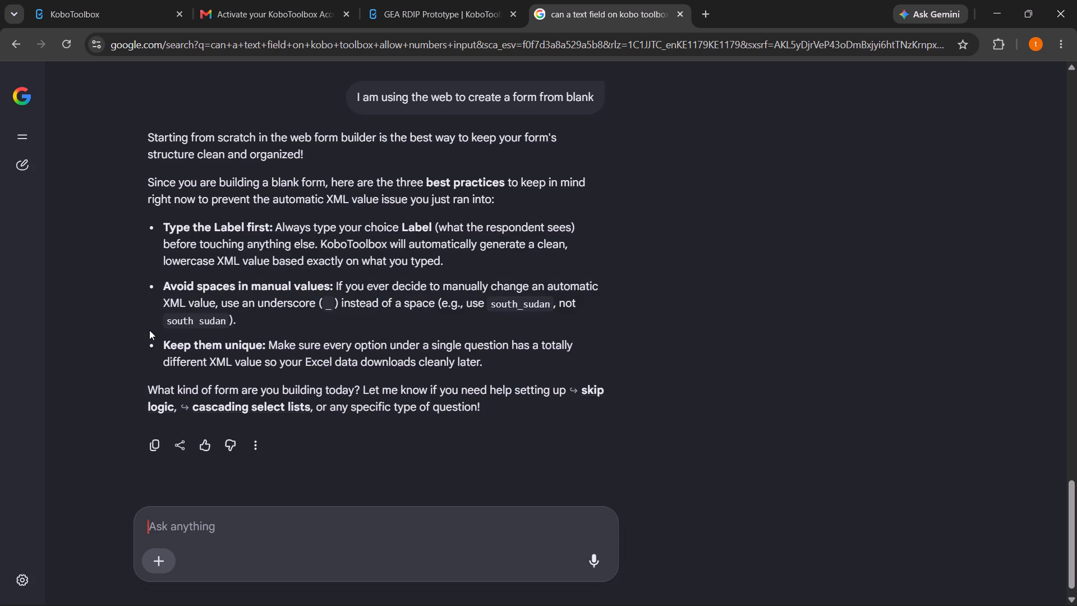
Capture a screenshot of the ICT unit question's option values, send it to the AI chat and read the reply.
left_click(439, 0)
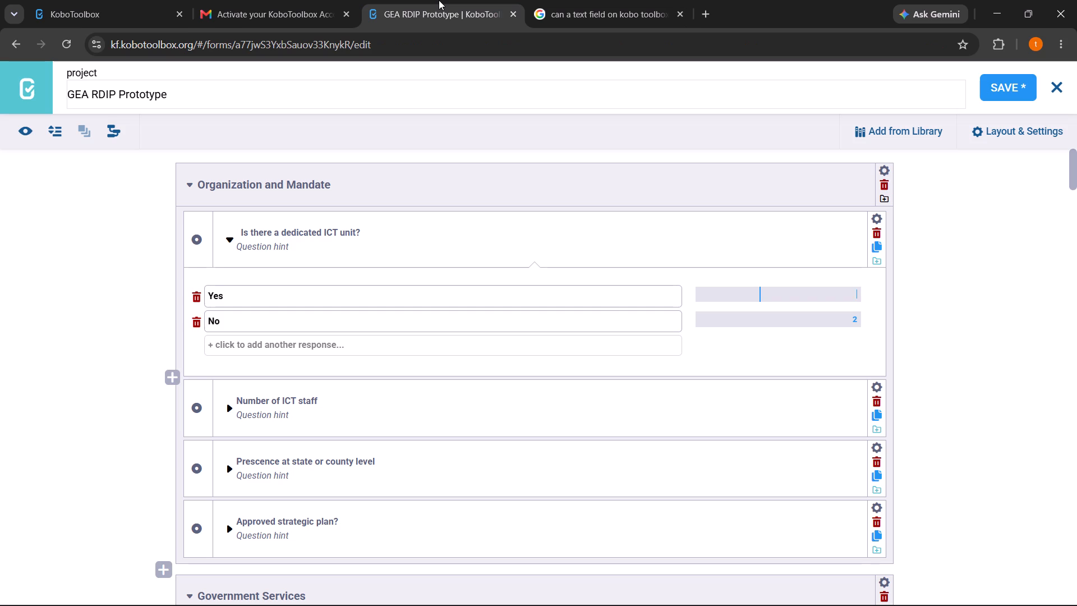
key("Print")
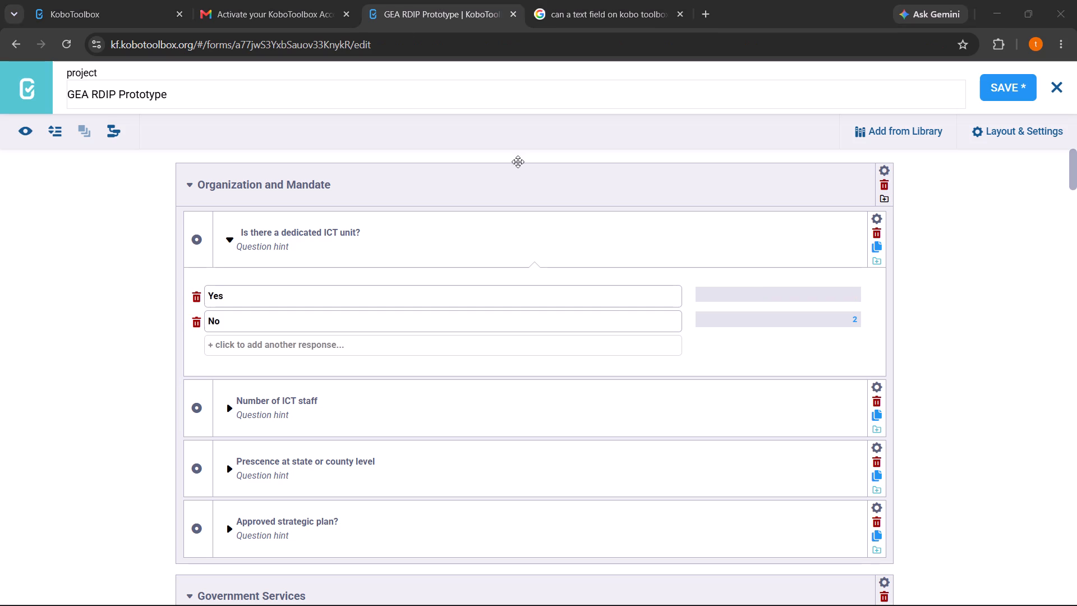
left_click_drag(586, 242, 886, 525)
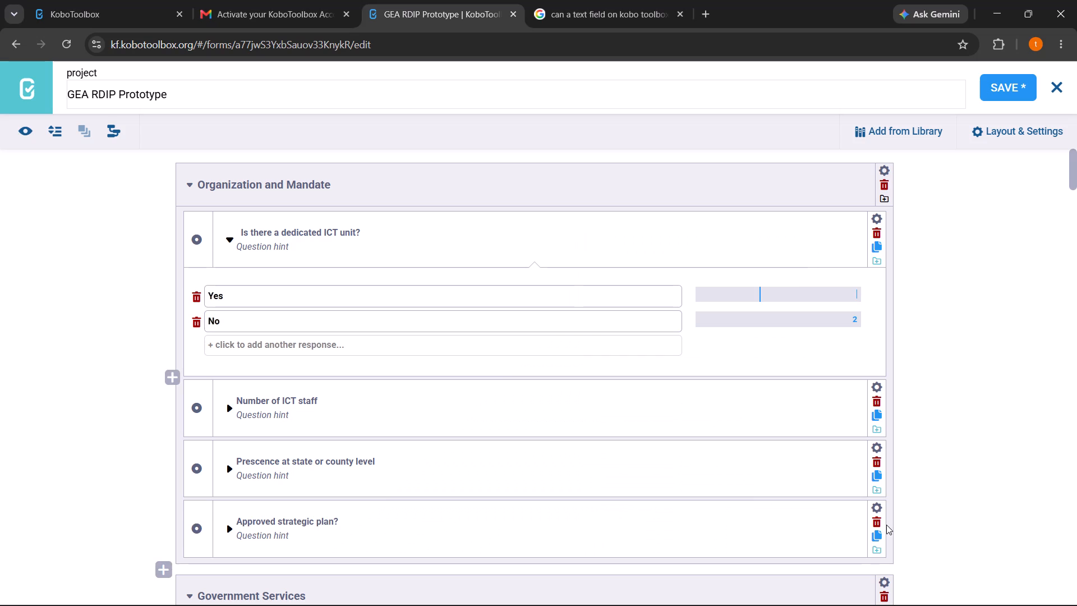
left_click(577, 0)
key("ctrl+v")
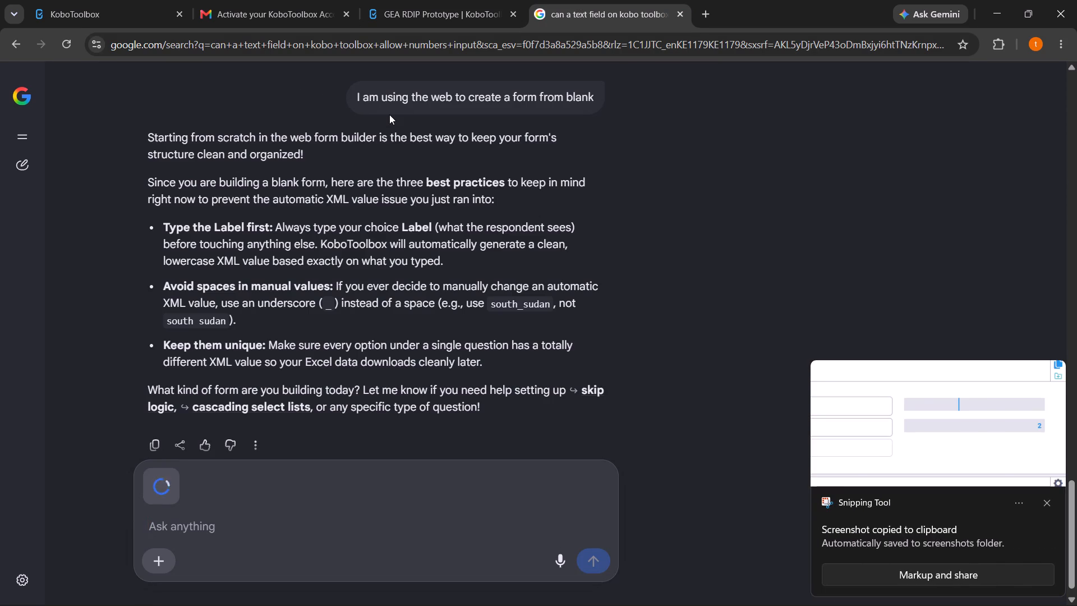
key("Return")
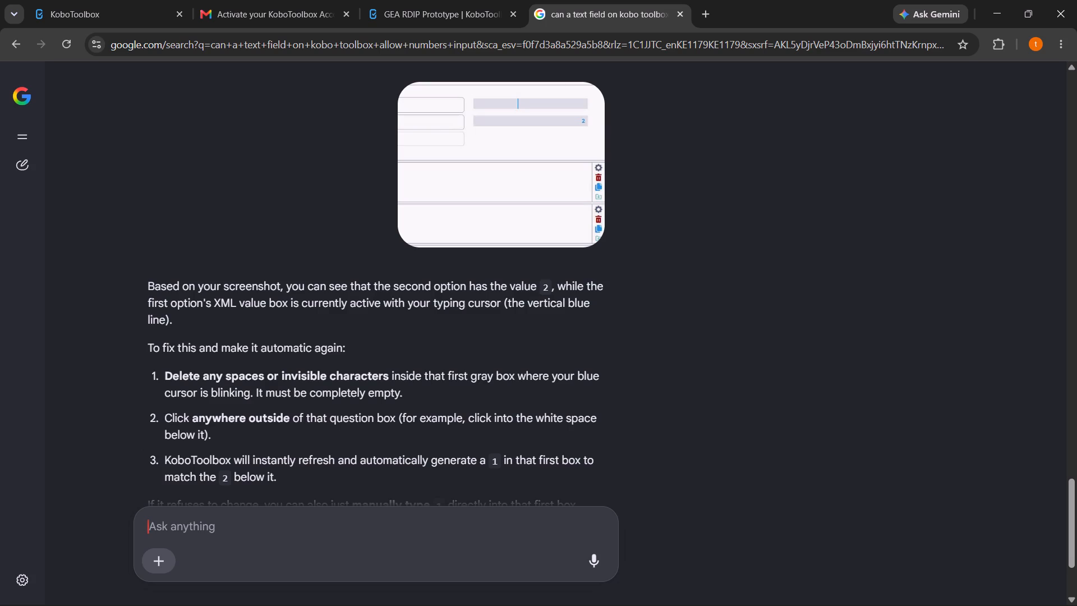
scroll(397, 421, "down", 1)
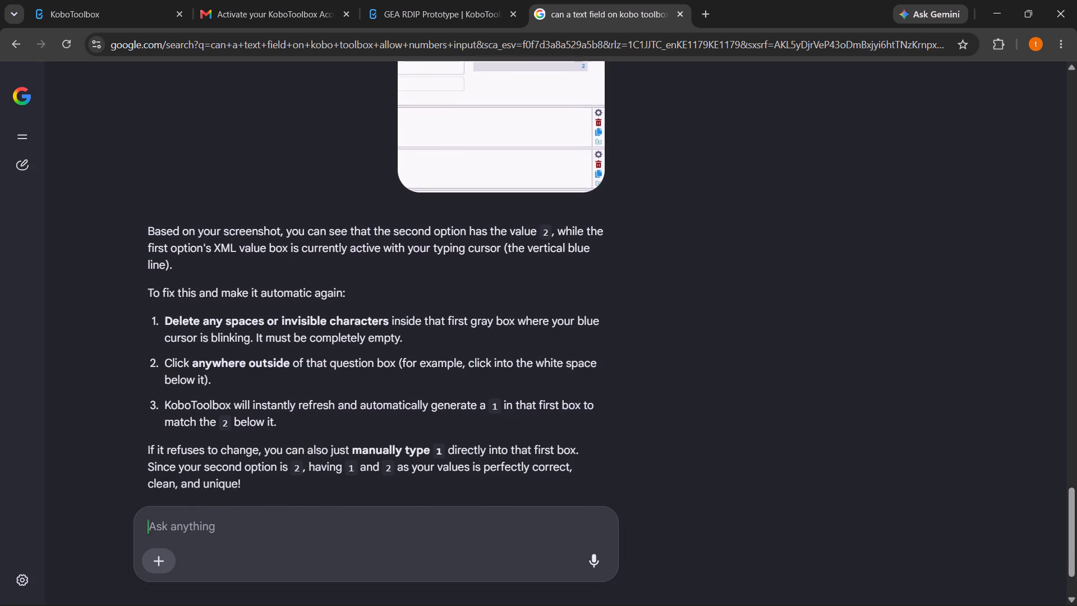
scroll(397, 421, "down", 2)
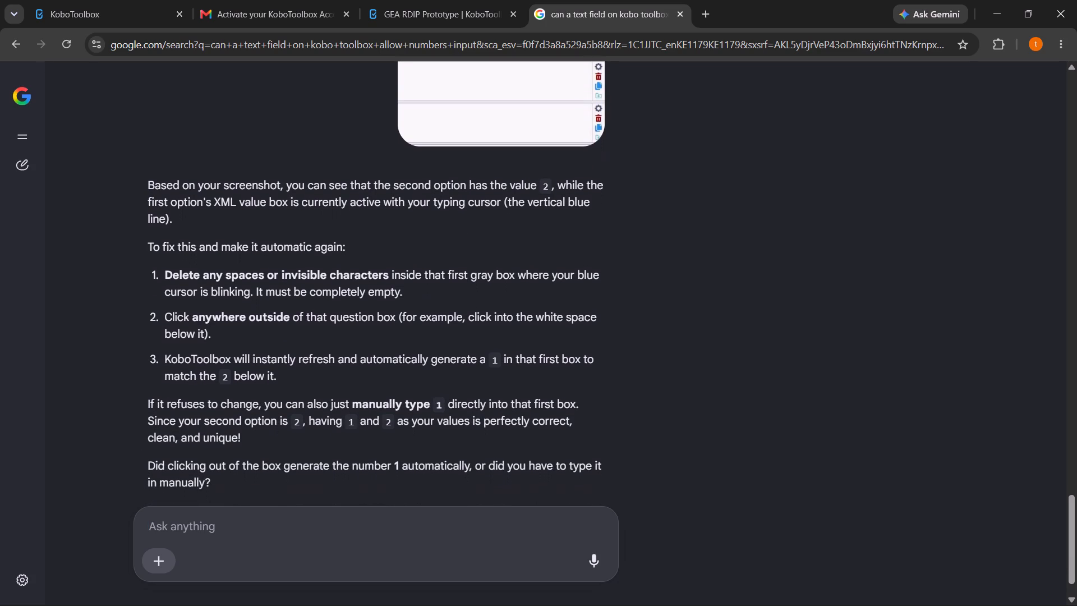
scroll(397, 421, "down", 2)
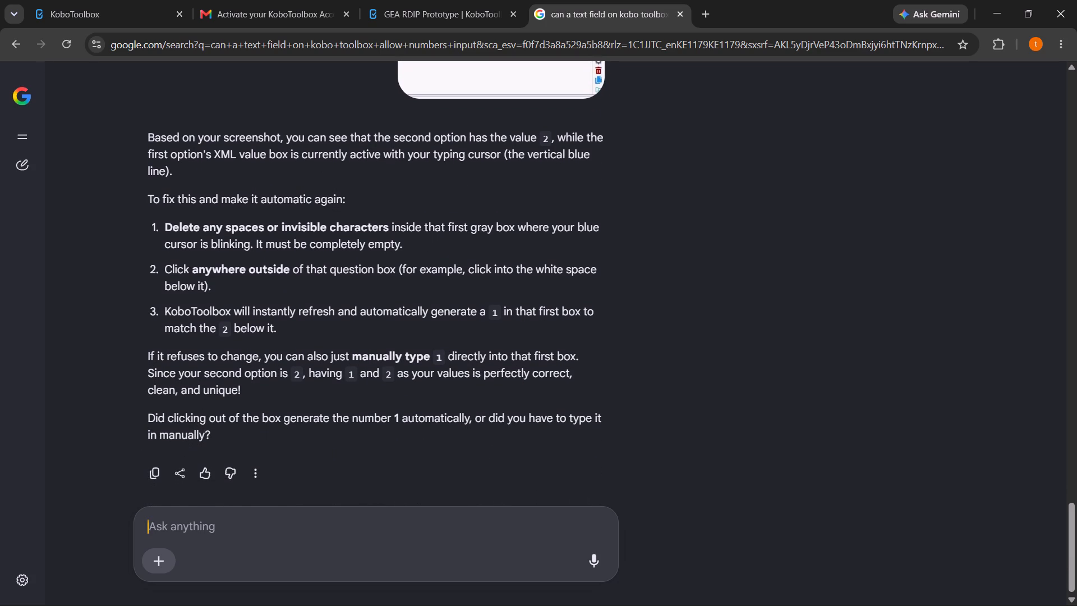
scroll(397, 421, "down", 1)
Back in the form, replace the ICT unit question's Yes and No options with newly added Yes and No options using automatic values.
left_click(447, 12)
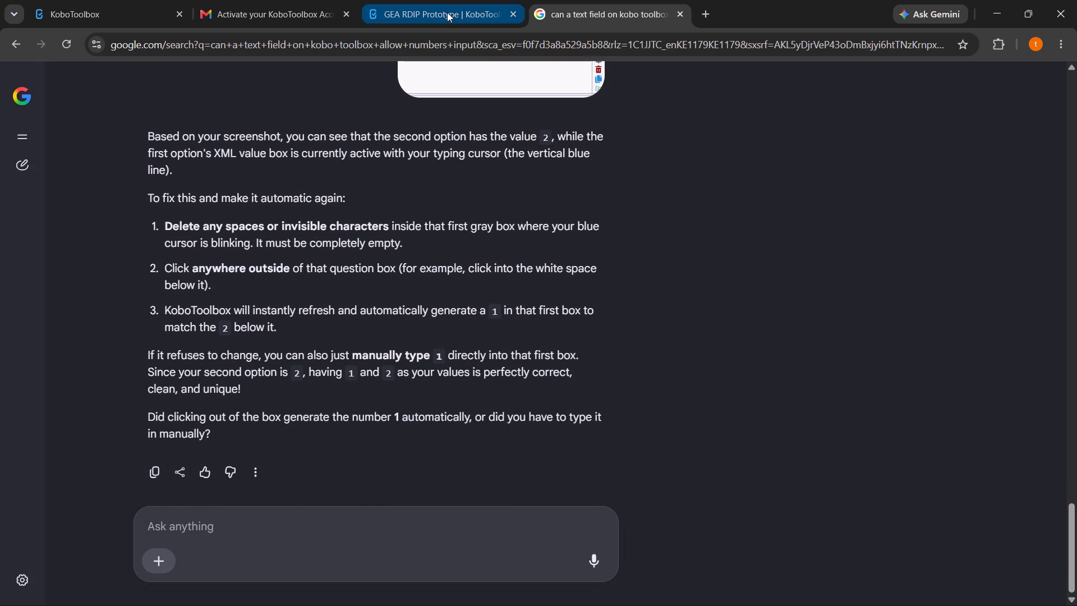
left_click(620, 241)
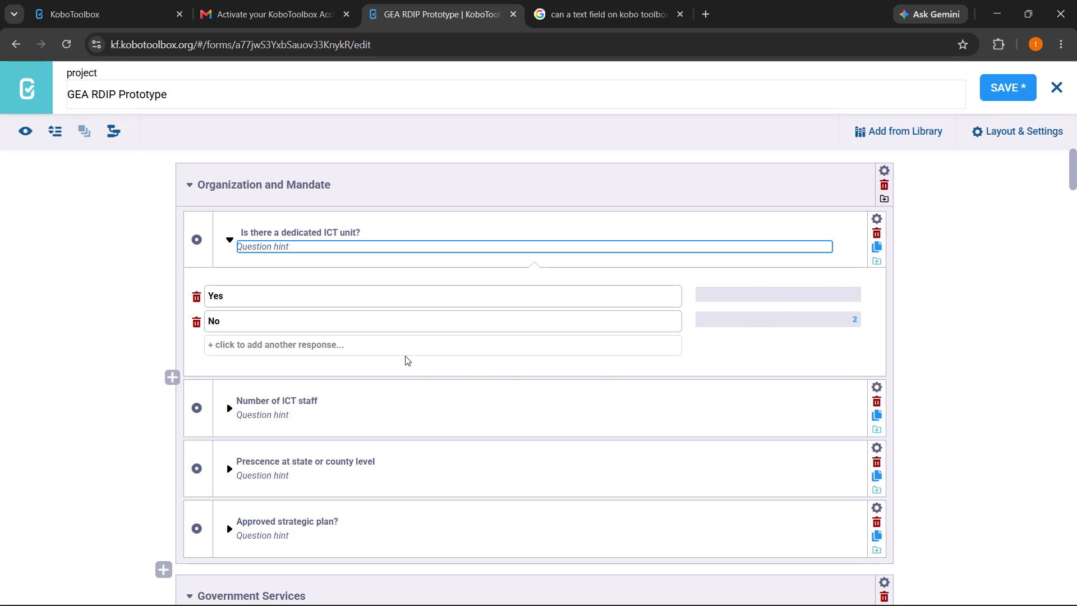
left_click(287, 344)
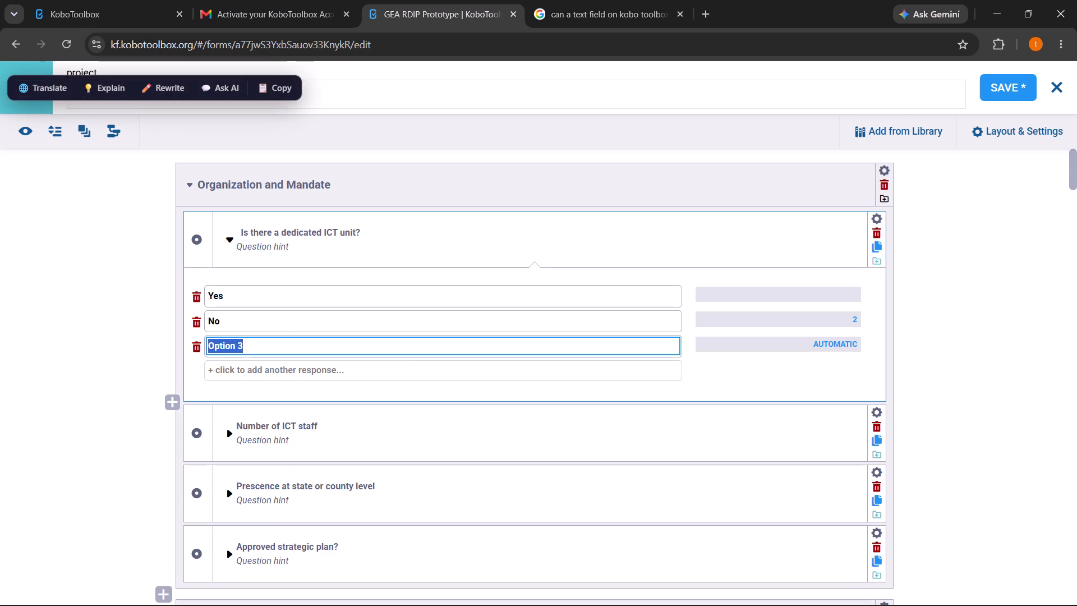
type("Yes")
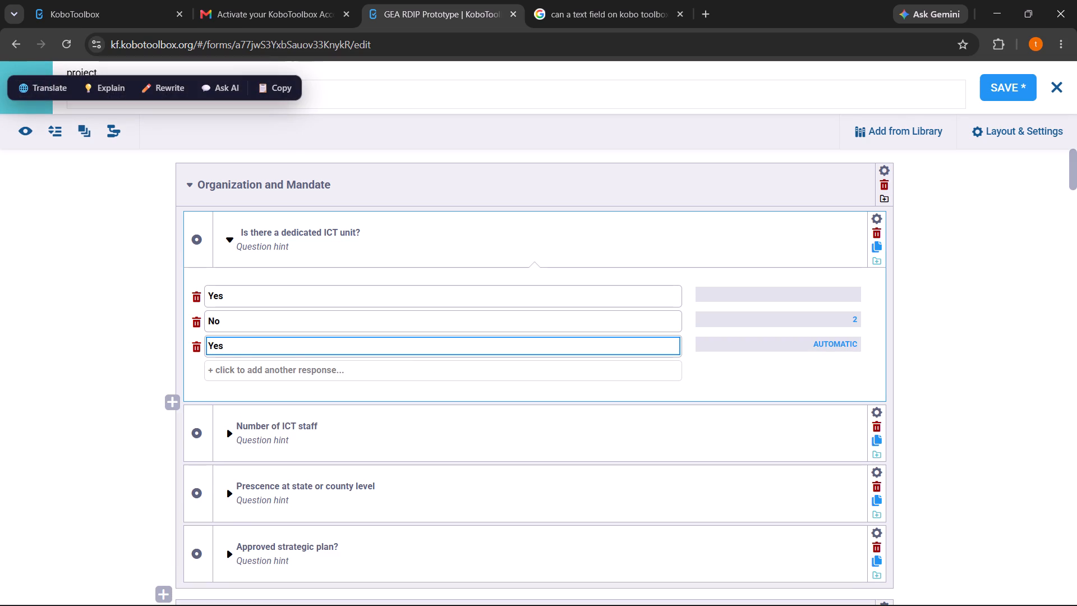
left_click(195, 301)
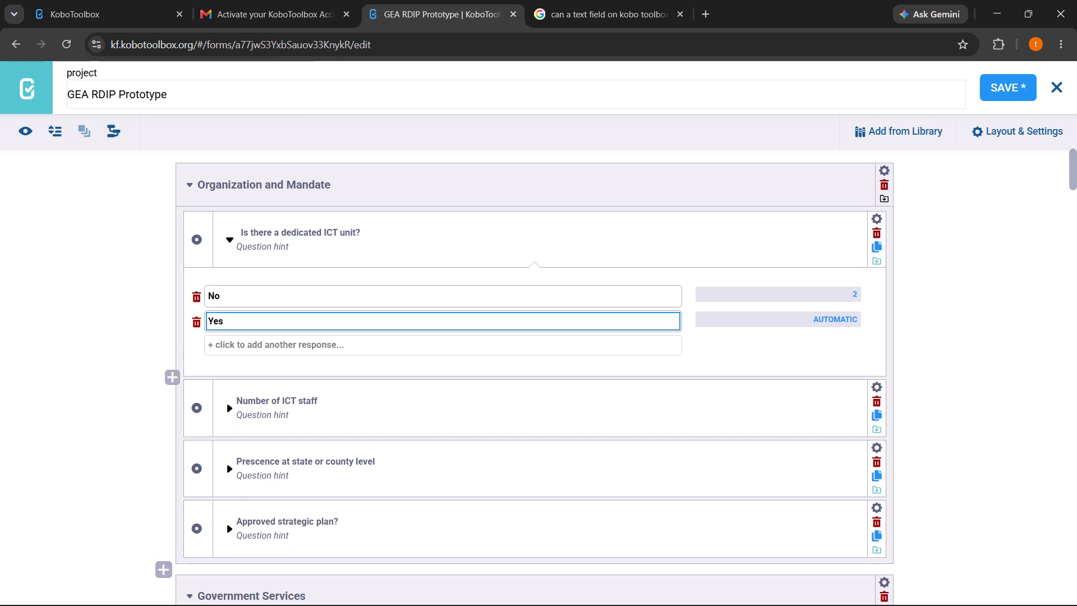
left_click(227, 340)
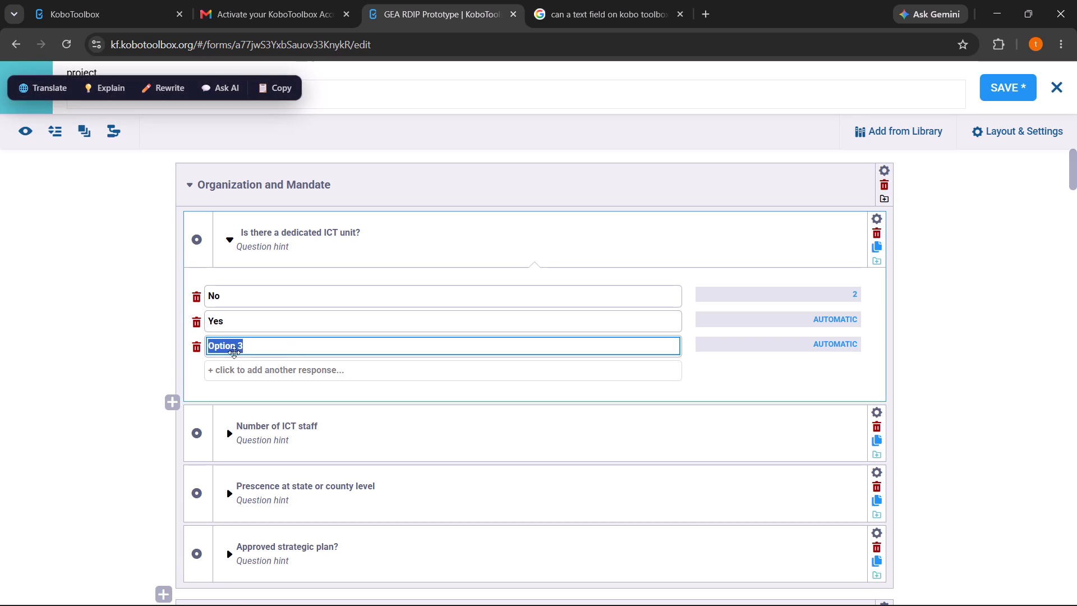
type("No")
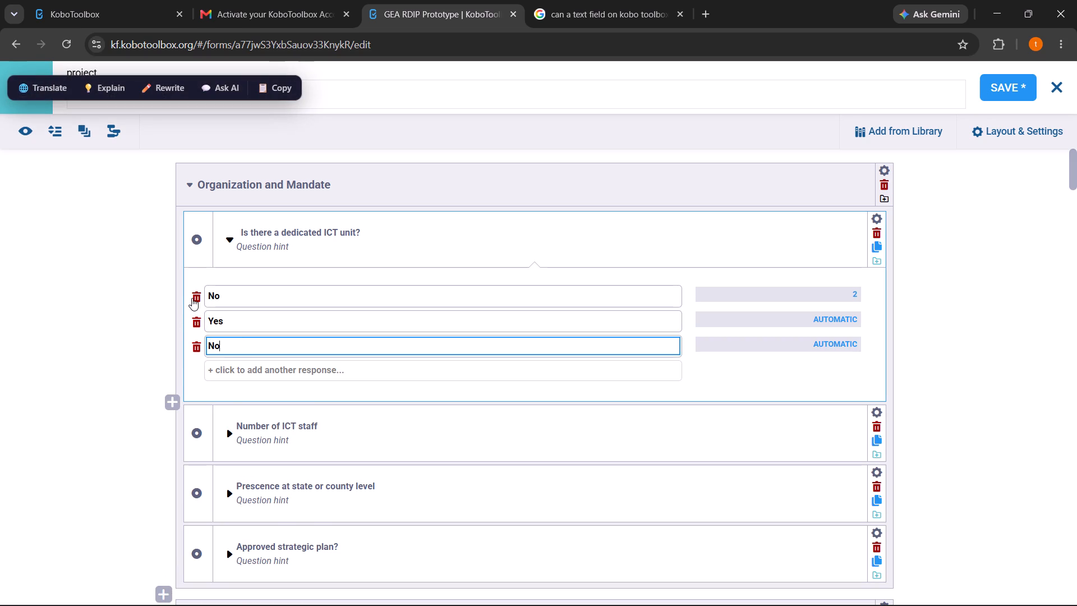
left_click(192, 298)
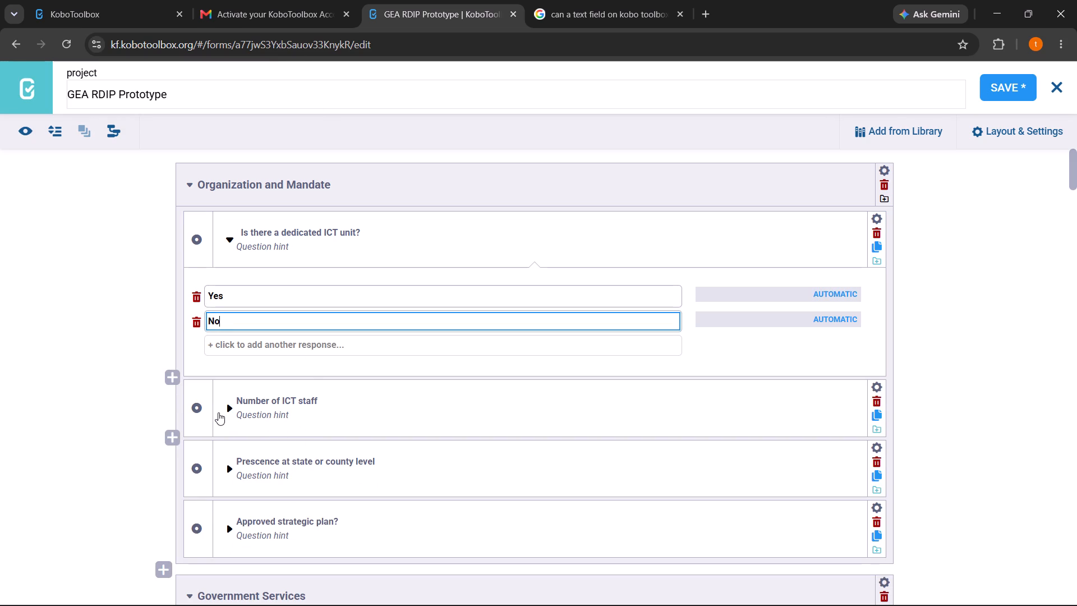
left_click(225, 252)
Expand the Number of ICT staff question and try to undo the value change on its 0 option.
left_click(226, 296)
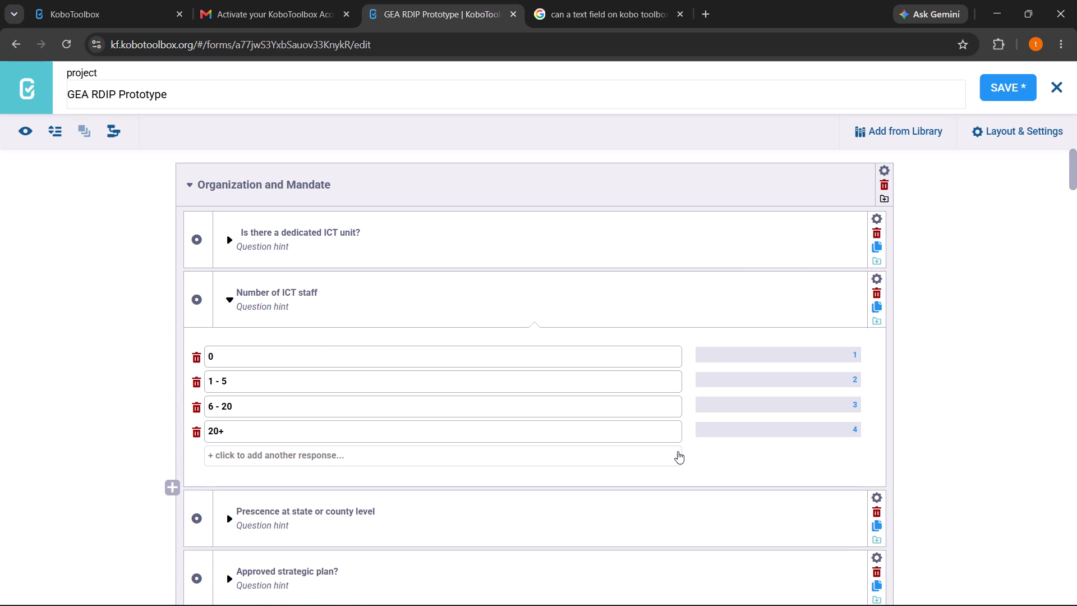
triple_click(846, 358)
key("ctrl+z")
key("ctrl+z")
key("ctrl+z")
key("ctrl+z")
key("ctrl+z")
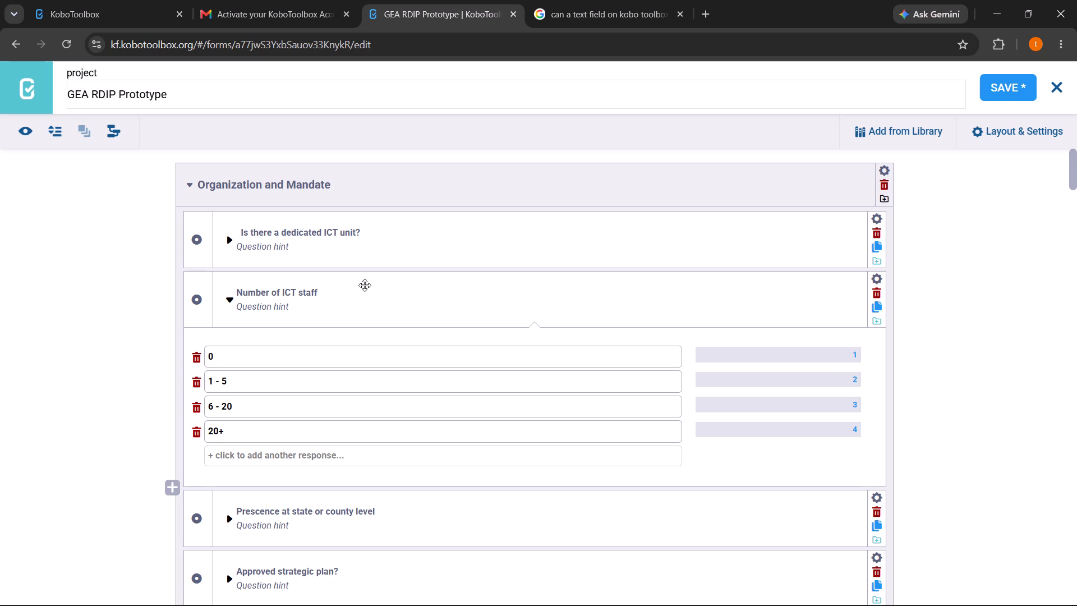
Add new options 0, 1 - 5, 6 - 20 and 20+ with automatic values to the Number of ICT staff question.
left_click(242, 456)
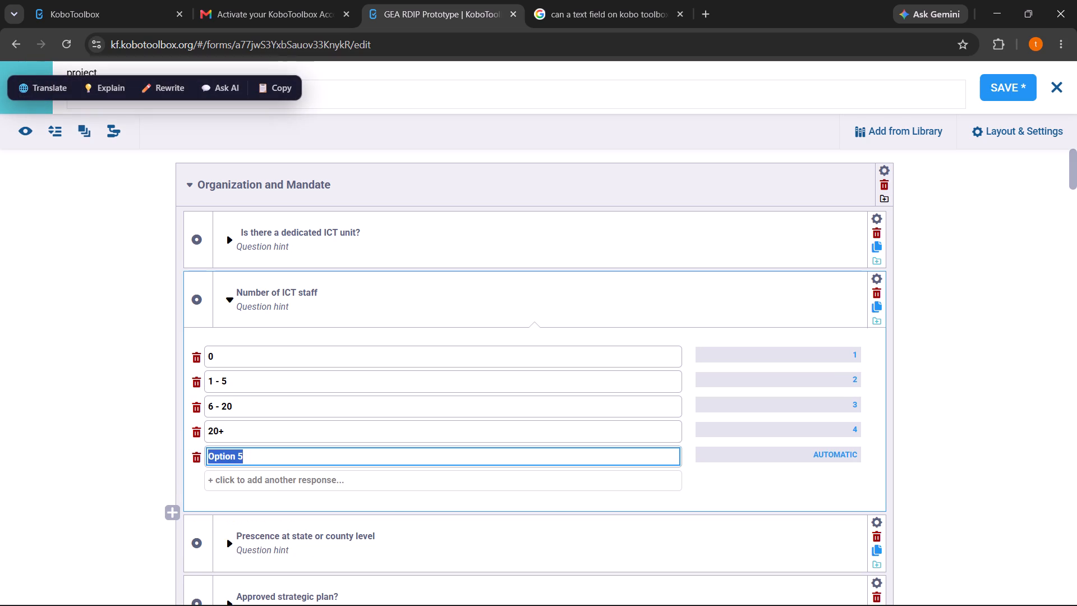
key("0")
left_click(214, 474)
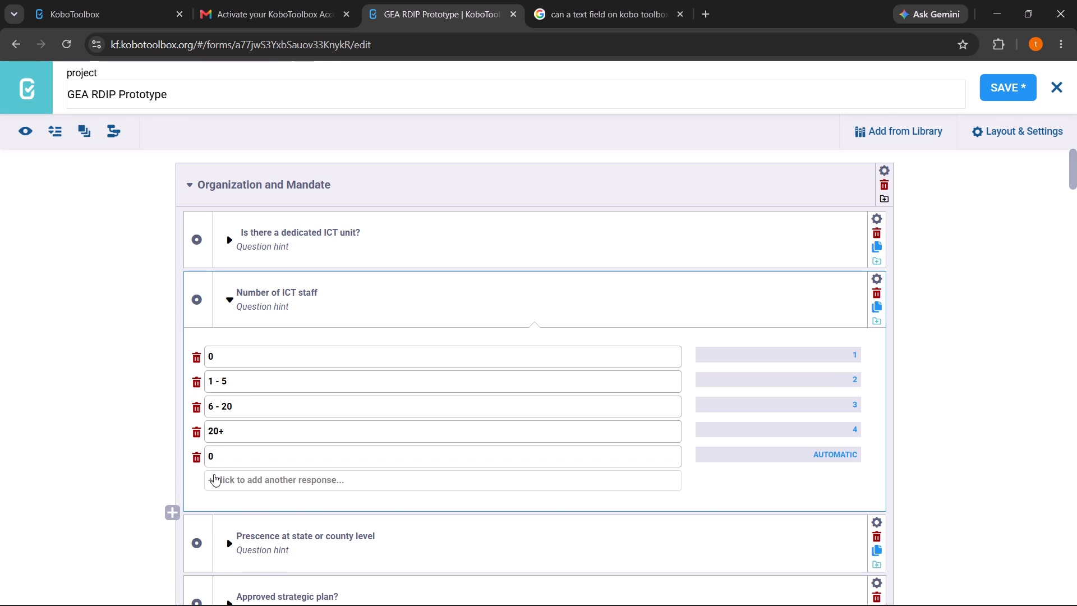
type("1 - 5")
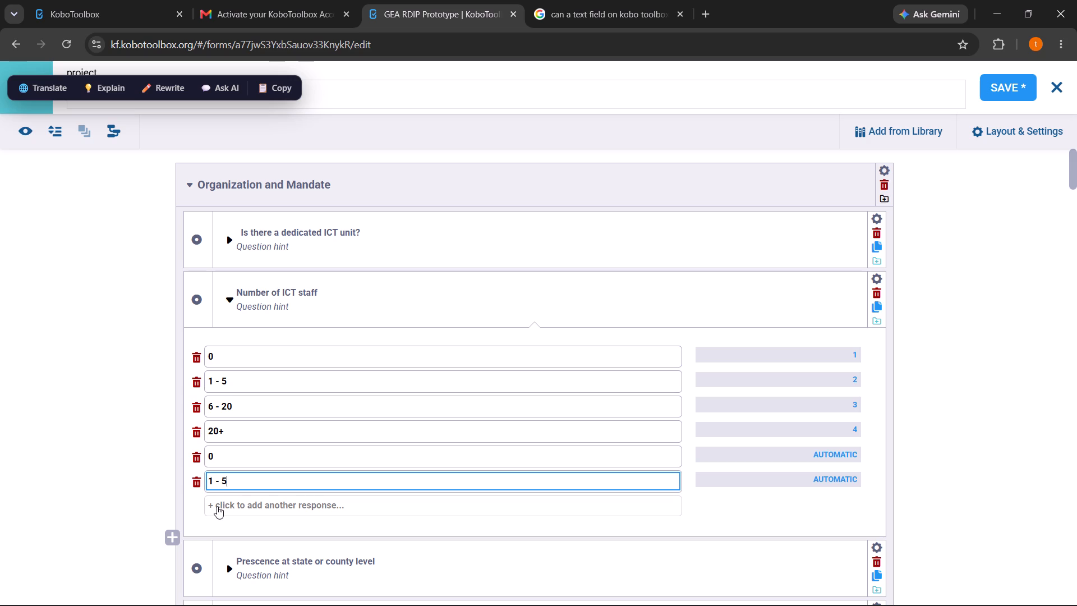
left_click(217, 506)
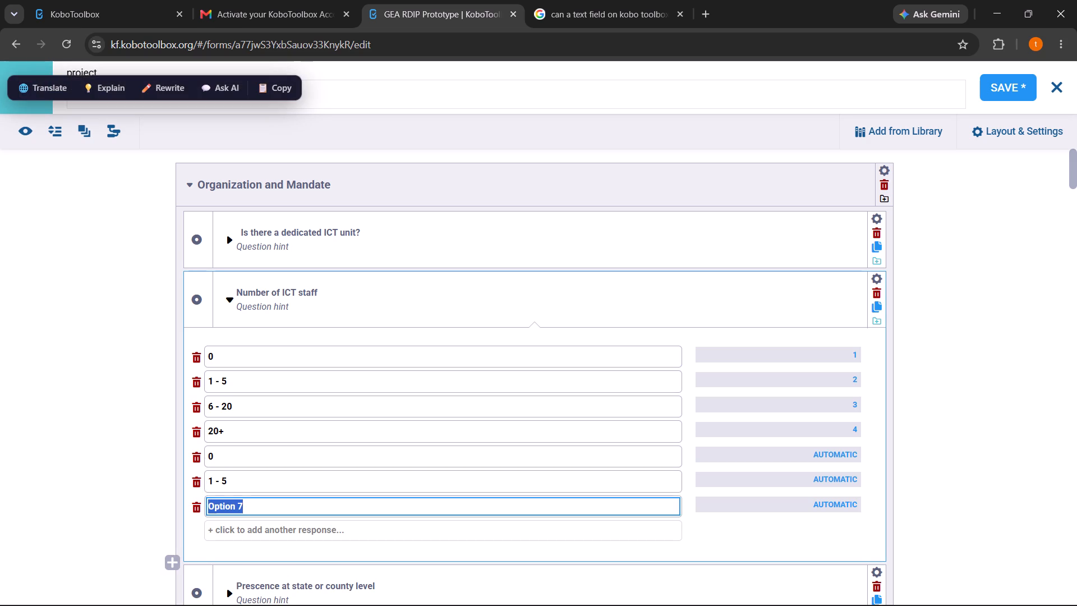
type("6 - 20")
left_click(215, 525)
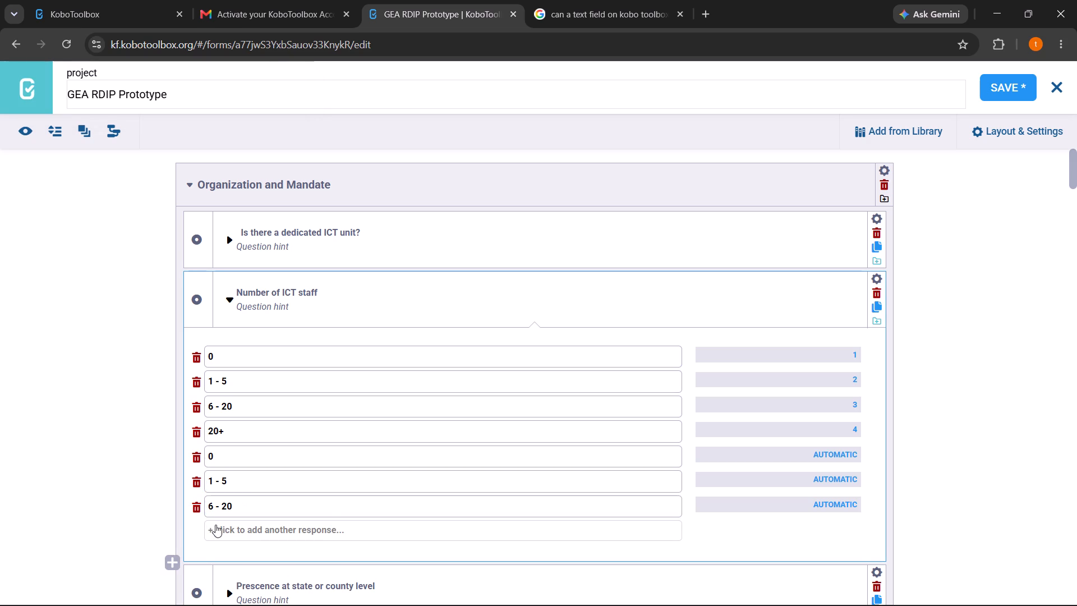
type("20")
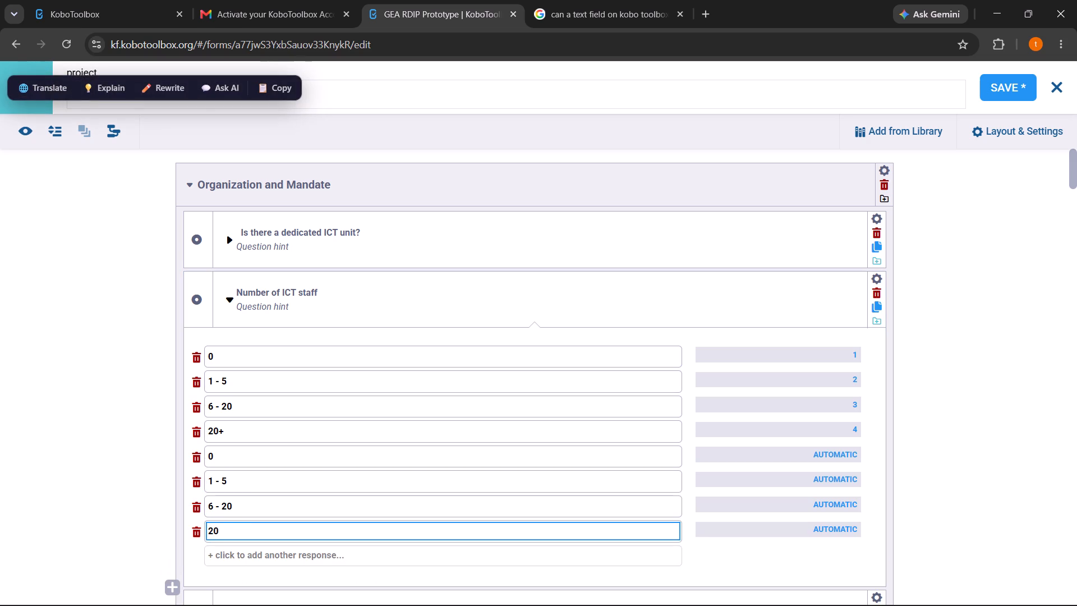
key("shift+plus")
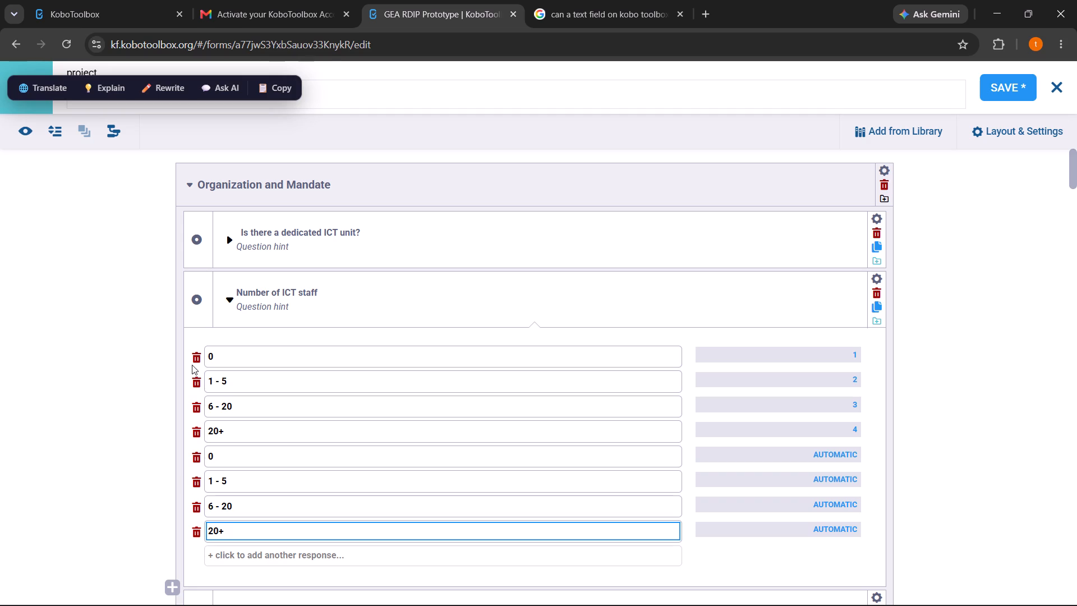
Delete the four original options with values 1 to 4 from the Number of ICT staff question and collapse it.
left_click(192, 364)
left_click(196, 361)
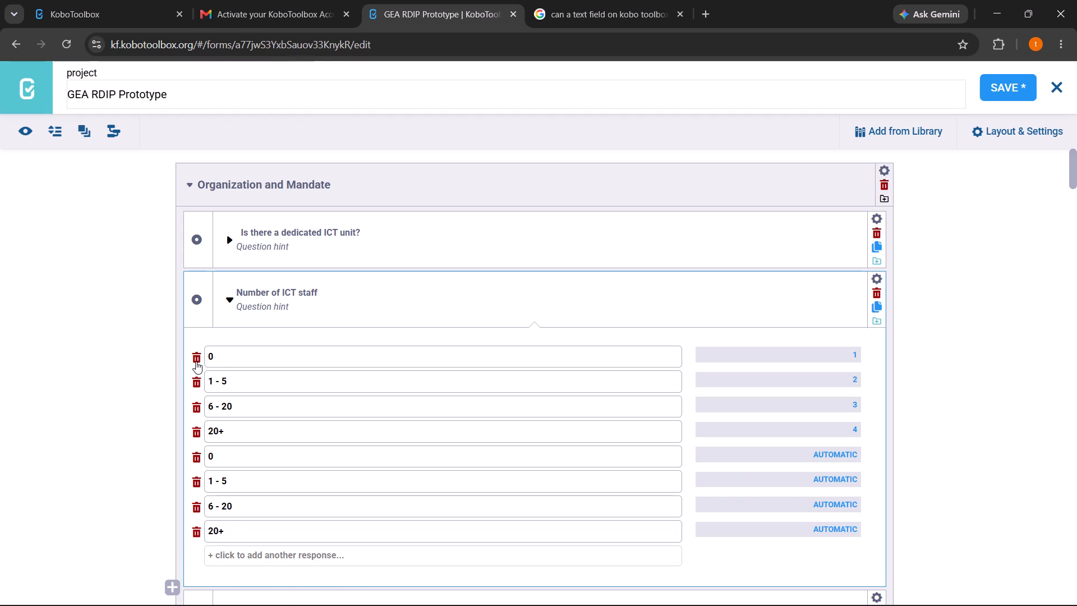
left_click(196, 361)
left_click(196, 361)
left_click(196, 361)
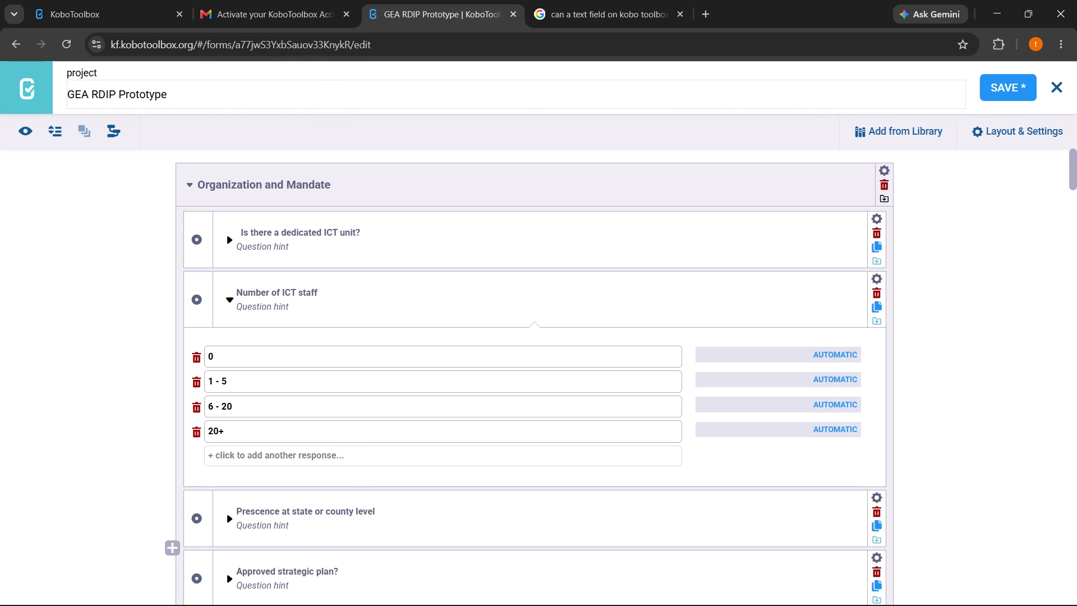
left_click(227, 292)
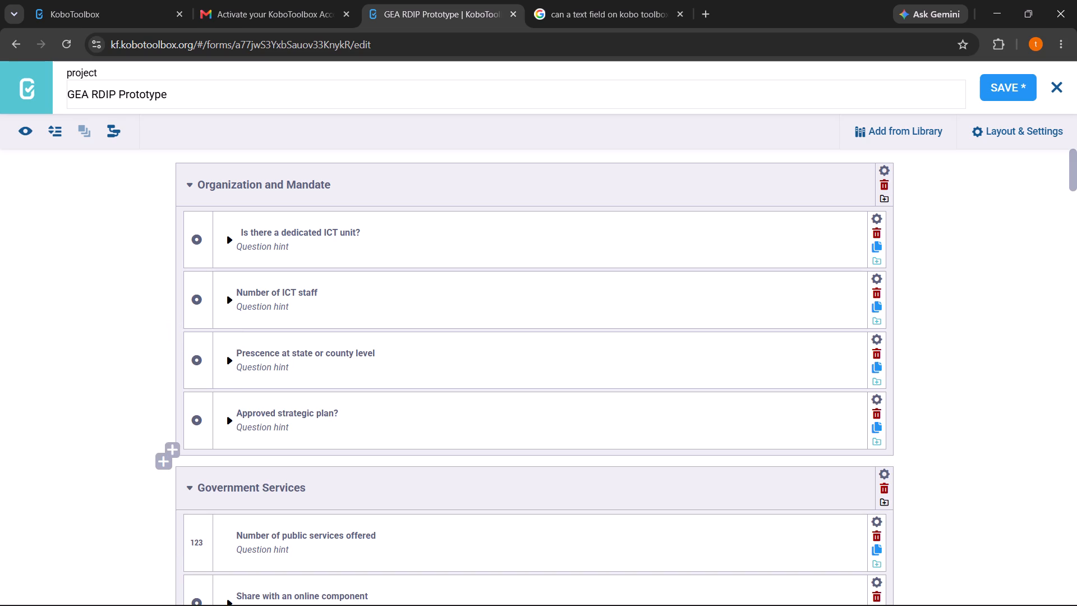
Add new options None, Some and All States with automatic values to the question on presence at state or county level.
left_click(231, 353)
scroll(347, 457, "down", 1)
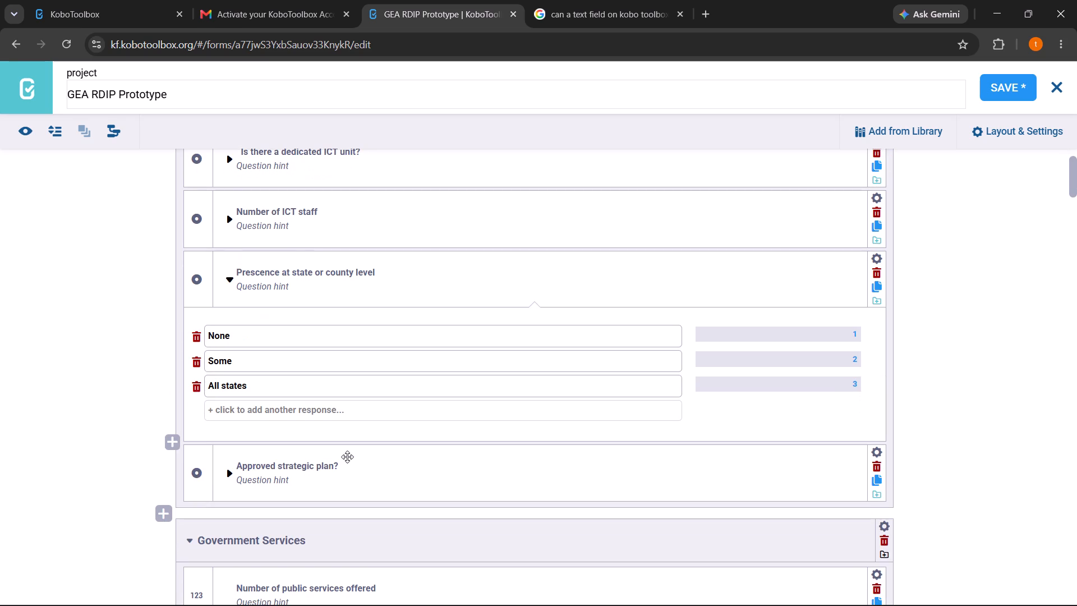
left_click(227, 407)
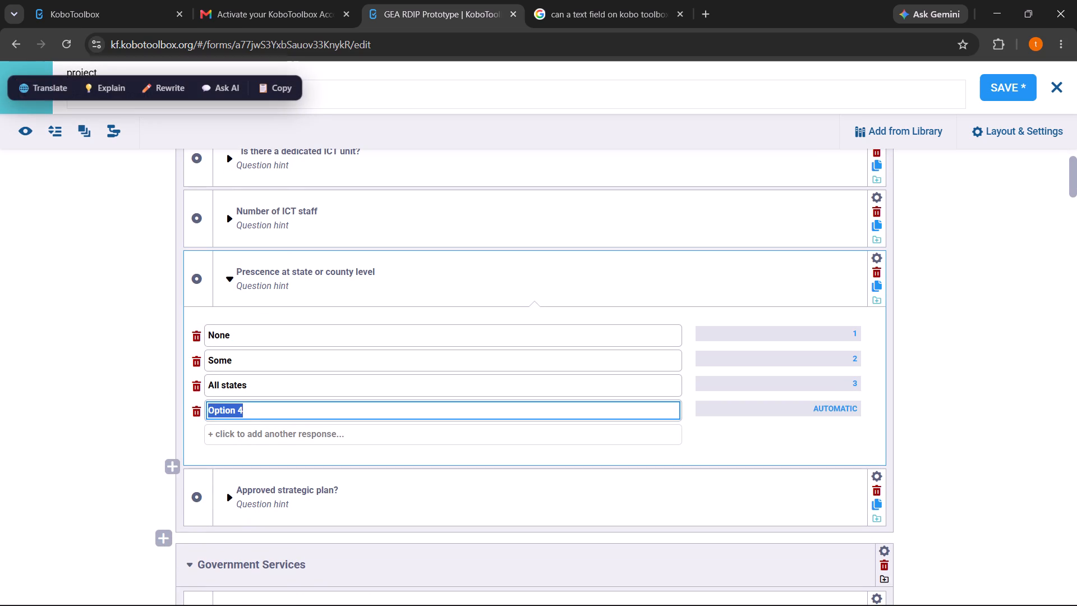
type("NOn")
key("BackSpace")
key("BackSpace")
type("one")
left_click(228, 434)
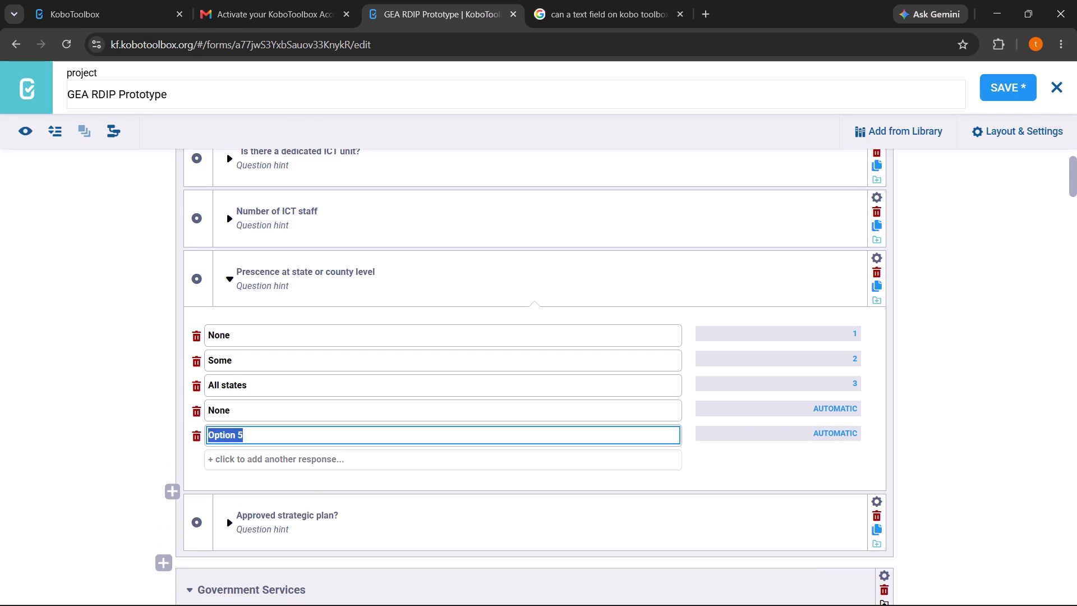
type("Some")
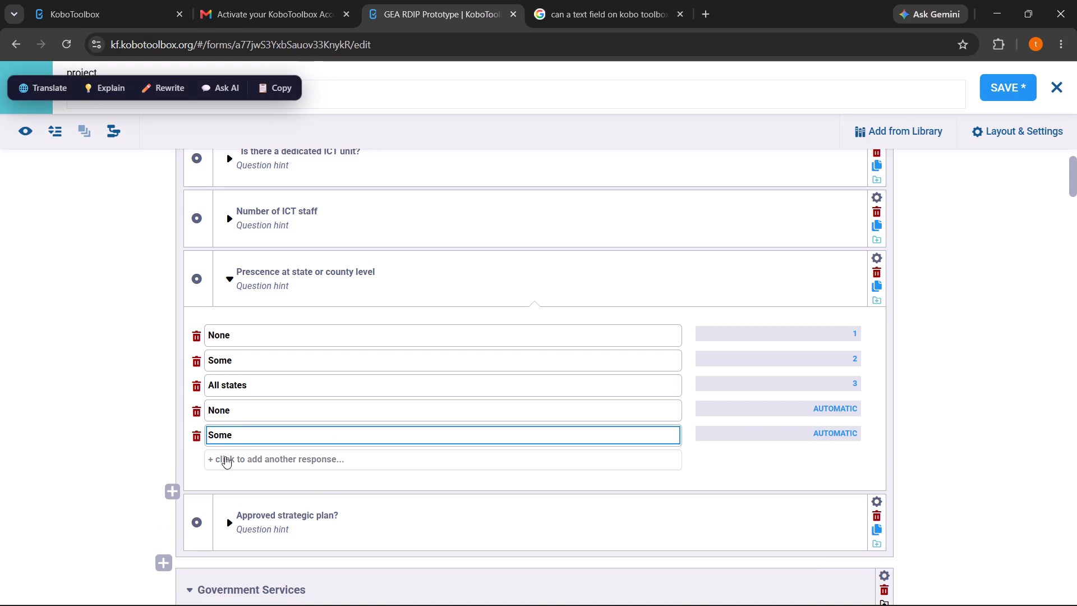
left_click(225, 458)
type("Akk")
key("space")
key("BackSpace")
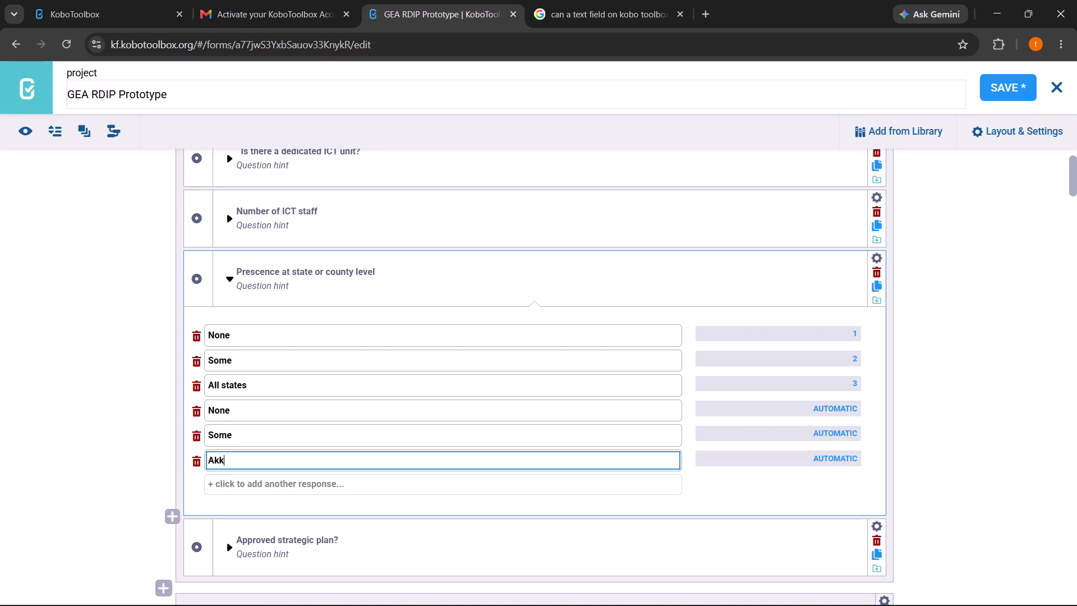
key("BackSpace")
key("BackSpace")
type("ll states")
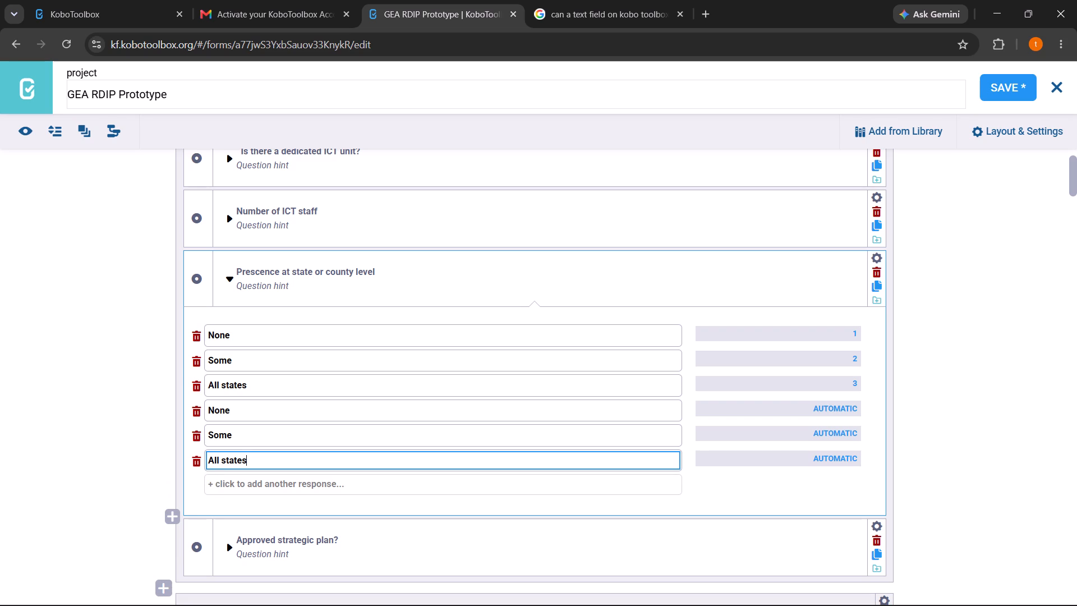
left_click(227, 460)
key("BackSpace")
key("shift+s")
Delete the three original options with values 1 to 3 from the state or county presence question.
left_click(199, 339)
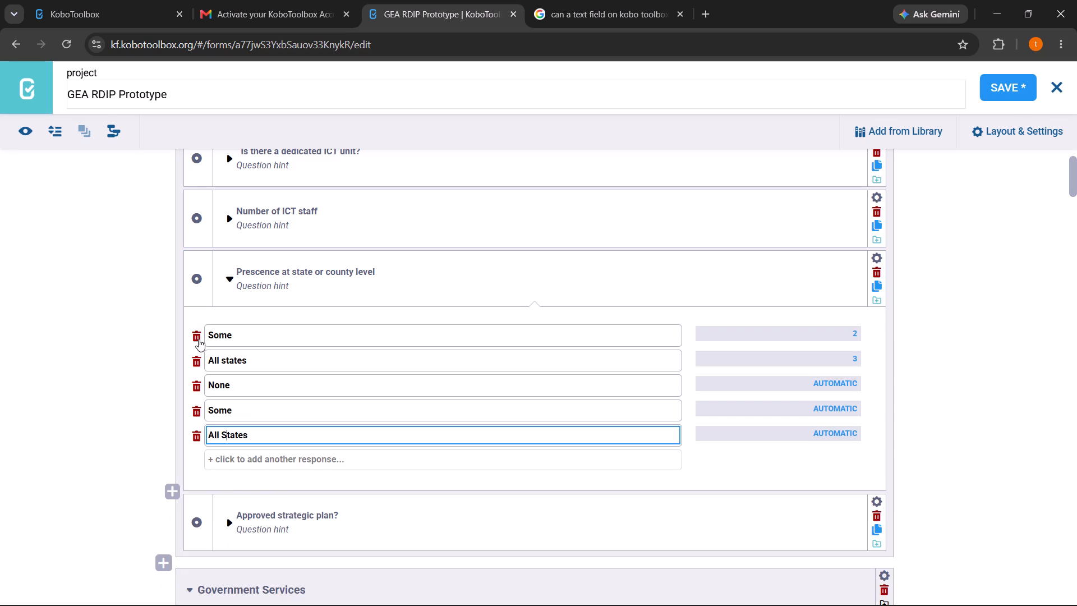
left_click(199, 339)
left_click(199, 339)
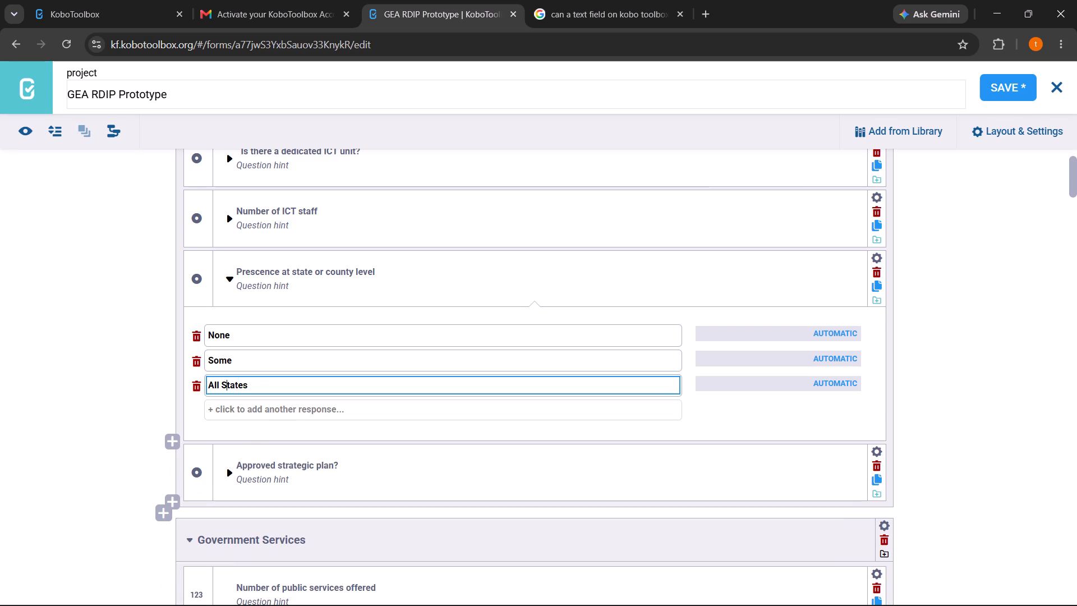
Add new options Yes, Draft and No with automatic values to the Approved strategic plan? question.
left_click(229, 473)
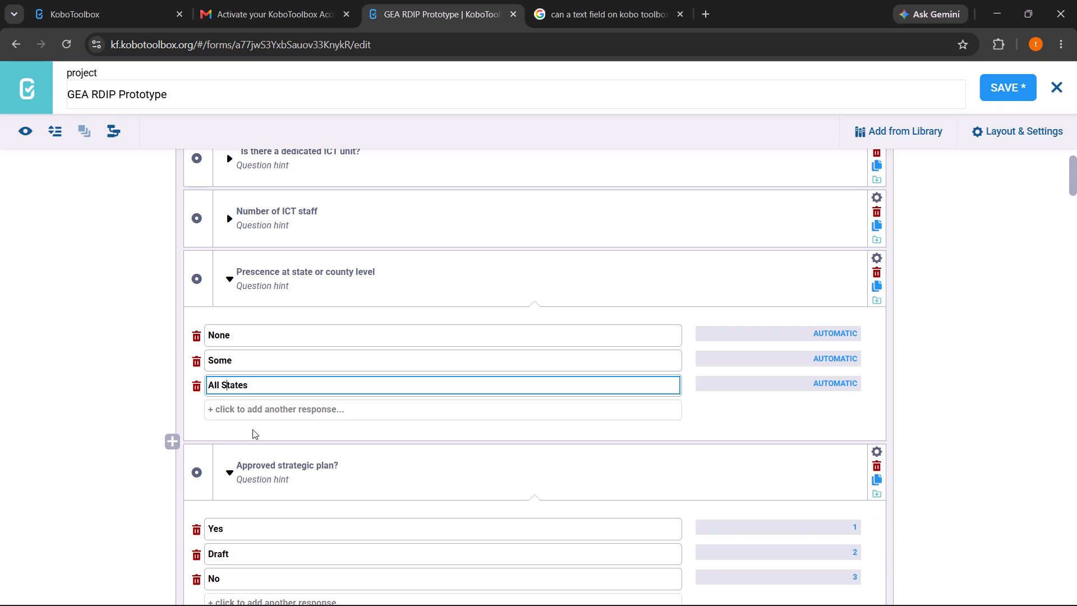
scroll(252, 429, "down", 2)
left_click(226, 442)
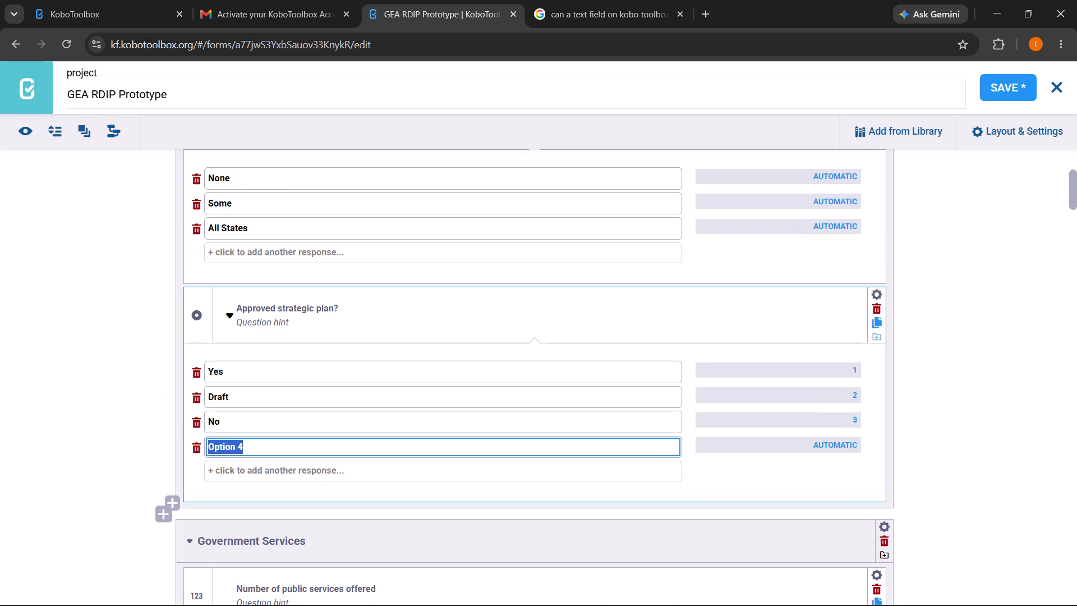
type("Yes")
left_click(233, 471)
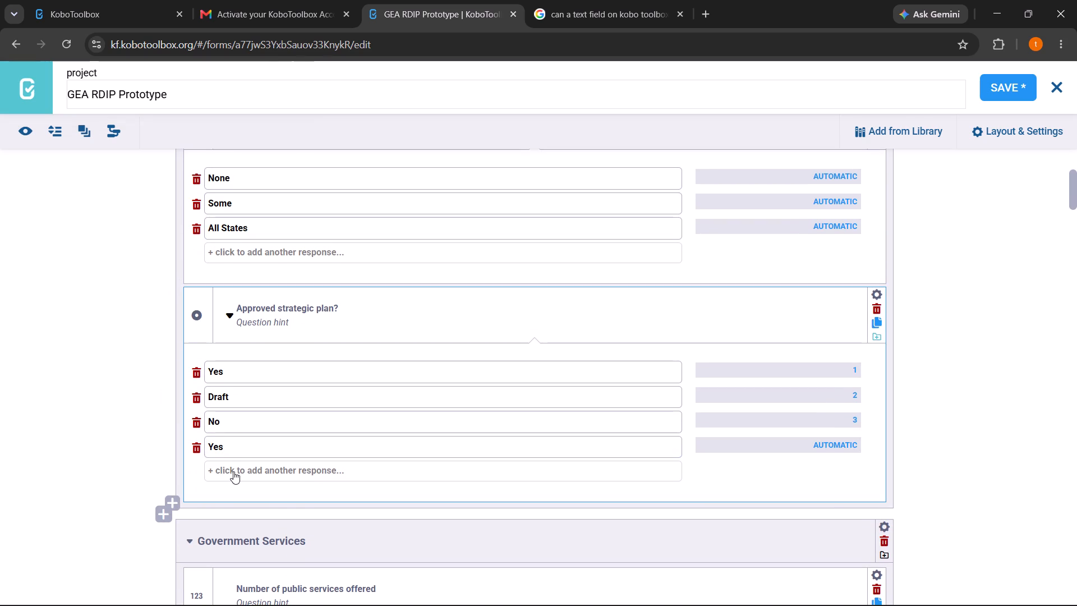
type("Drafy")
key("BackSpace")
key("t")
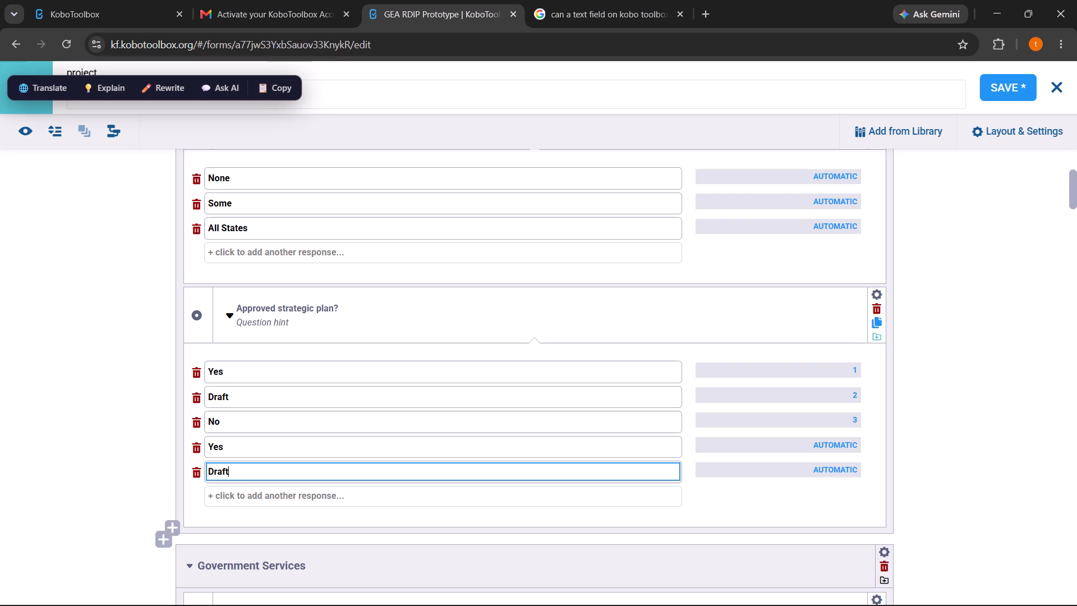
left_click(223, 492)
type("No")
Delete the strategic plan question's three original options with values 1 to 3, and collapse it and the state presence question.
left_click(198, 367)
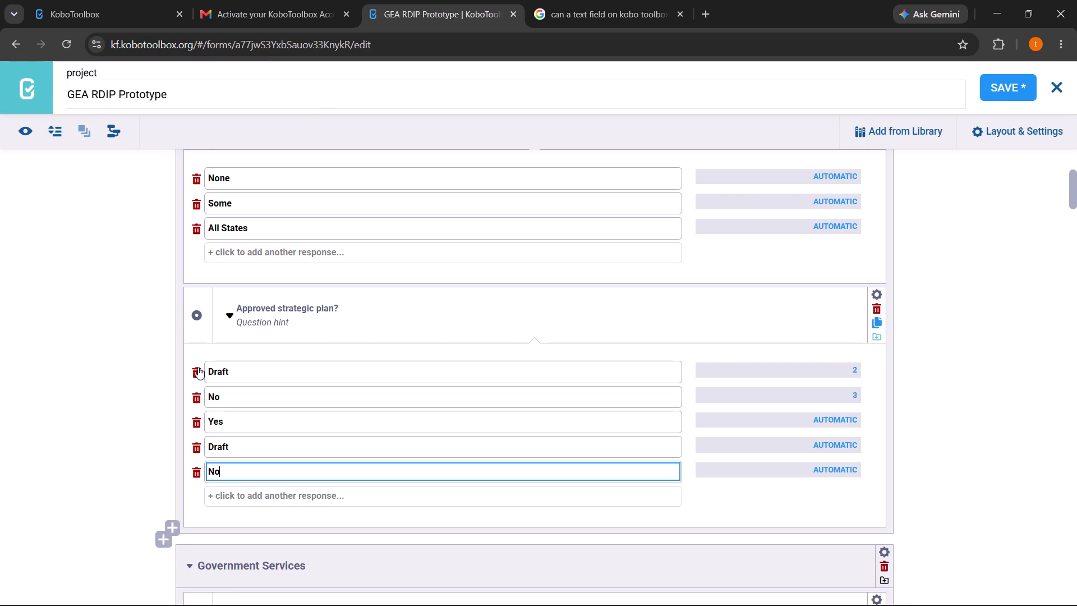
left_click(198, 367)
left_click(198, 367)
scroll(256, 495, "down", 1)
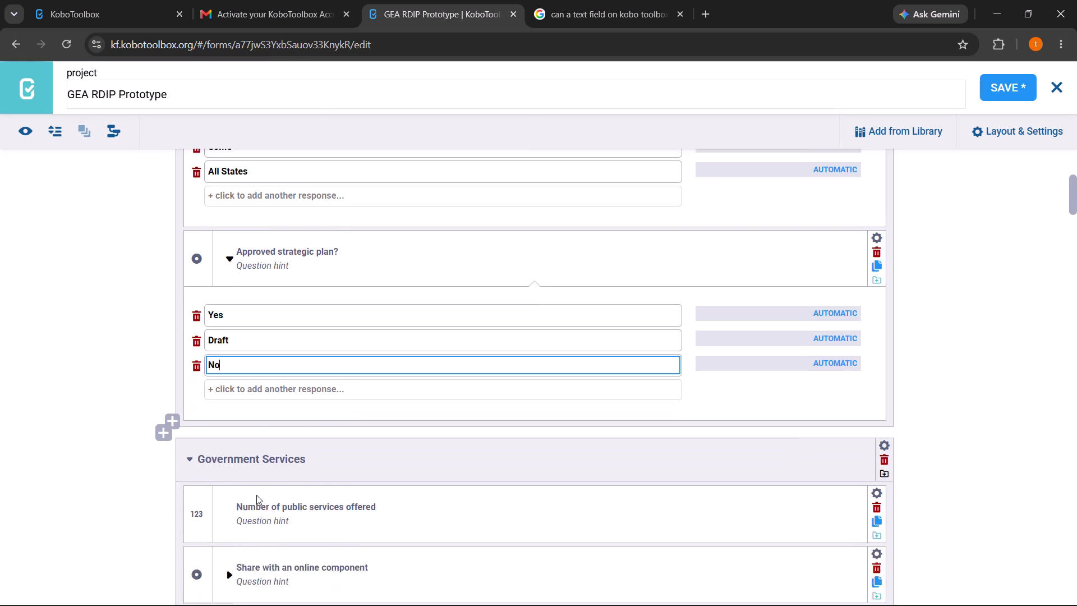
scroll(256, 495, "down", 1)
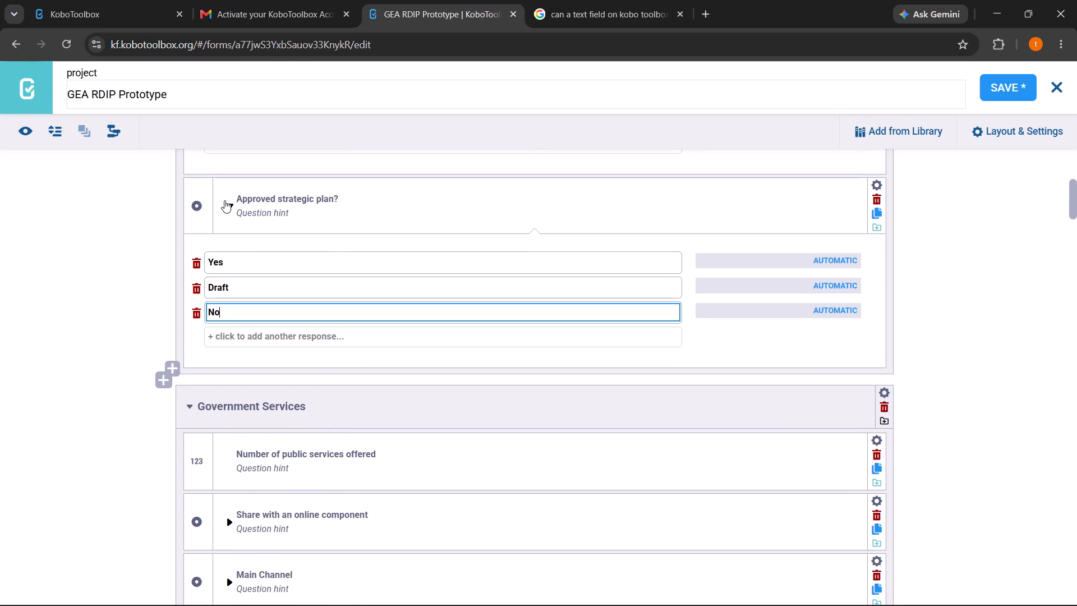
left_click(224, 200)
scroll(224, 200, "up", 4)
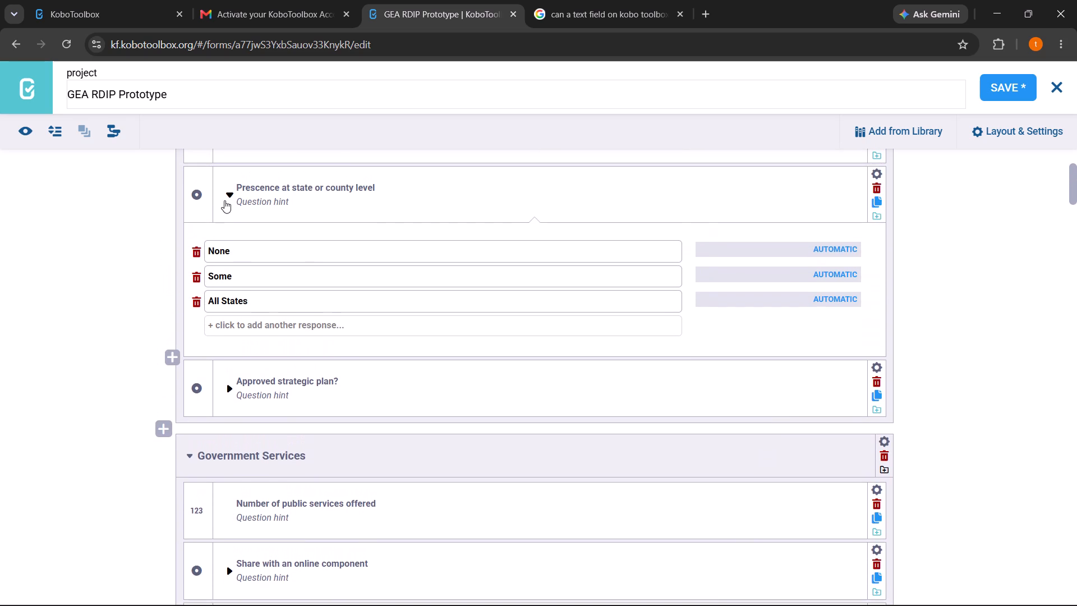
left_click(224, 200)
Add new options 0 and 1 - 25% with automatic values to the Share with an online component question under Government Services.
scroll(224, 200, "down", 4)
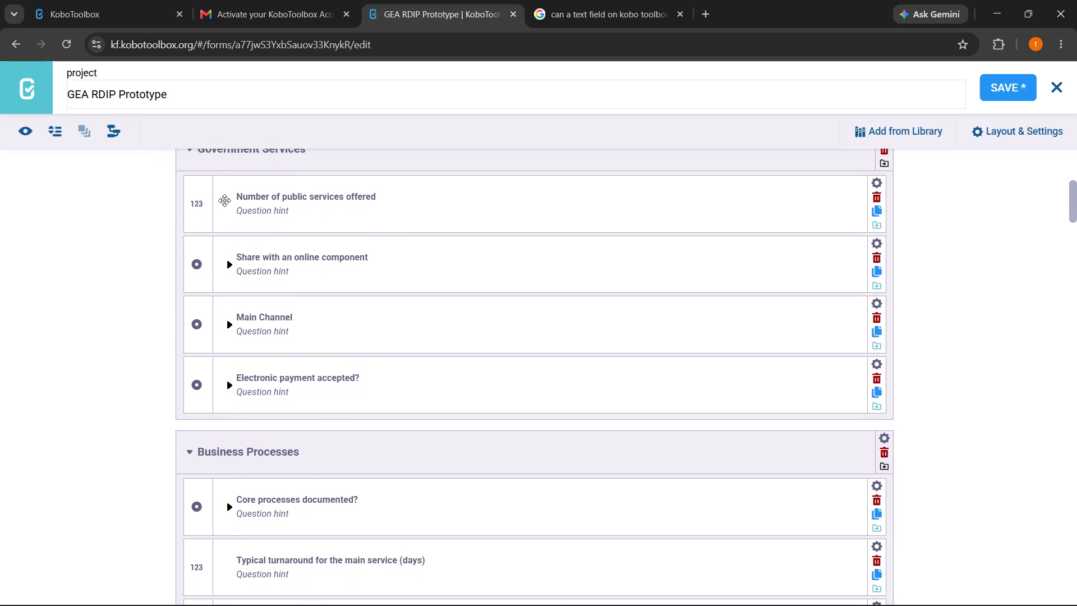
left_click(223, 265)
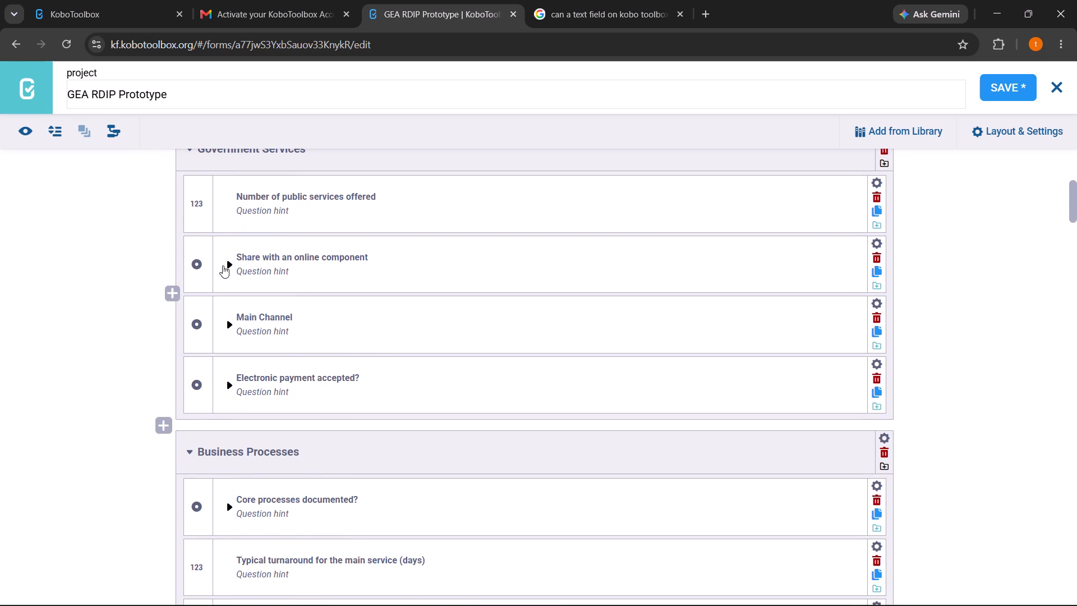
left_click(244, 418)
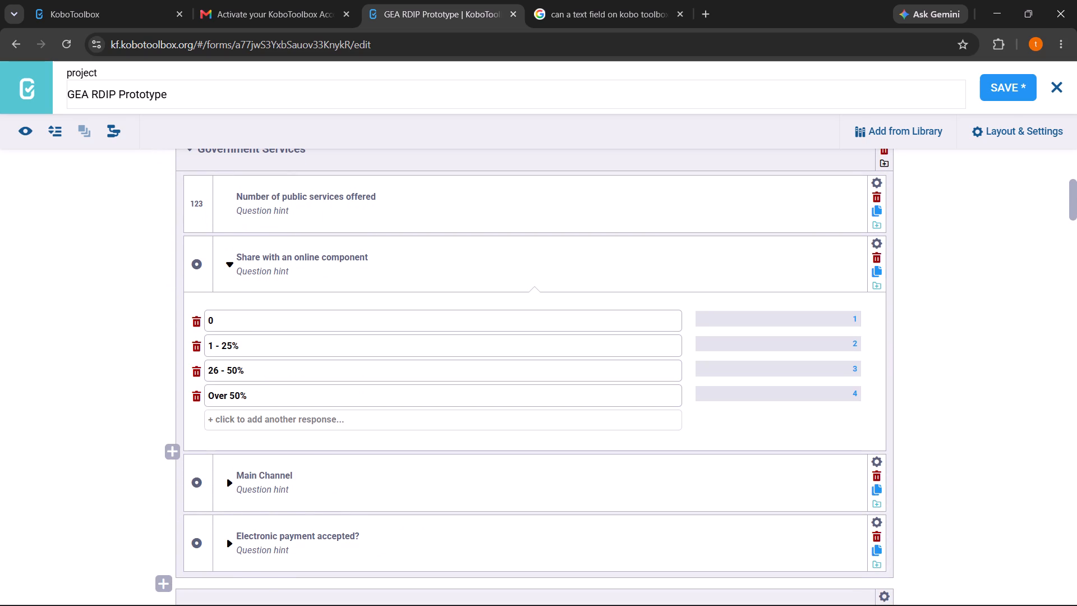
key("0")
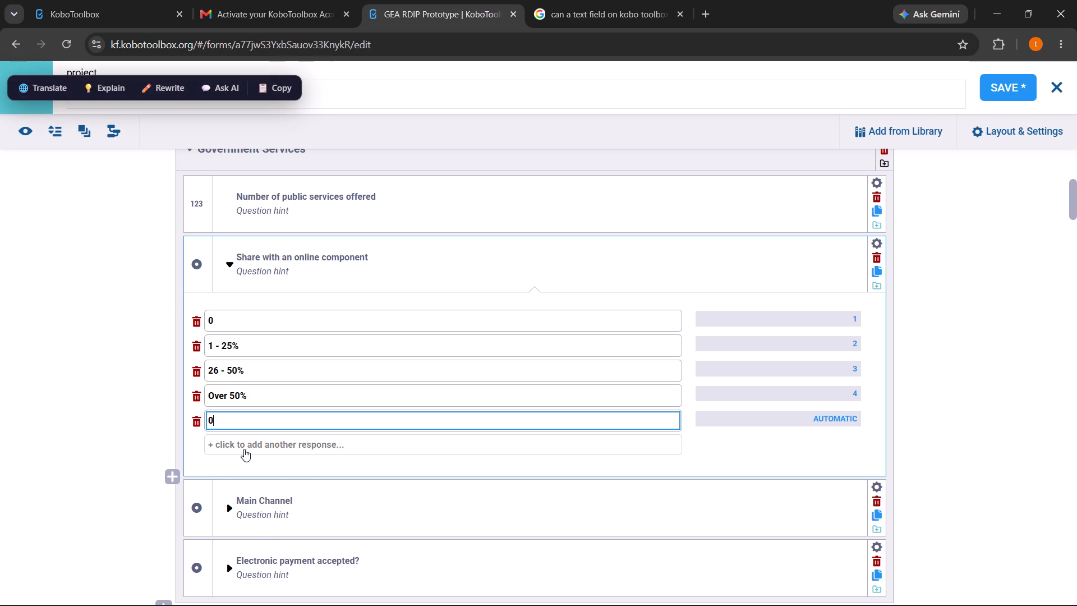
left_click(244, 449)
type("1 - 25")
key("ctrl+5")
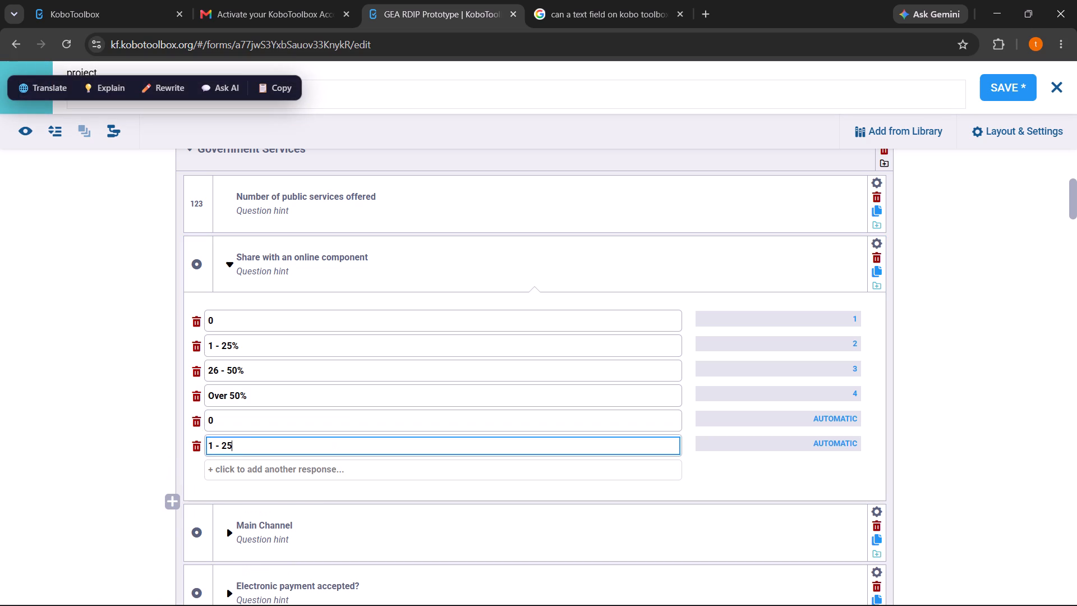
key("shift+percent")
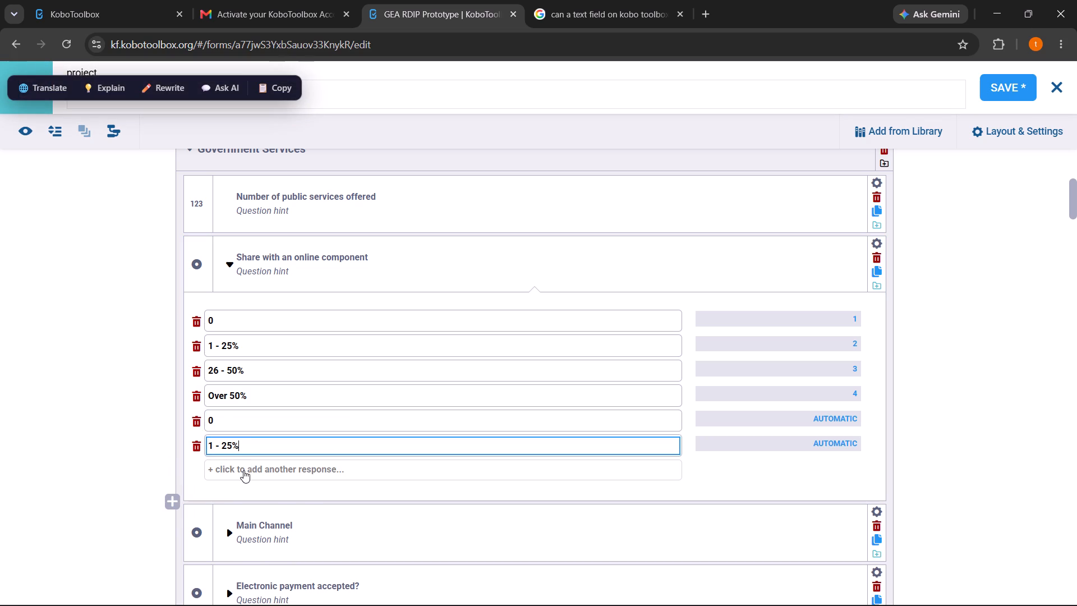
Add new options 26 - 50% and Over 50% with automatic values to the Share with an online component question.
left_click(243, 470)
type("26 - 2")
key("BackSpace")
type("50")
key("5")
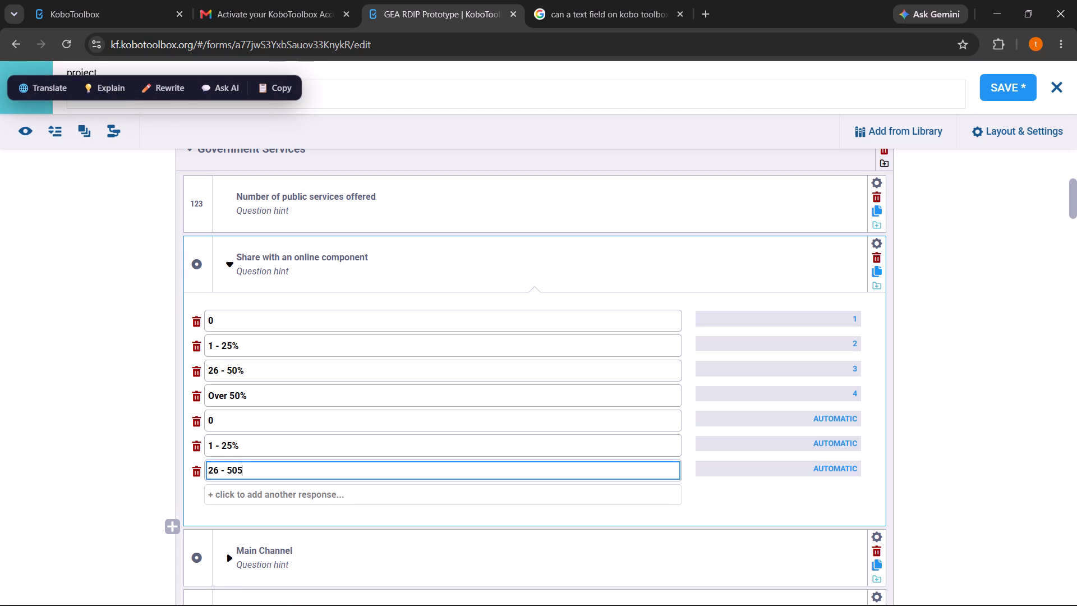
key("BackSpace")
key("shift+percent")
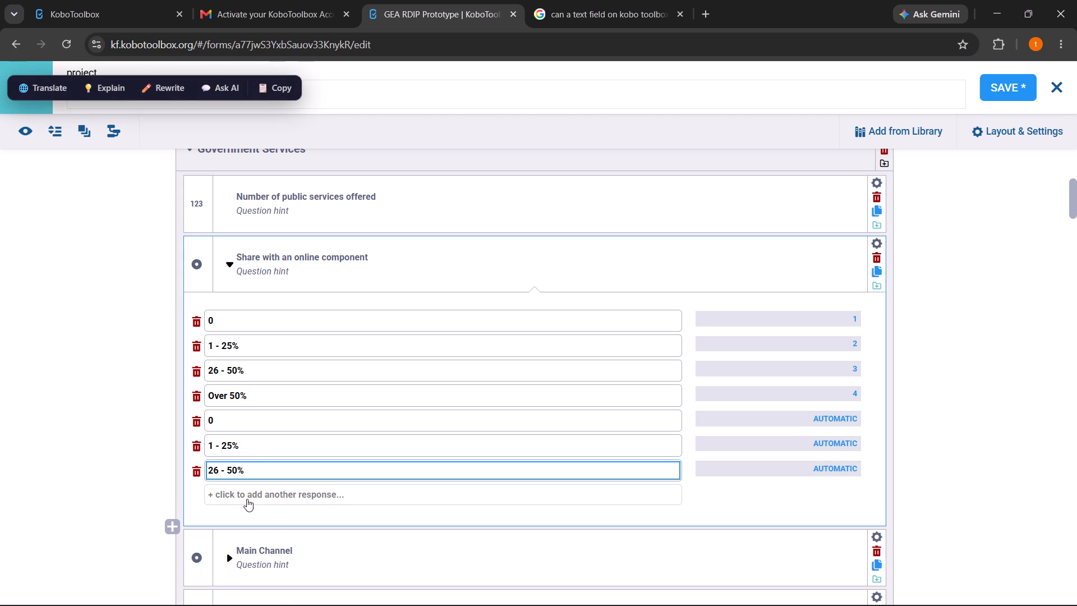
left_click(247, 499)
type("Over")
key("space")
type("5-")
key("BackSpace")
key("0")
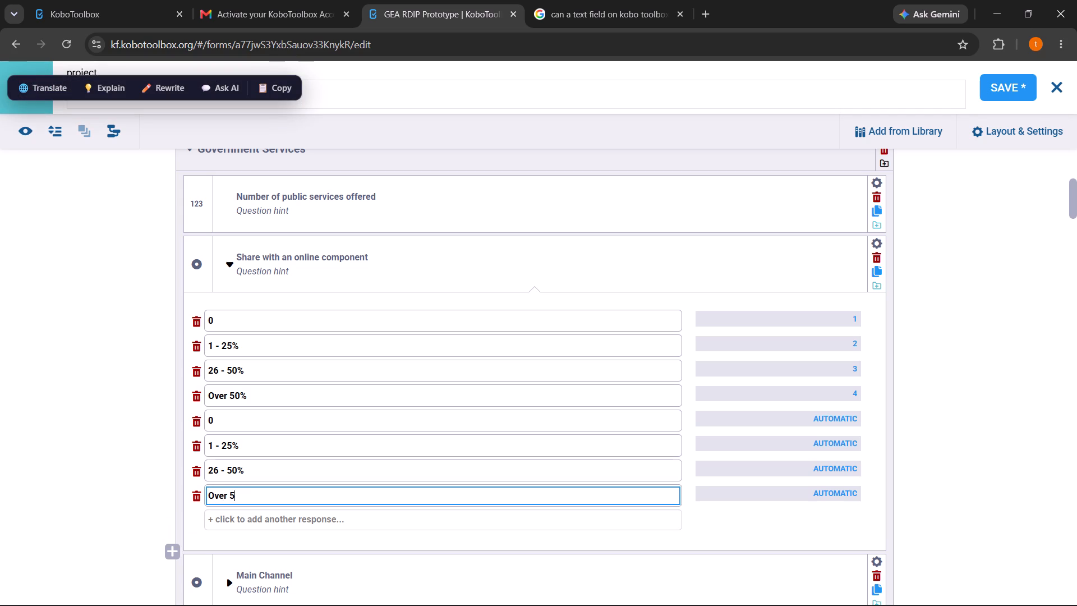
key("shift+percent")
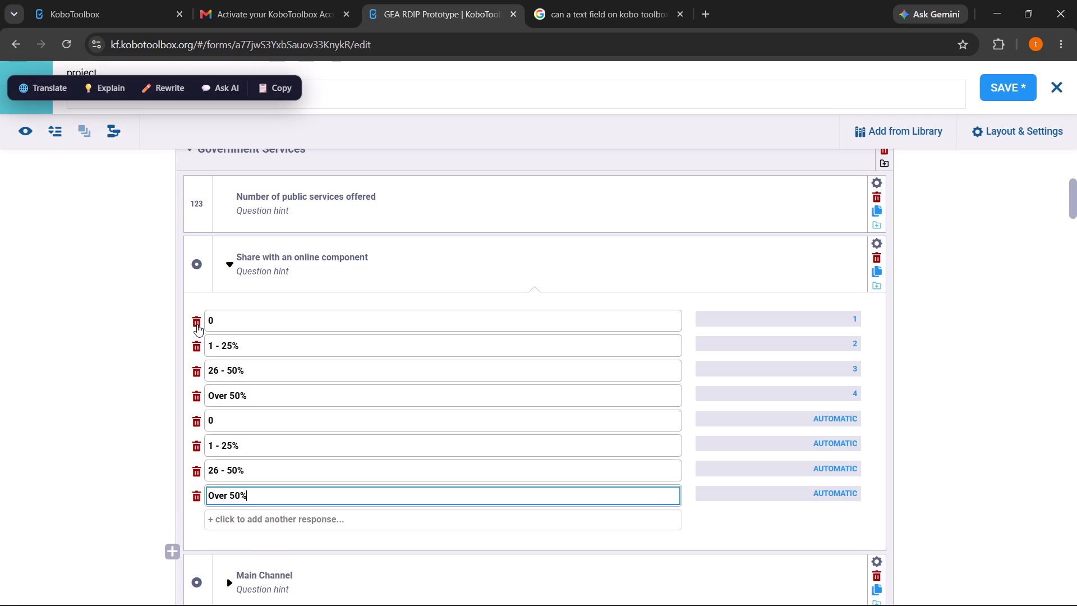
Delete the four original options with values 1 to 4 from the Share with an online component question.
left_click(197, 324)
left_click(197, 324)
left_click(197, 324)
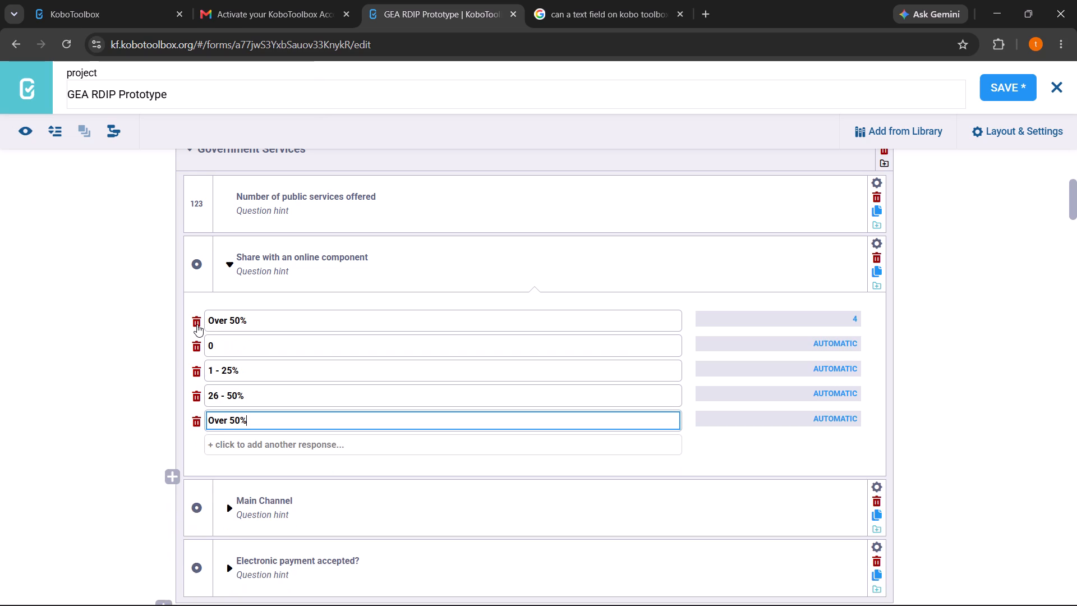
left_click(197, 324)
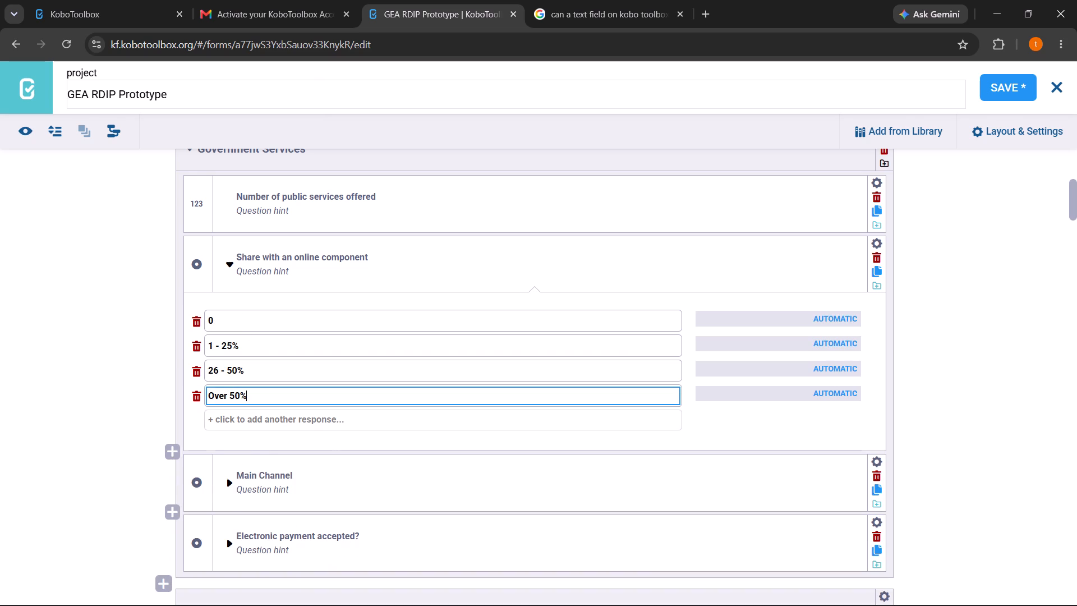
Add new options Counter, Phone, Web, Mobile and Agent with automatic values to the Main Channel question.
left_click(232, 486)
scroll(232, 486, "down", 4)
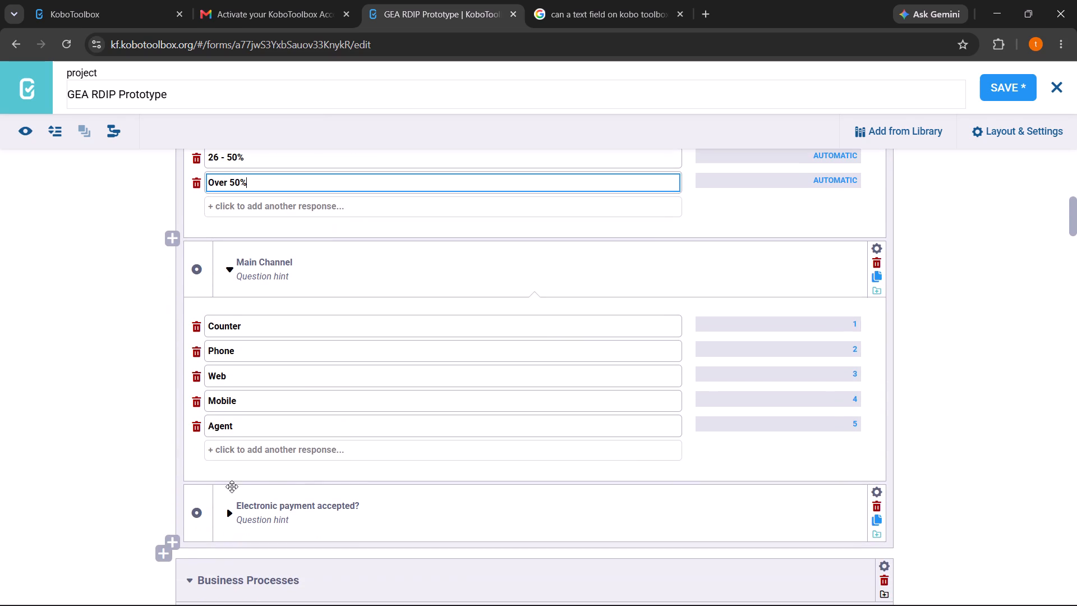
left_click(239, 446)
type("Counter")
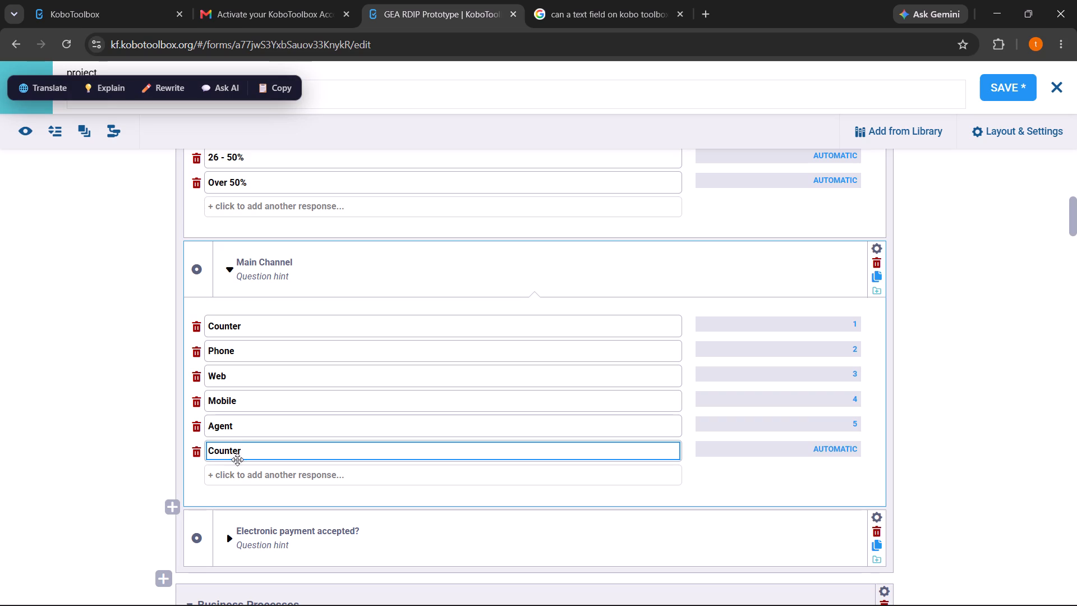
left_click(232, 474)
type("Phone")
left_click(225, 501)
type("Web")
left_click(231, 526)
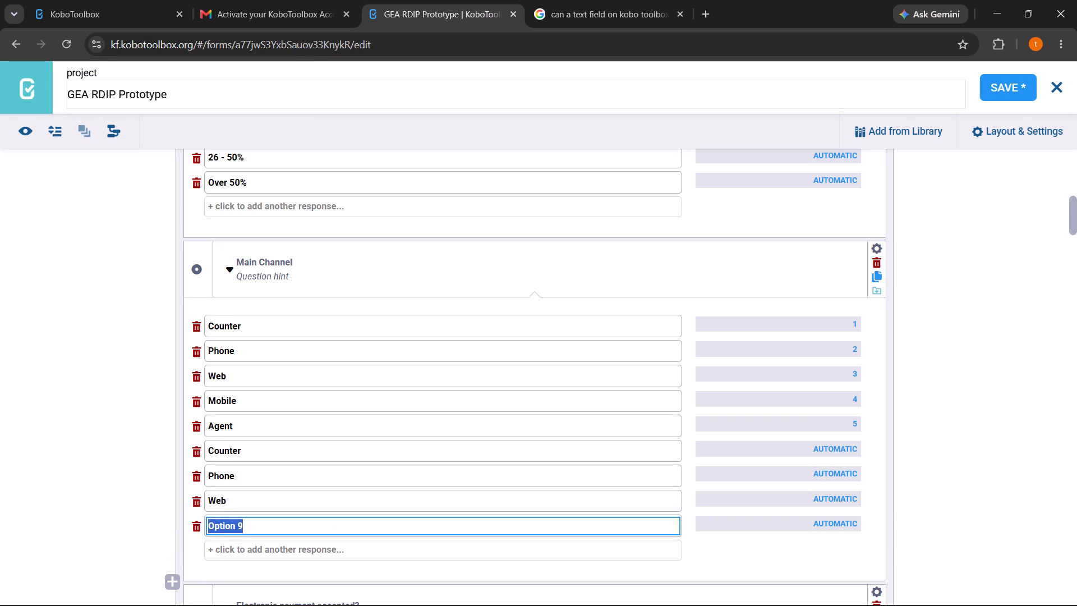
type("Mobile")
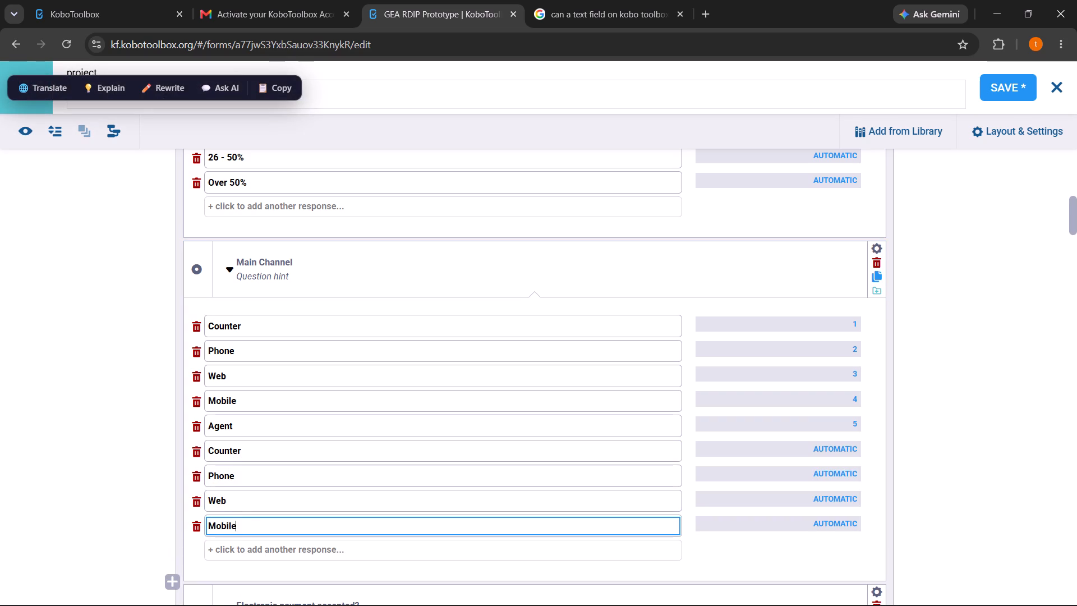
left_click(227, 549)
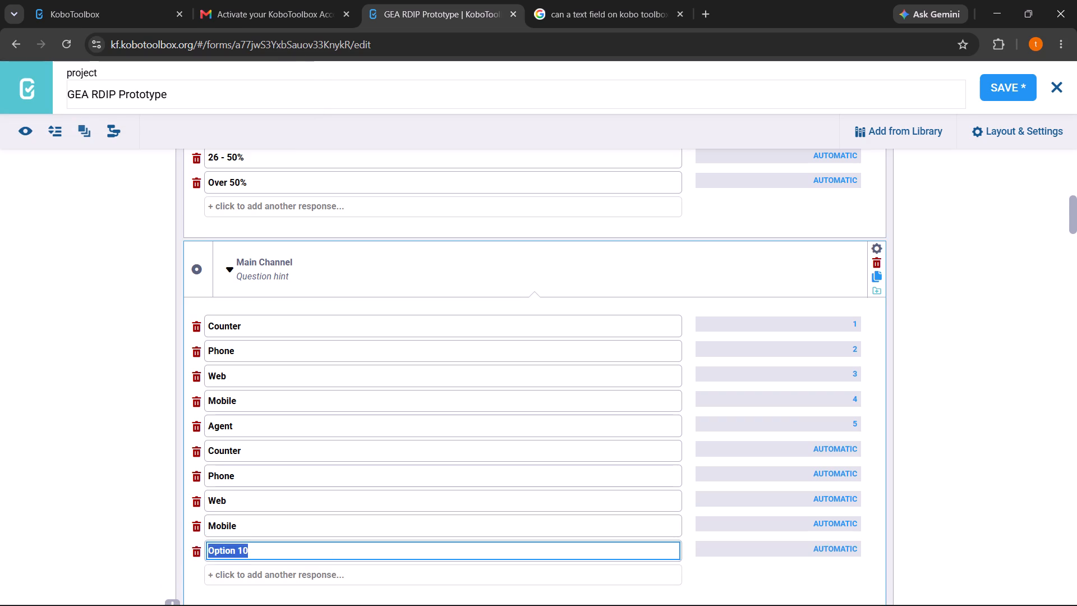
type("Agent")
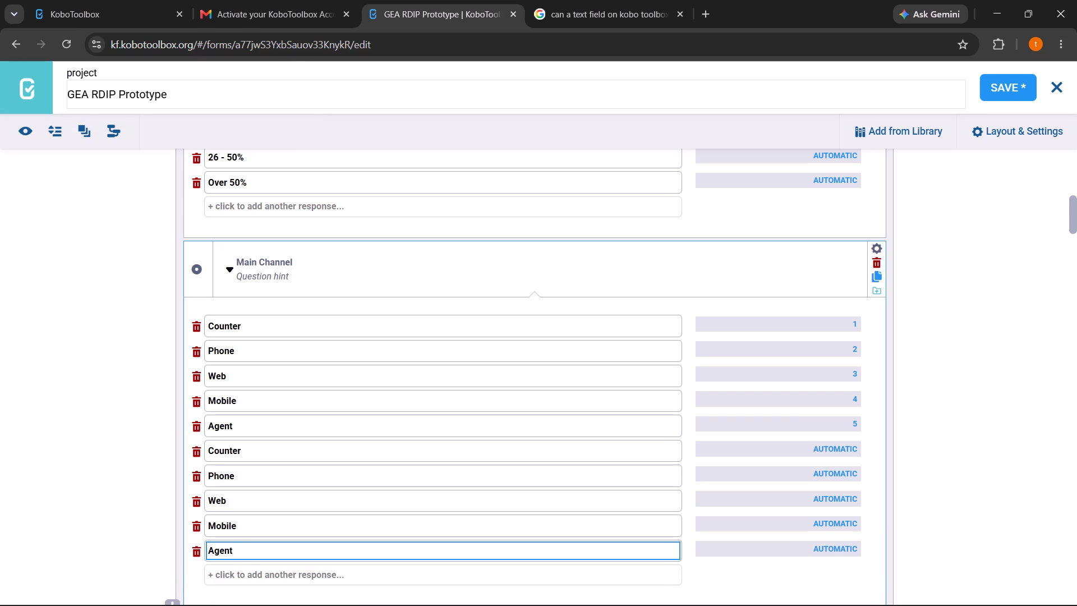
Delete the five original options with values 1 to 5 from the Main Channel question.
left_click(199, 330)
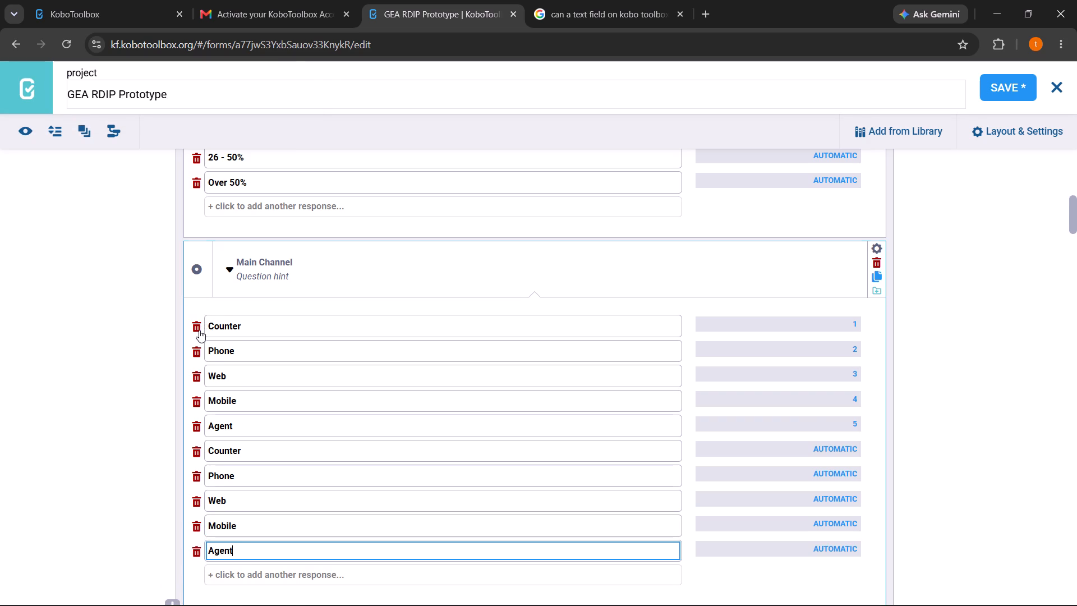
left_click(199, 330)
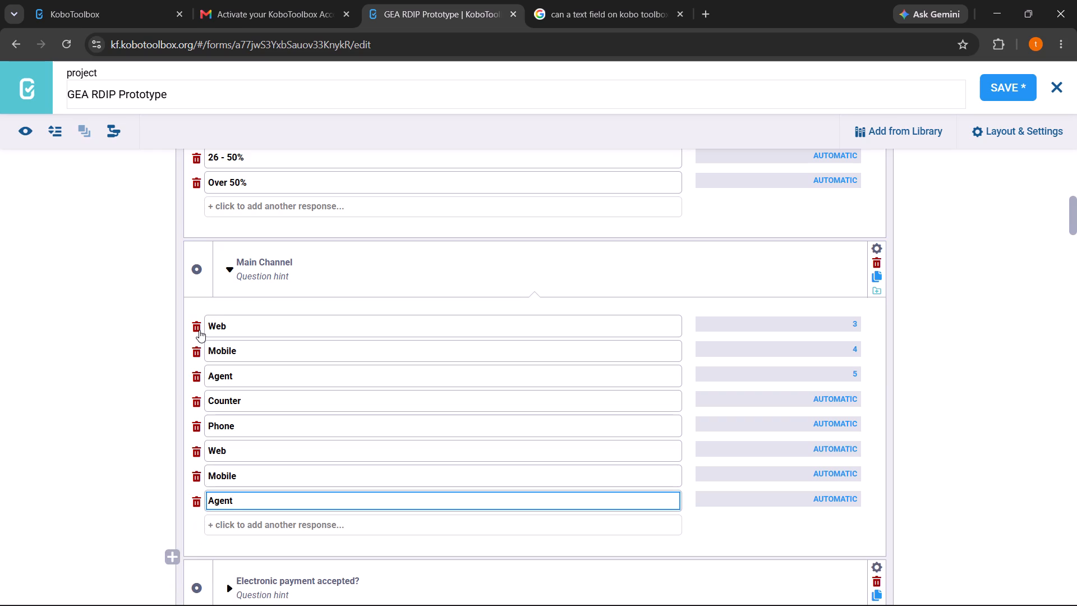
left_click(199, 330)
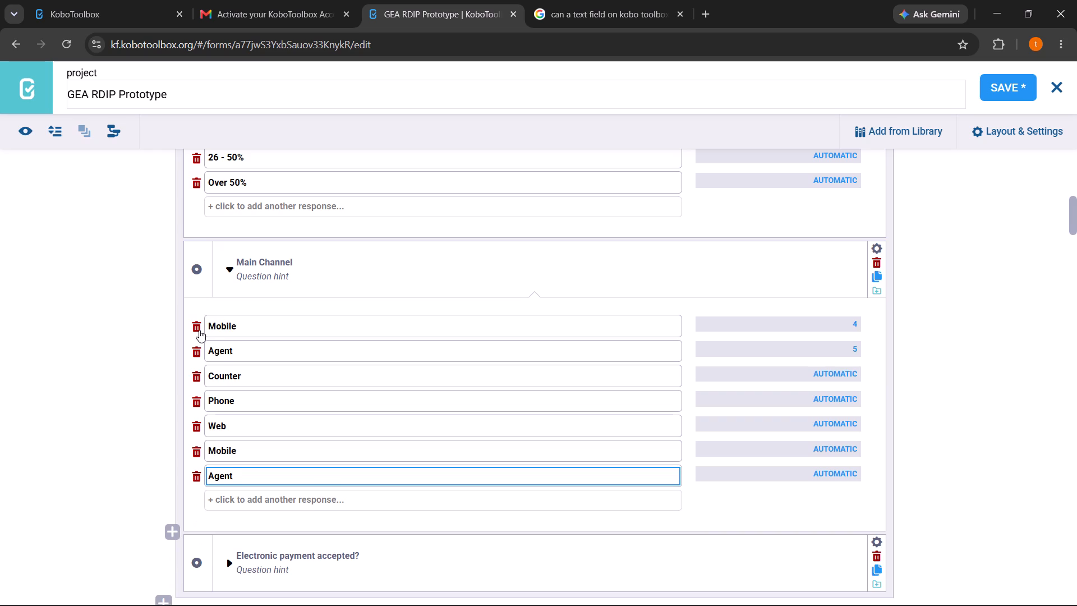
left_click(199, 330)
left_click(199, 330)
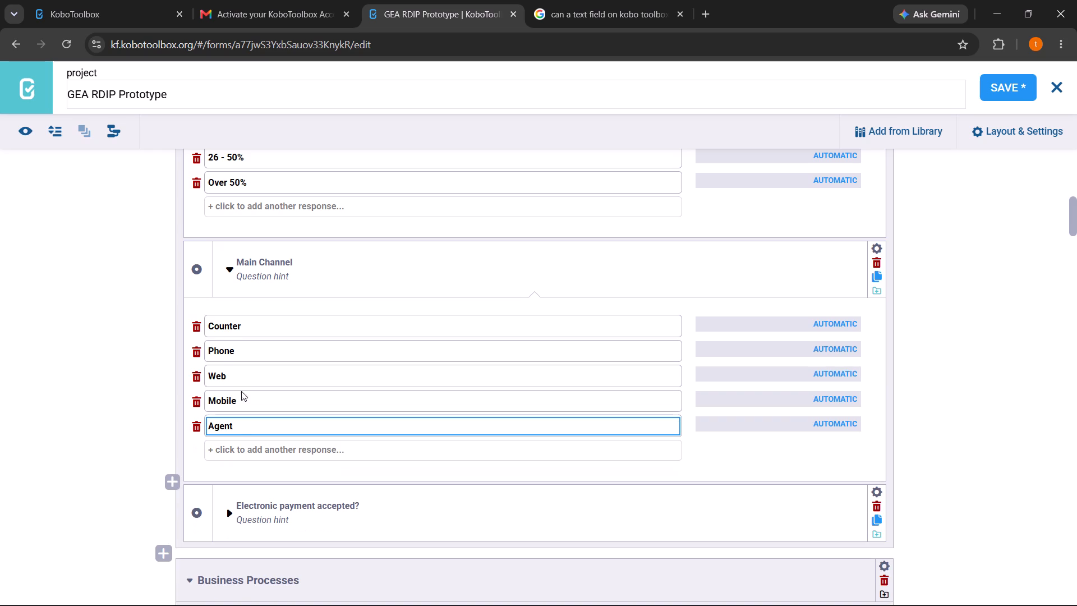
Replace the Electronic payment accepted? question's options valued 1 and 2 with new Yes and No options using automatic values.
left_click(222, 506)
scroll(222, 506, "down", 3)
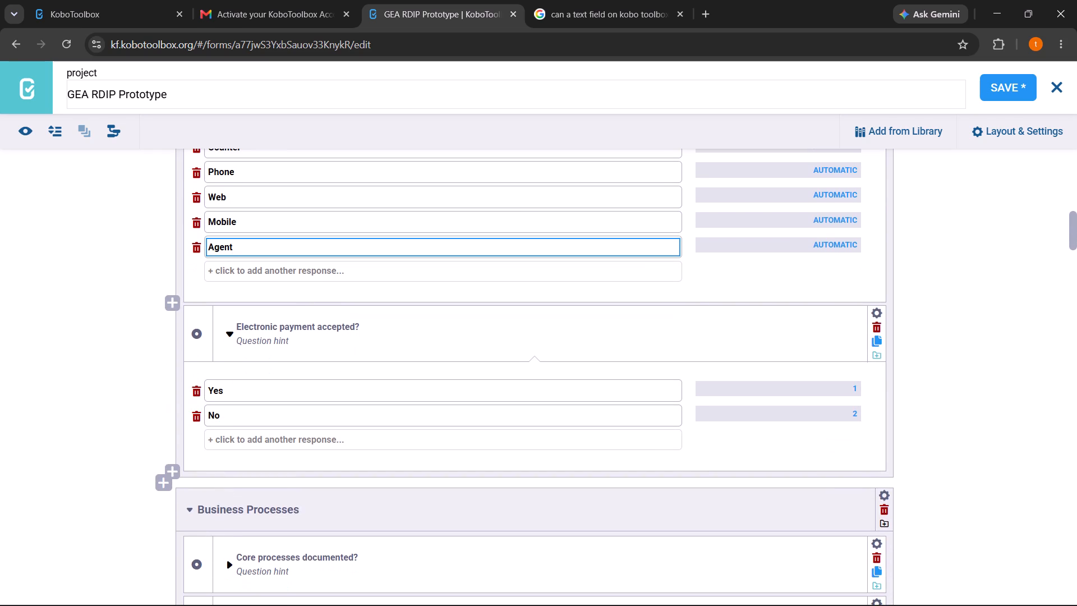
left_click(235, 431)
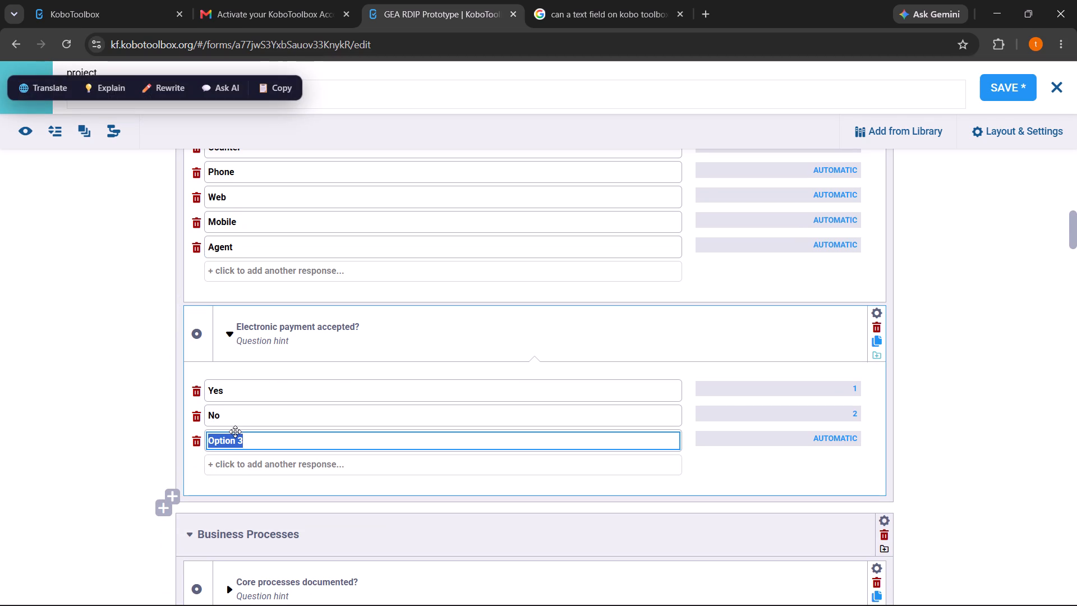
type("Yes")
left_click(236, 462)
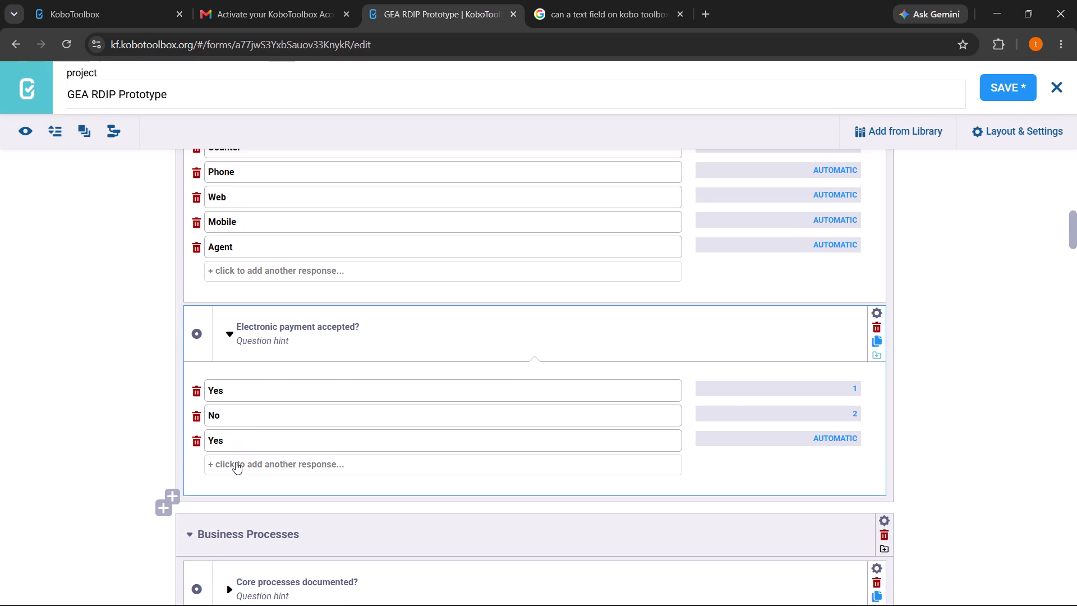
type("No")
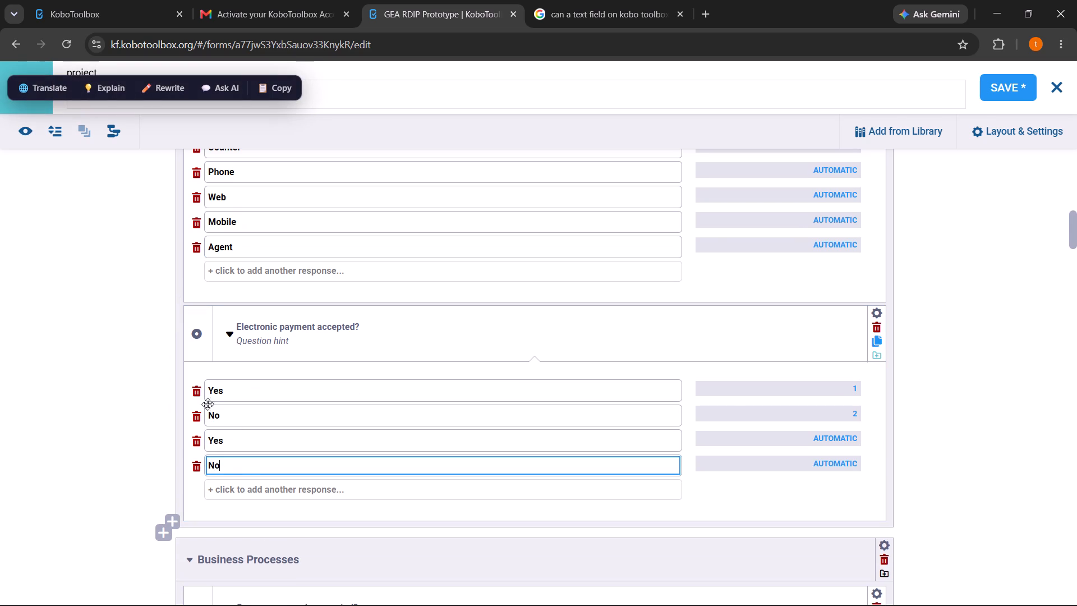
left_click(199, 395)
left_click(199, 395)
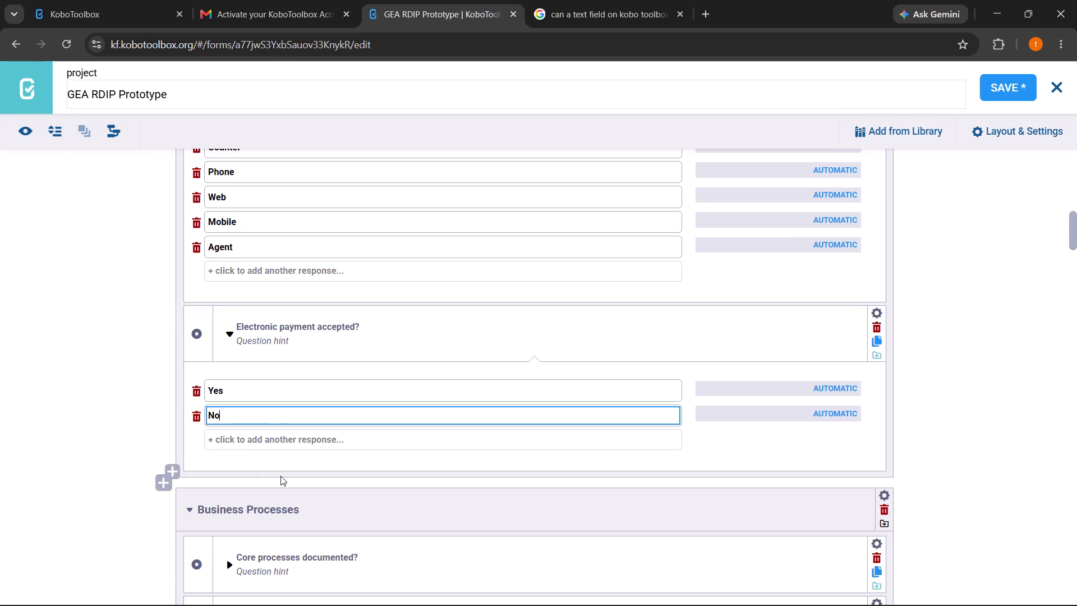
Add new options None, Some and Most with automatic values to the Core processes documented? question under Business Processes.
scroll(280, 476, "down", 2)
left_click(231, 375)
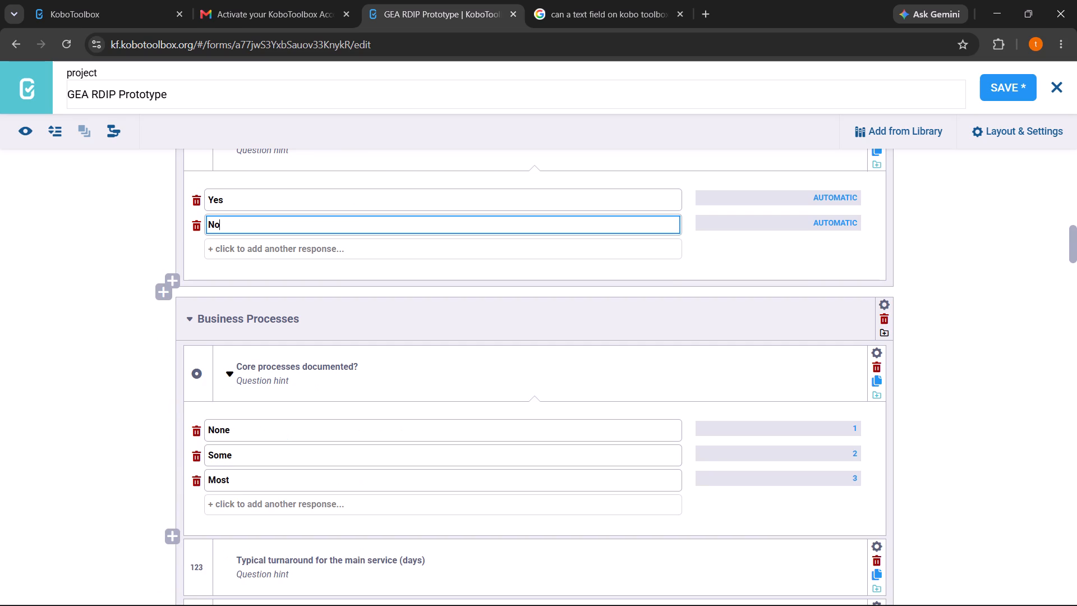
left_click(236, 504)
type("NOn")
key("BackSpace")
key("BackSpace")
type("one")
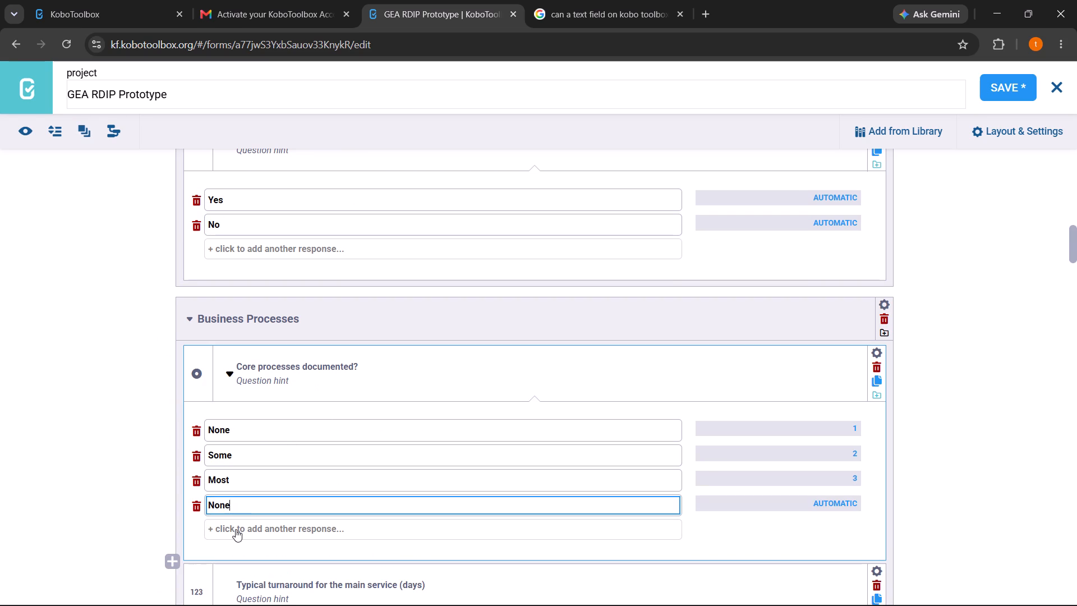
left_click(236, 529)
type("Soe")
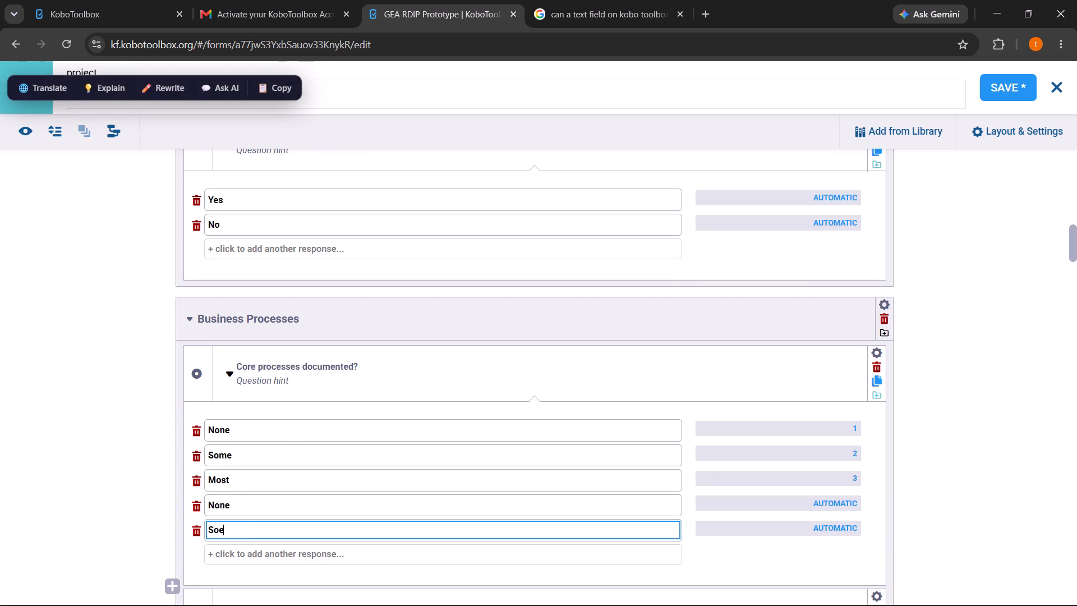
key("BackSpace")
type("me")
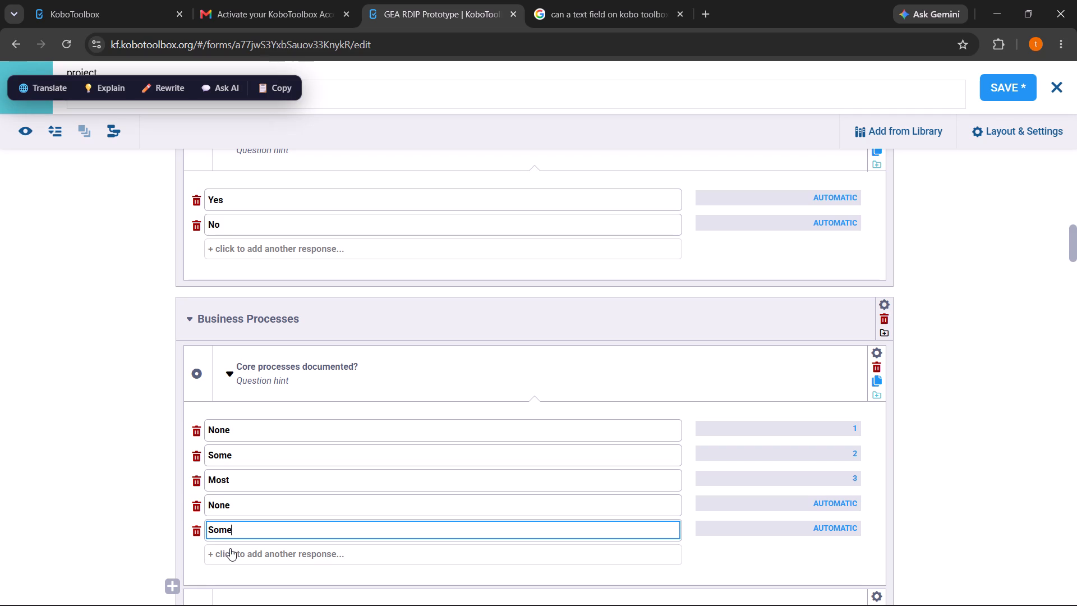
left_click(229, 552)
type("Most")
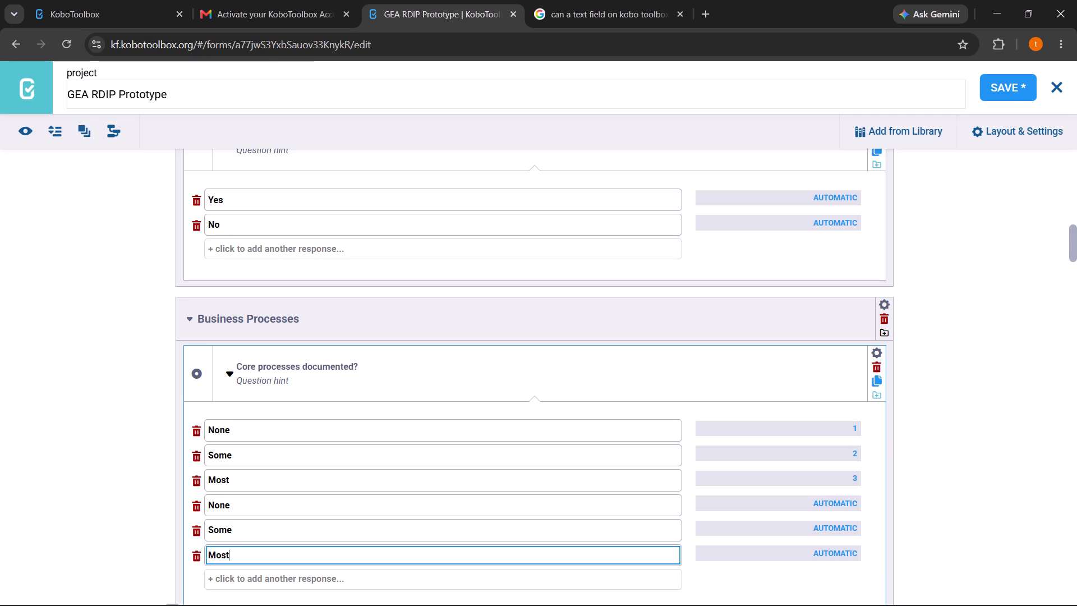
Delete the three original options with values 1 to 3 from the Core processes documented? question.
triple_click(195, 432)
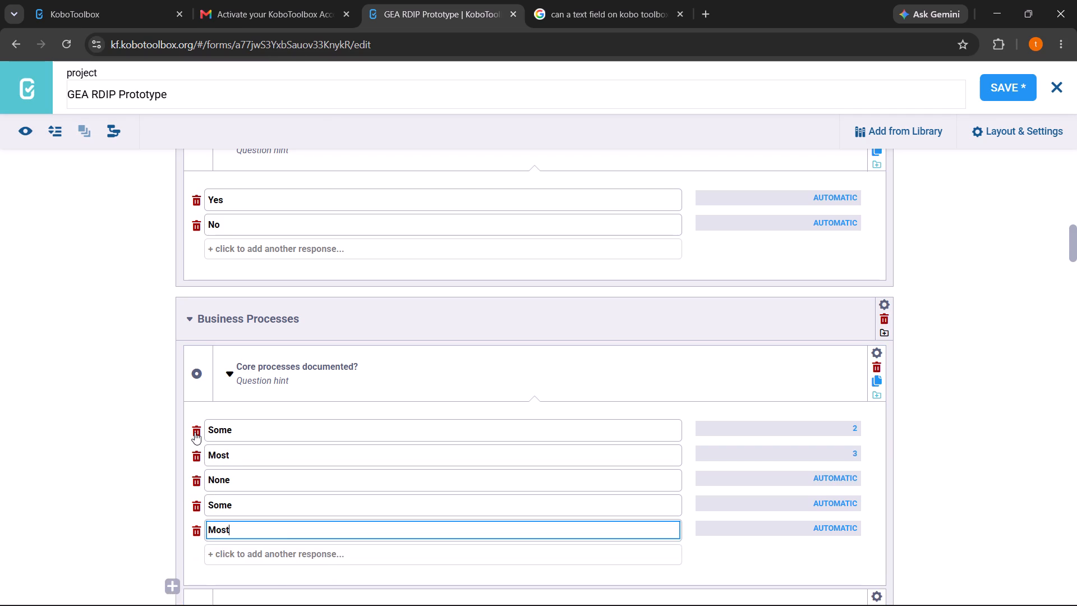
Replace the e-signature or e-approval used? question's options valued 1 and 2 with new Yes and No options using automatic values.
scroll(264, 493, "down", 2)
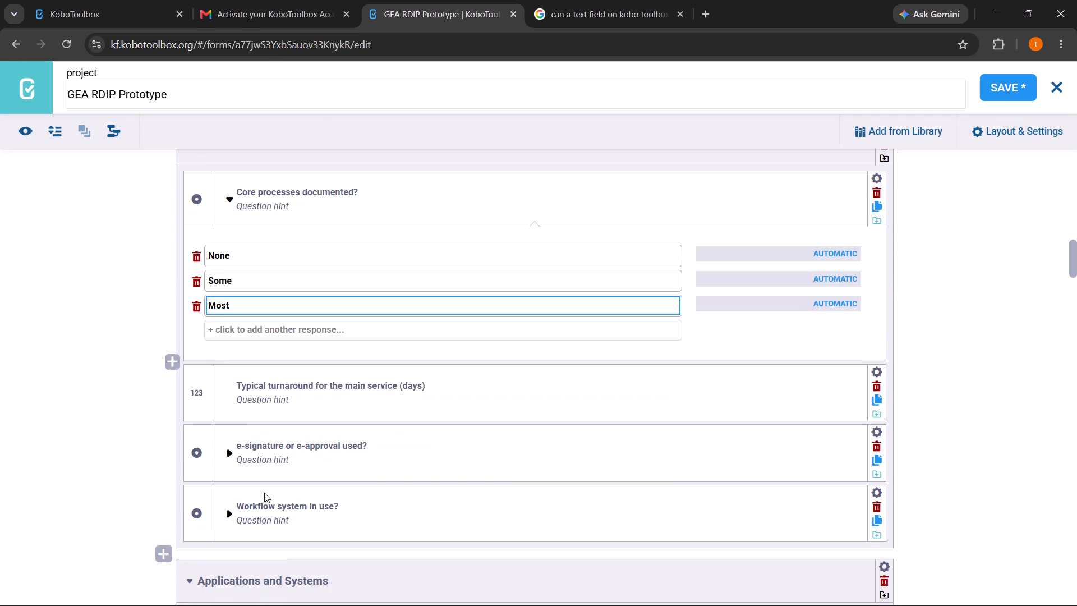
scroll(264, 493, "down", 1)
left_click(229, 428)
scroll(229, 428, "down", 1)
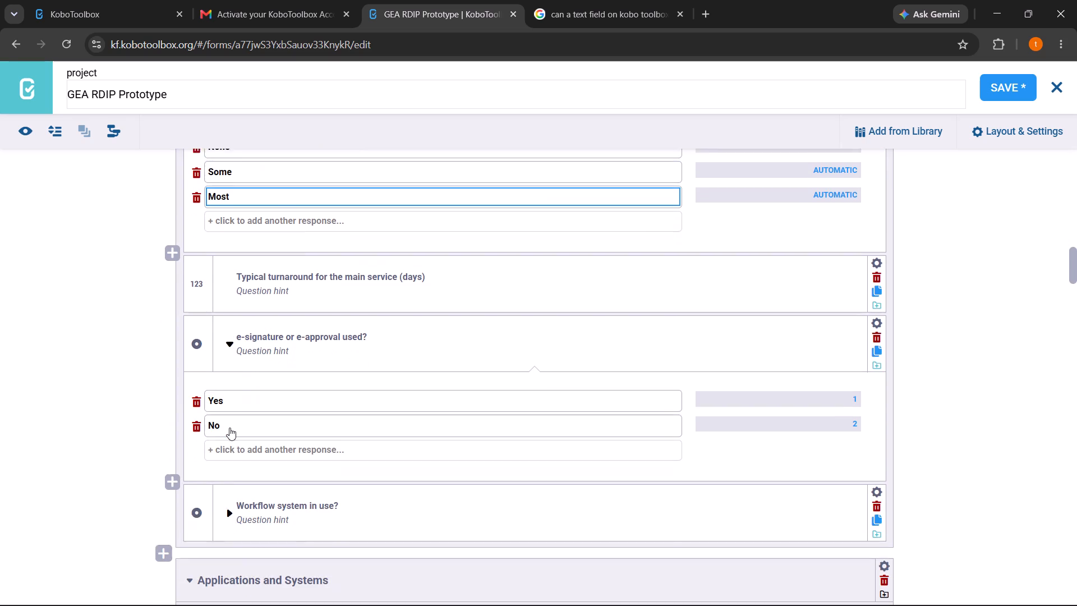
scroll(229, 428, "down", 1)
left_click(229, 411)
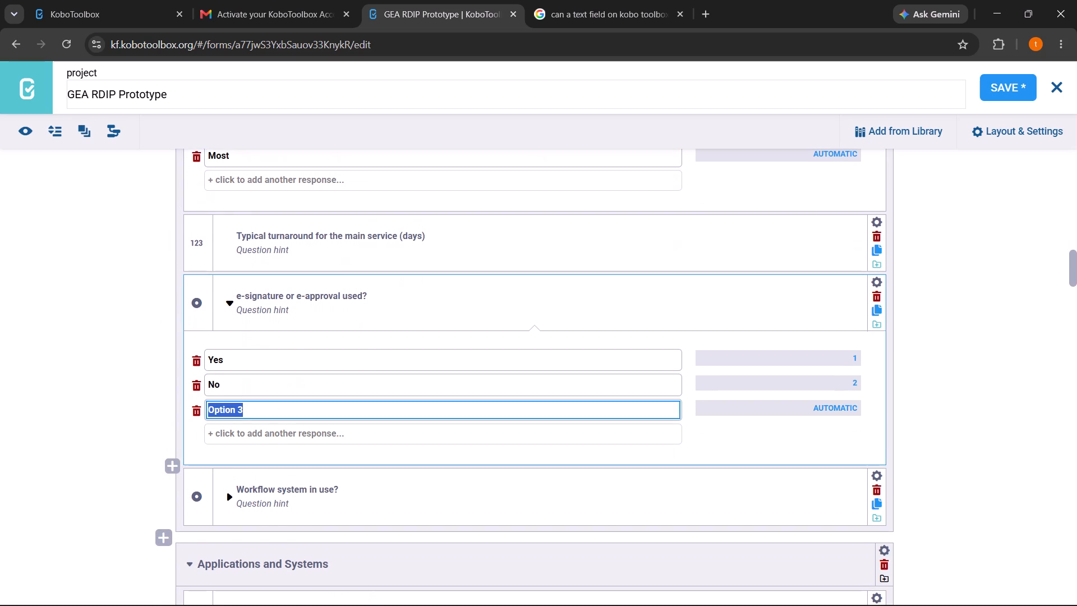
key("shift+u")
key("BackSpace")
key("shift+u")
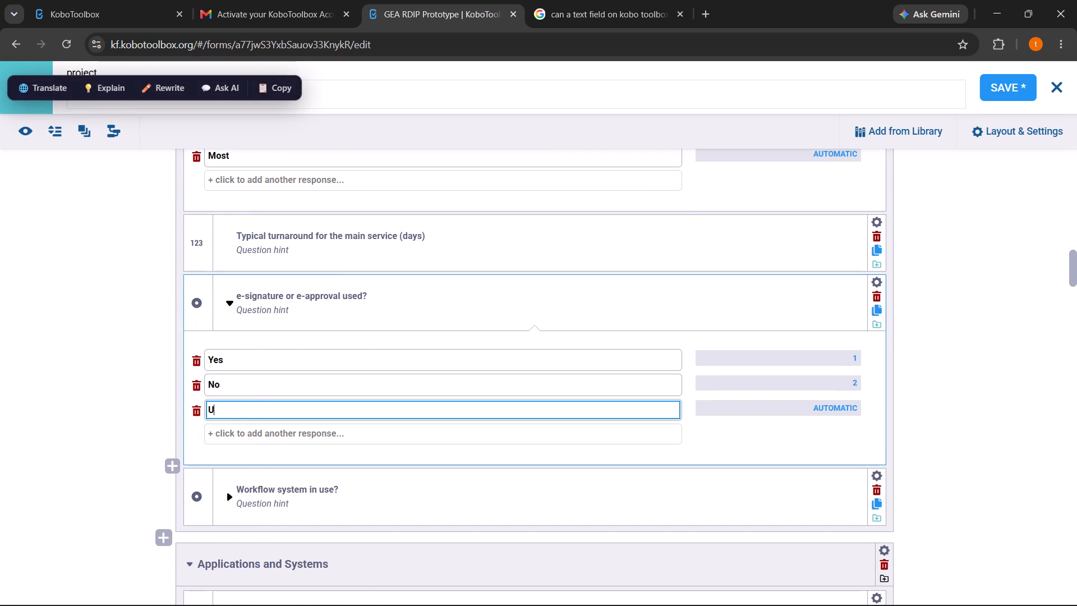
key("BackSpace")
type("Yes")
left_click(232, 431)
key("shift+m")
key("BackSpace")
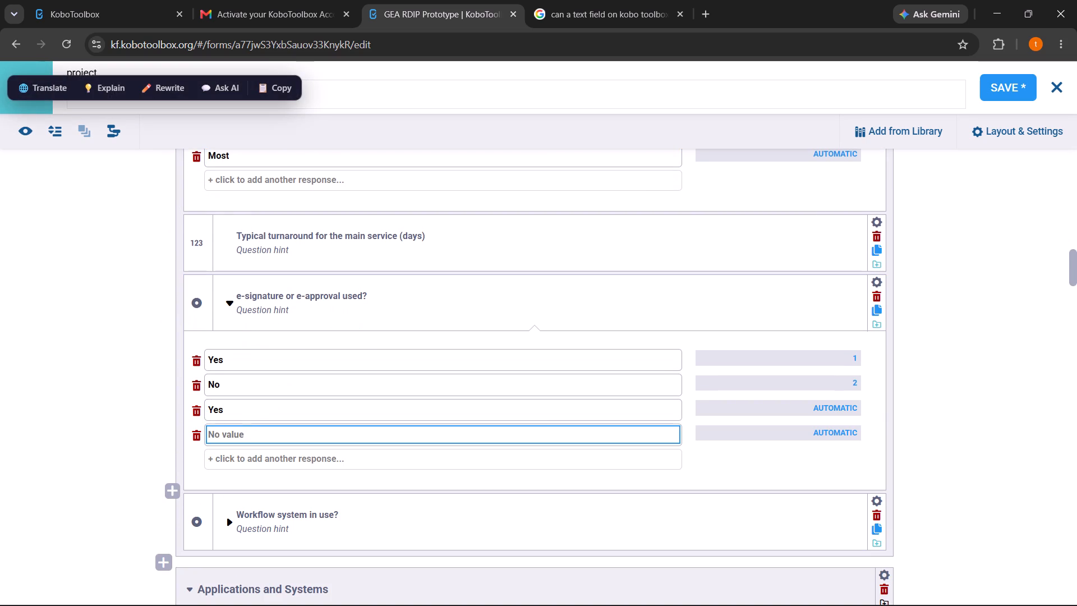
type("No")
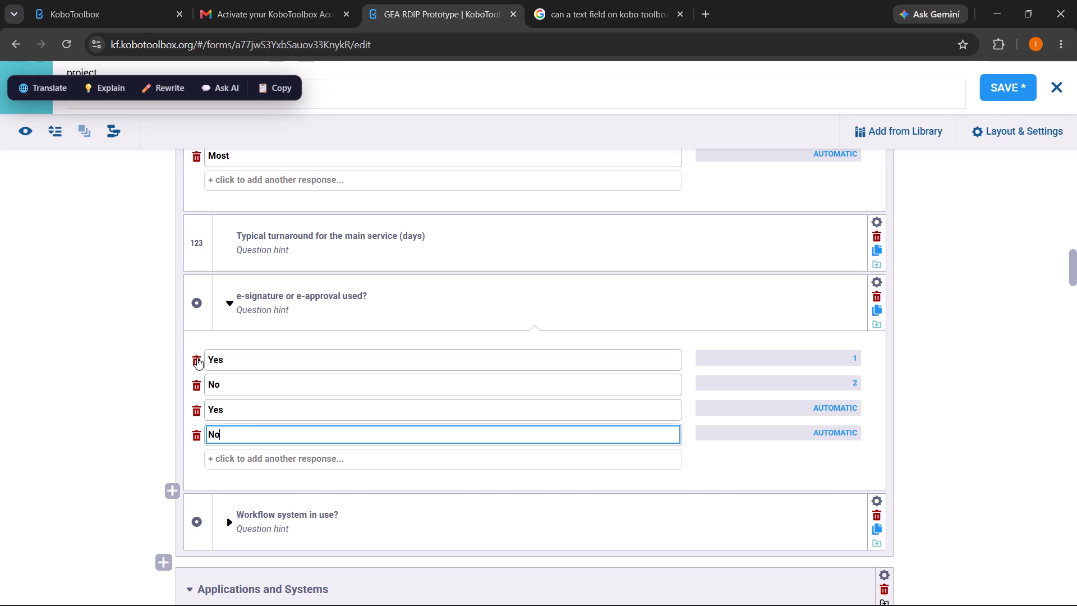
left_click(197, 357)
left_click(197, 357)
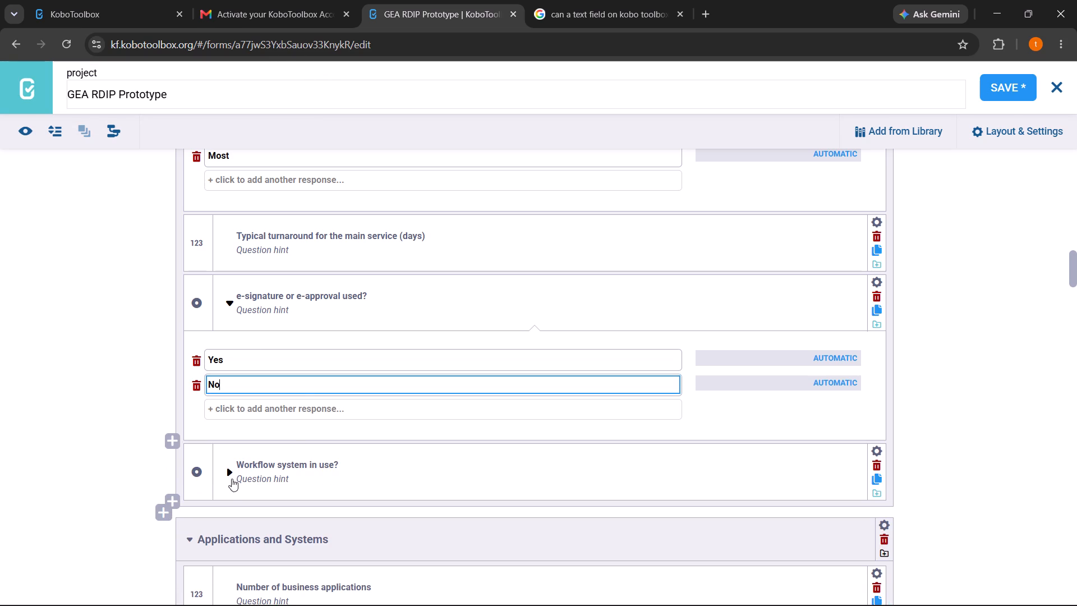
Replace the Workflow system in use? question's options valued 1 and 2 with new Yes and No options using automatic values.
left_click(230, 479)
scroll(230, 479, "down", 2)
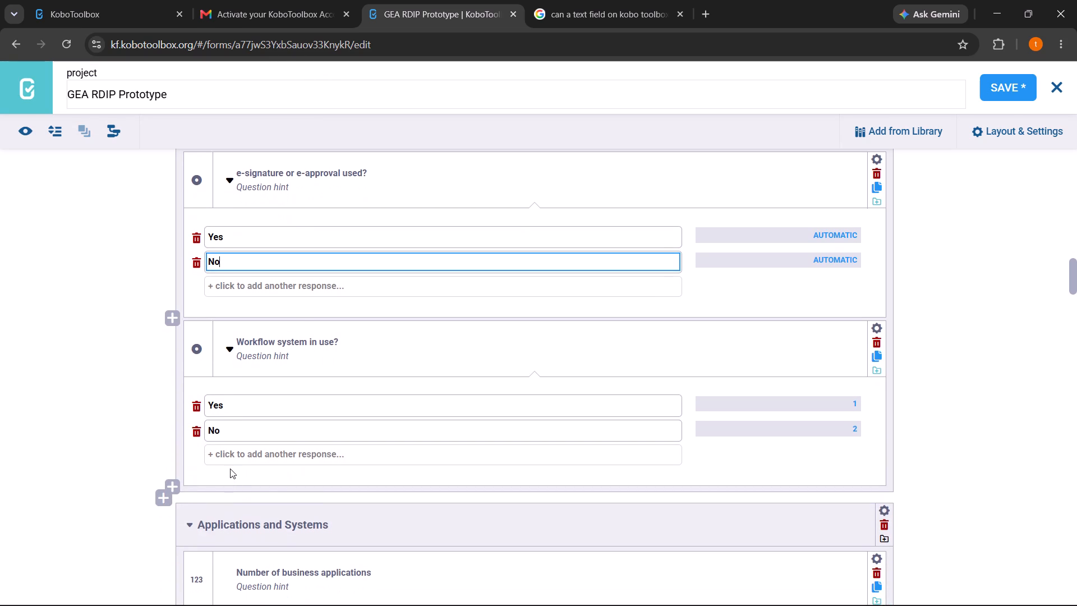
left_click(227, 451)
type("Yes")
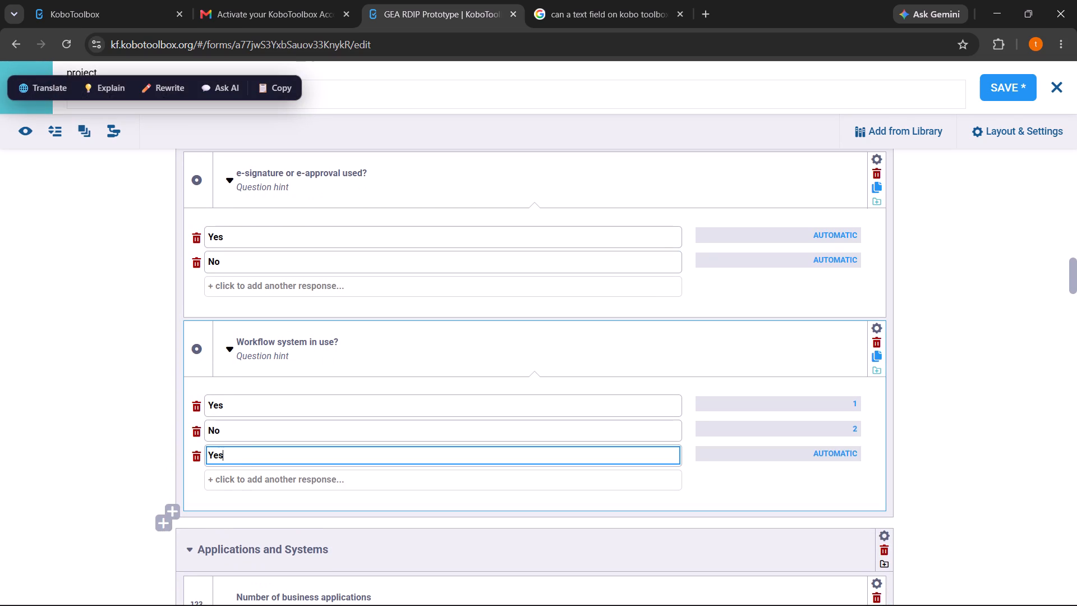
left_click(227, 477)
type("No")
left_click(200, 412)
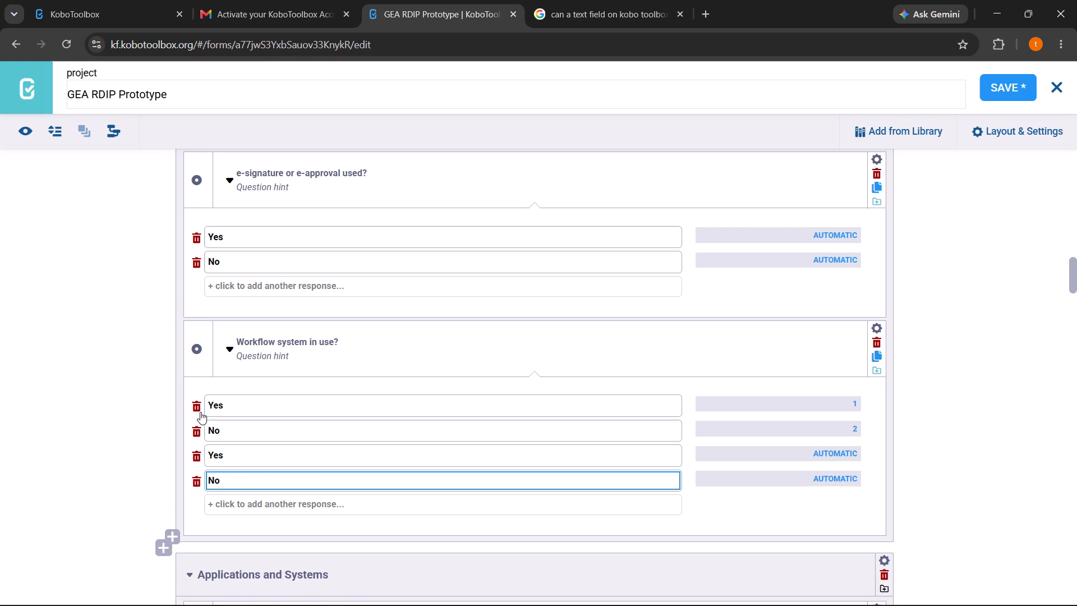
left_click(200, 412)
Add new options Custom, Off-the-shelf and Open source or DPG with automatic values to the Mix: question under Applications and Systems.
scroll(289, 500, "down", 3)
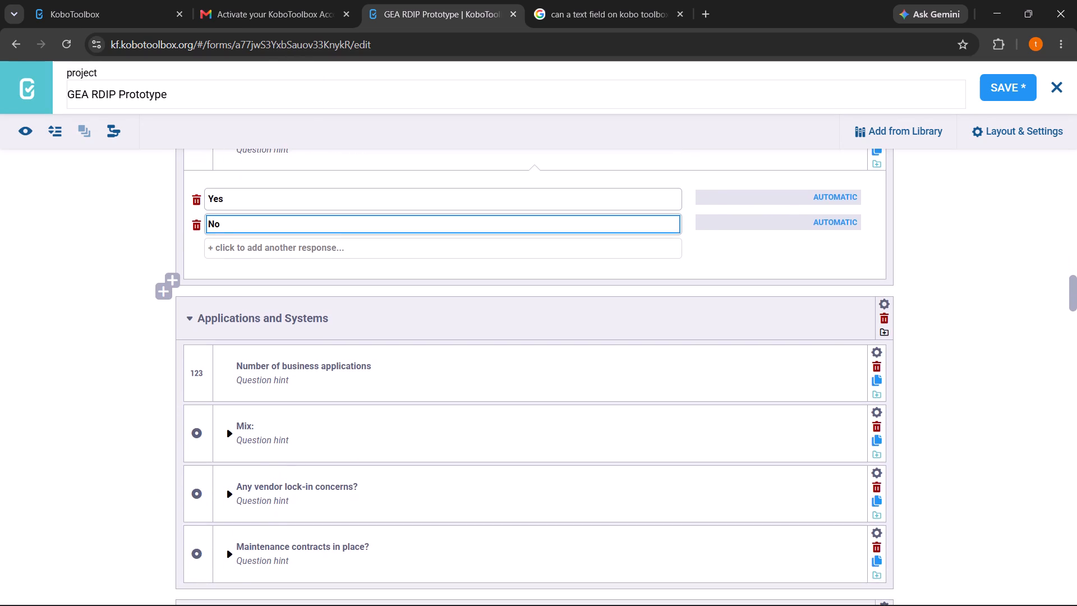
left_click(225, 436)
scroll(225, 436, "down", 2)
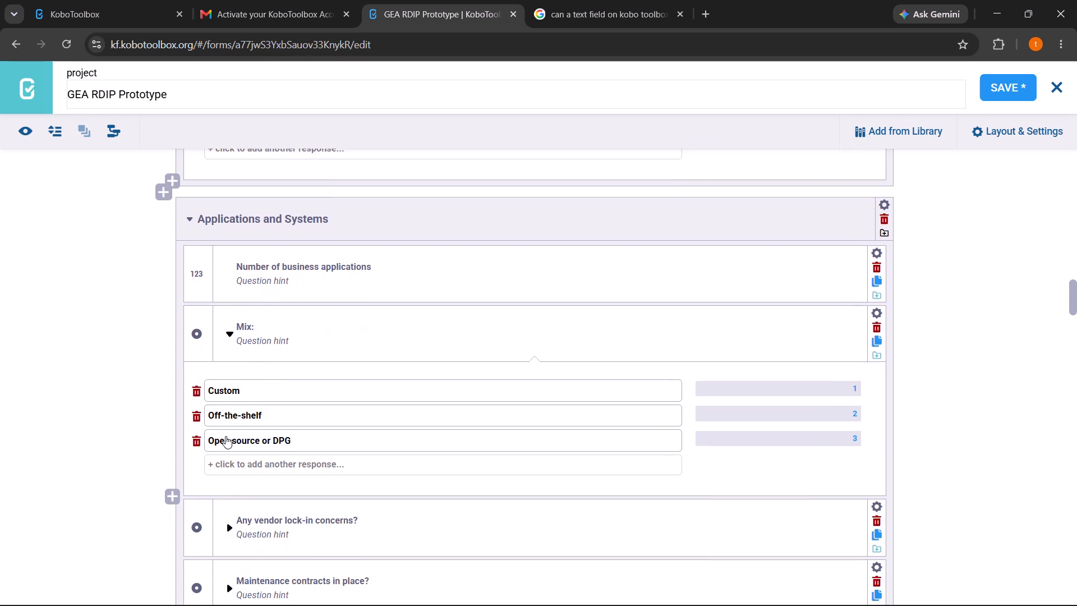
scroll(225, 436, "down", 1)
left_click(224, 440)
type("Custom")
left_click(219, 466)
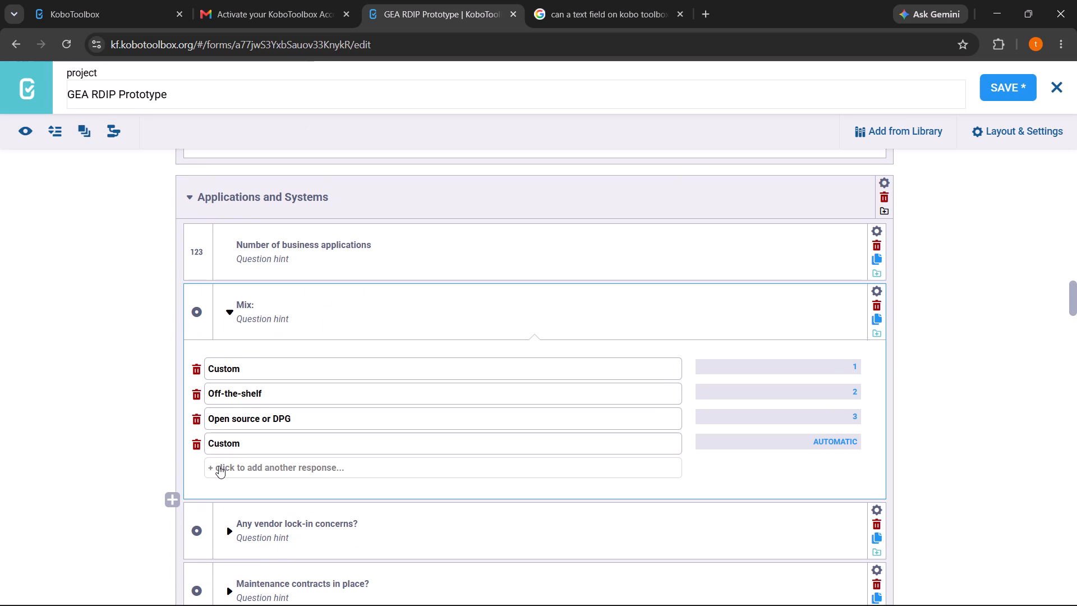
type("Off")
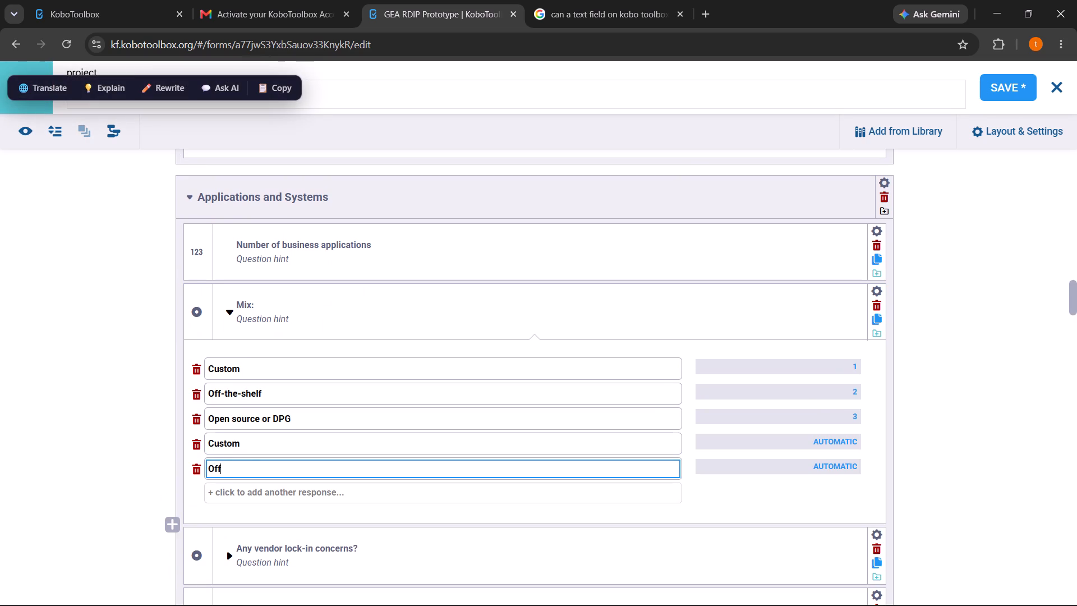
key("minus")
type("the-shelf")
left_click(227, 497)
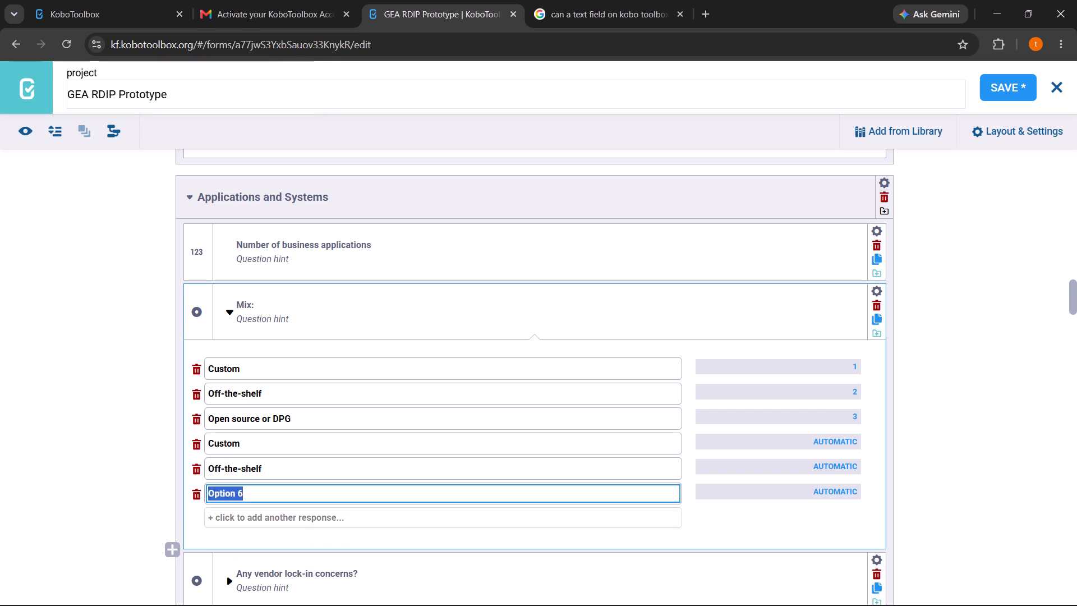
type("Open source")
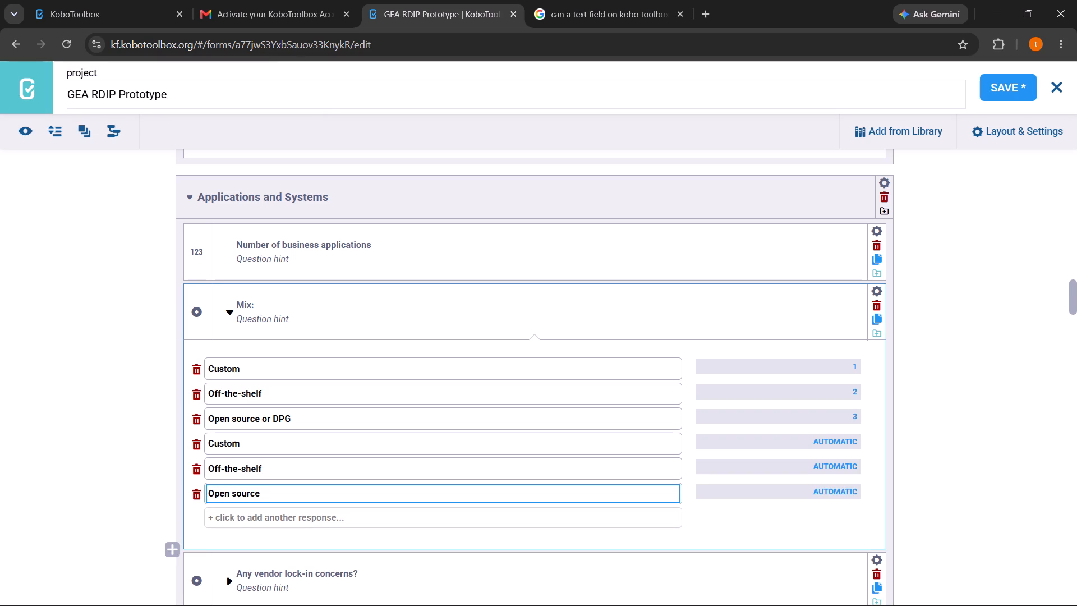
key("space")
type("or DPG")
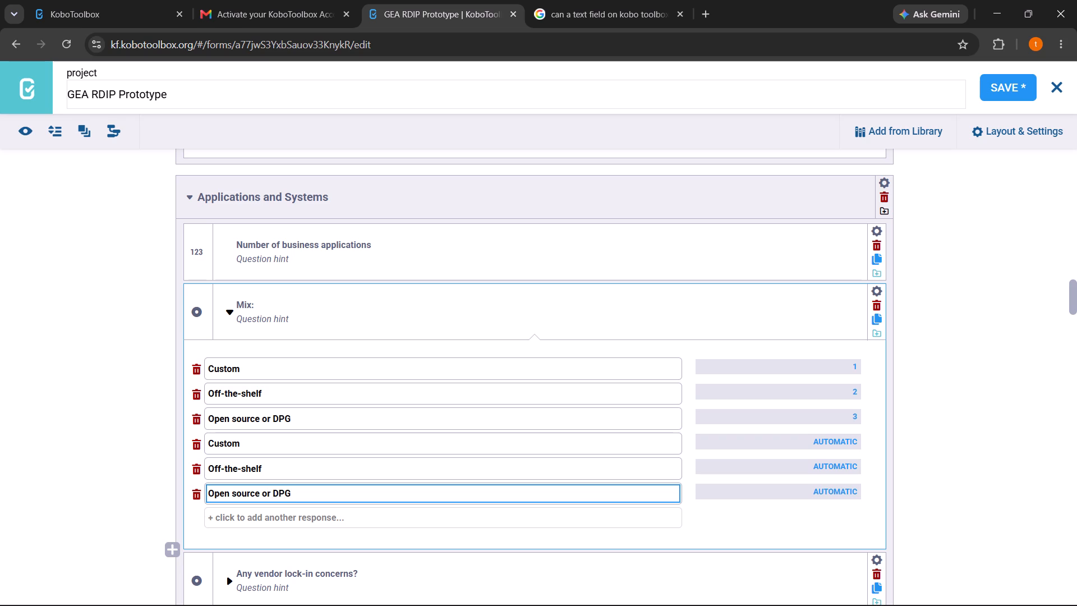
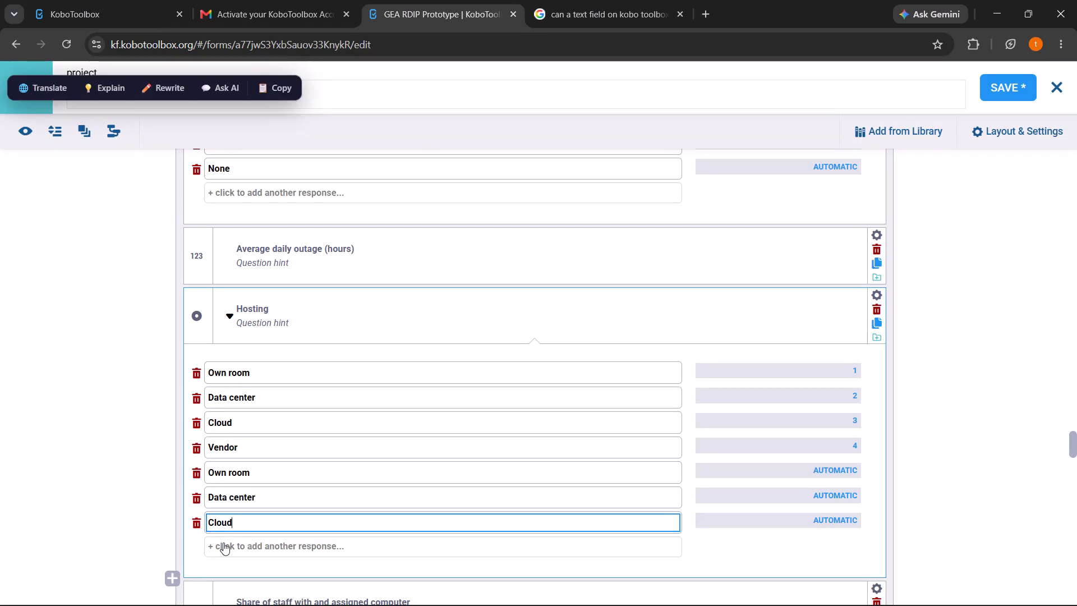
Add a Vendor option with an automatic value to the Hosting question and delete its four original options valued 1 to 4.
left_click(223, 543)
type("Vendor")
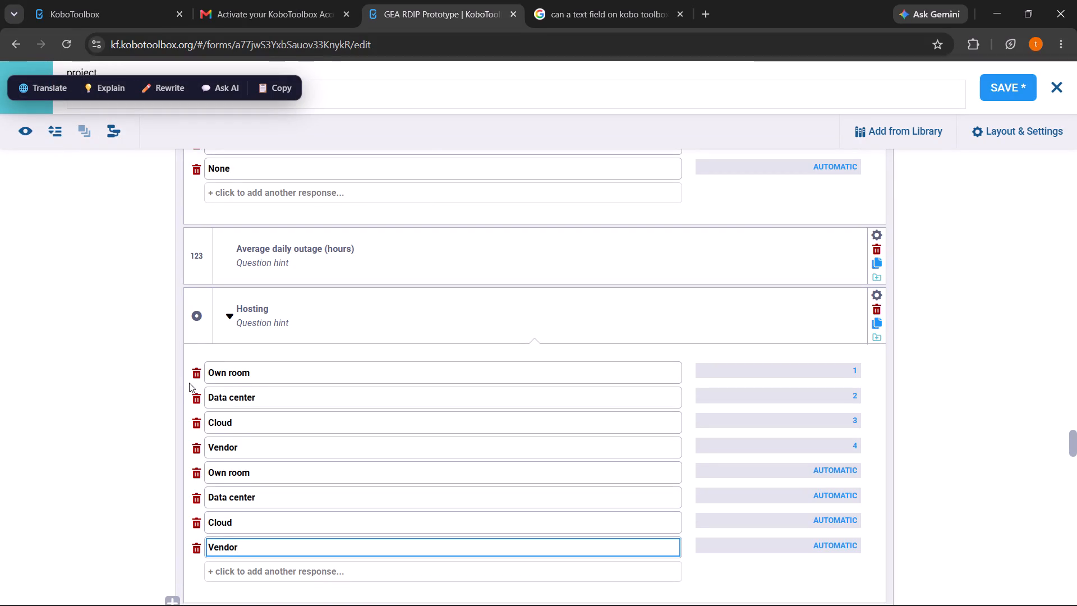
left_click(193, 380)
left_click(196, 375)
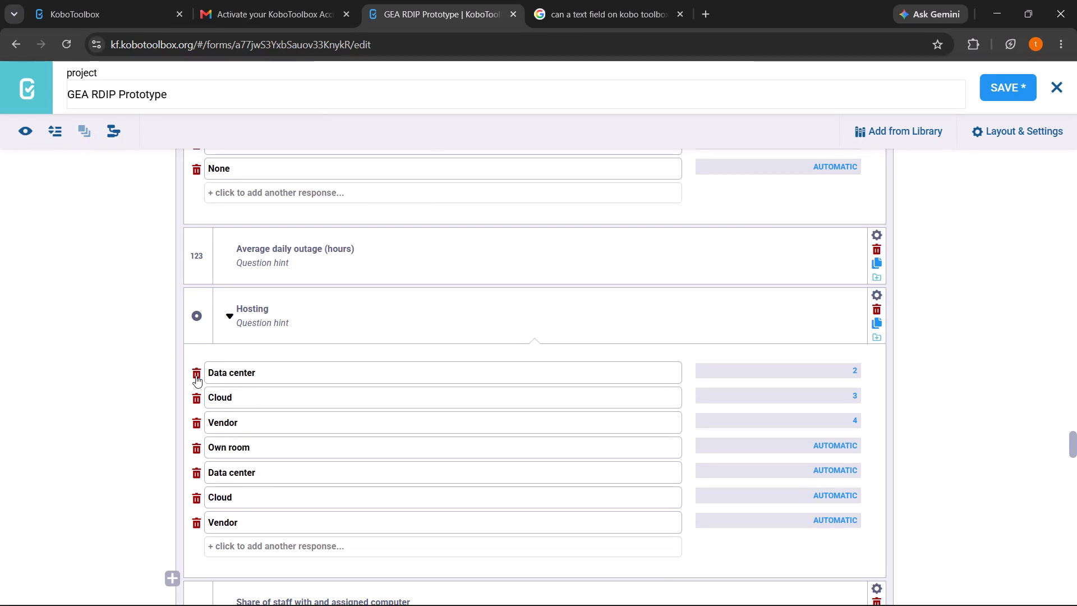
left_click(196, 375)
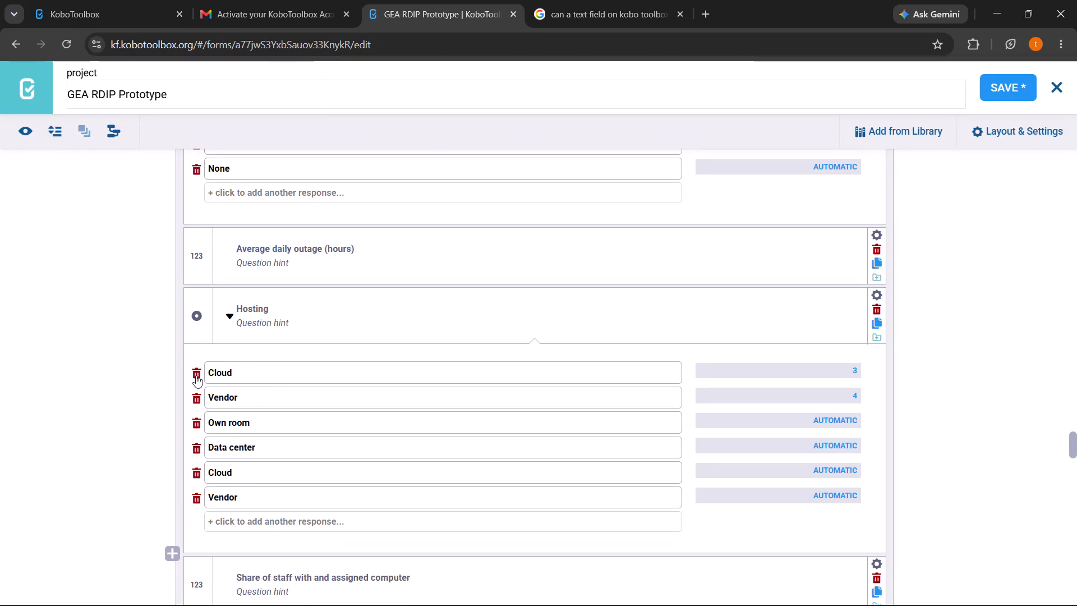
double_click(196, 375)
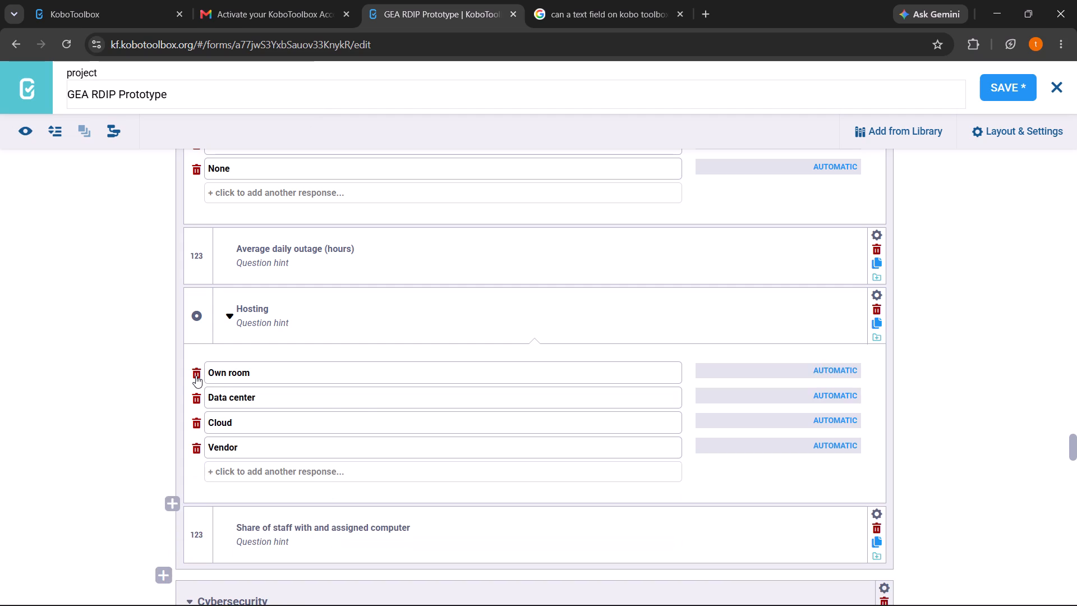
Replace the Approved security policy? question's options valued 1 and 2 with new Yes and No options using automatic values.
scroll(196, 375, "down", 4)
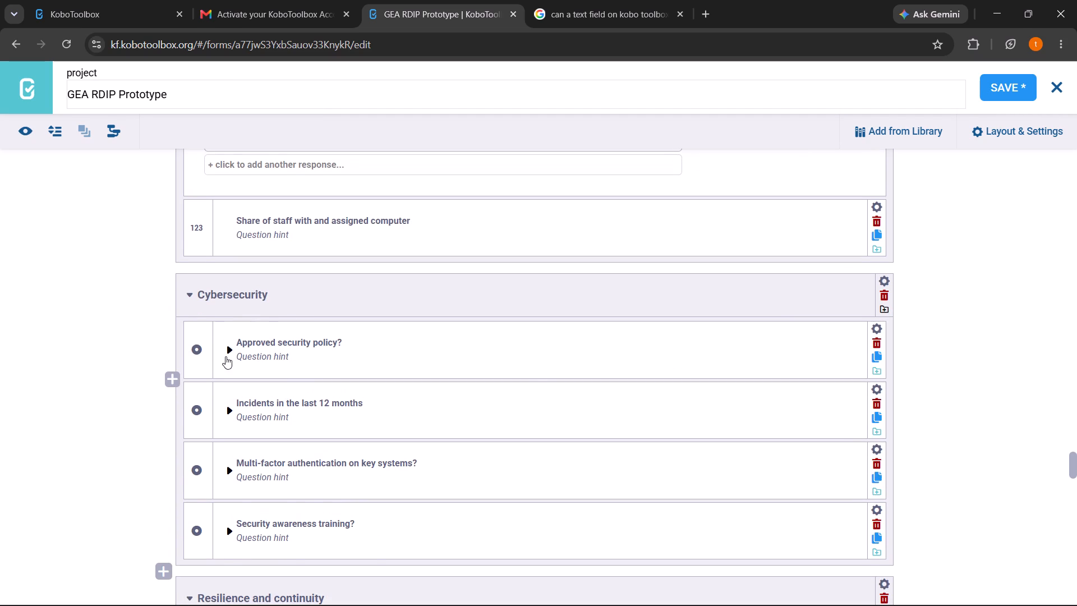
left_click(225, 356)
left_click(241, 455)
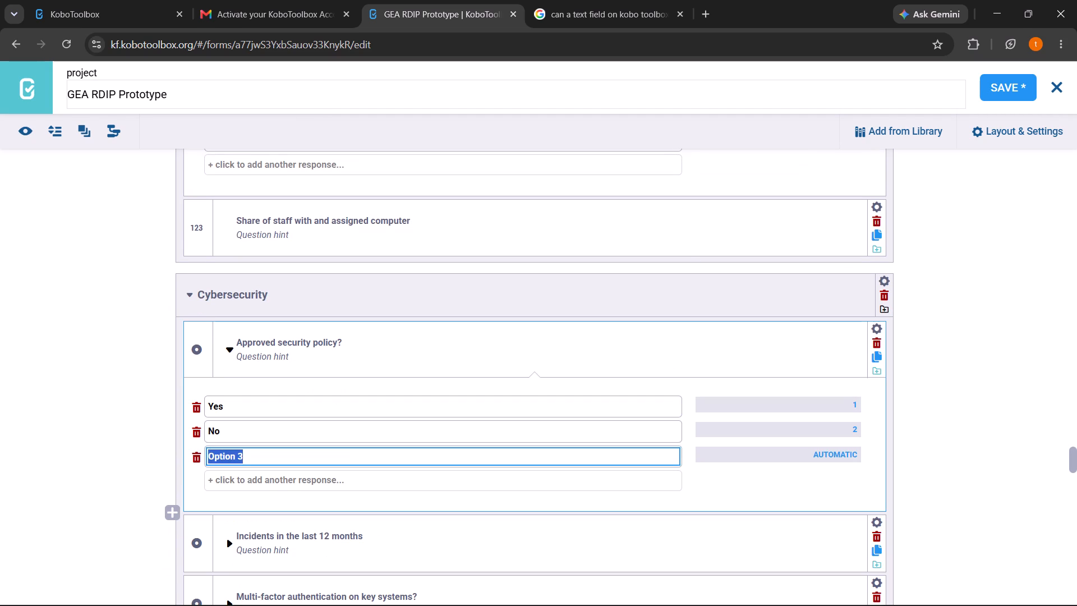
type("Yes")
left_click(237, 483)
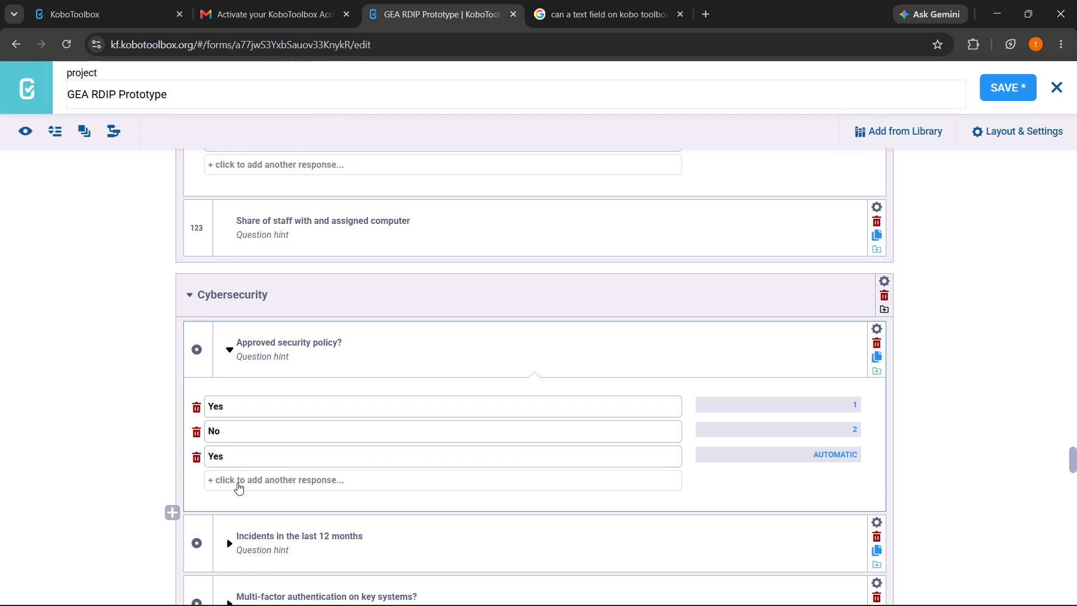
type("No")
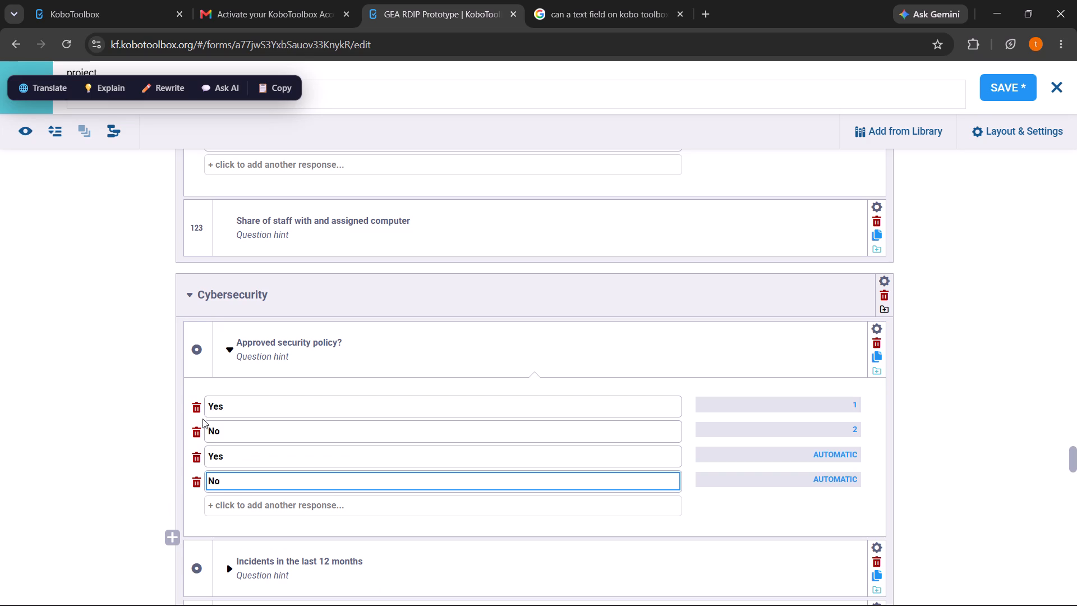
double_click(200, 410)
Add new options 0, 1 - 3, Over 3 and Unknown with automatic values to the Incidents in the last 12 months question.
scroll(200, 410, "down", 2)
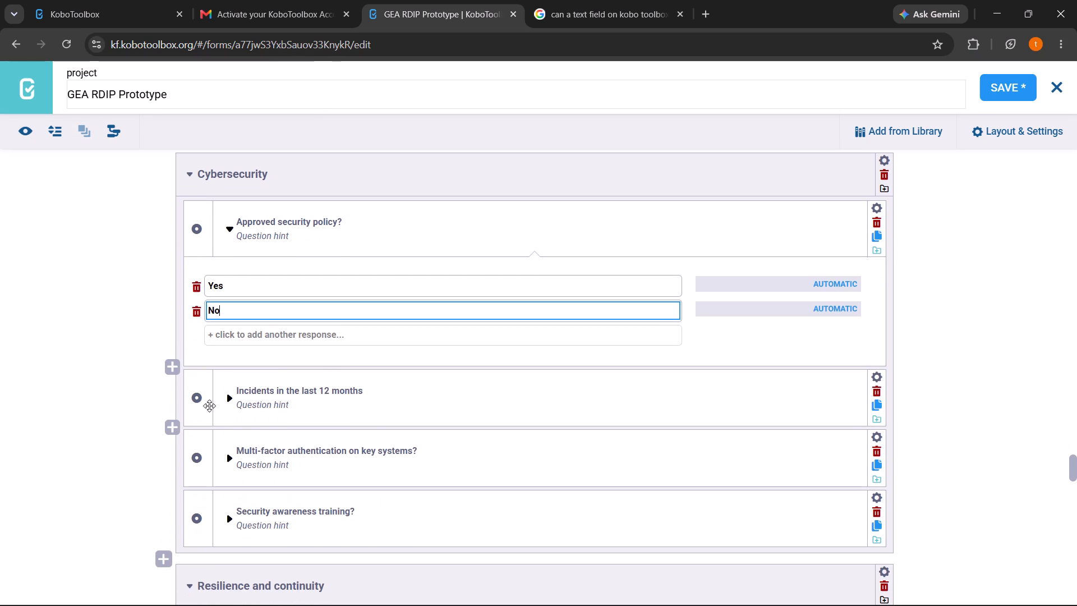
left_click(232, 407)
scroll(232, 407, "down", 1)
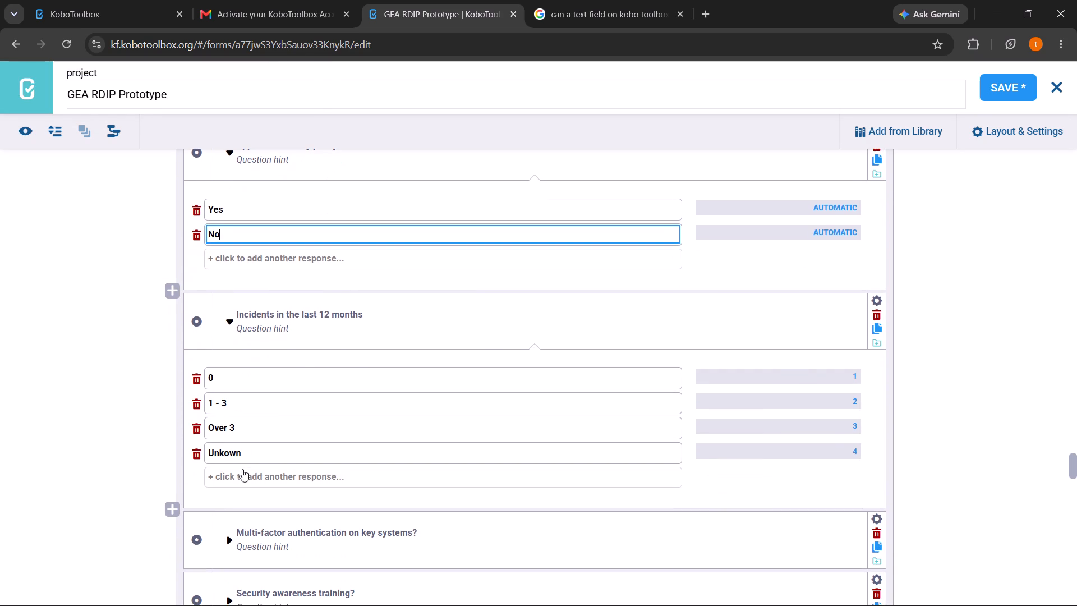
left_click(241, 472)
key("0")
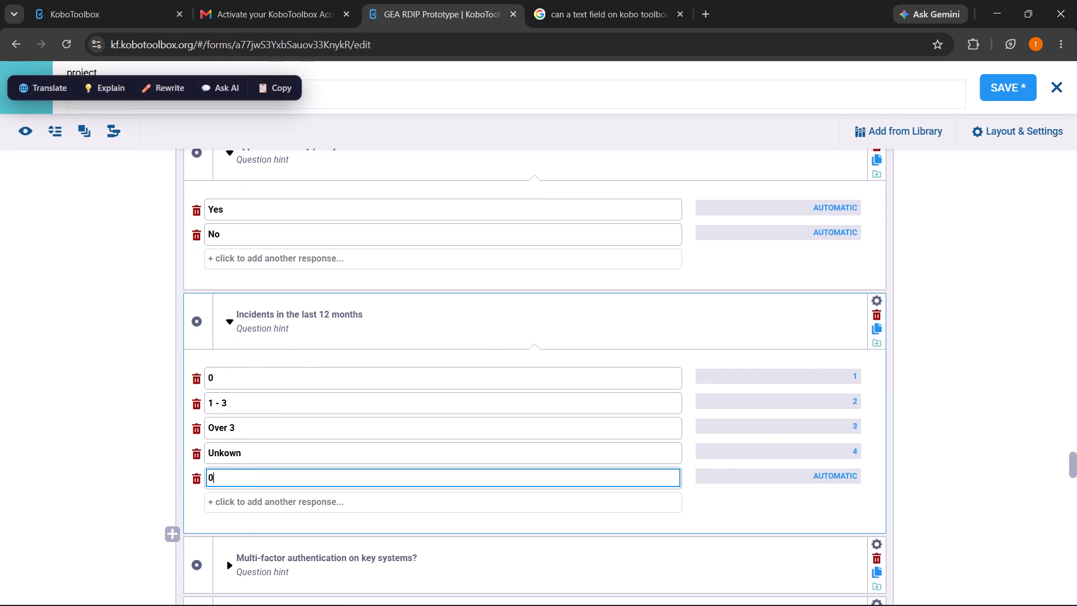
left_click(238, 500)
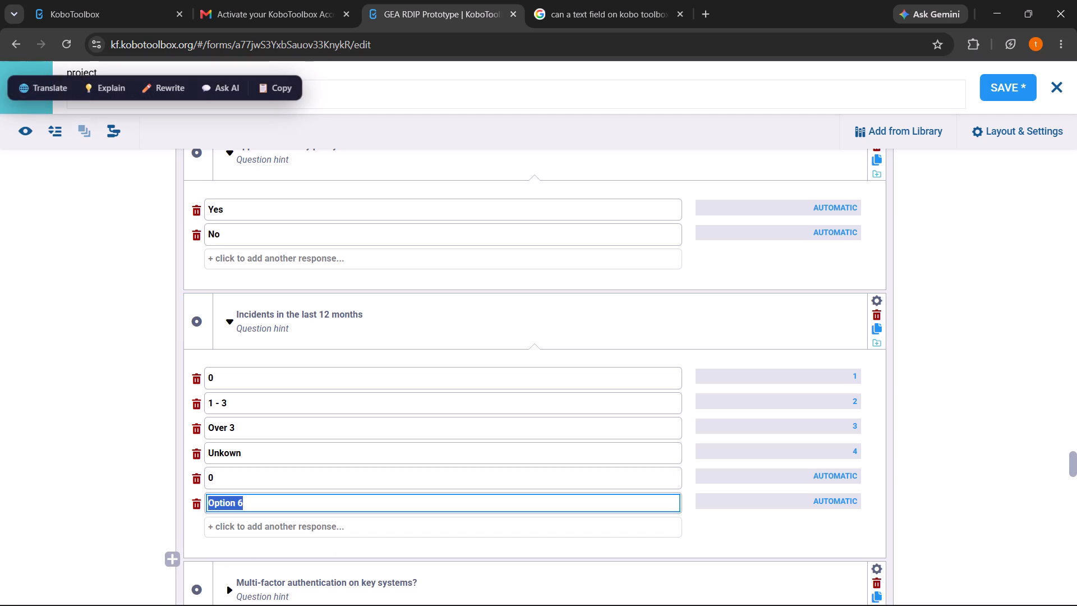
type("1 -")
key("space")
key("3")
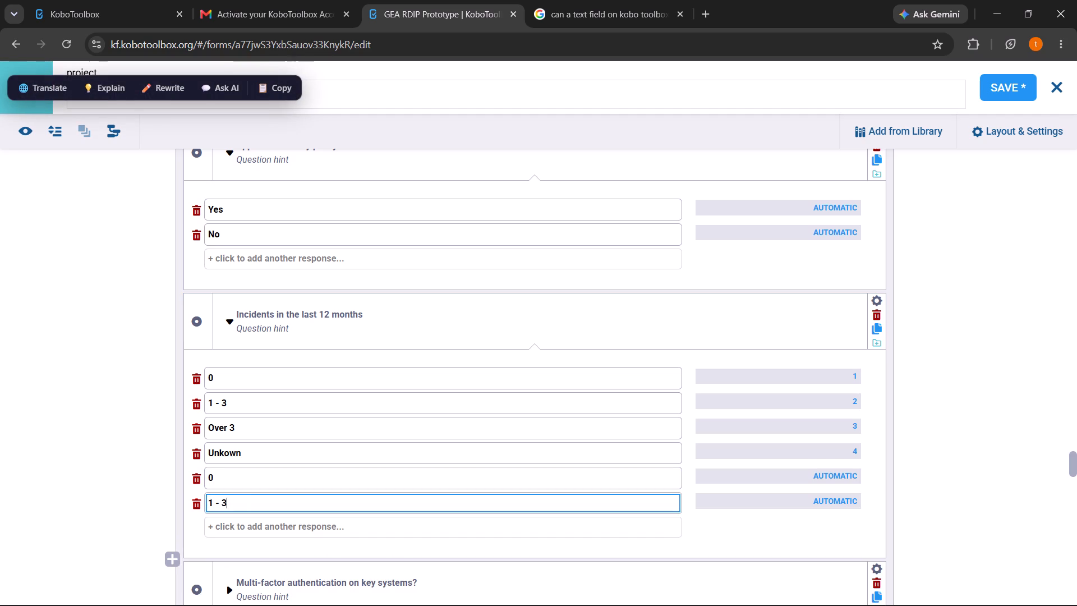
scroll(238, 500, "down", 1)
left_click(253, 461)
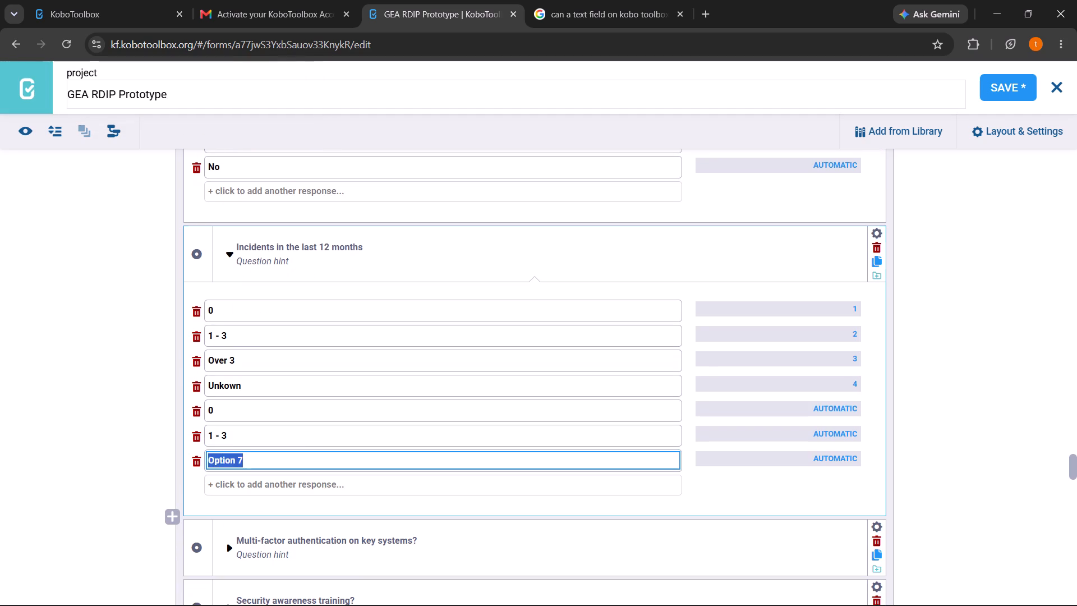
type("Oveer")
key("space")
key("BackSpace")
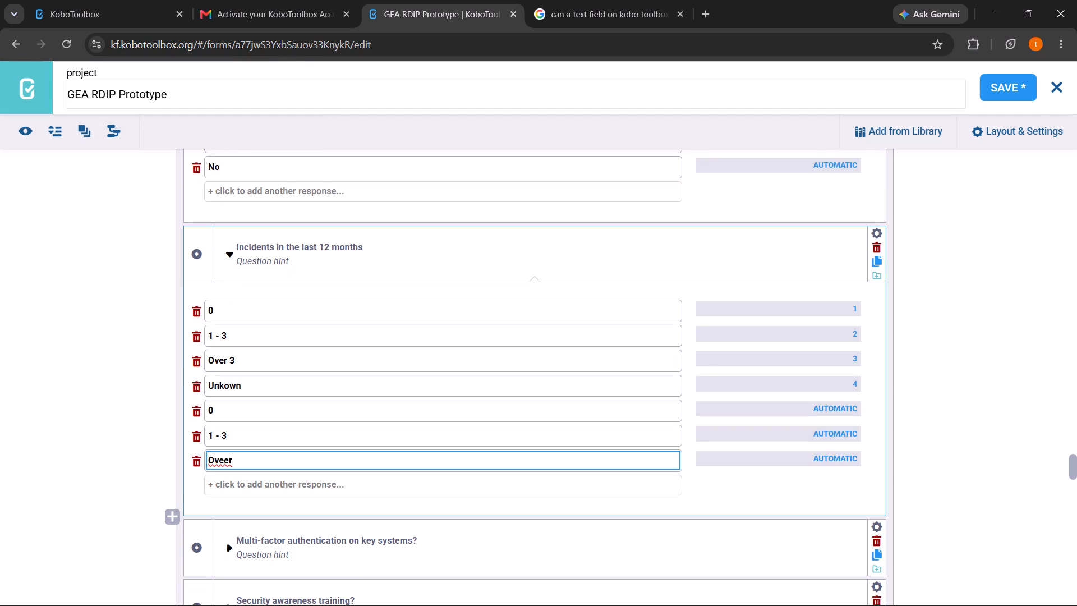
key("BackSpace")
key("BackSpace")
type("r 3")
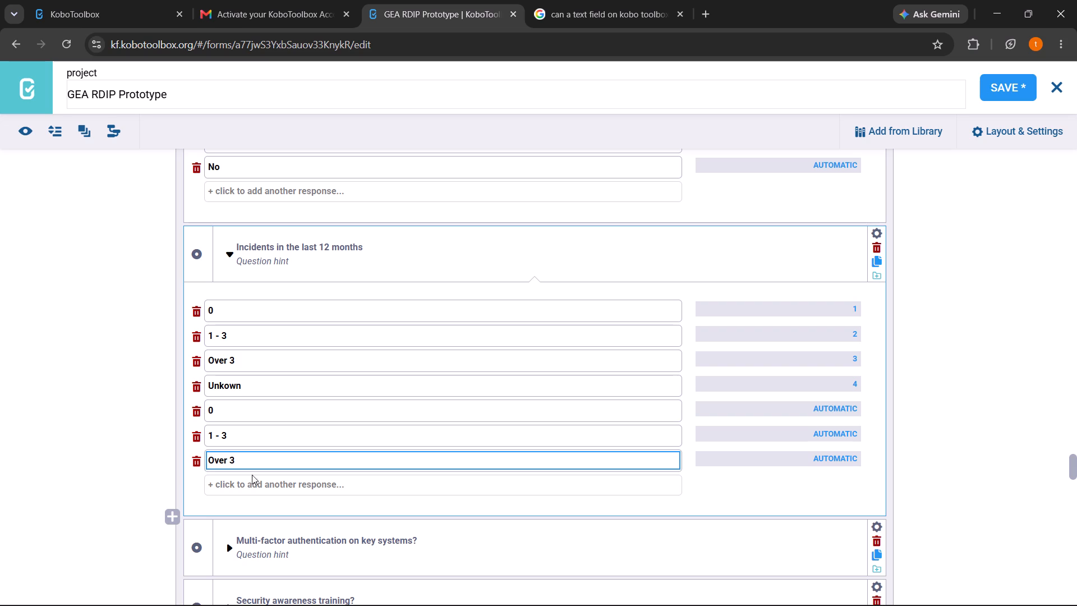
left_click(247, 484)
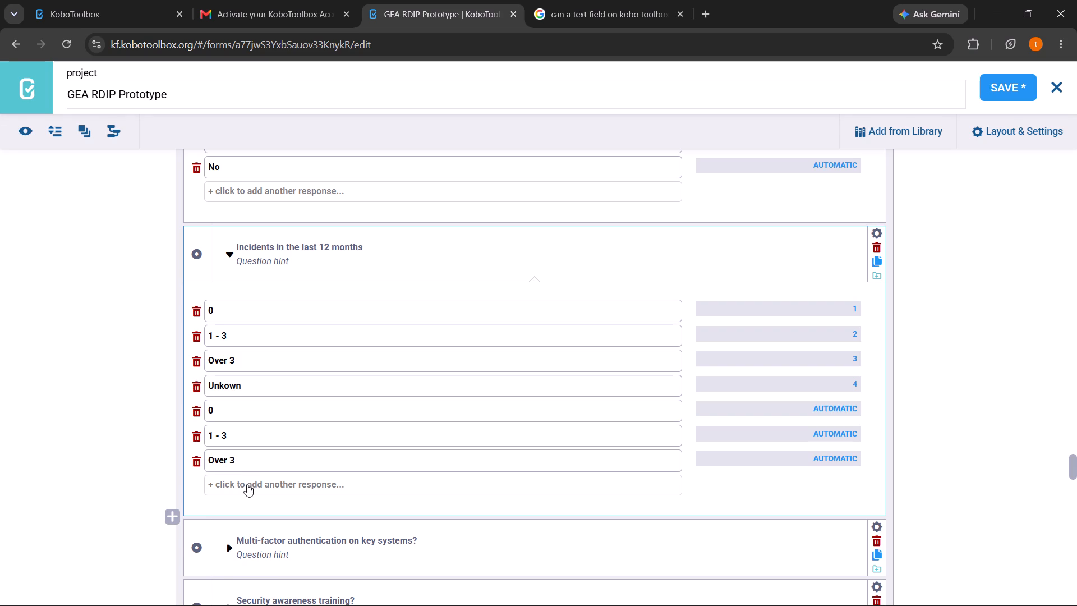
type("Unko")
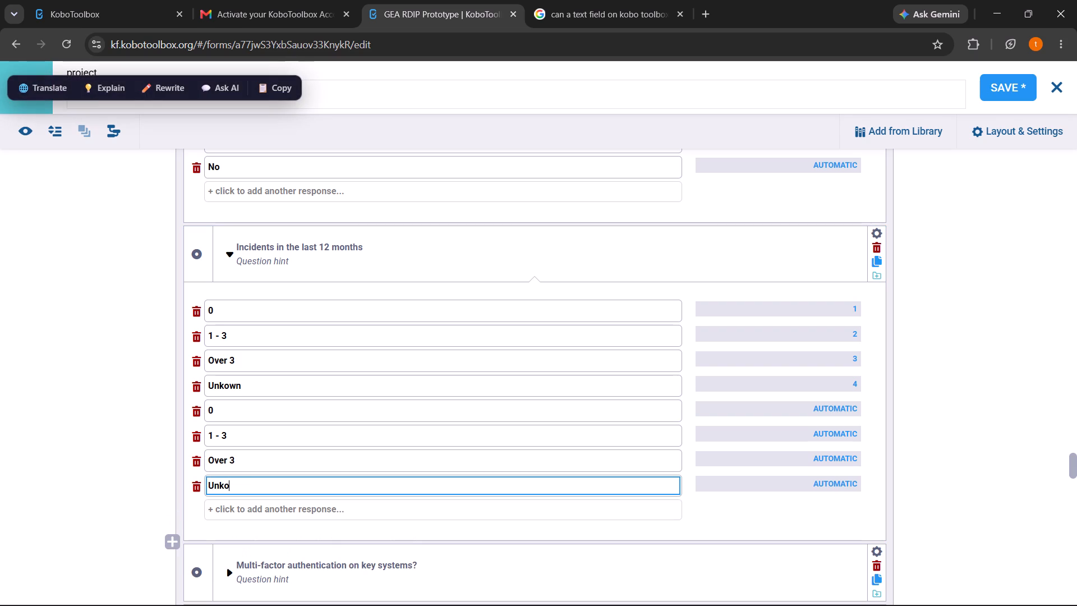
key("BackSpace")
type("nown")
Delete the four original options with values 1 to 4 from the Incidents in the last 12 months question.
left_click(194, 310)
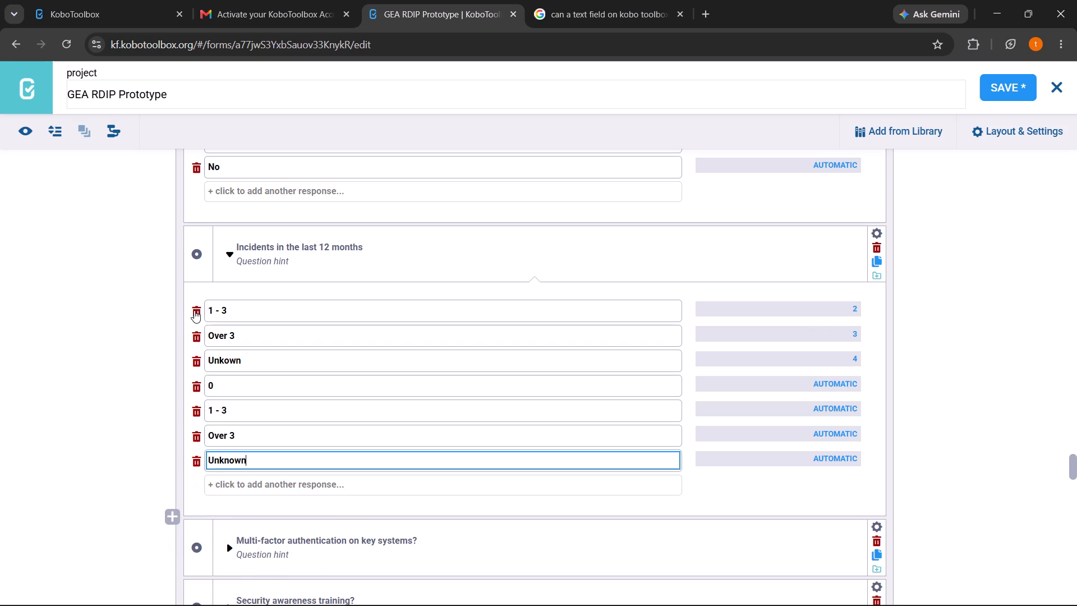
left_click(194, 310)
double_click(194, 310)
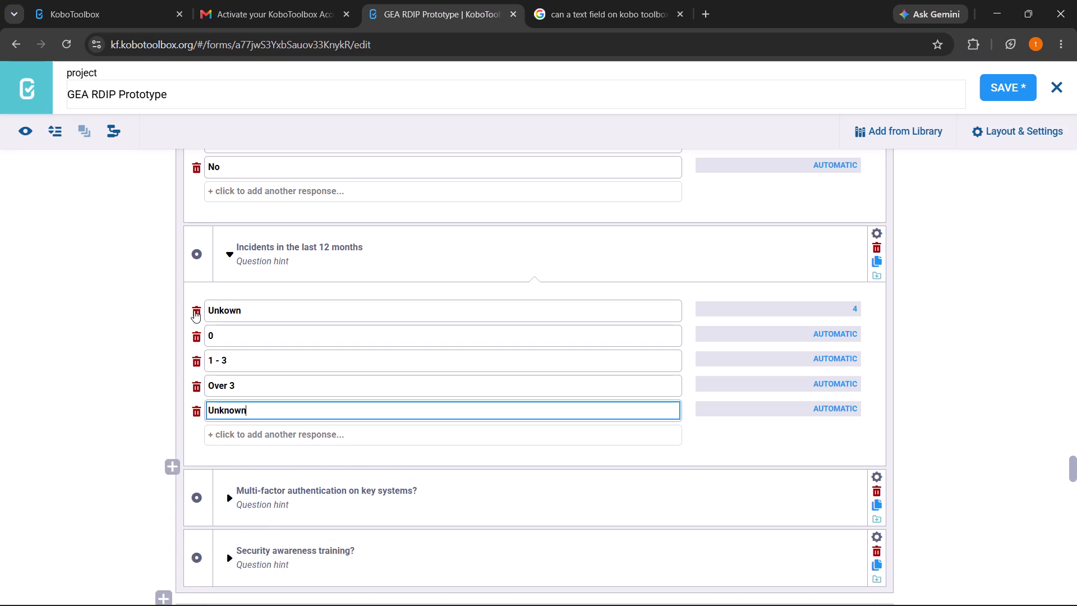
Replace the Multi-factor authentication on key systems? question's options valued 1 and 2 with new Yes and No options using automatic values.
scroll(194, 310, "down", 2)
left_click(235, 356)
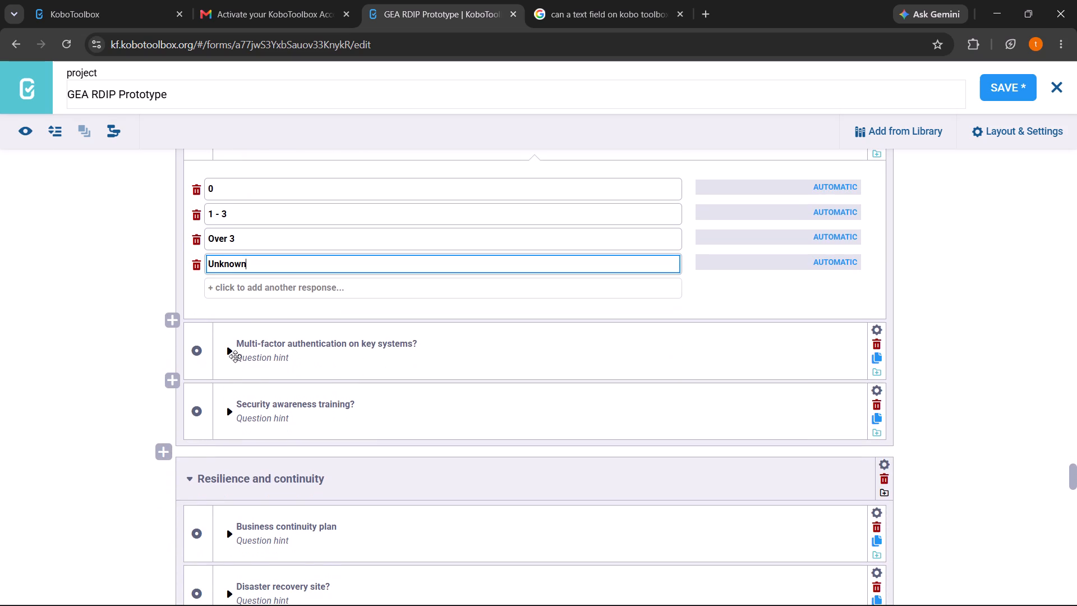
left_click(232, 355)
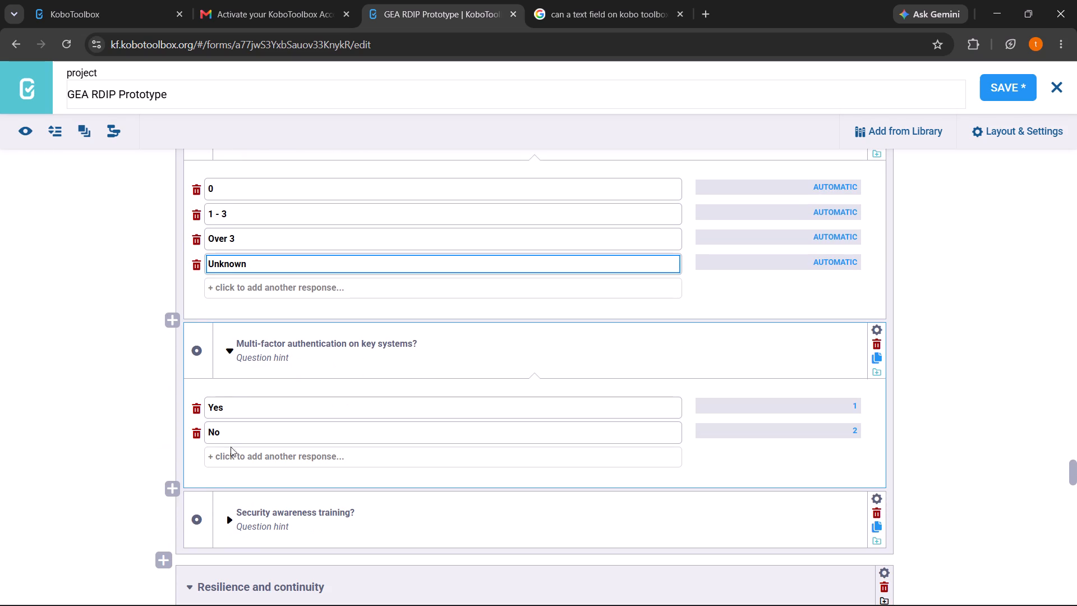
left_click(230, 453)
type("Yes")
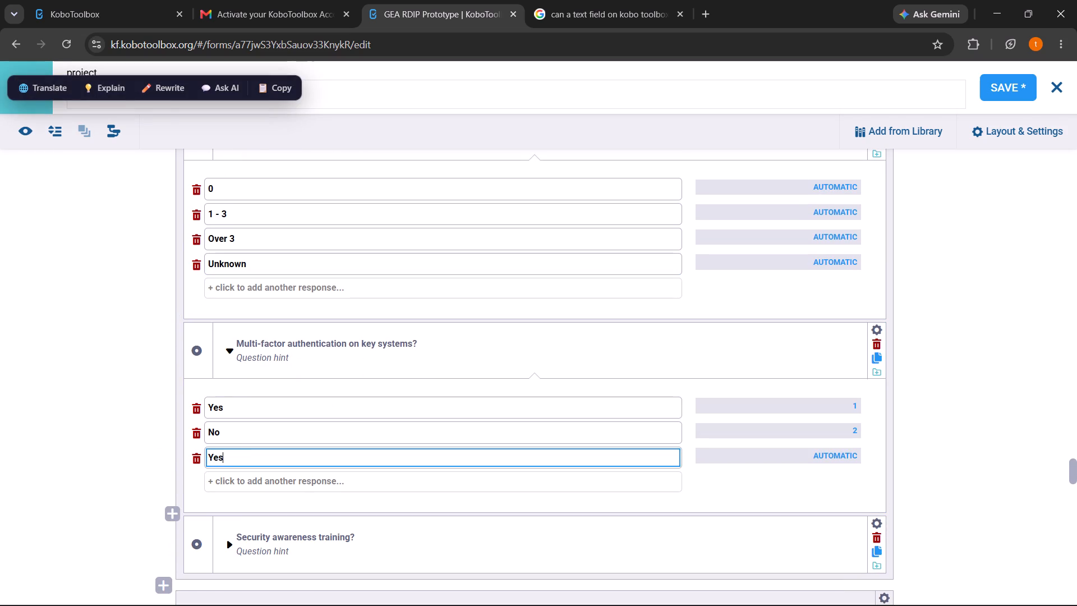
left_click(220, 486)
type("No")
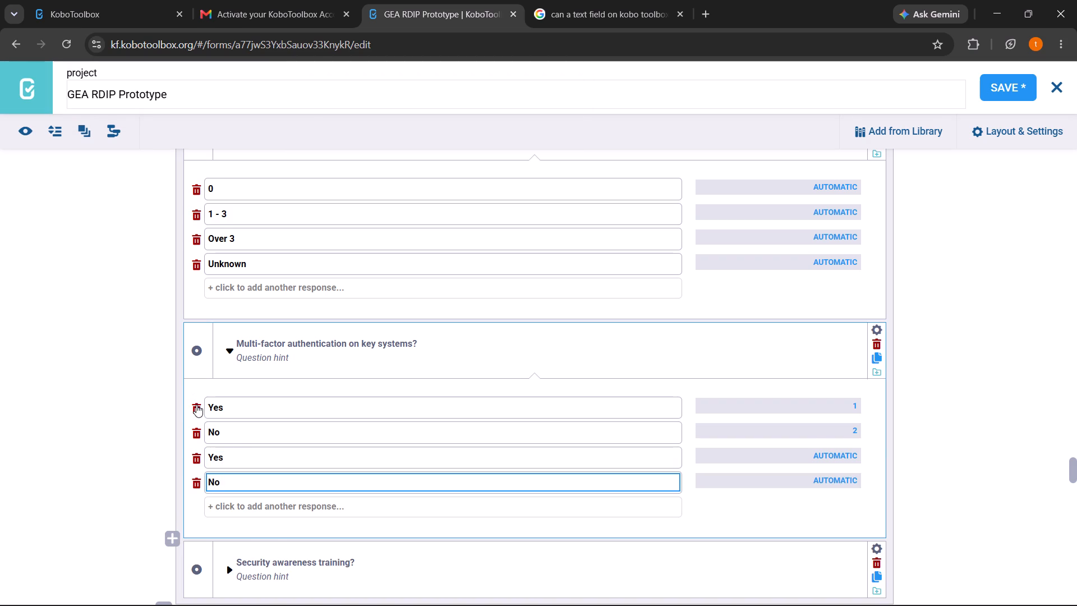
double_click(196, 405)
Replace the Security awareness training? question's options valued 1 and 2 with new Yes and No options using automatic values.
scroll(196, 405, "down", 2)
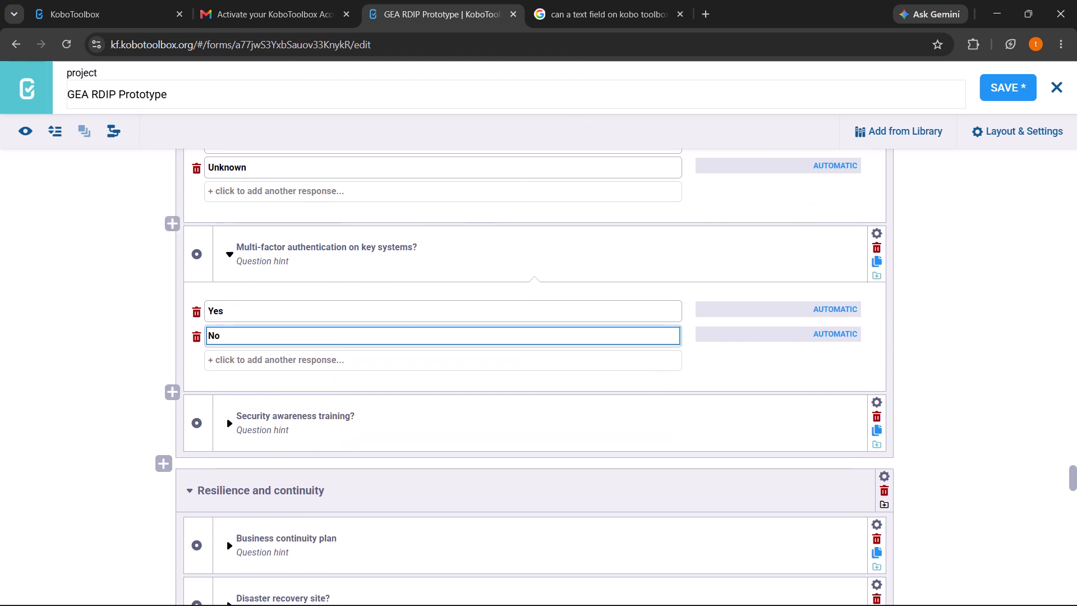
left_click(630, 0)
left_click(478, 0)
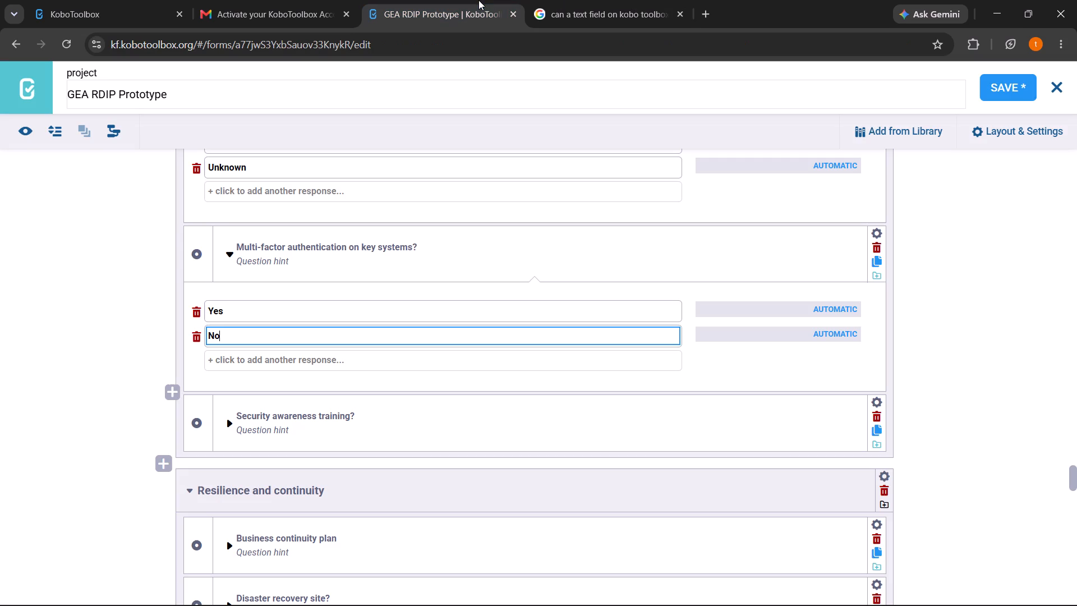
left_click(232, 421)
scroll(232, 421, "down", 1)
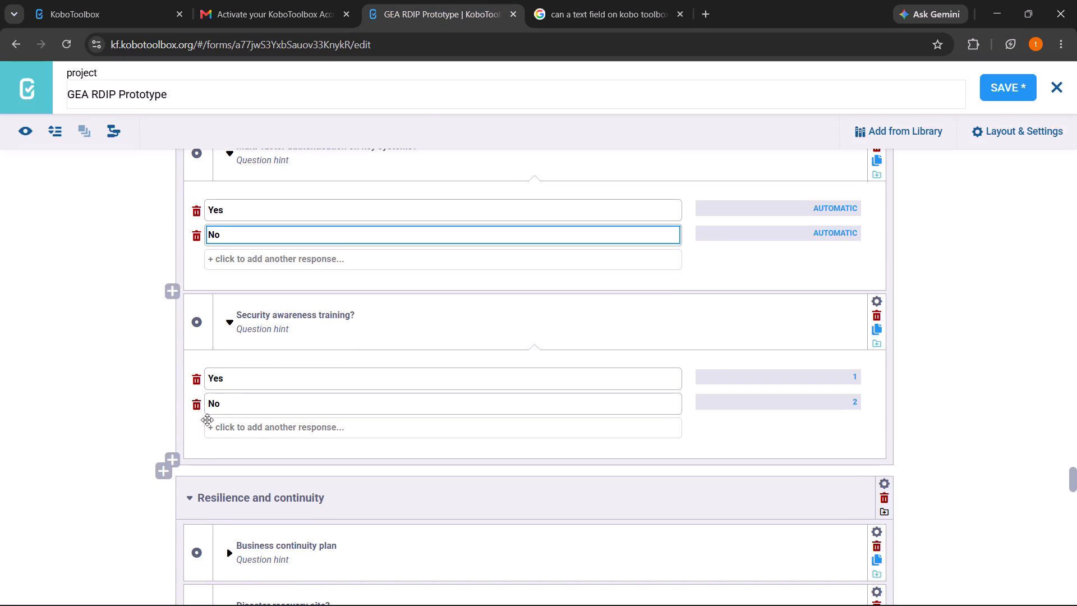
left_click(221, 431)
type("Yes")
left_click(222, 448)
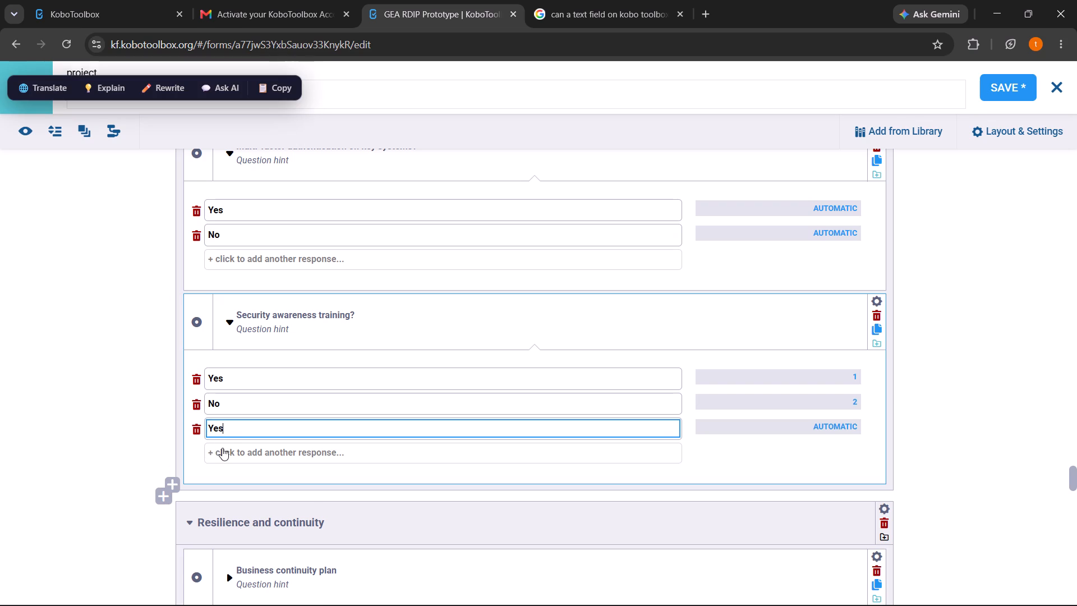
type("No")
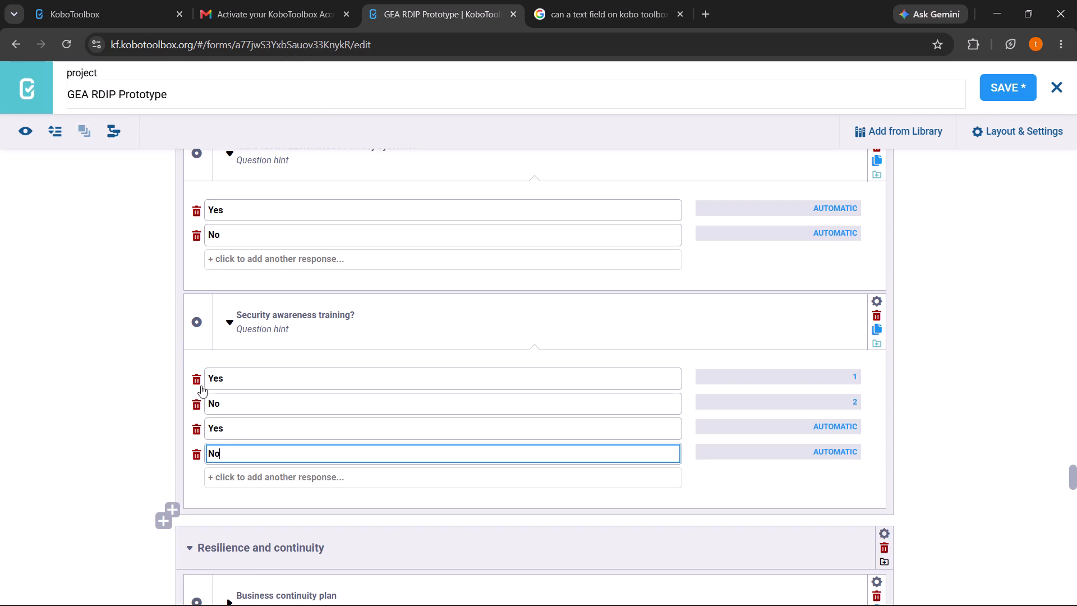
double_click(199, 384)
Add new options Yes, Draft and No with automatic values to the Business continuity plan question under Resilience and continuity.
scroll(199, 384, "down", 1)
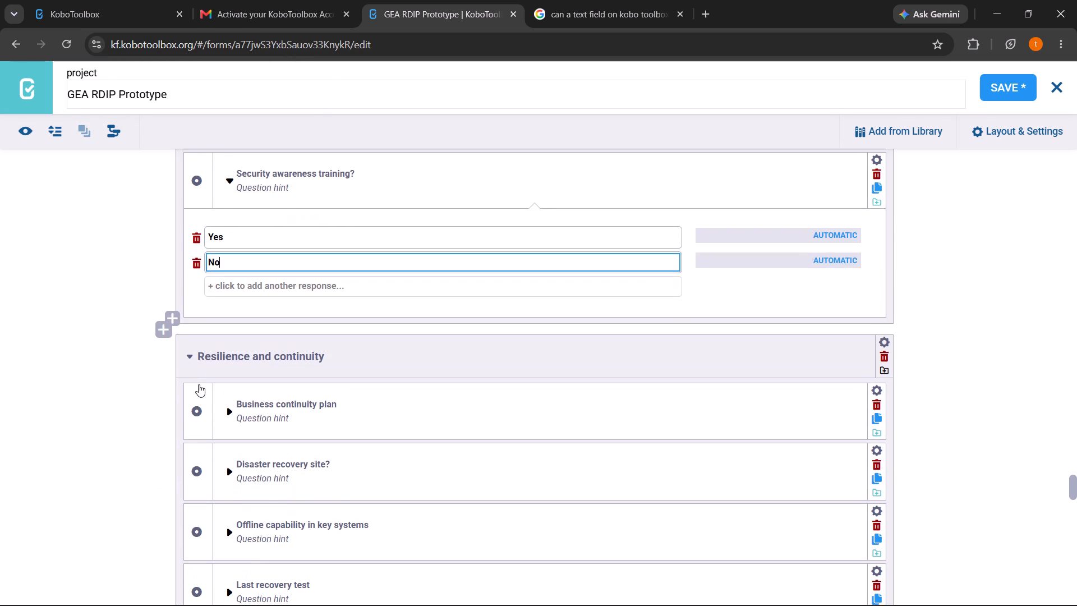
scroll(199, 384, "down", 1)
left_click(223, 395)
scroll(223, 395, "down", 1)
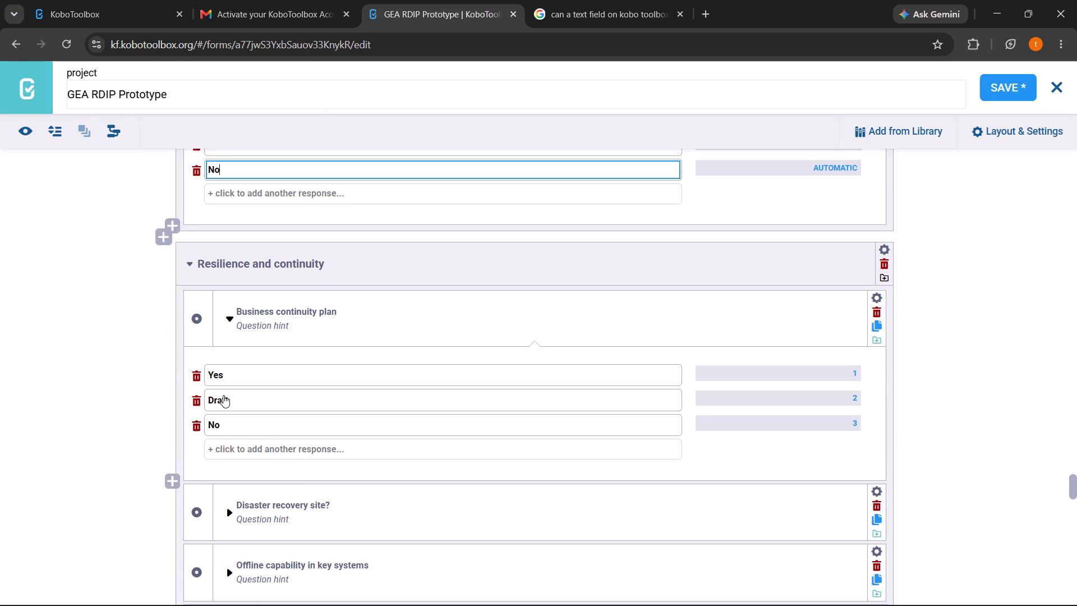
scroll(223, 395, "down", 1)
left_click(223, 395)
type("Yes")
left_click(225, 422)
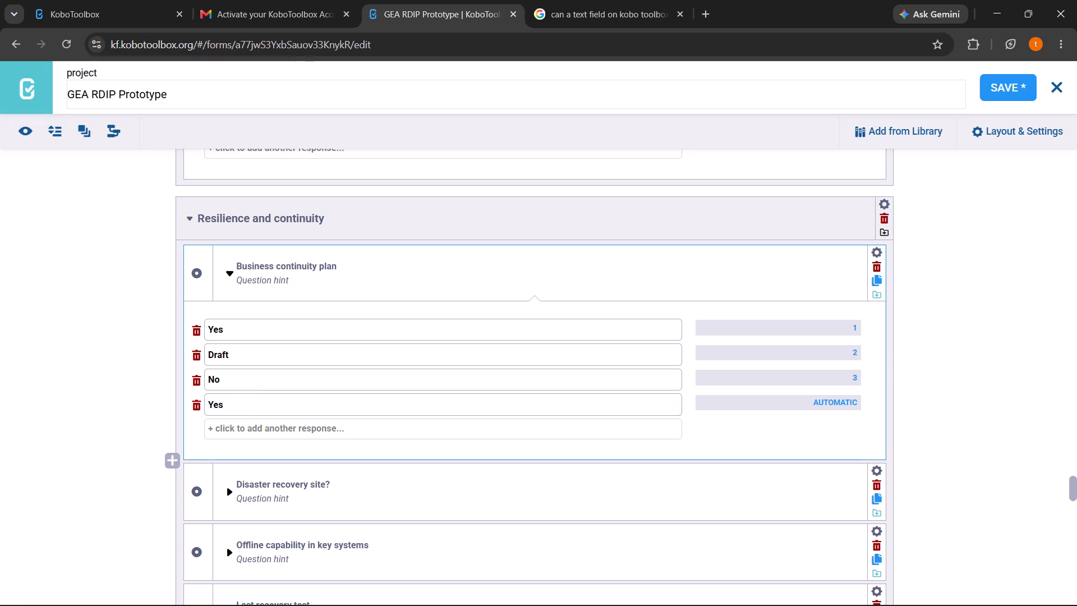
type("Draft")
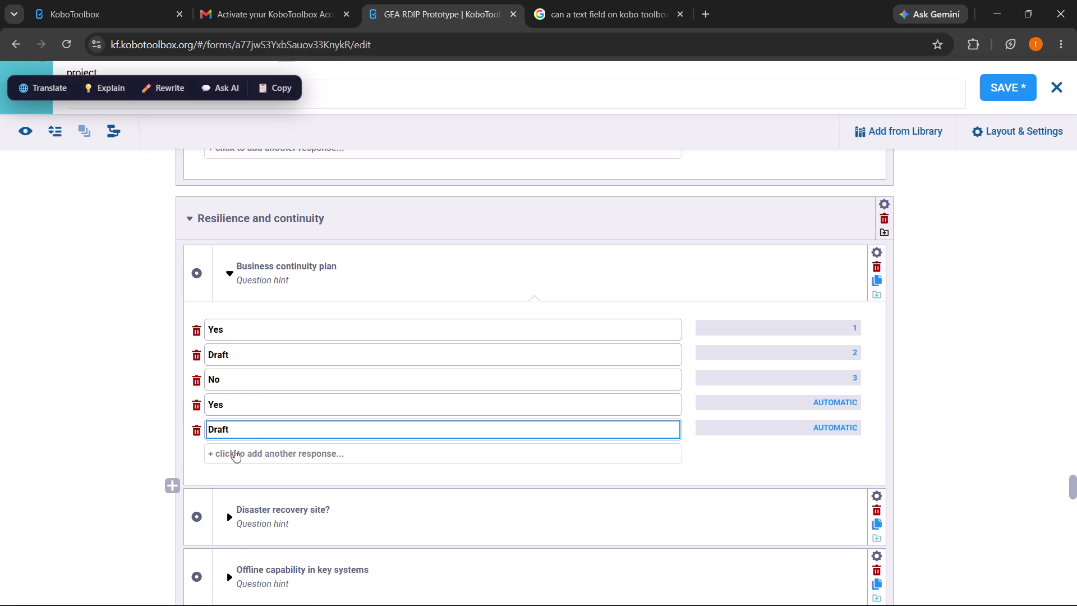
left_click(234, 450)
type("No")
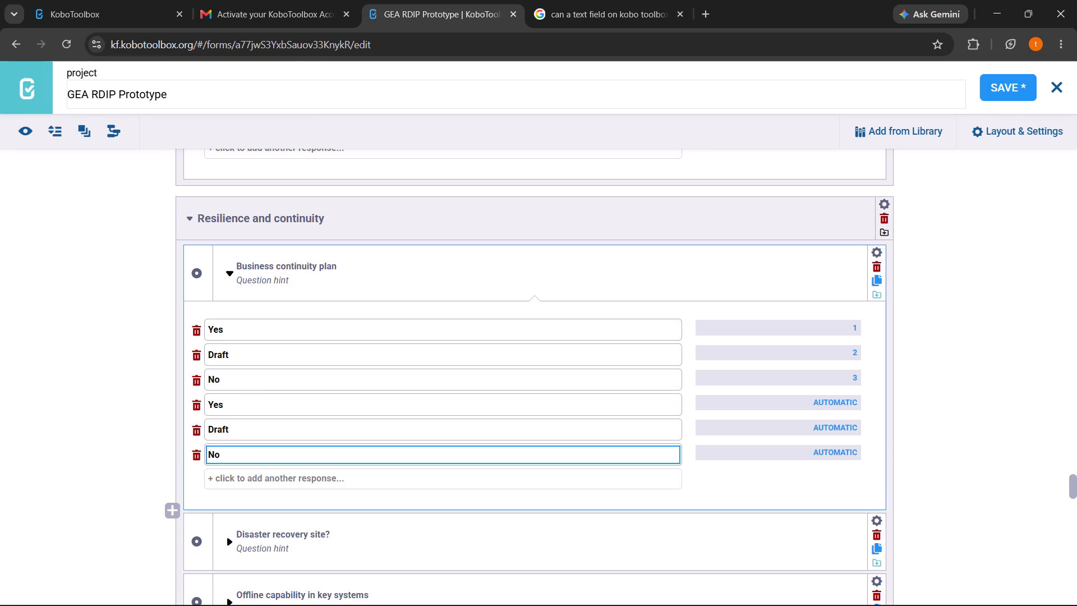
Delete the three original options with values 1 to 3 from the Business continuity plan question.
double_click(193, 330)
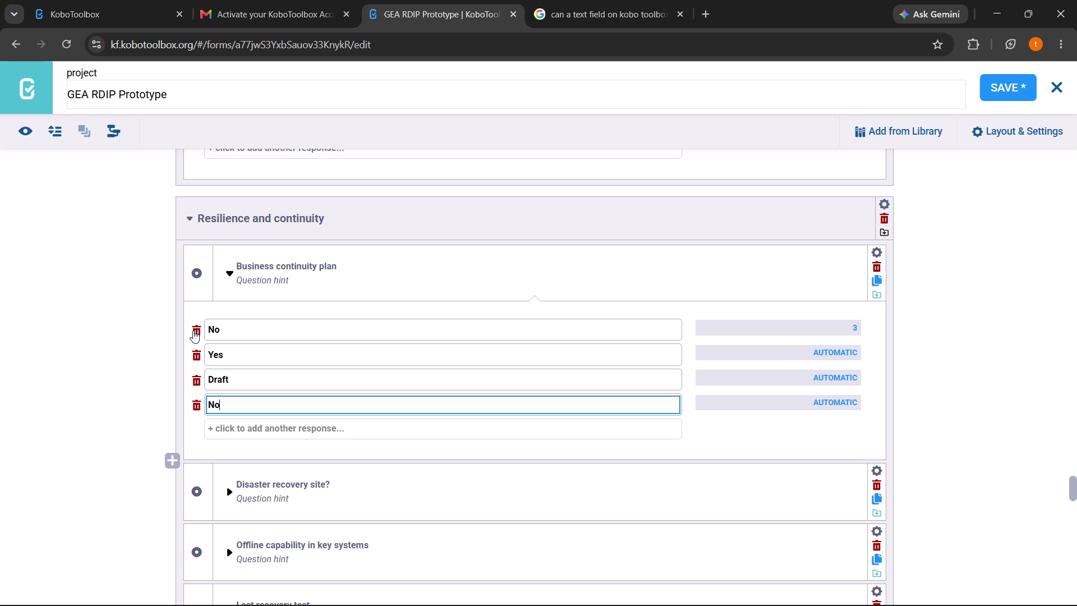
left_click(193, 330)
Expand the options of the Disaster recovery site? question under Resilience and continuity.
scroll(193, 330, "down", 2)
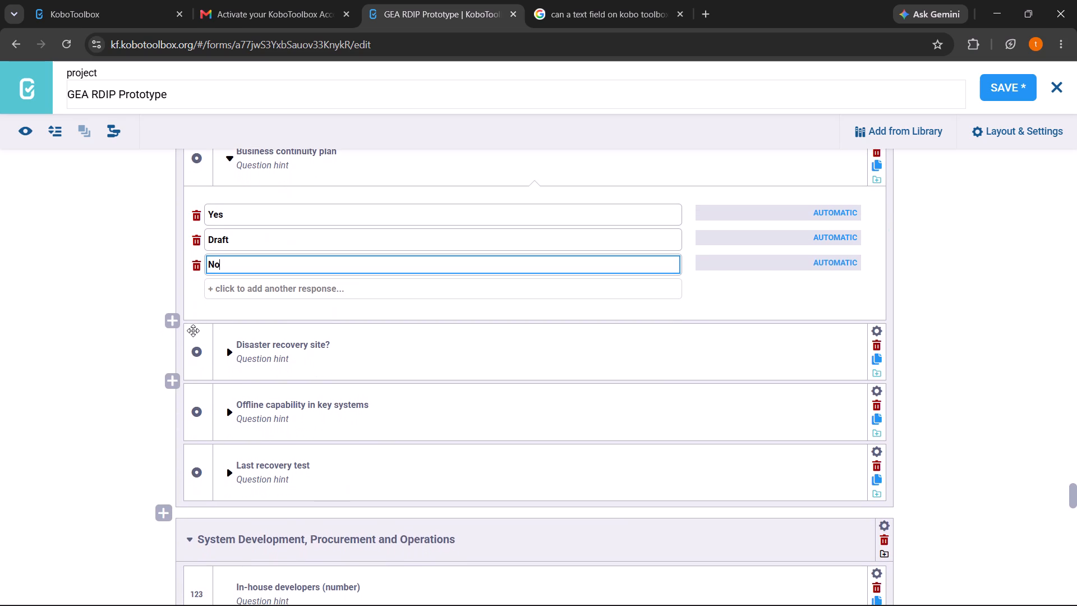
left_click(229, 350)
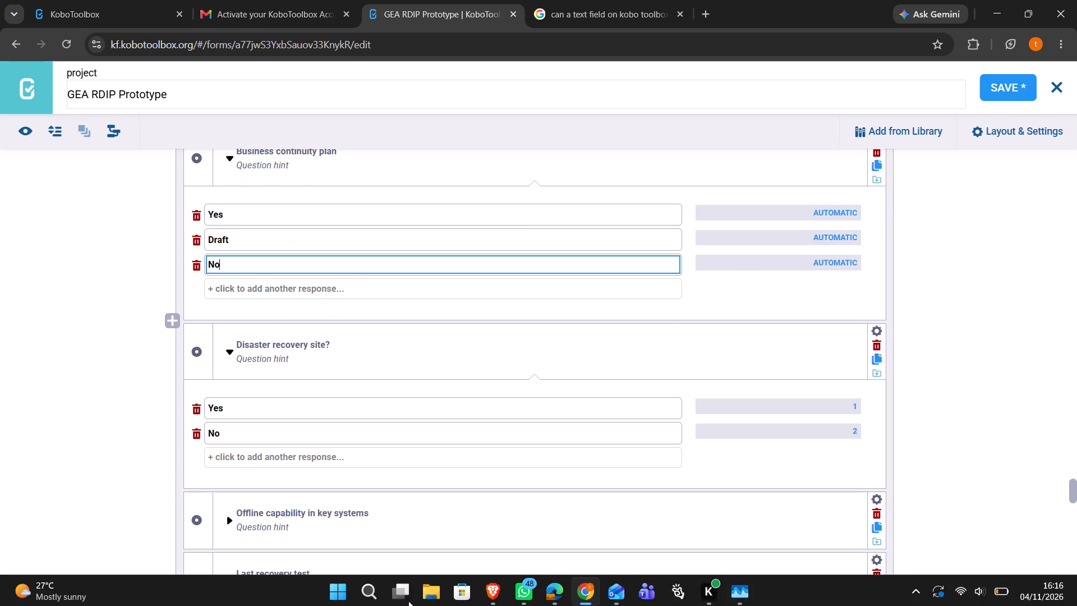
Switch to Spotify in Brave and play the song Colorado from My playlist #8.
left_click(487, 587)
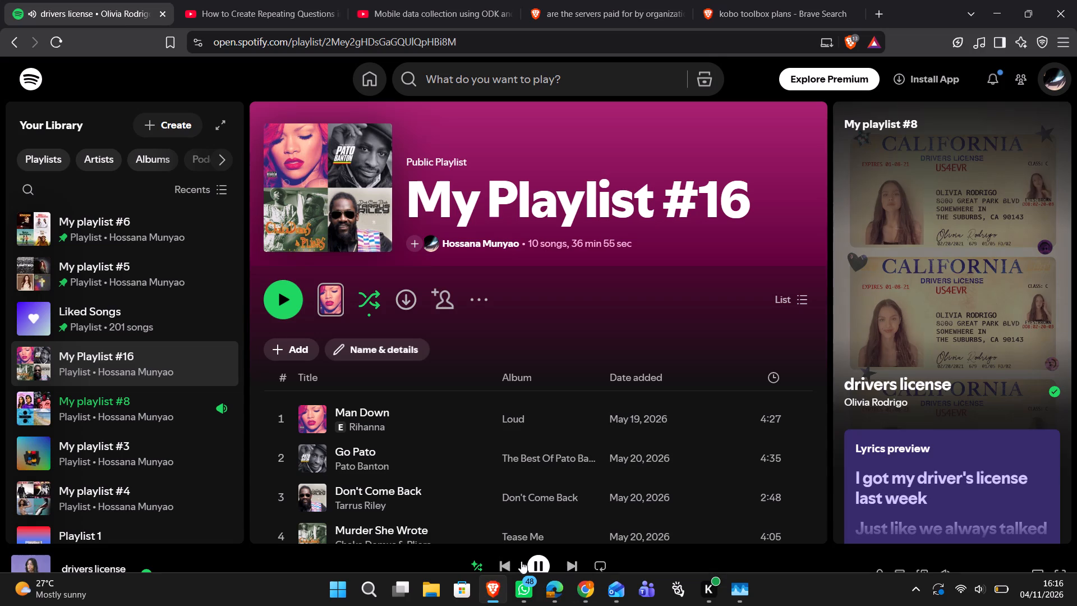
left_click(568, 564)
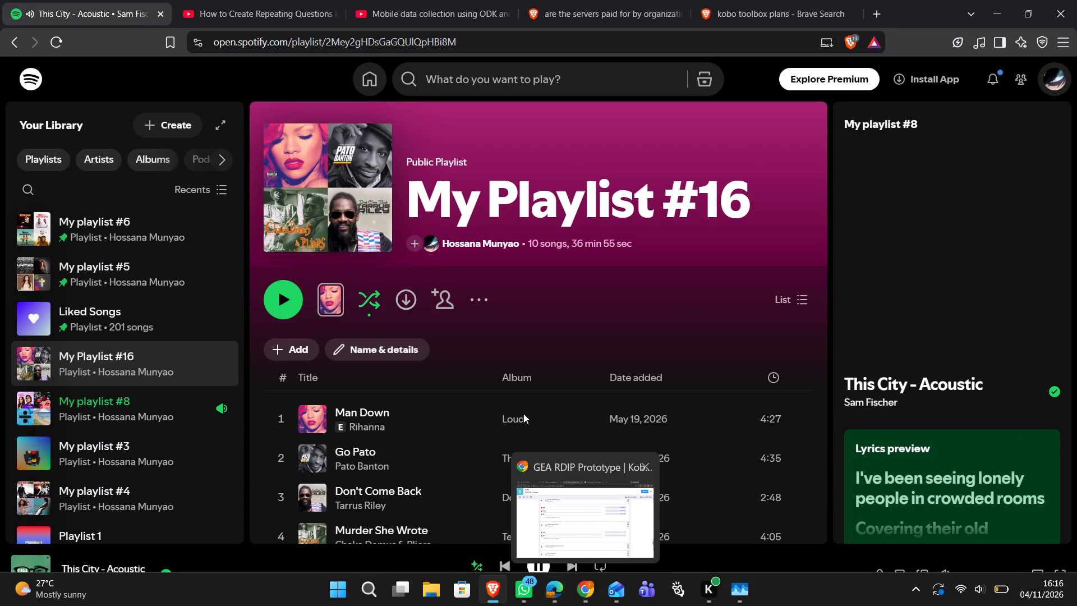
left_click(572, 568)
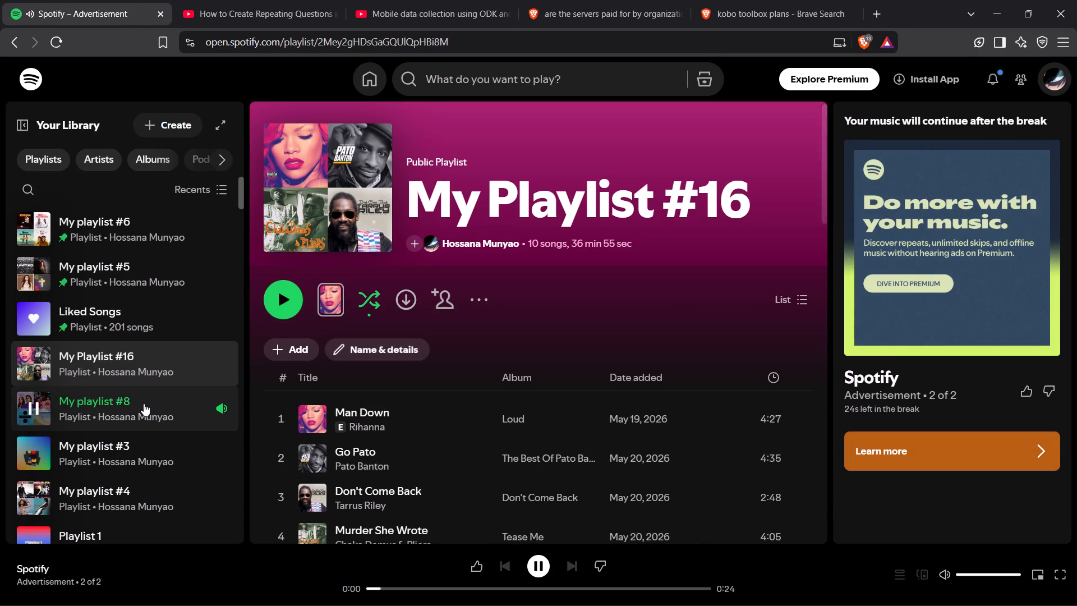
left_click(144, 403)
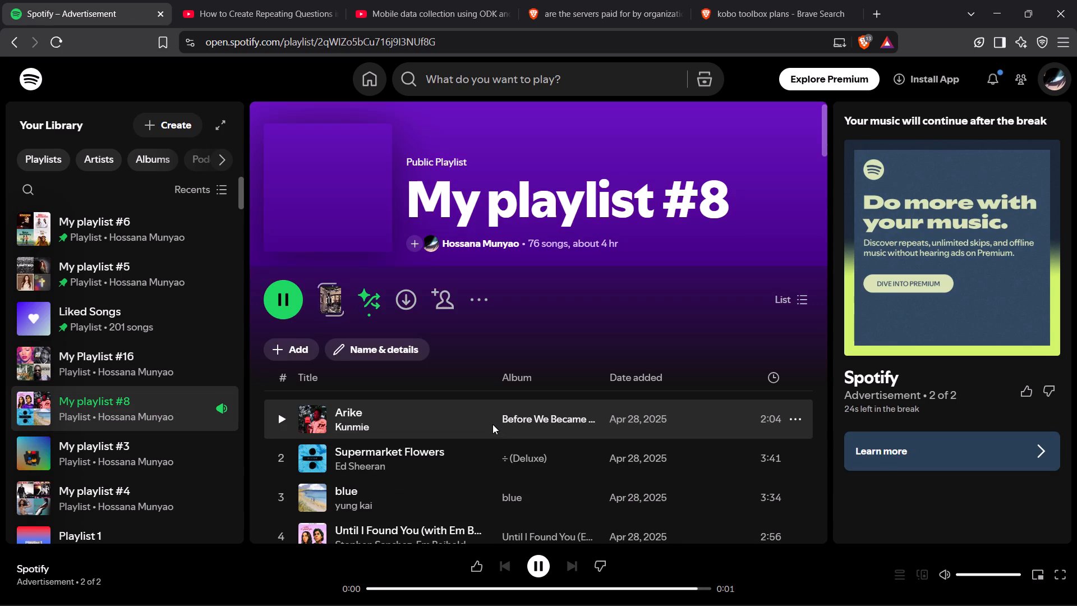
scroll(493, 424, "down", 16)
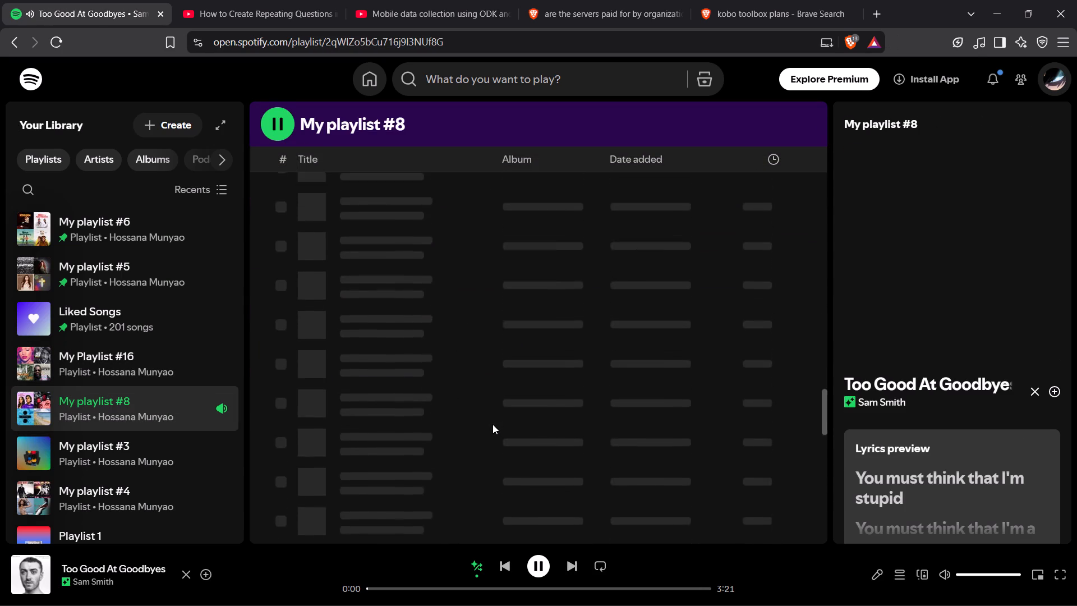
scroll(493, 424, "up", 2)
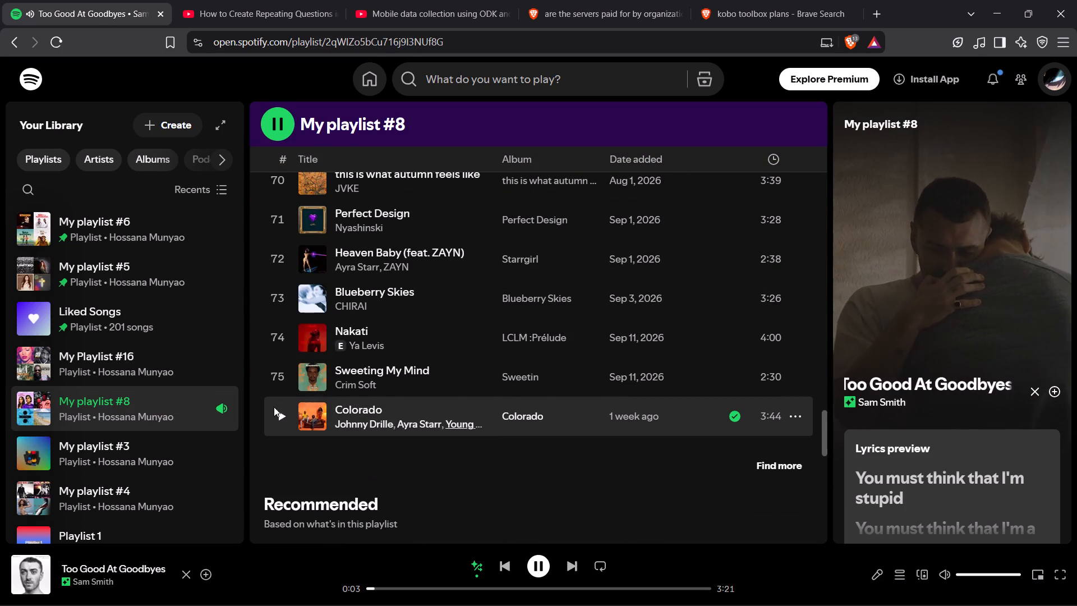
left_click(284, 414)
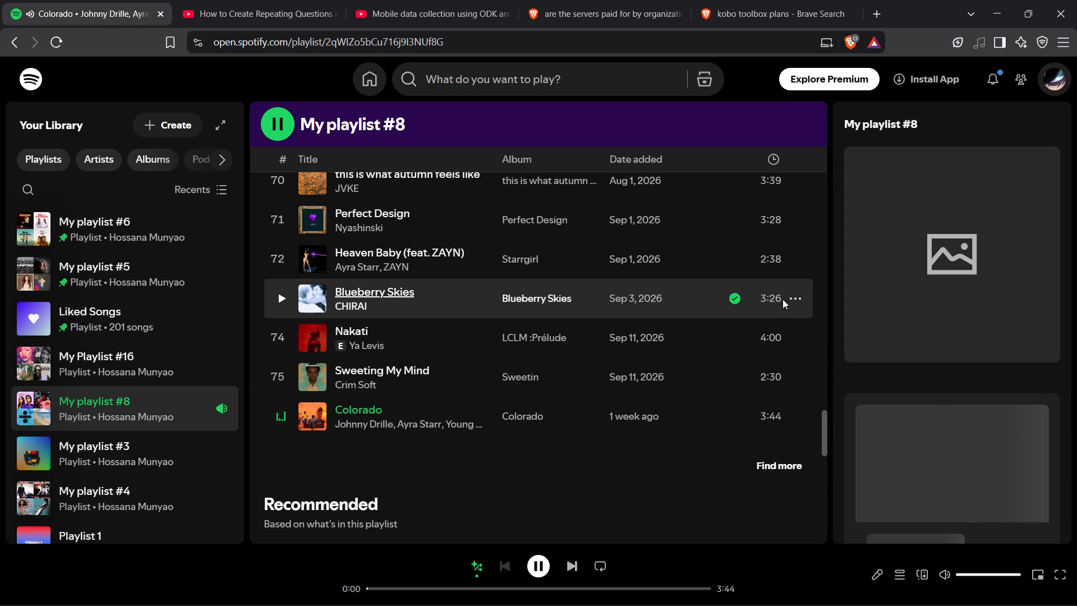
Add the song Blueberry Skies to the playback queue and return to the KoboToolbox form in Chrome.
left_click(793, 299)
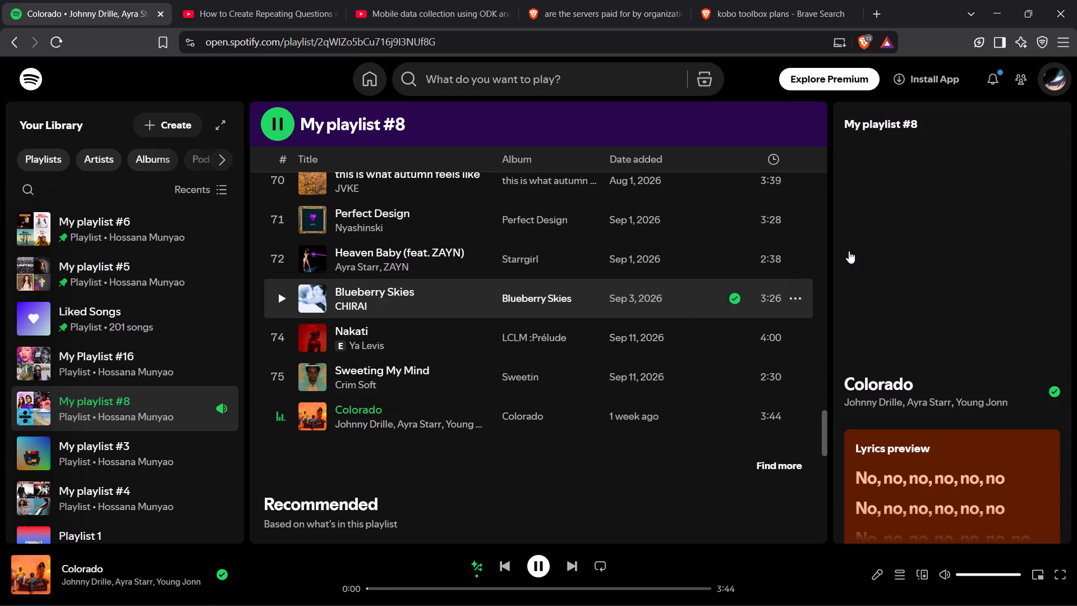
left_click(837, 383)
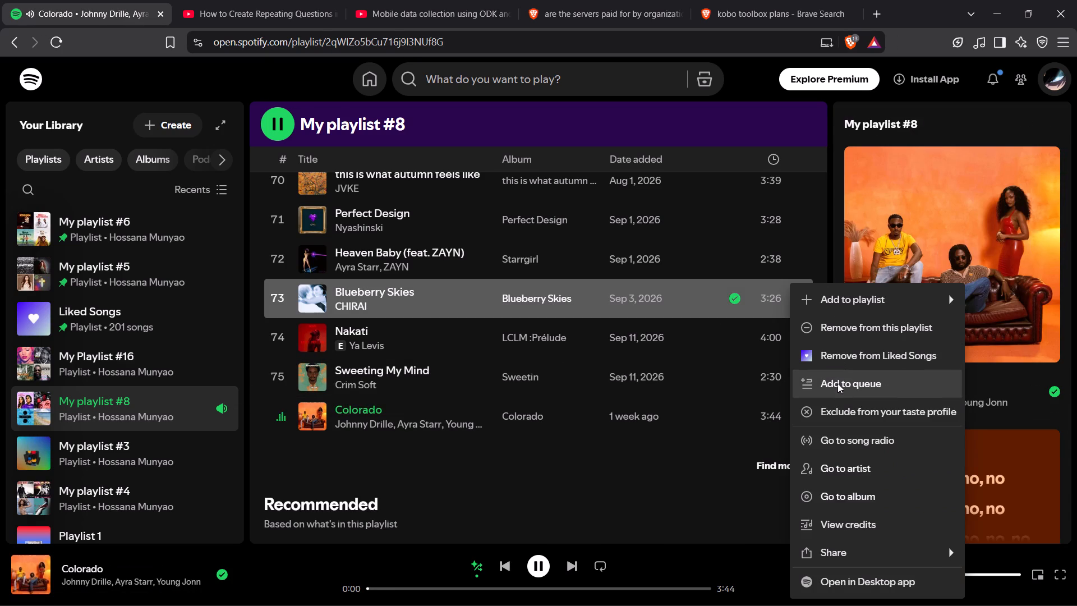
left_click(996, 11)
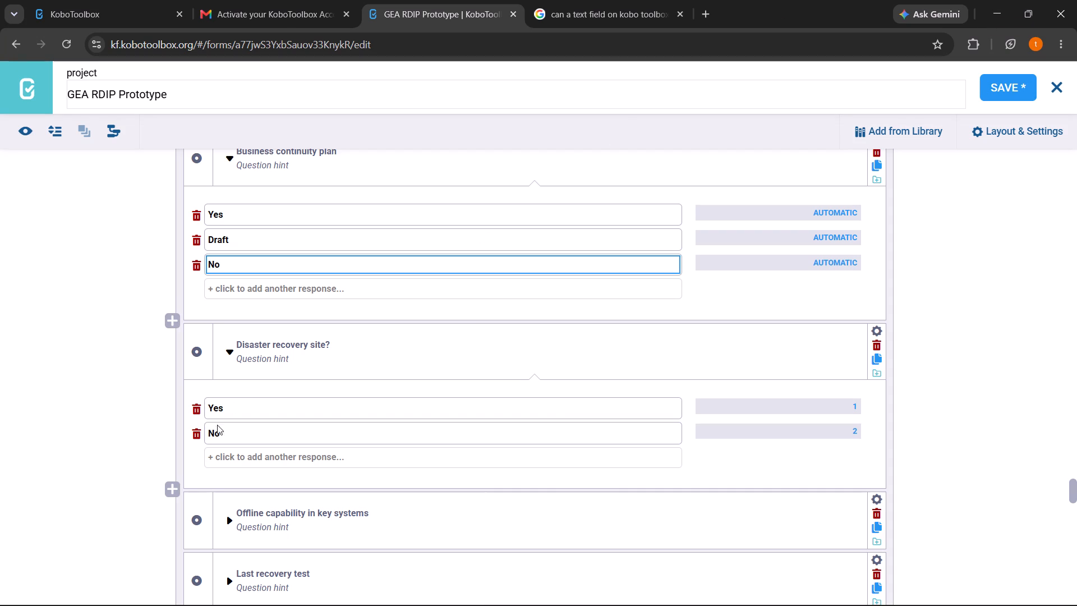
Replace the Disaster recovery site? question's options valued 1 and 2 with new Yes and No options using automatic values.
left_click(225, 452)
type("Yes")
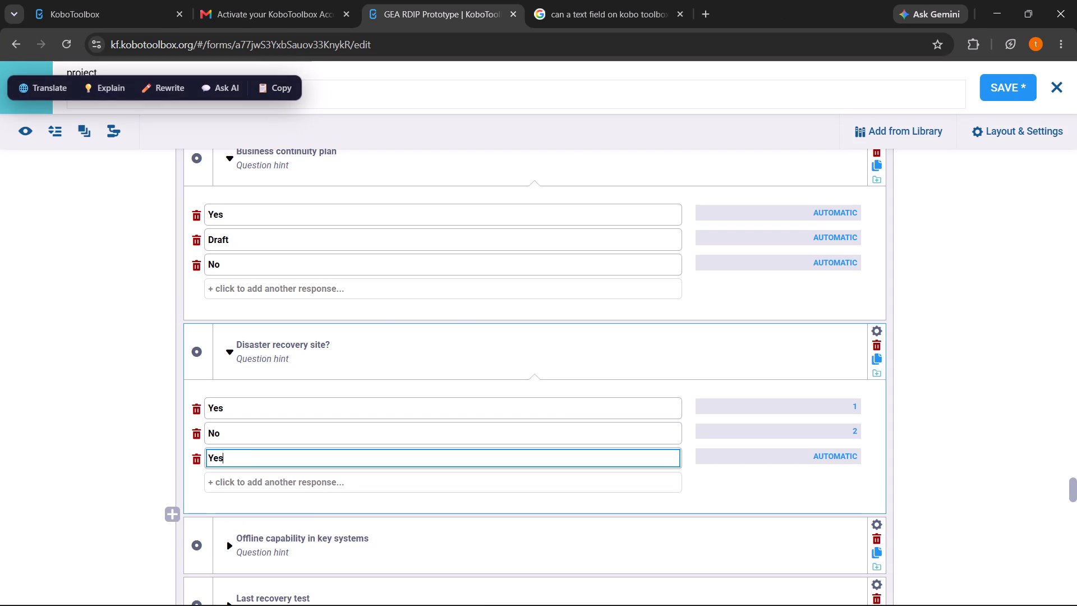
left_click(225, 478)
type("No")
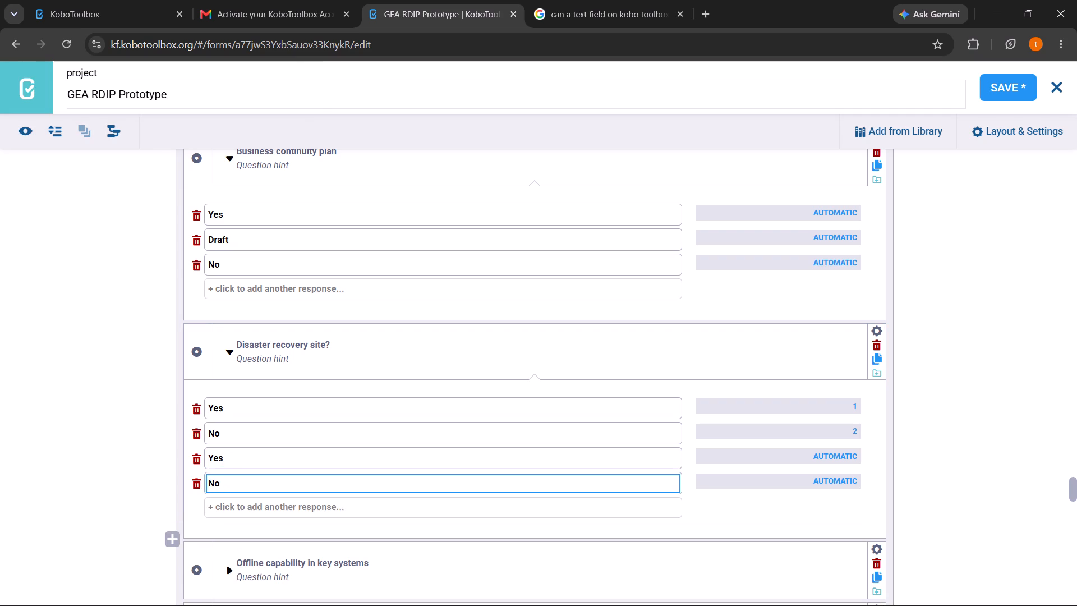
double_click(197, 410)
Replace the Offline capability in key systems question's options valued 1 and 2 with new Yes and No options using automatic values.
scroll(306, 470, "down", 1)
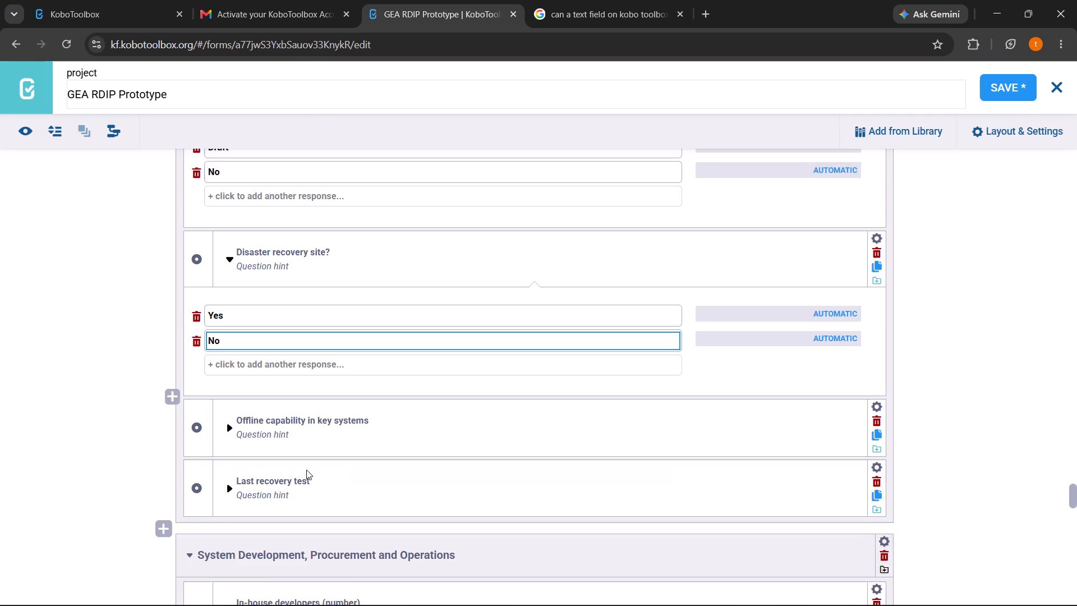
scroll(306, 470, "down", 1)
left_click(228, 396)
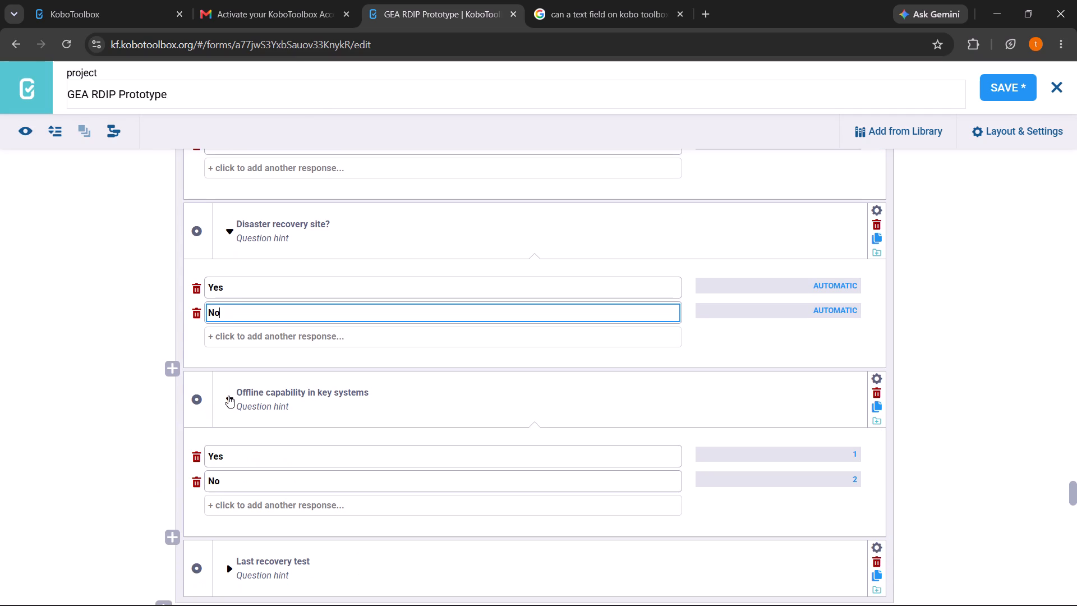
scroll(228, 396, "down", 1)
left_click(227, 478)
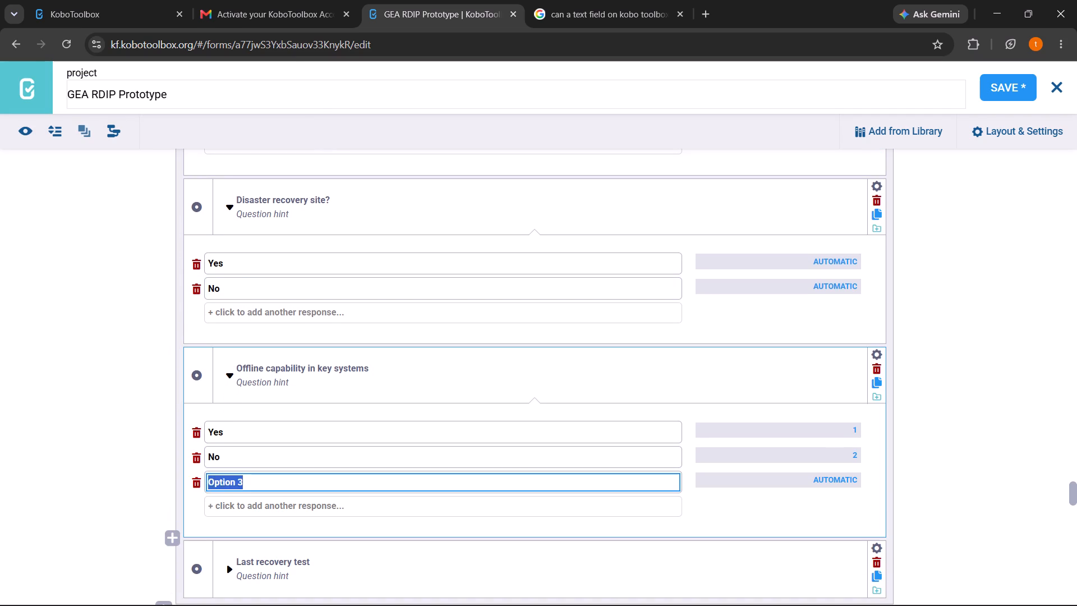
type("Yes")
left_click(229, 503)
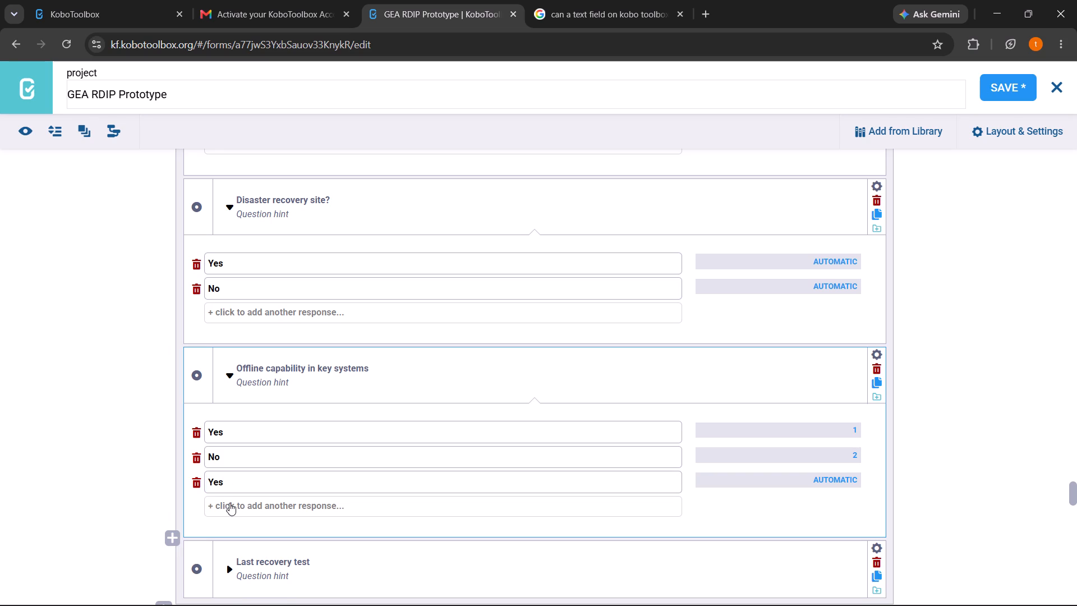
type("No")
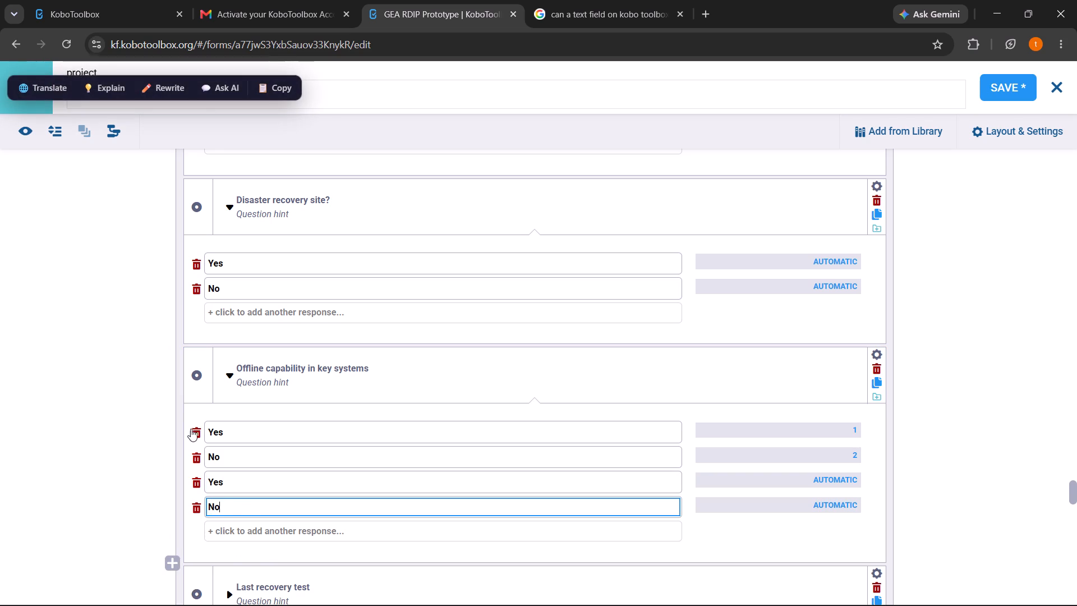
double_click(192, 431)
Add new options Never, Within 1 year and Over 1 year with automatic values to the Last recovery test question.
scroll(192, 431, "down", 2)
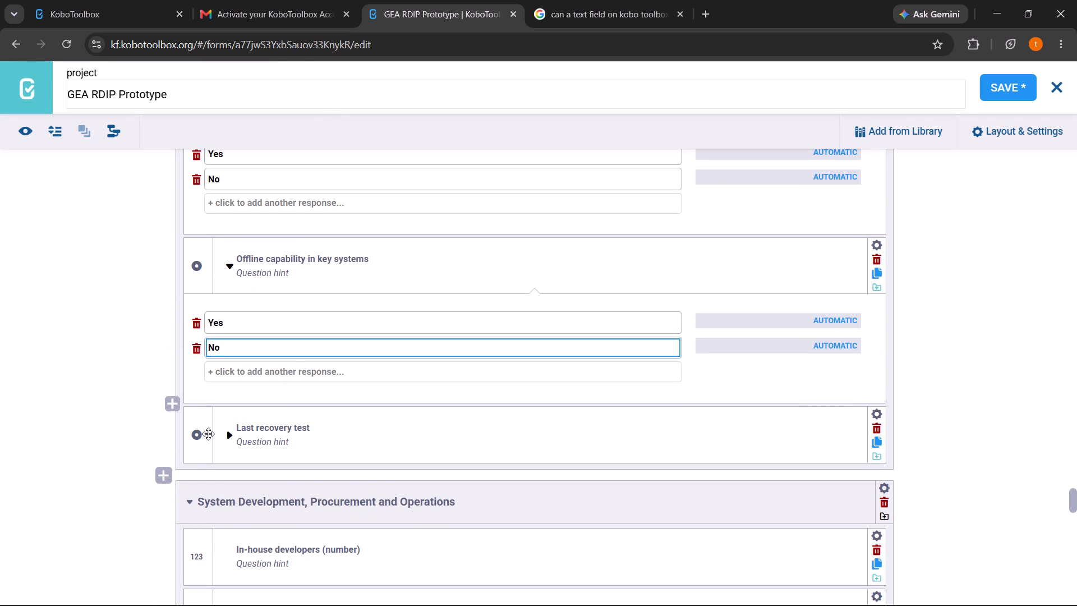
left_click(225, 440)
scroll(225, 440, "down", 2)
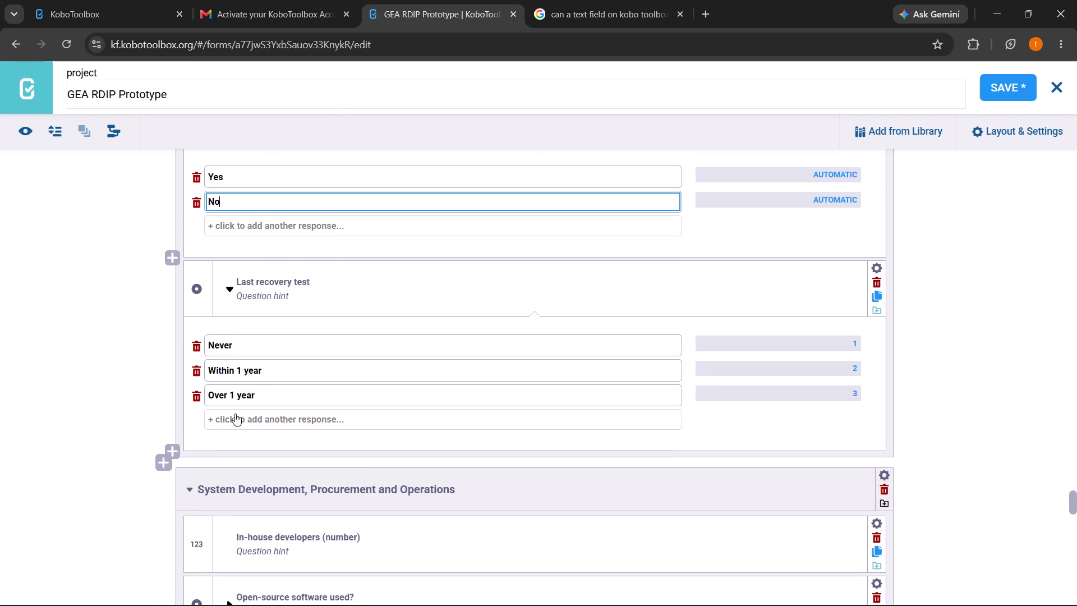
left_click(235, 414)
type("Never")
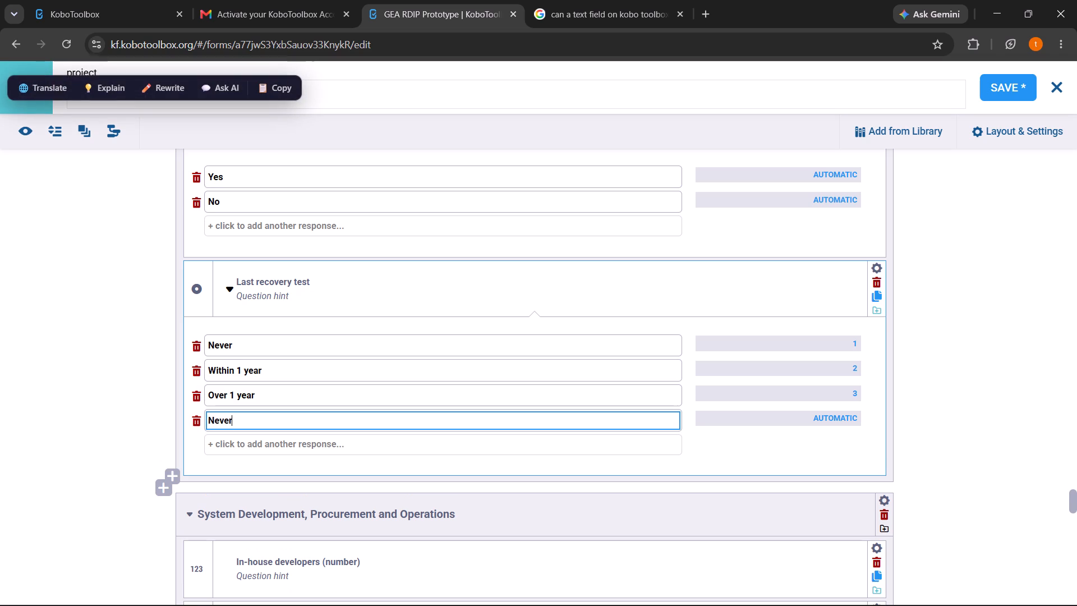
left_click(236, 439)
type("Withinn")
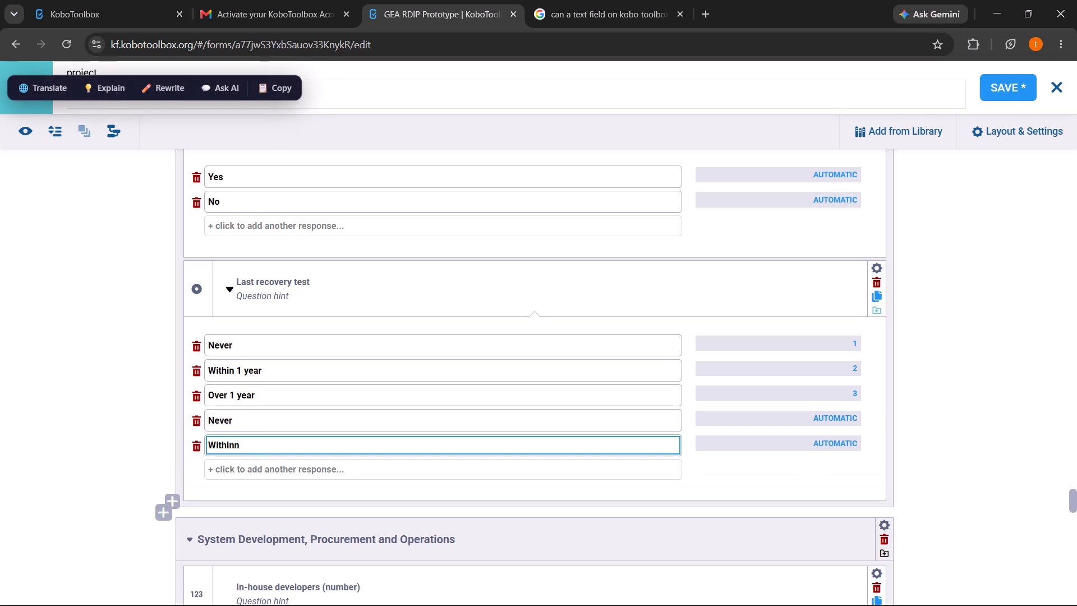
key("BackSpace")
key("space")
type("1 year")
left_click(240, 468)
type("Ovee")
key("space")
key("BackSpace")
key("BackSpace")
type("r")
key("space")
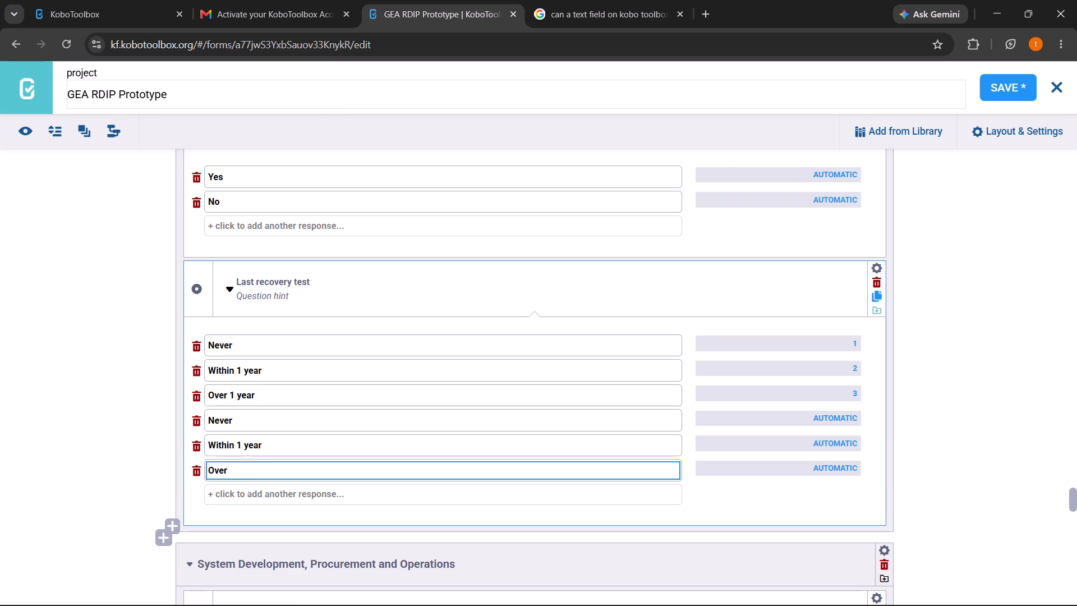
type("1 year")
Delete the three original options with values 1 to 3 from the Last recovery test question.
left_click(199, 347)
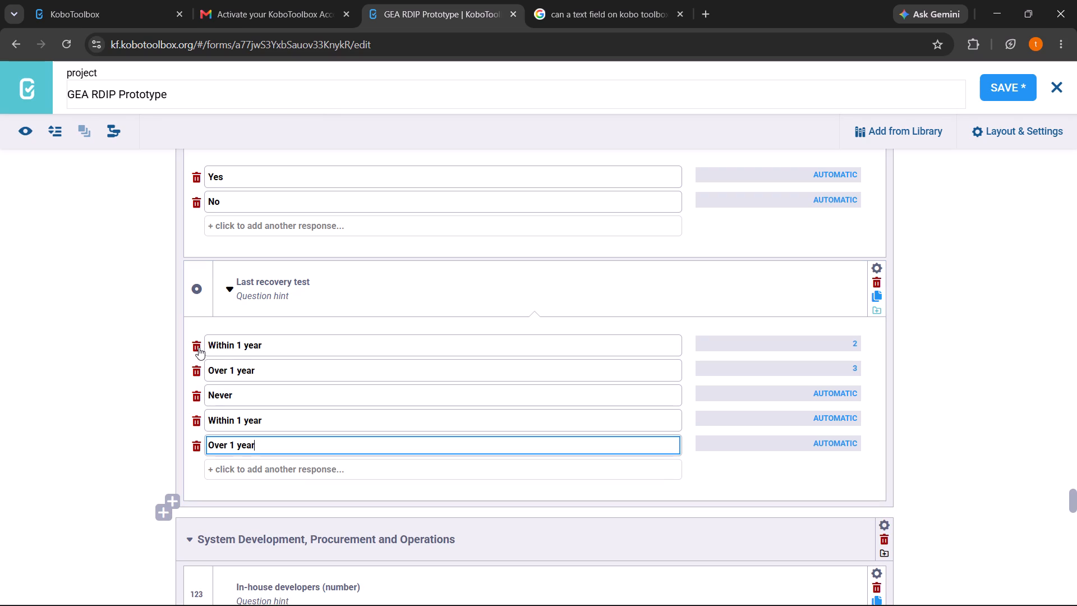
double_click(199, 347)
Replace the Open-source software used? question's options valued 1 and 2 with new Yes and No options using automatic values.
scroll(199, 347, "down", 2)
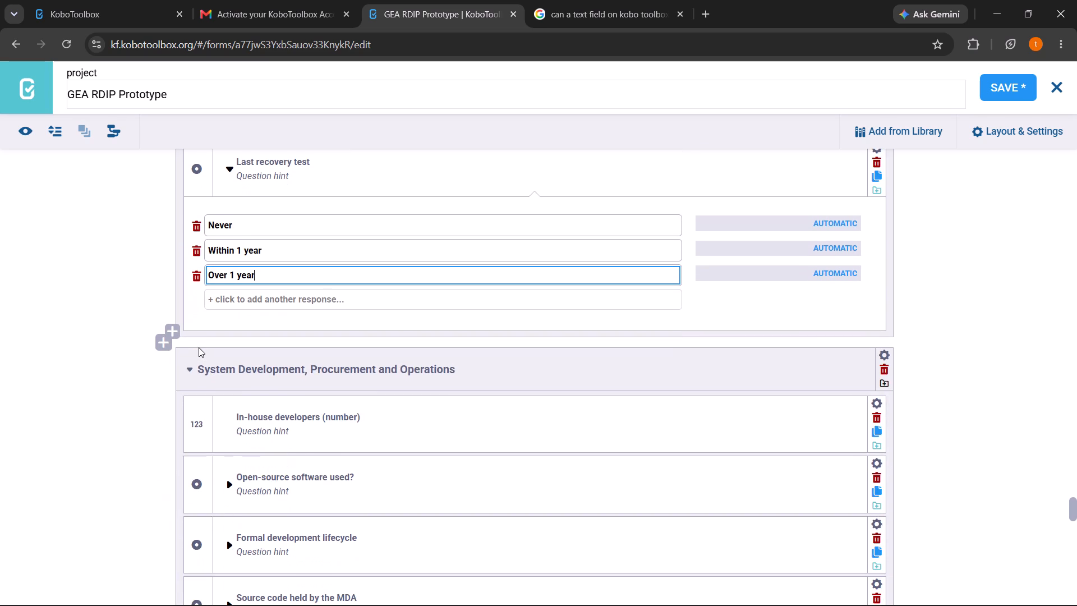
left_click(229, 490)
scroll(229, 490, "down", 3)
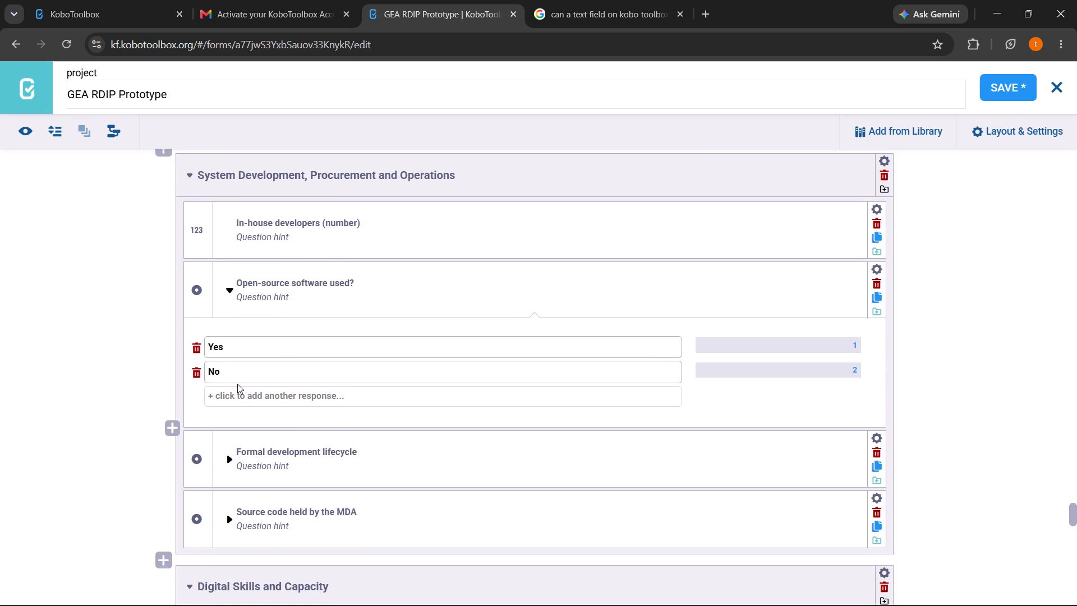
left_click(233, 395)
type("Yes")
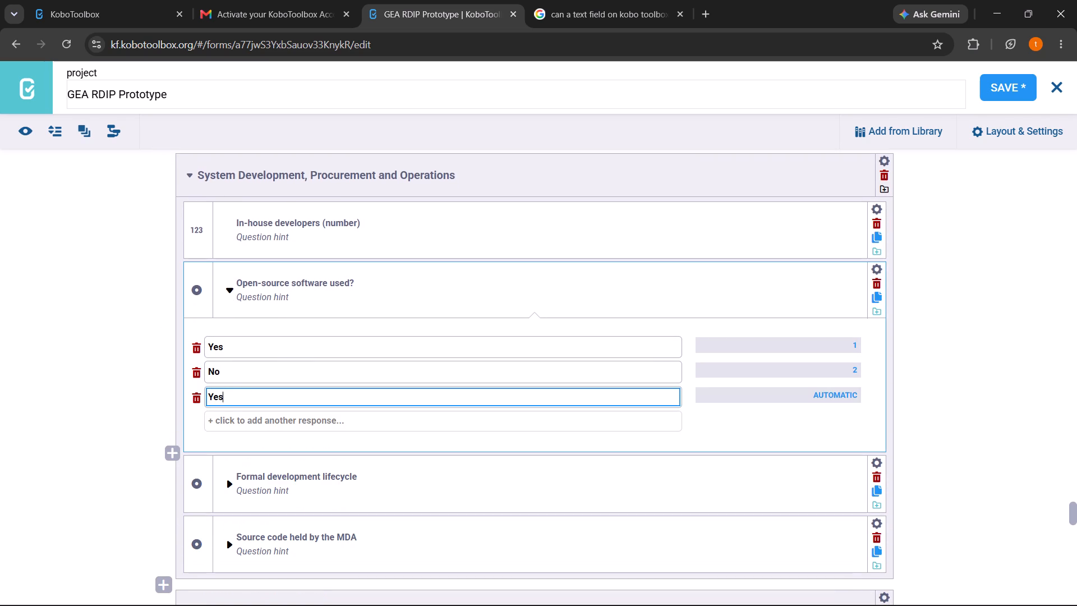
left_click(229, 419)
type("No")
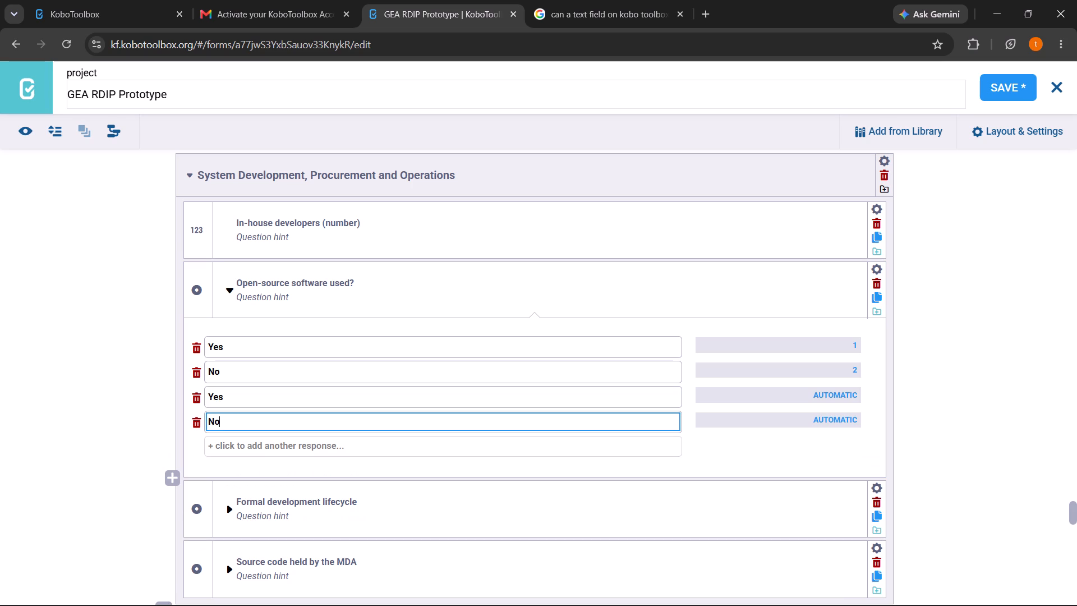
double_click(199, 348)
Replace the Formal development lifecycle question's options valued 1 and 2 with new Yes and No options using automatic values.
scroll(199, 348, "down", 1)
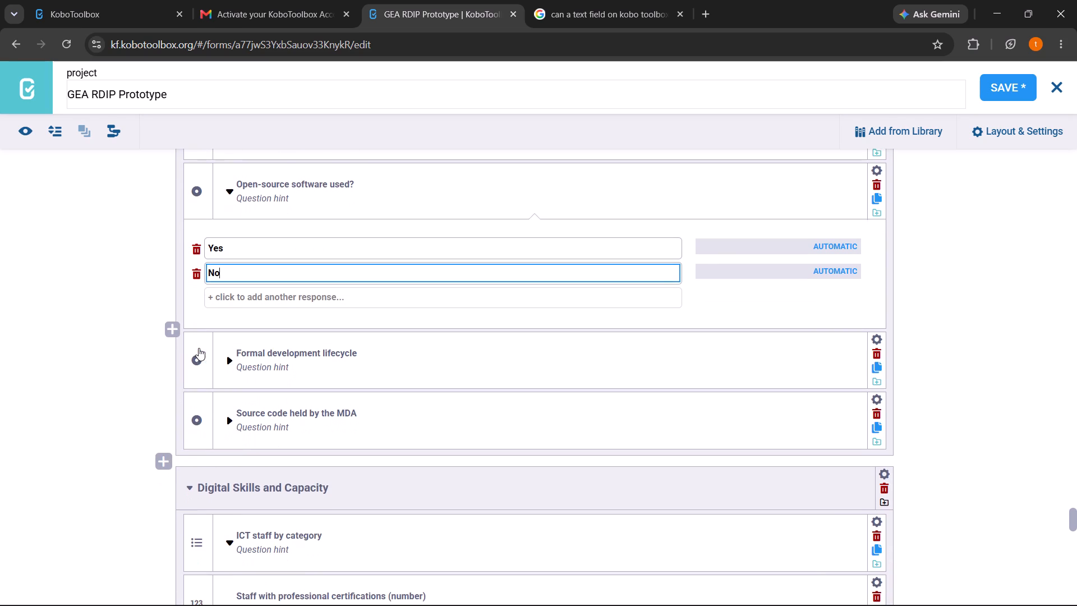
scroll(199, 348, "down", 1)
left_click(226, 356)
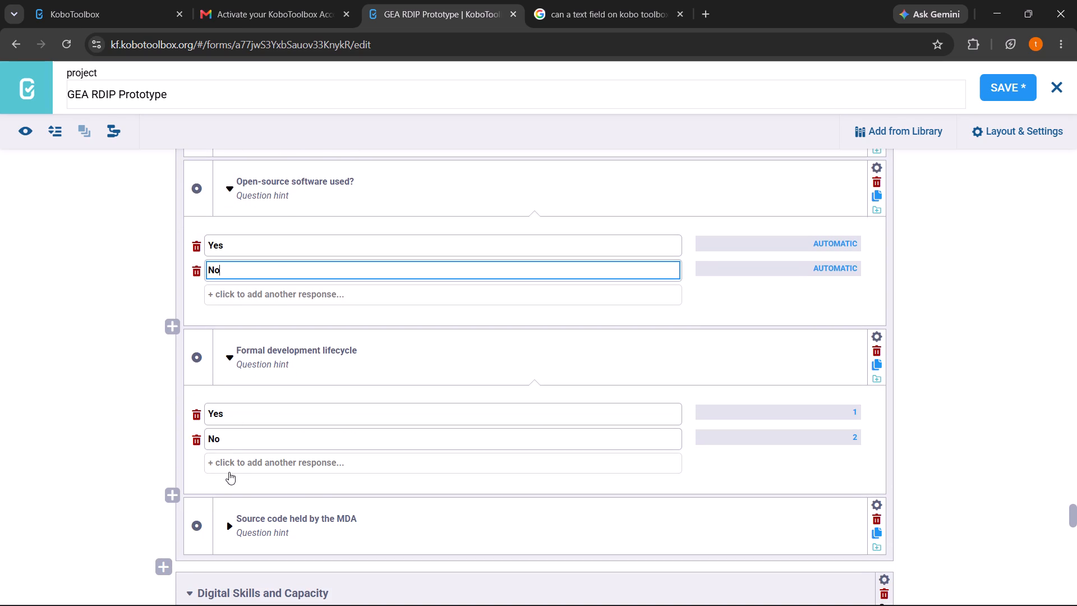
left_click(231, 465)
type("Yes")
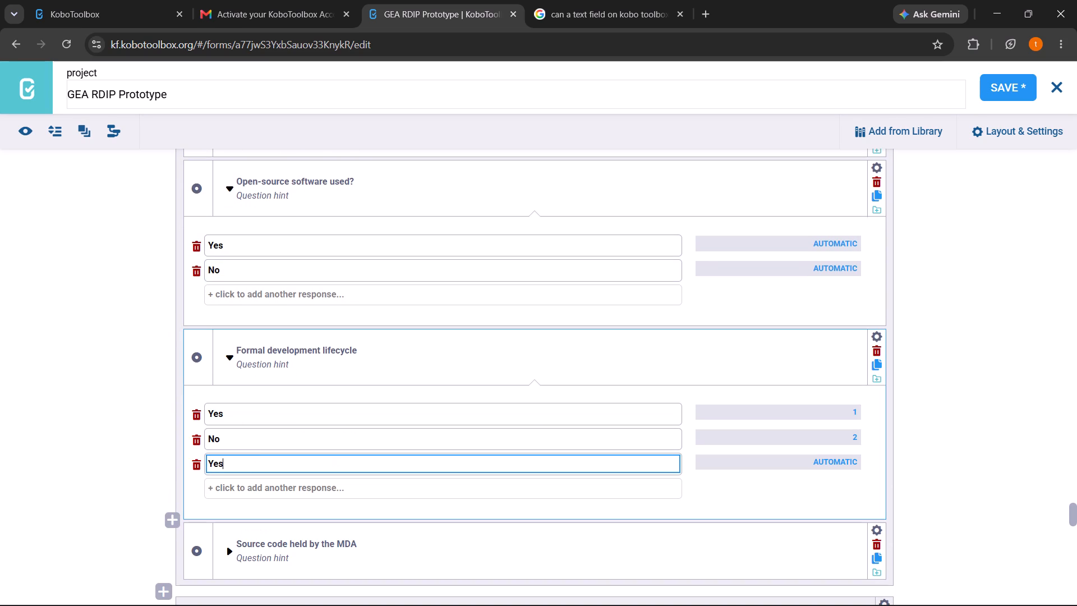
left_click(233, 488)
type("No")
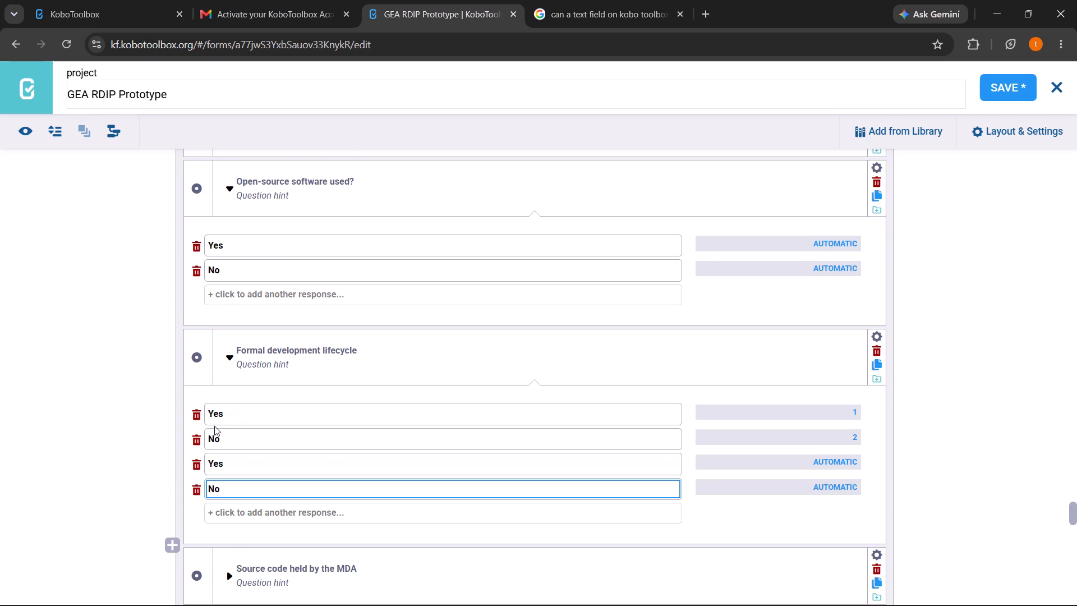
double_click(196, 420)
Replace the Source code held by the MDA question's options valued 1 to 3 with new Yes, Some and No options using automatic values.
scroll(196, 420, "down", 2)
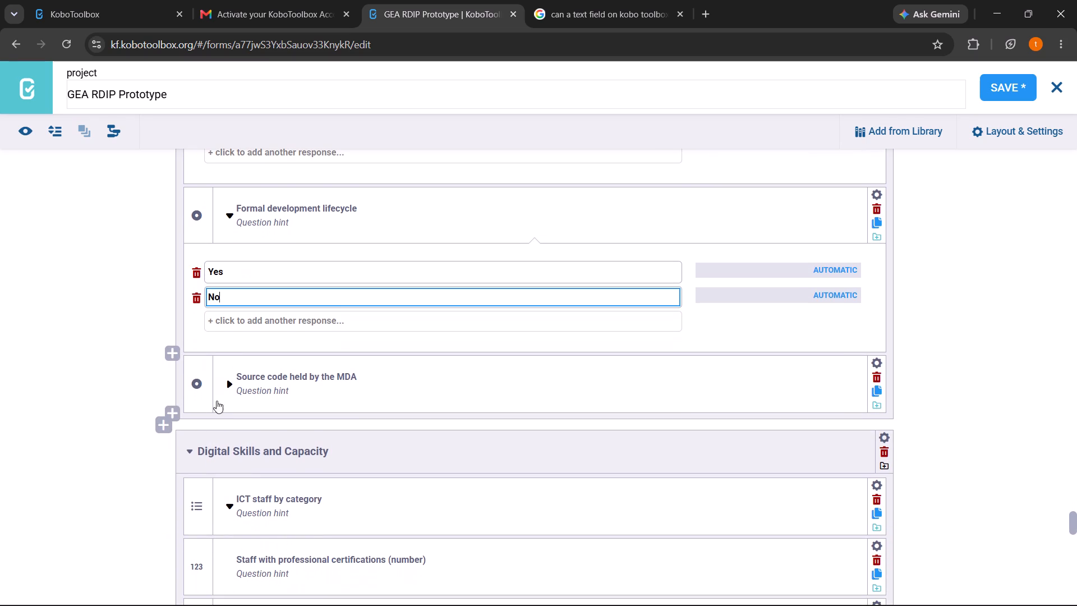
left_click(224, 382)
scroll(224, 382, "down", 1)
left_click(228, 411)
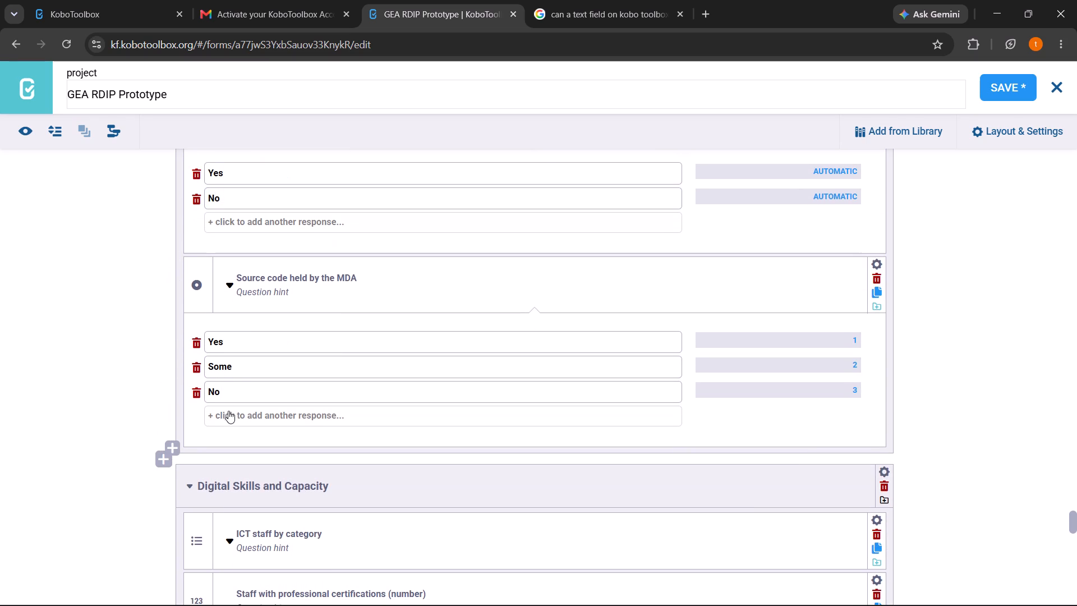
type("Yes")
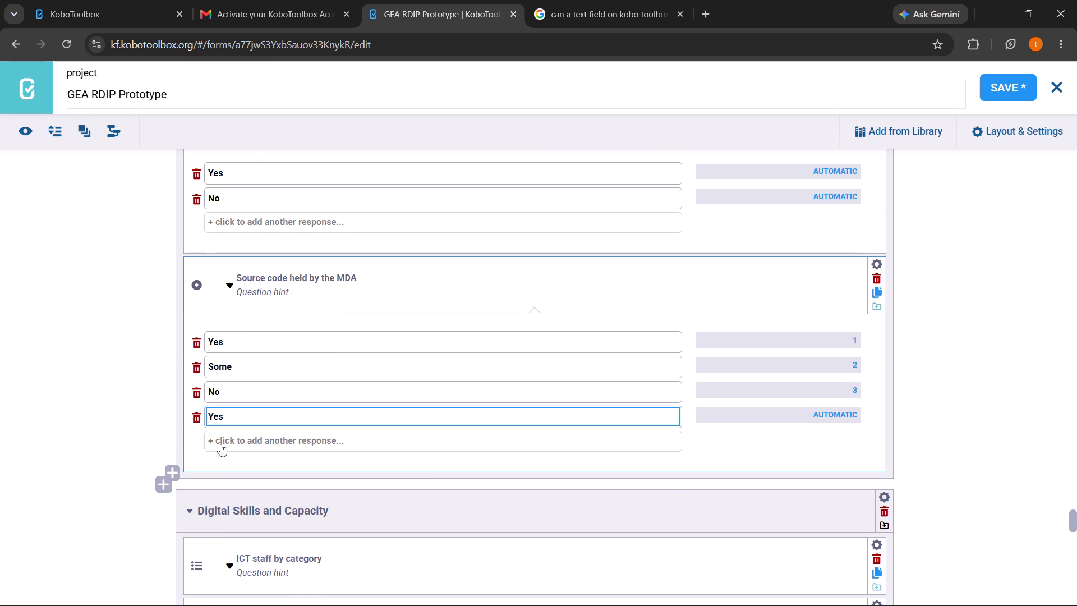
left_click(220, 444)
type("Some")
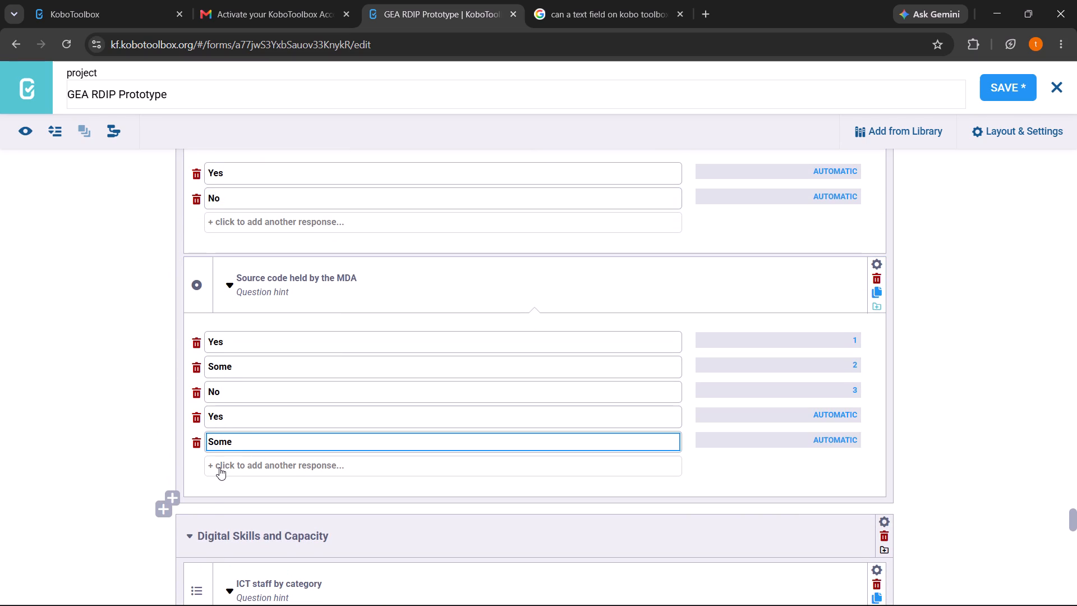
left_click(219, 467)
type("No")
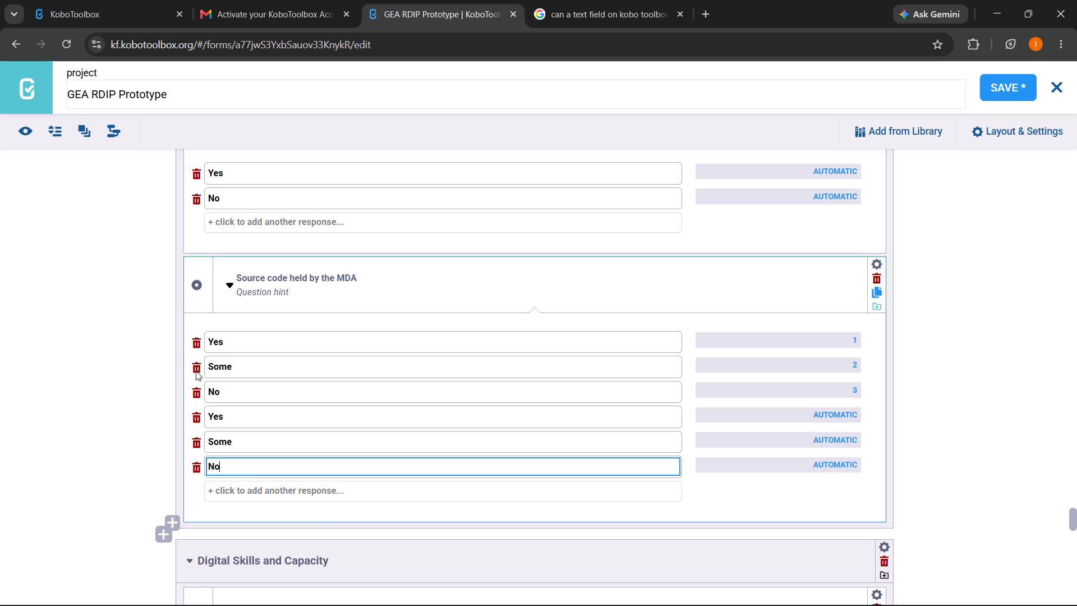
triple_click(194, 345)
Replace the ICT staff by category question's options valued 1 to 3 with new Technical, Analyst and Management options using automatic values.
scroll(194, 345, "down", 2)
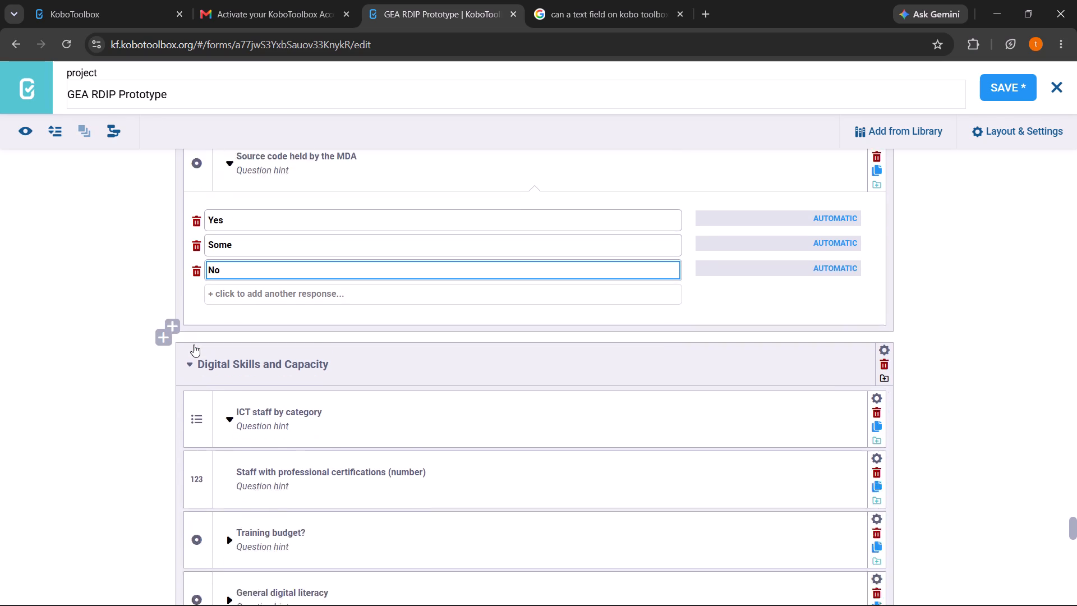
scroll(194, 345, "down", 3)
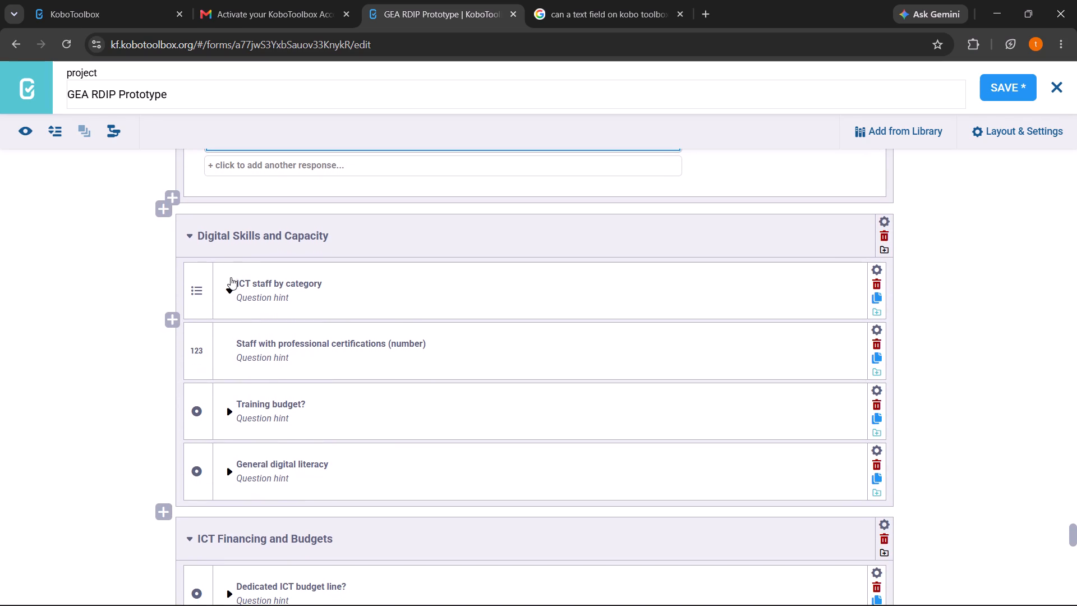
left_click(230, 279)
scroll(230, 279, "down", 1)
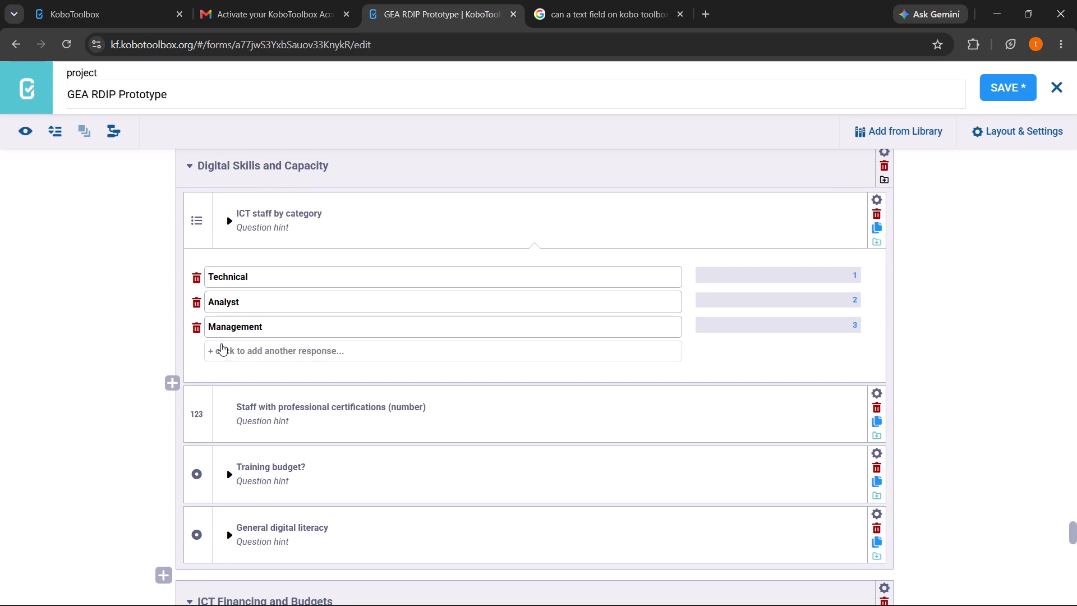
left_click(218, 347)
type("Tech")
type("nical")
left_click(218, 373)
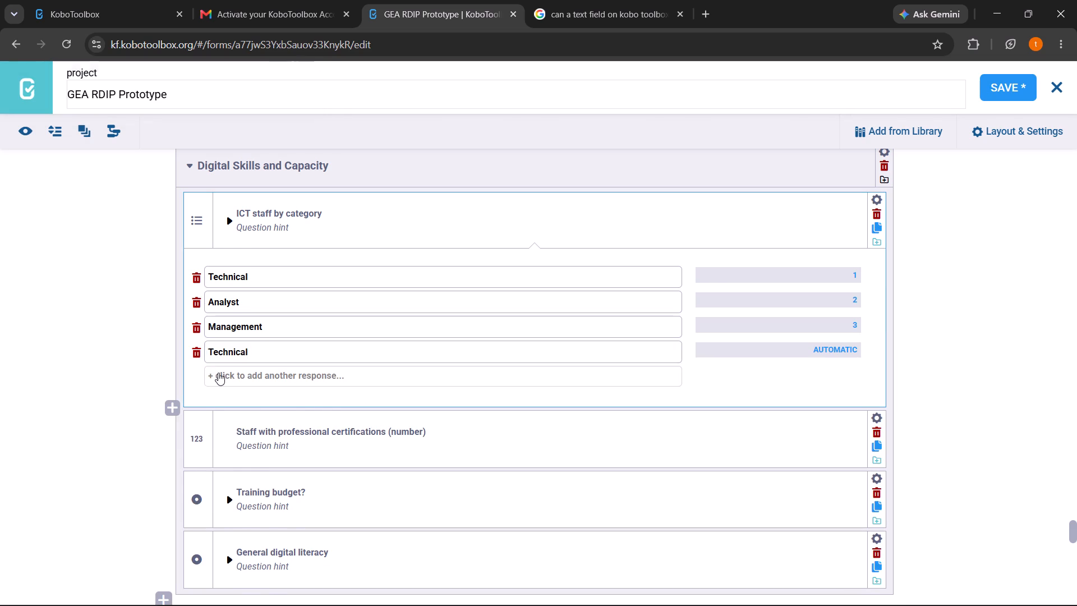
type("Analyst")
left_click(221, 394)
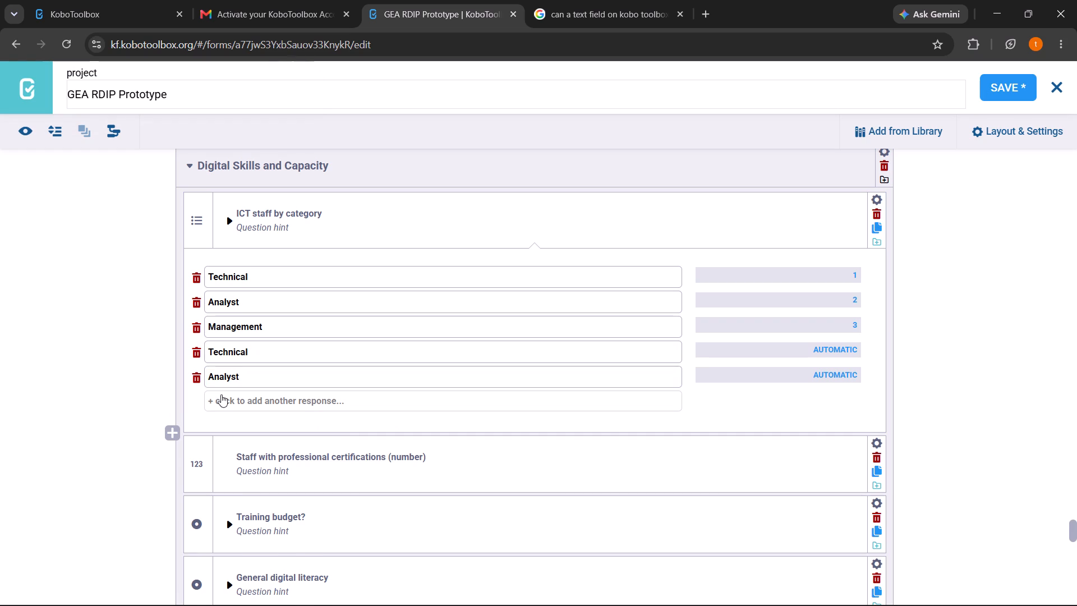
type("Management")
scroll(221, 394, "down", 1)
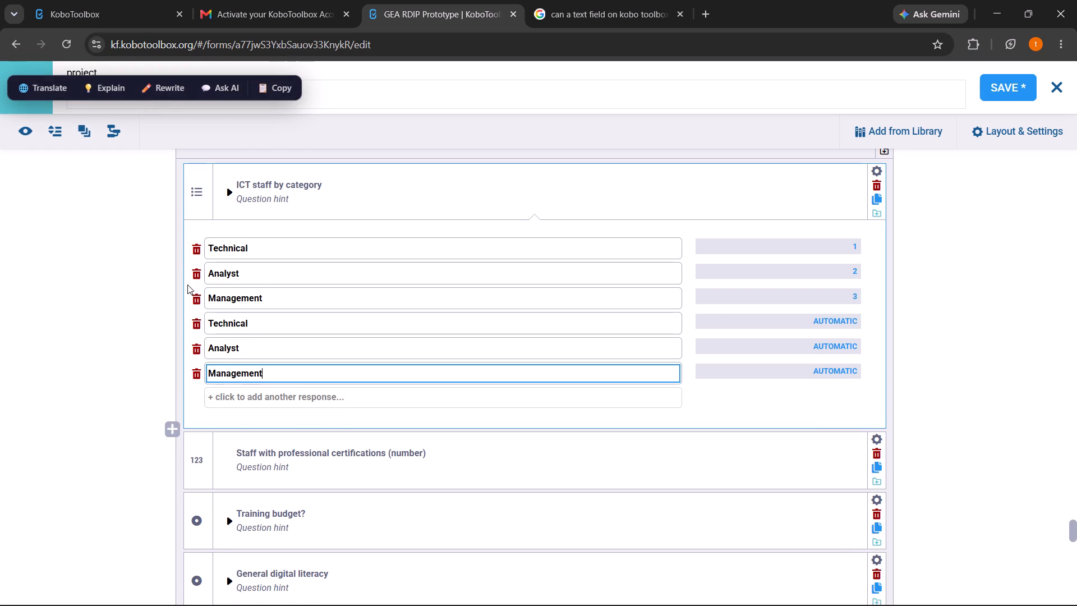
triple_click(191, 249)
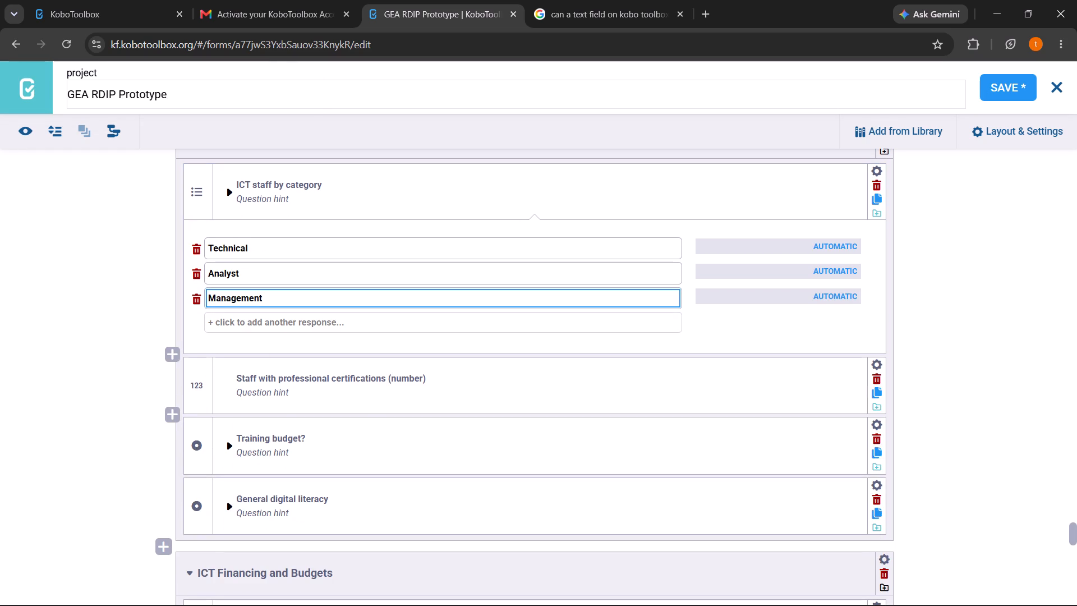
Replace the Training budget? question's options valued 1 and 2 with new Yes and No options using automatic values.
left_click(229, 437)
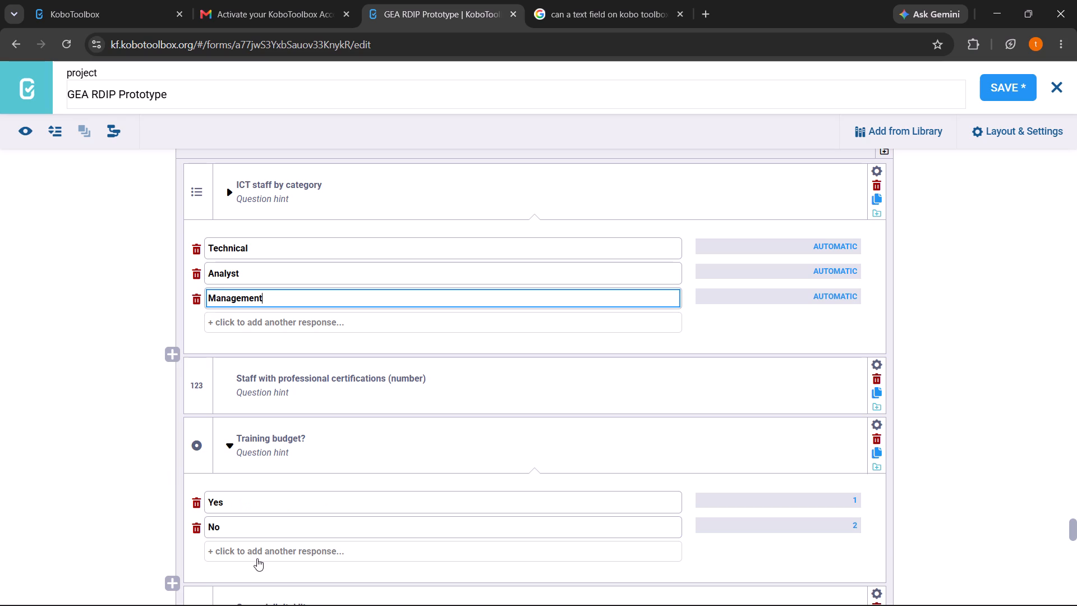
left_click(257, 559)
type("Yes")
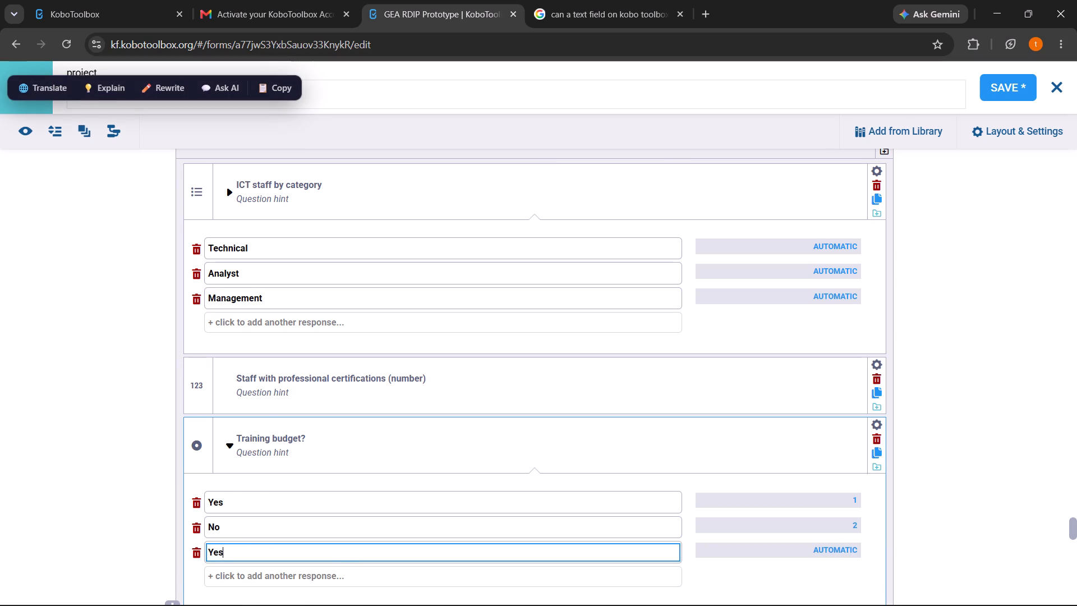
scroll(257, 559, "down", 4)
left_click(258, 342)
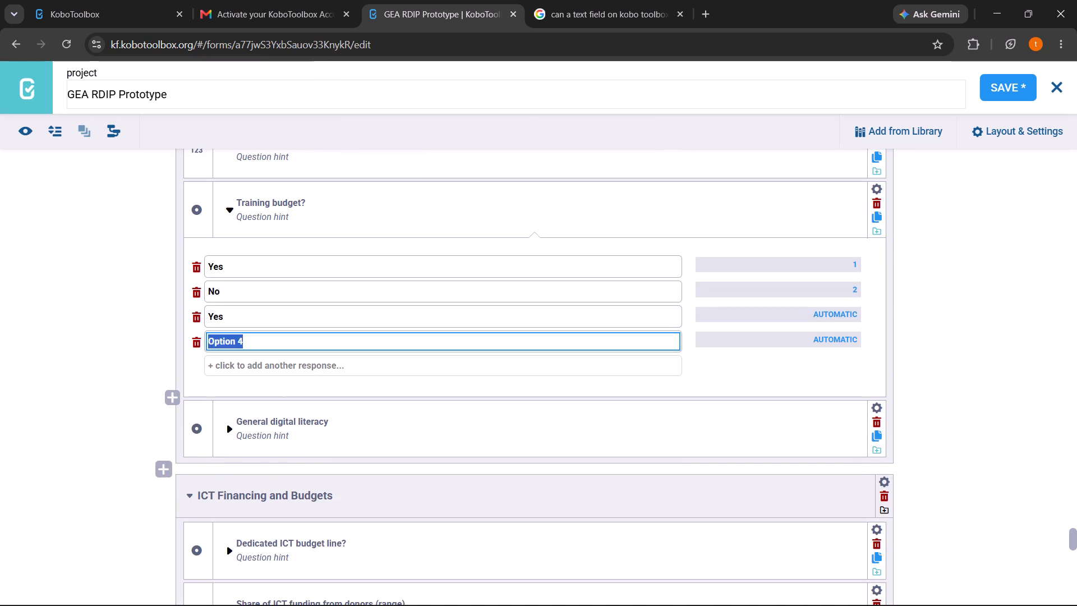
type("No")
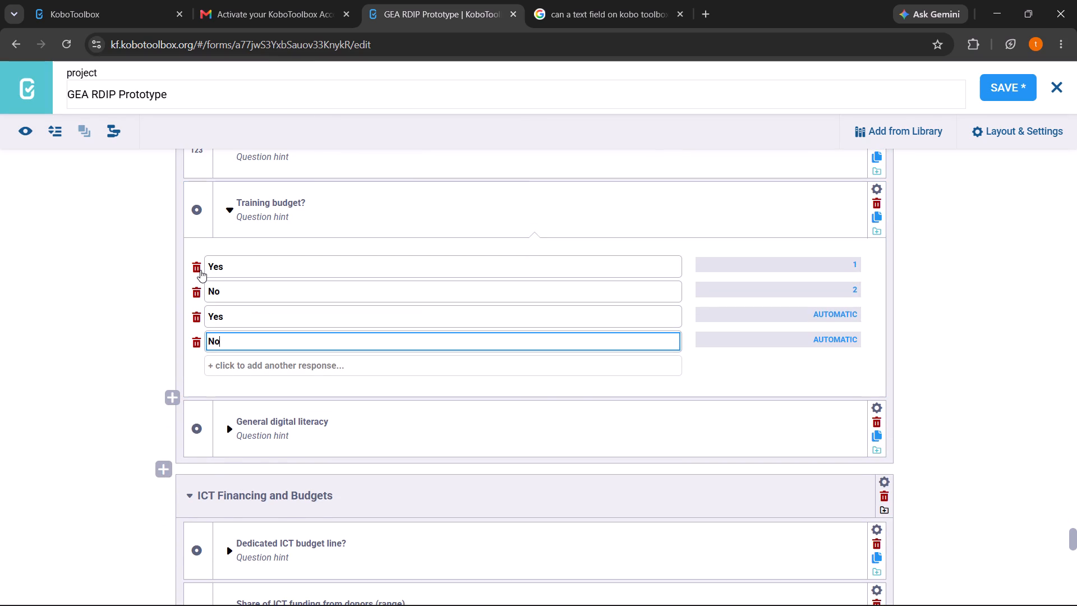
double_click(200, 270)
Replace the General digital literacy question's options valued 1 to 3 with new Low, Medium and High options using automatic values.
left_click(228, 377)
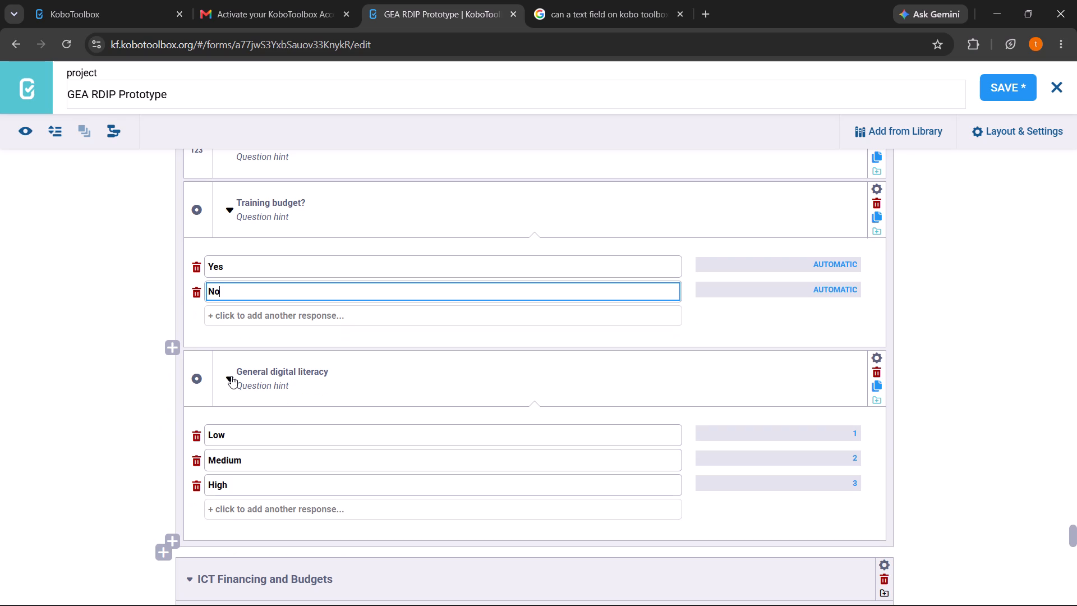
left_click(259, 512)
type("Low")
left_click(254, 529)
type("Medium")
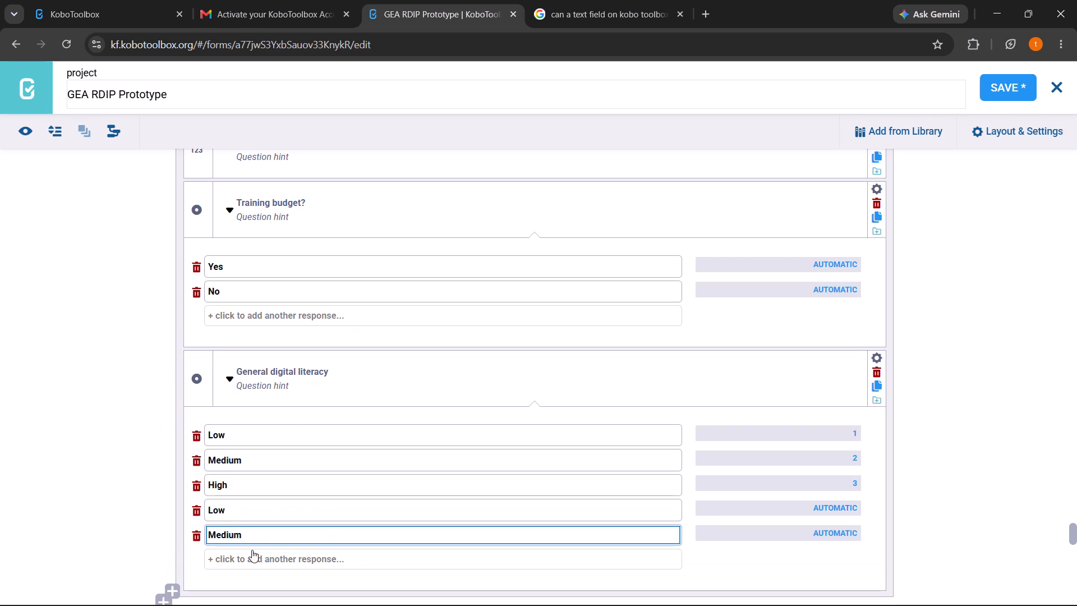
left_click(250, 553)
type("High")
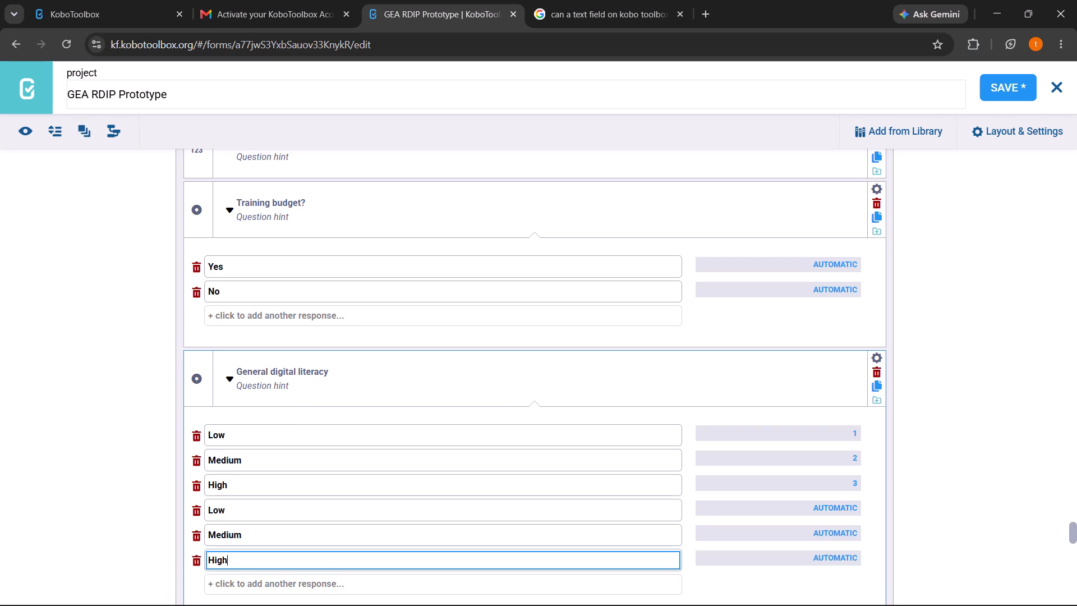
triple_click(197, 440)
Replace the Dedicated ICT budget line? question's original Yes and No options with new Yes and No options using automatic values.
scroll(197, 440, "down", 2)
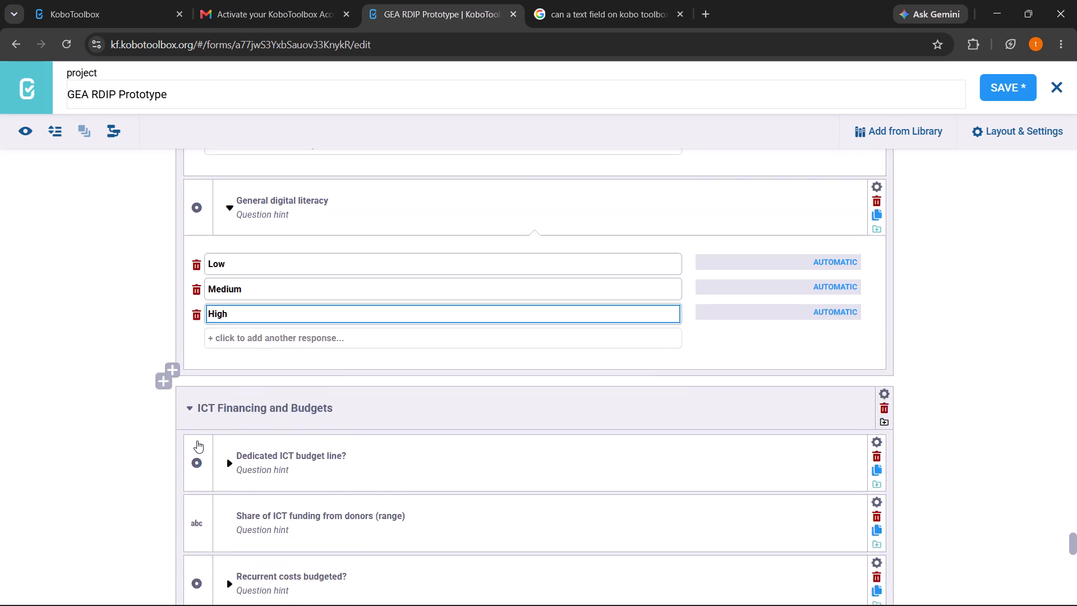
scroll(197, 440, "down", 3)
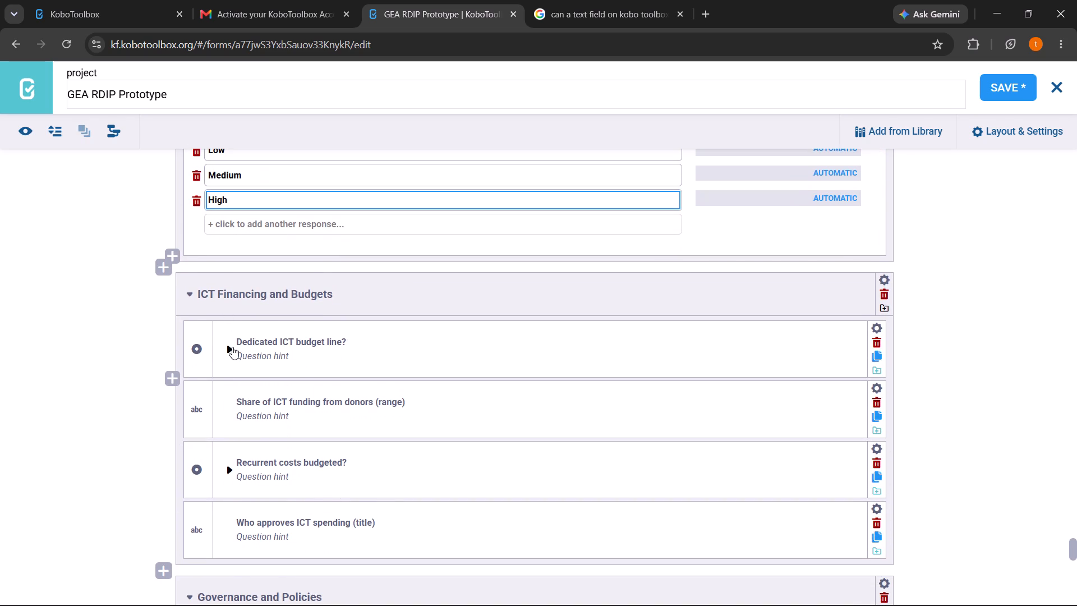
left_click(232, 347)
left_click(222, 455)
type("Yes")
left_click(220, 481)
type("No")
double_click(195, 406)
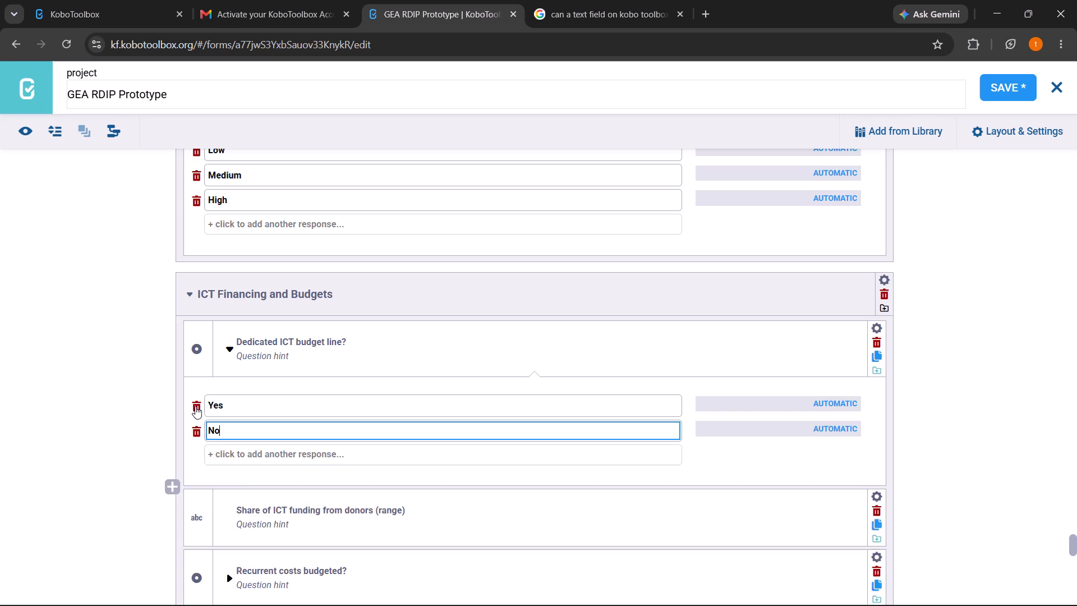
Replace the Recurrent costs budgeted? question's options valued 1 and 2 with new Yes and No options using automatic values.
scroll(195, 406, "down", 4)
left_click(226, 395)
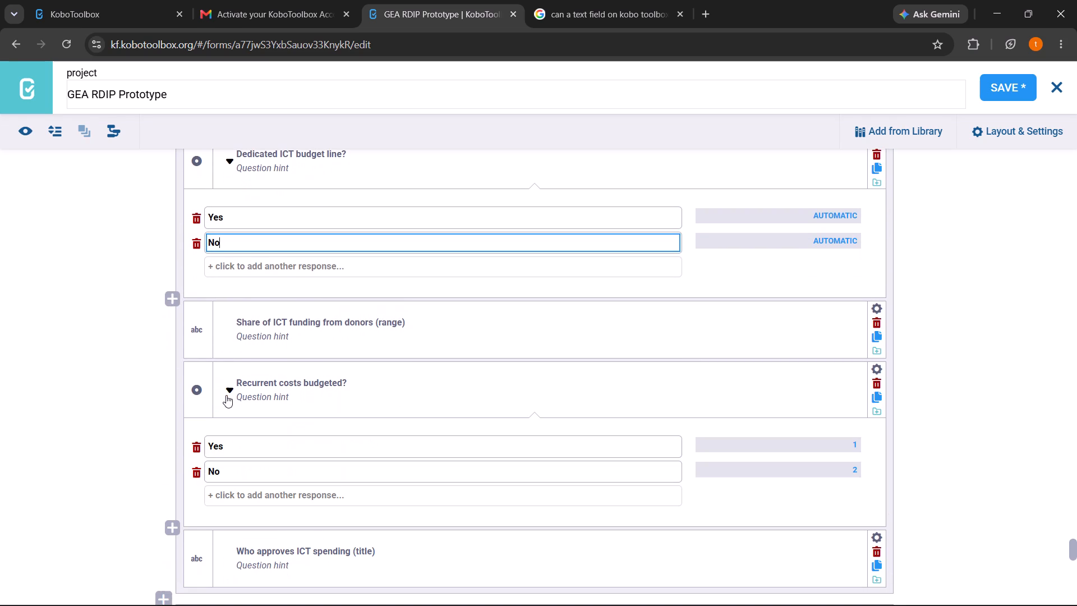
left_click(235, 491)
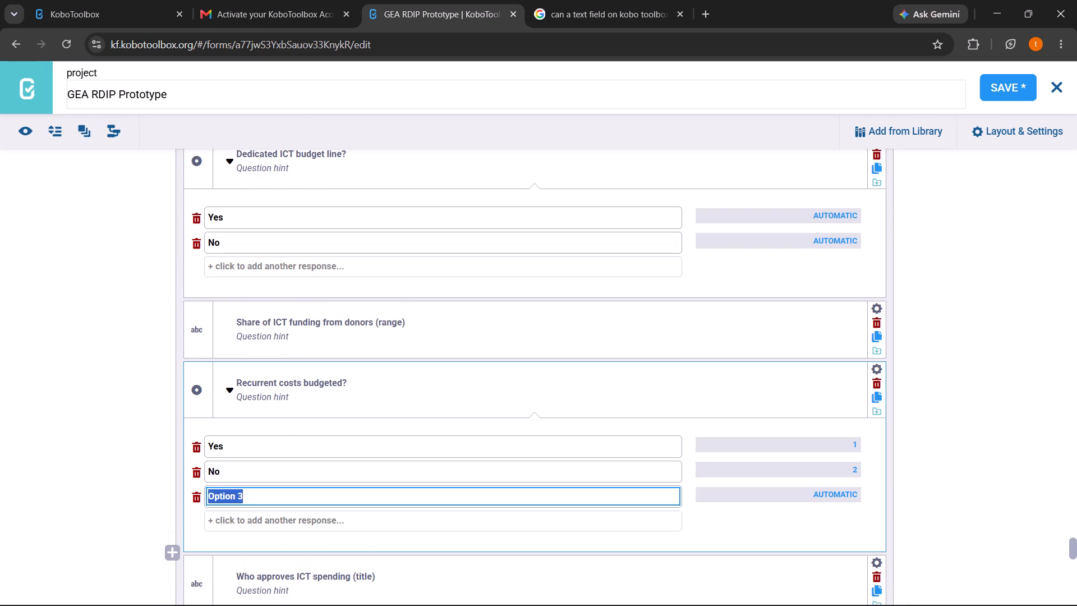
type("Yes")
left_click(240, 523)
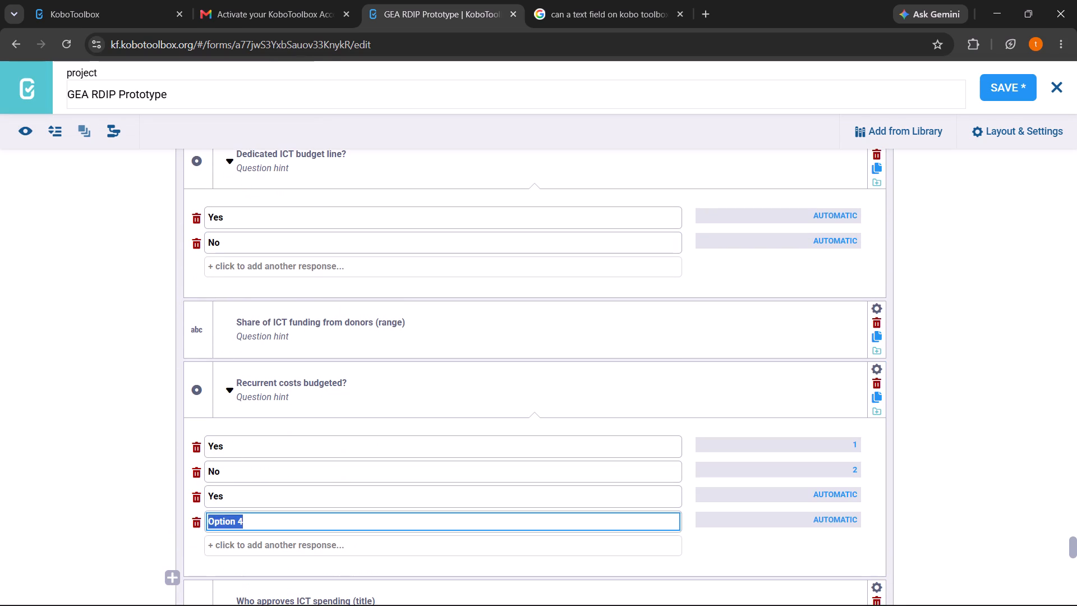
type("No")
double_click(199, 453)
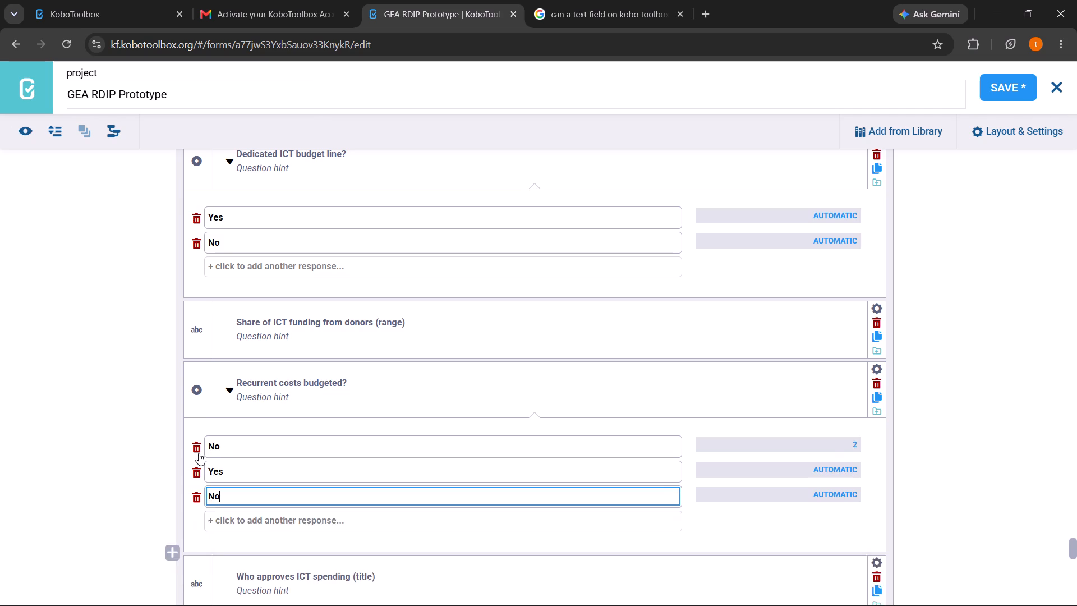
Replace the Approved ICT strategy? question's options valued 1 and 2 with new Yes and No options using automatic values.
scroll(199, 453, "down", 4)
left_click(225, 444)
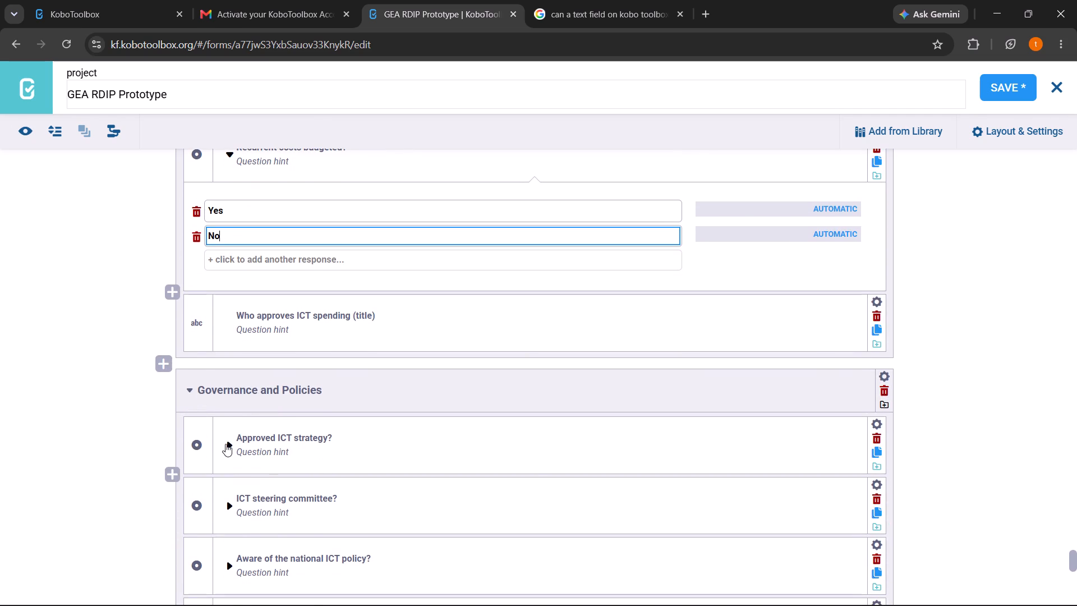
scroll(225, 444, "down", 13)
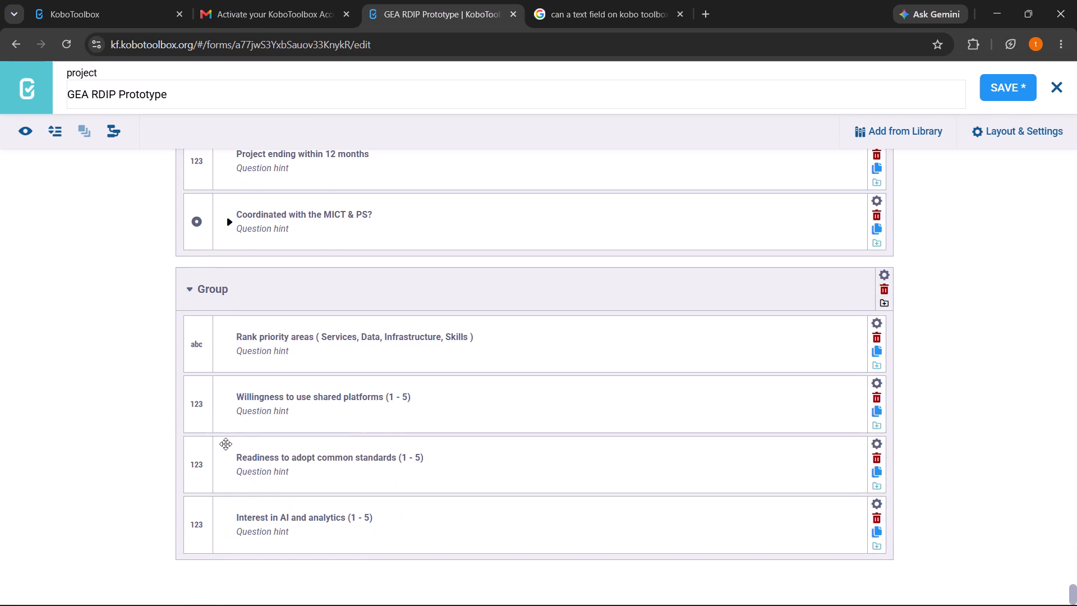
scroll(225, 444, "down", 2)
scroll(225, 444, "up", 8)
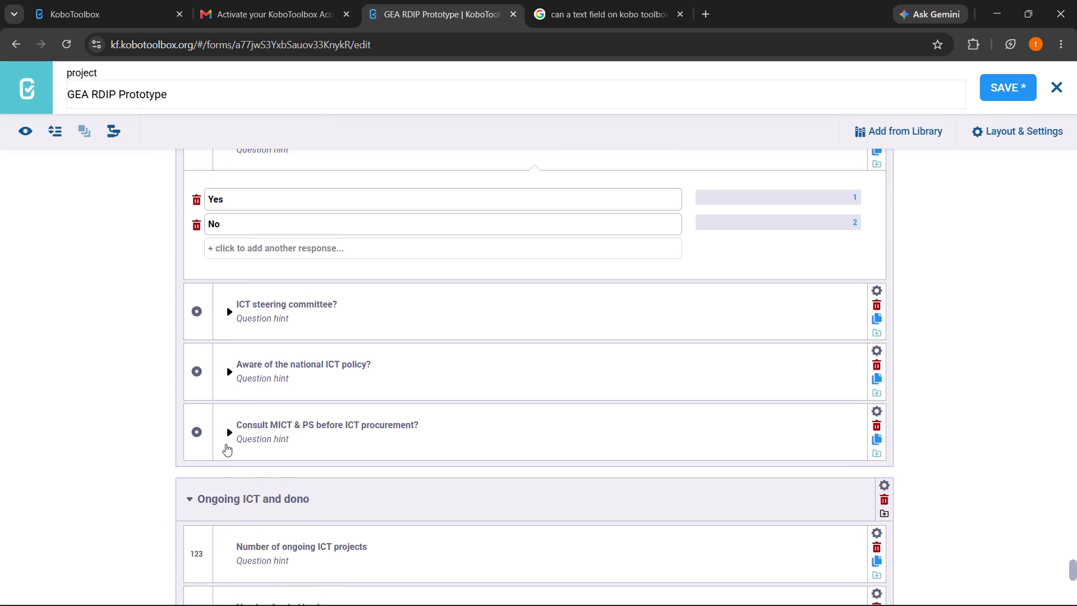
scroll(225, 444, "up", 2)
left_click(229, 307)
type("Yes")
left_click(238, 330)
type("No")
double_click(196, 256)
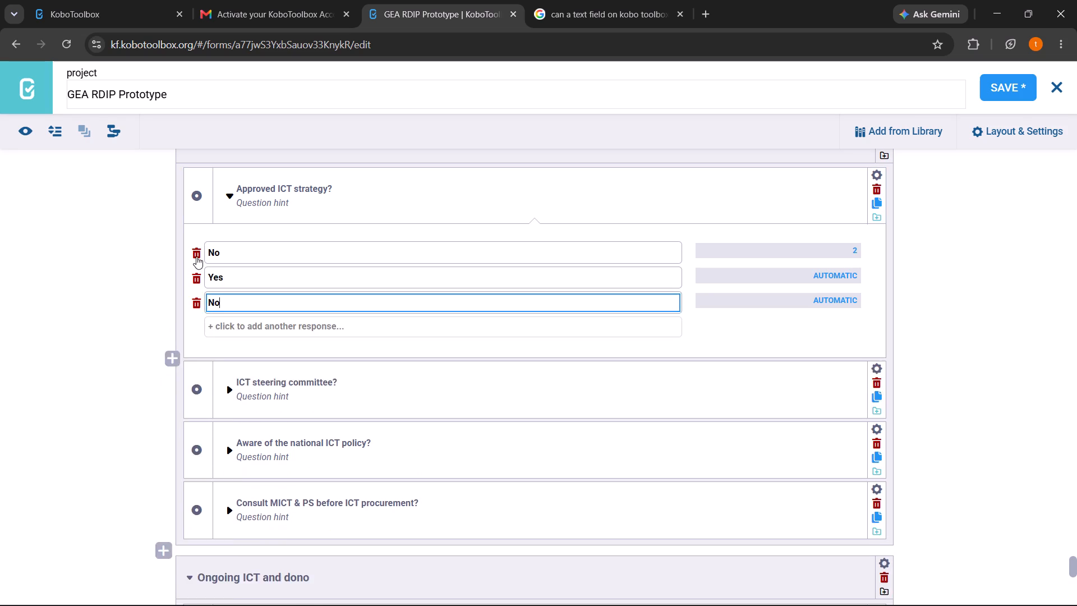
Replace the ICT steering committee? question's options valued 1 and 2 with new Yes and No options using automatic values.
left_click(231, 362)
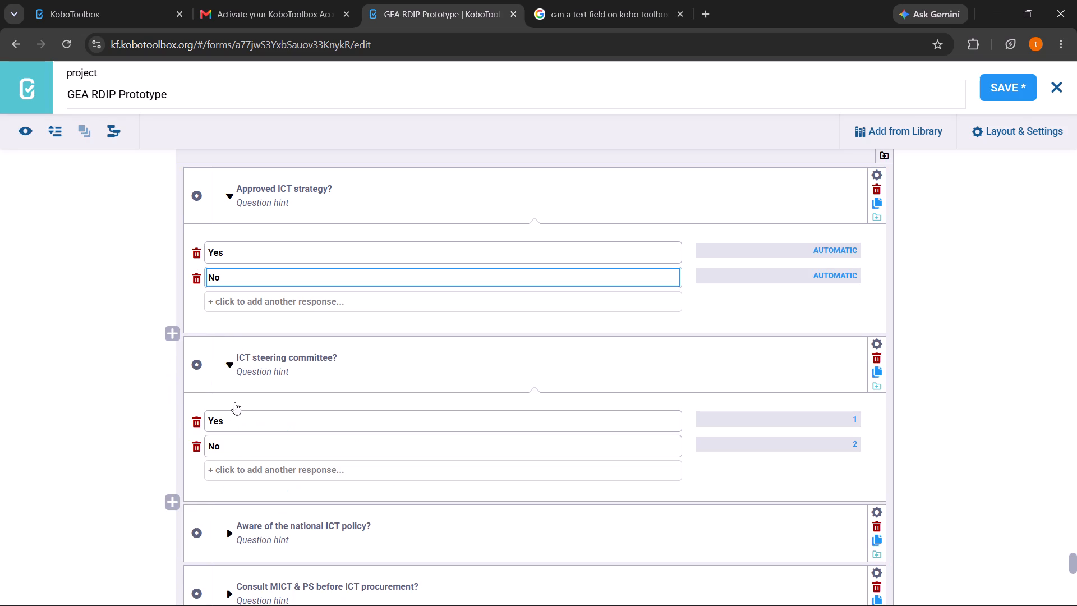
left_click(233, 466)
type("Yes")
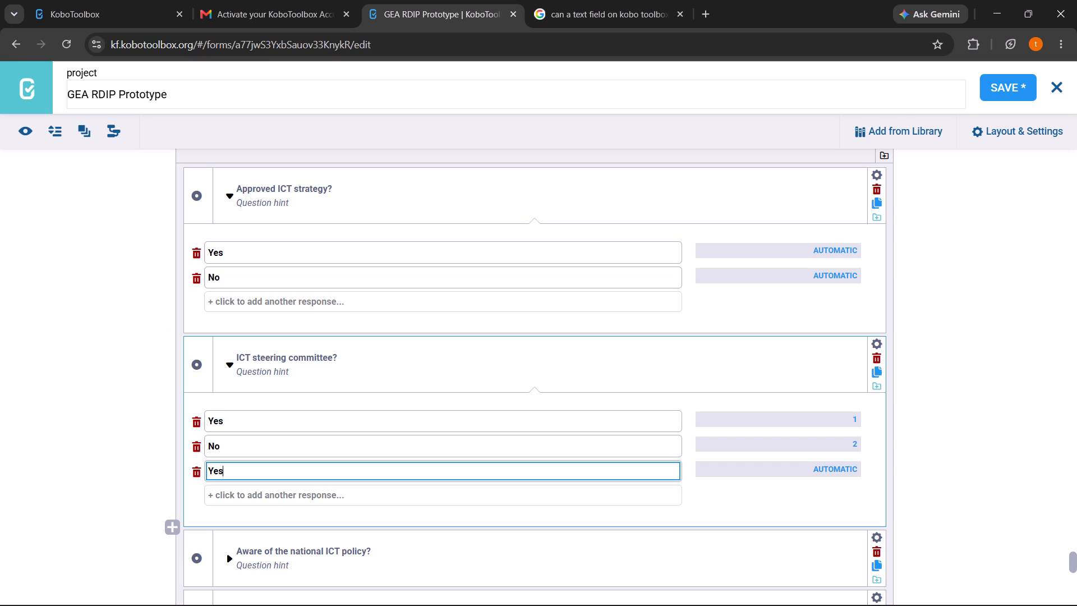
left_click(234, 499)
key("o")
key("BackSpace")
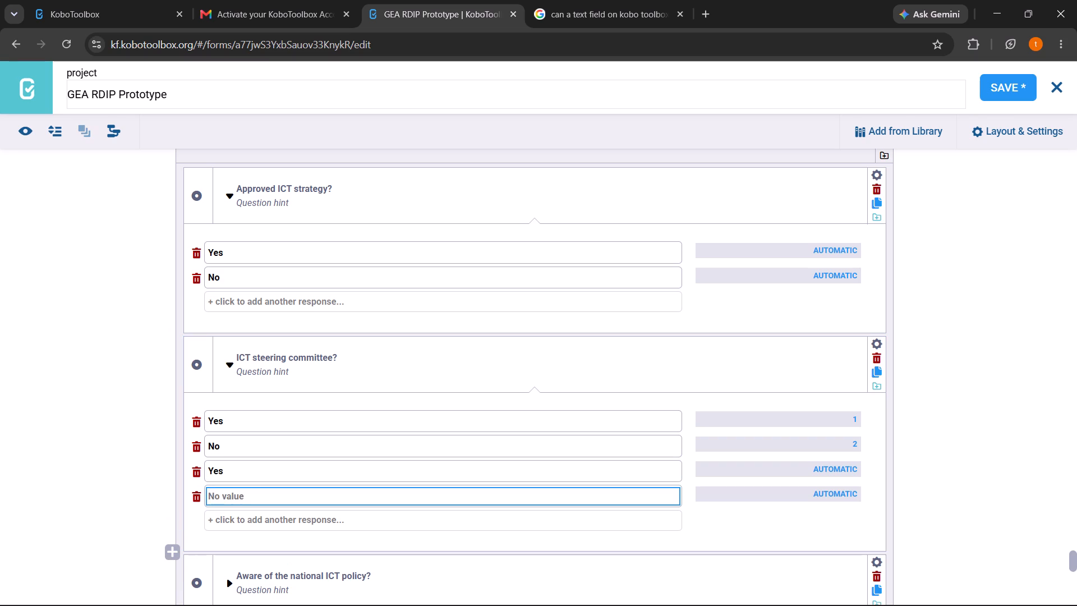
type("No")
double_click(192, 424)
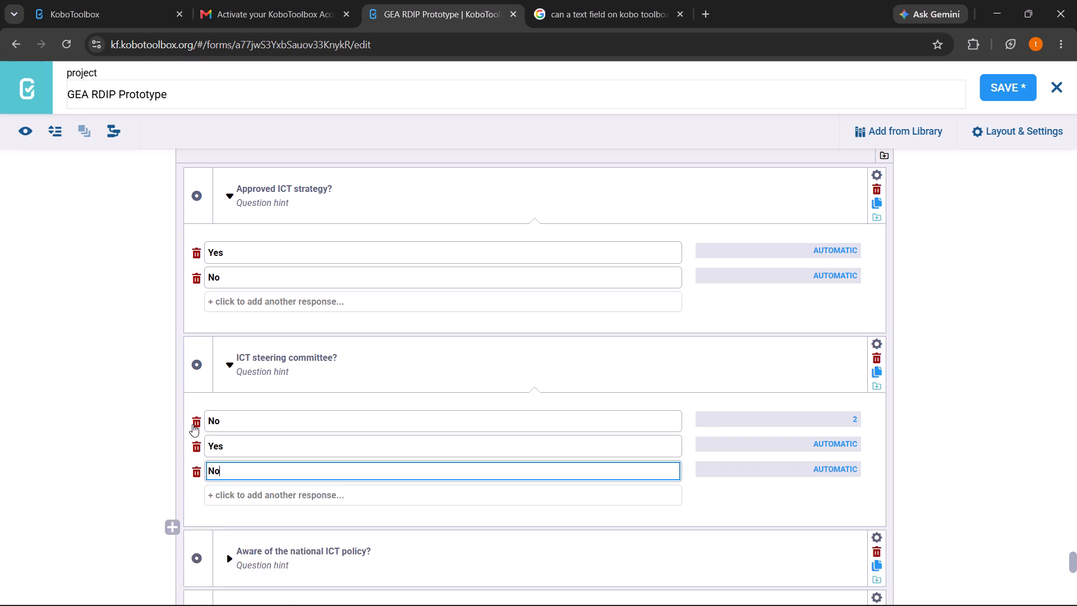
Replace the Aware of the national ICT policy? question's options valued 1 and 2 with new Yes and No options using automatic values.
scroll(192, 424, "down", 2)
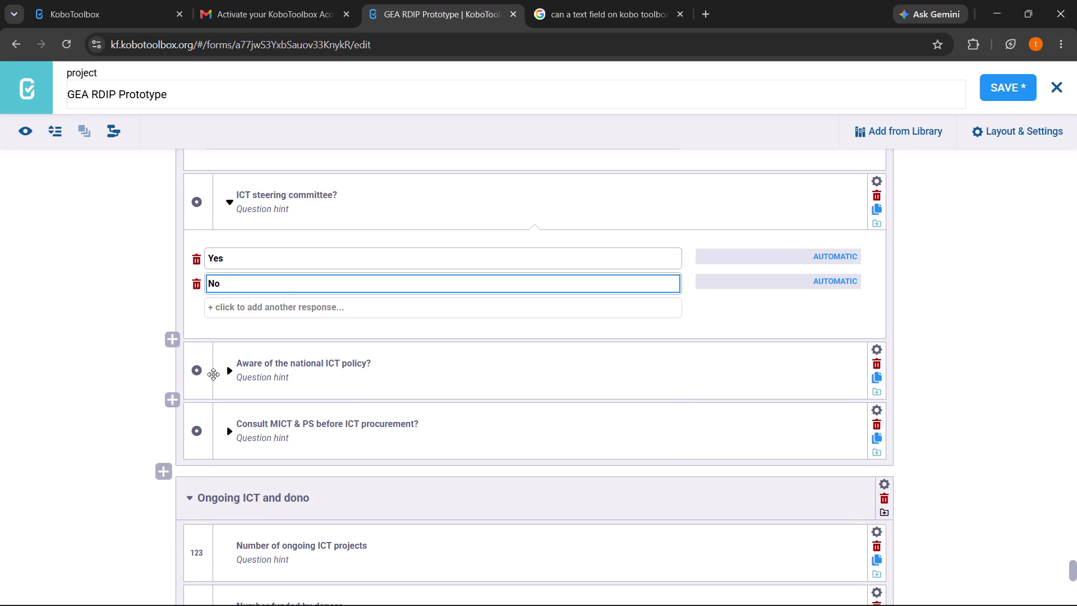
left_click(228, 373)
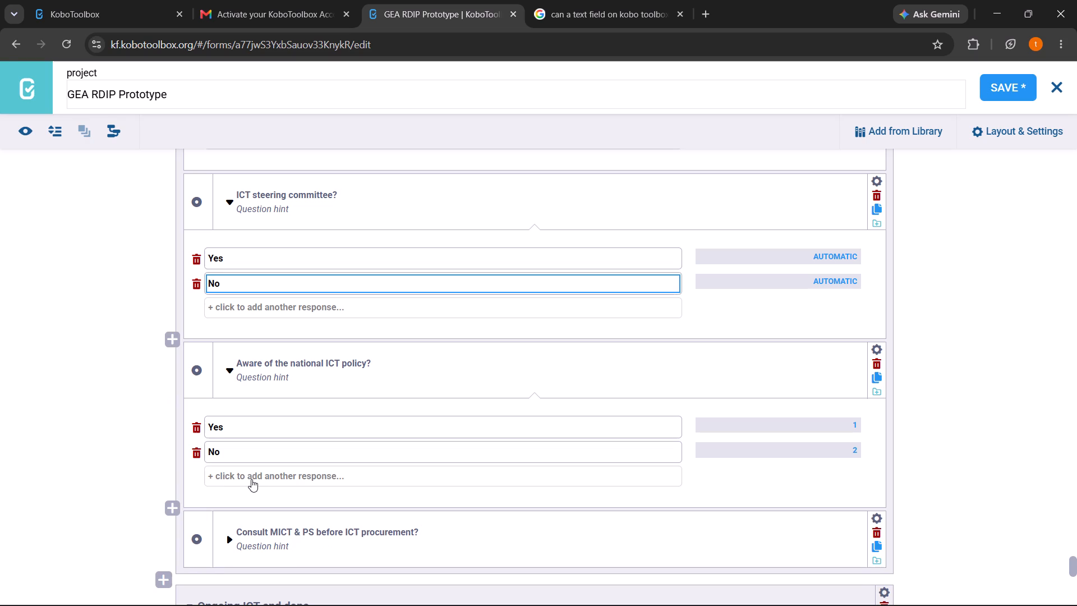
left_click(251, 479)
type("Yes")
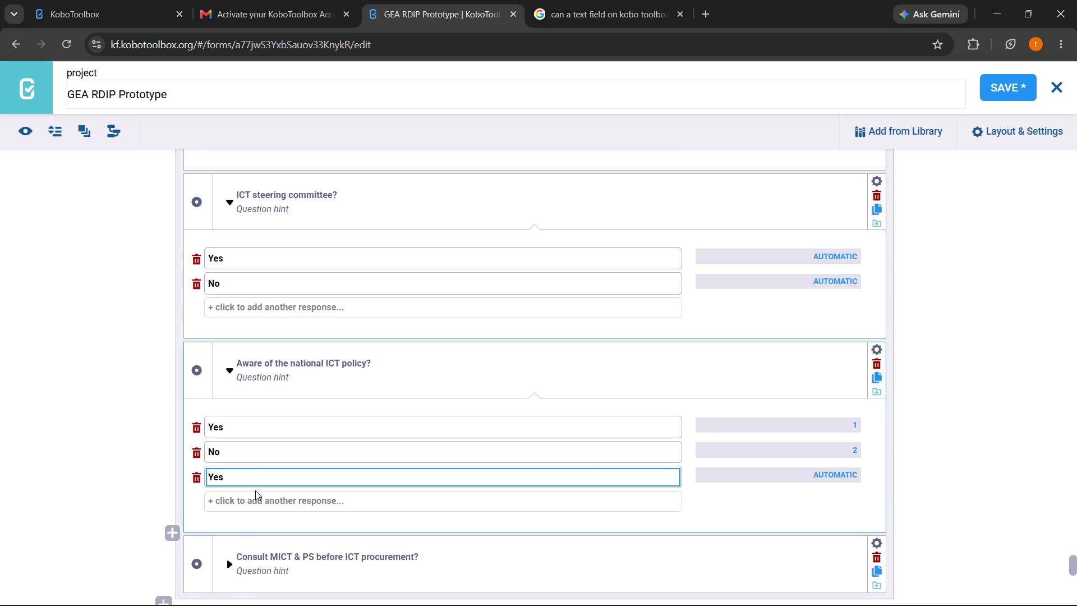
left_click(256, 498)
type("No")
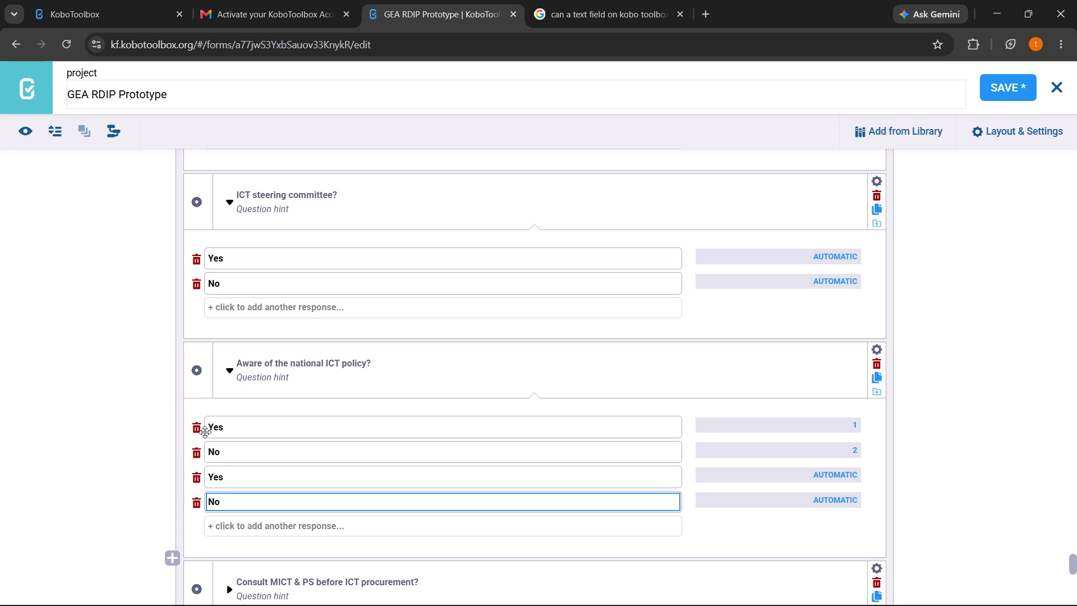
double_click(201, 430)
Add new Always and Sometime options with automatic values to the Consult MICT & PS before ICT procurement? question.
scroll(201, 430, "down", 3)
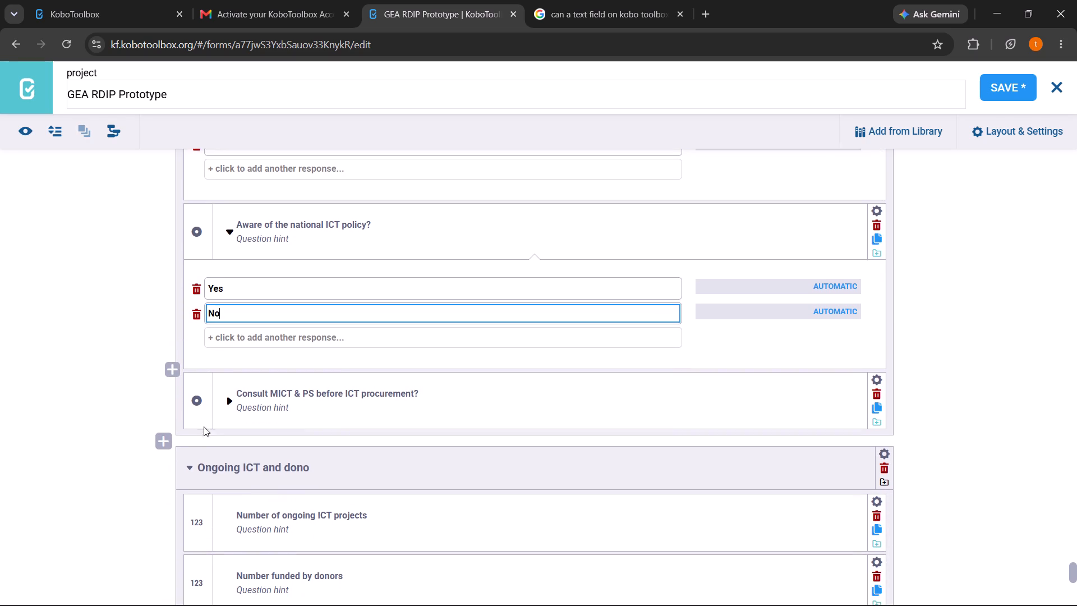
left_click(223, 406)
scroll(223, 406, "down", 1)
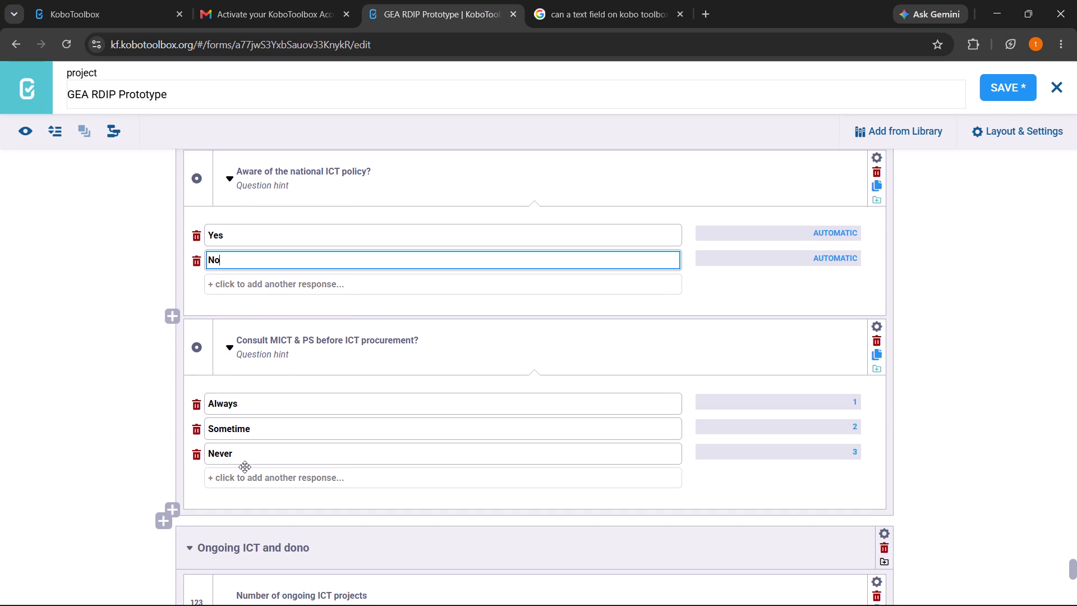
left_click(244, 479)
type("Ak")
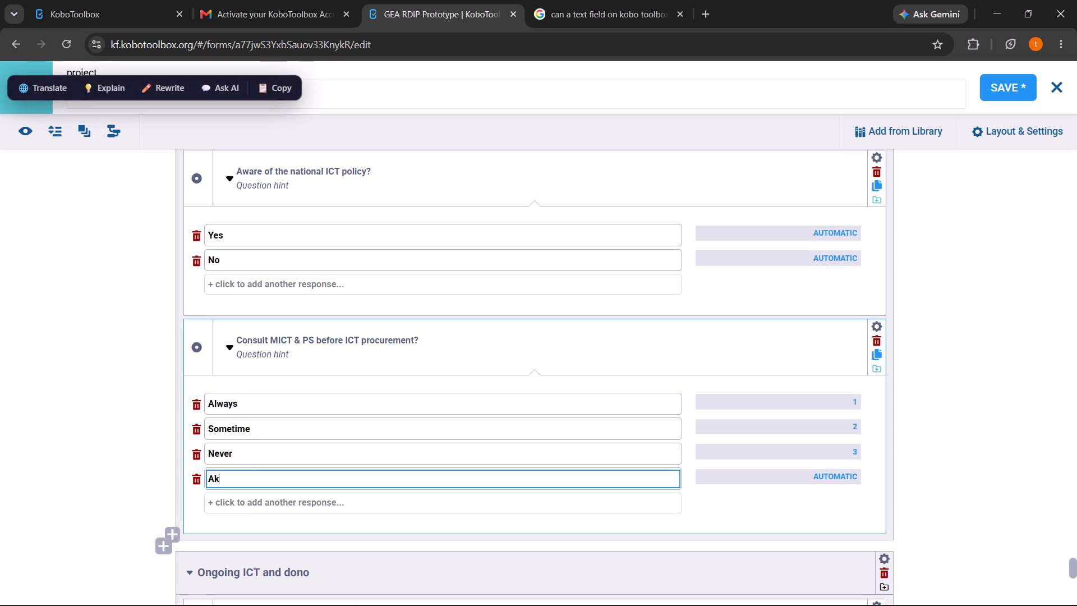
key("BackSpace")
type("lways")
left_click(243, 504)
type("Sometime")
left_click(232, 516)
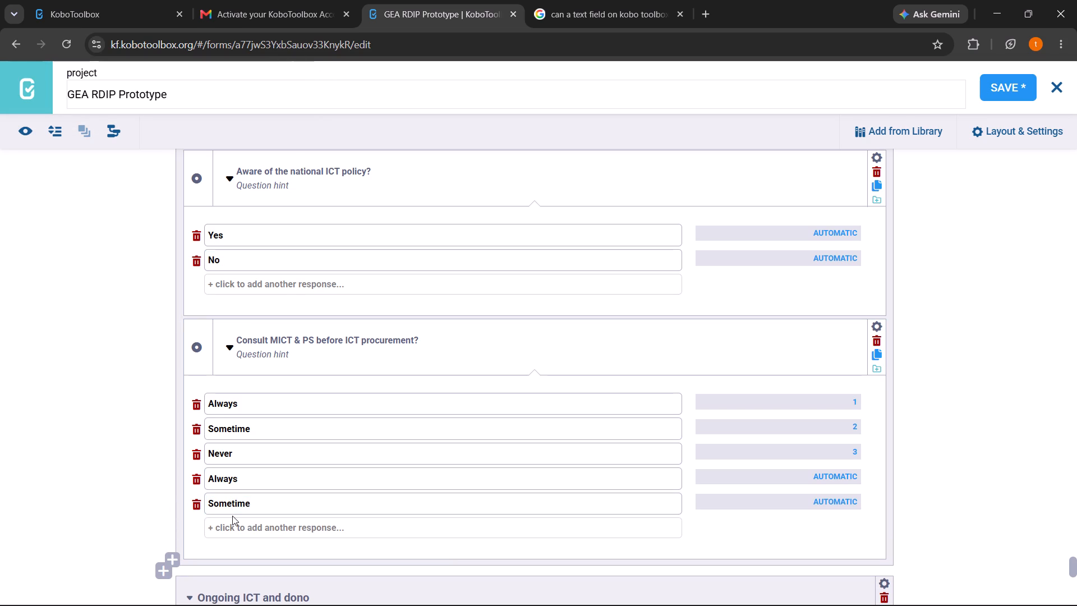
Add a Never option with an automatic value to the ICT procurement consultation question and delete its options valued 1, 2 and 3.
left_click(228, 527)
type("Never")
double_click(195, 405)
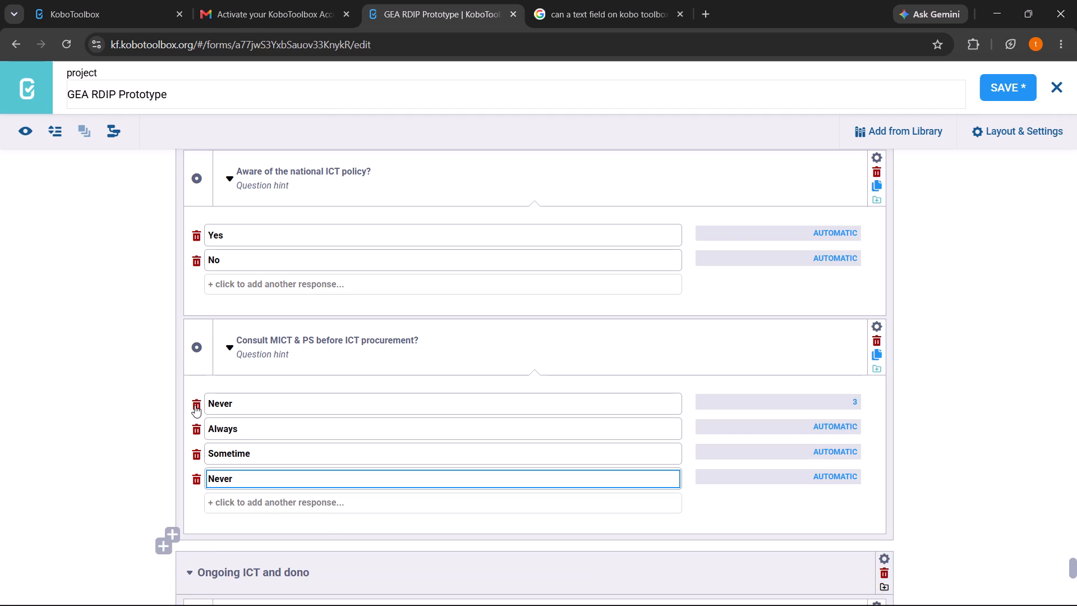
left_click(195, 405)
Examine the option values of the Coordinated with the MICT & PS? question and review the remaining questions down to the form's end.
scroll(195, 405, "down", 3)
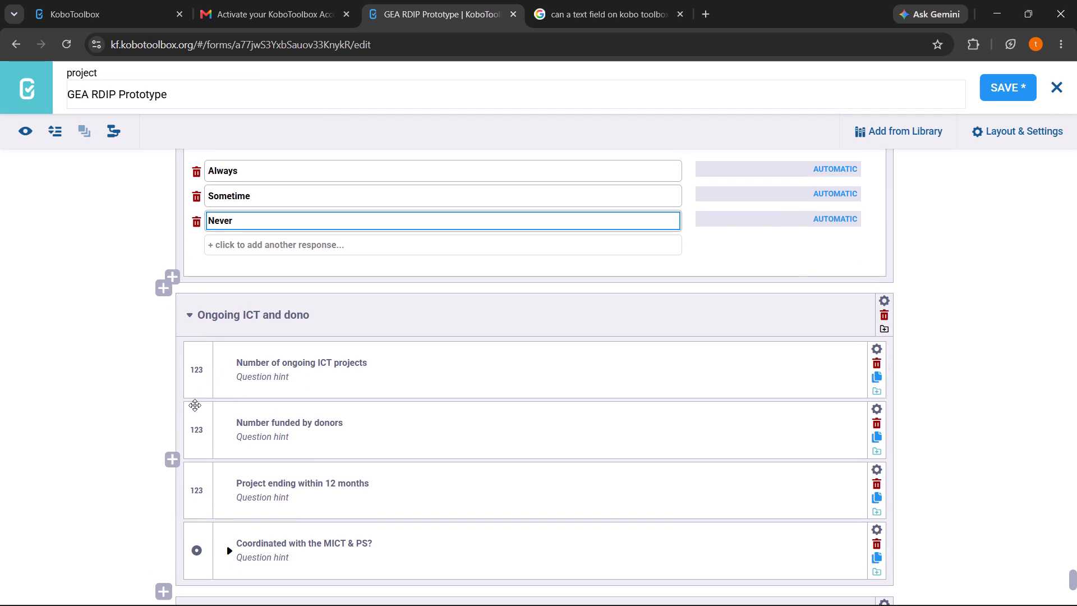
scroll(254, 453, "down", 2)
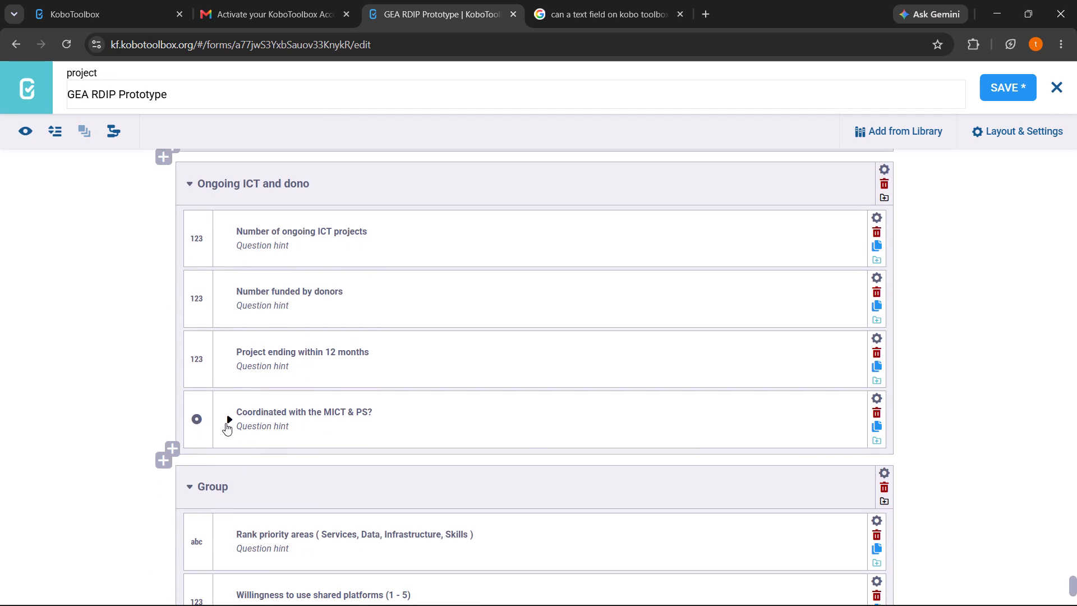
left_click(225, 423)
scroll(225, 423, "down", 4)
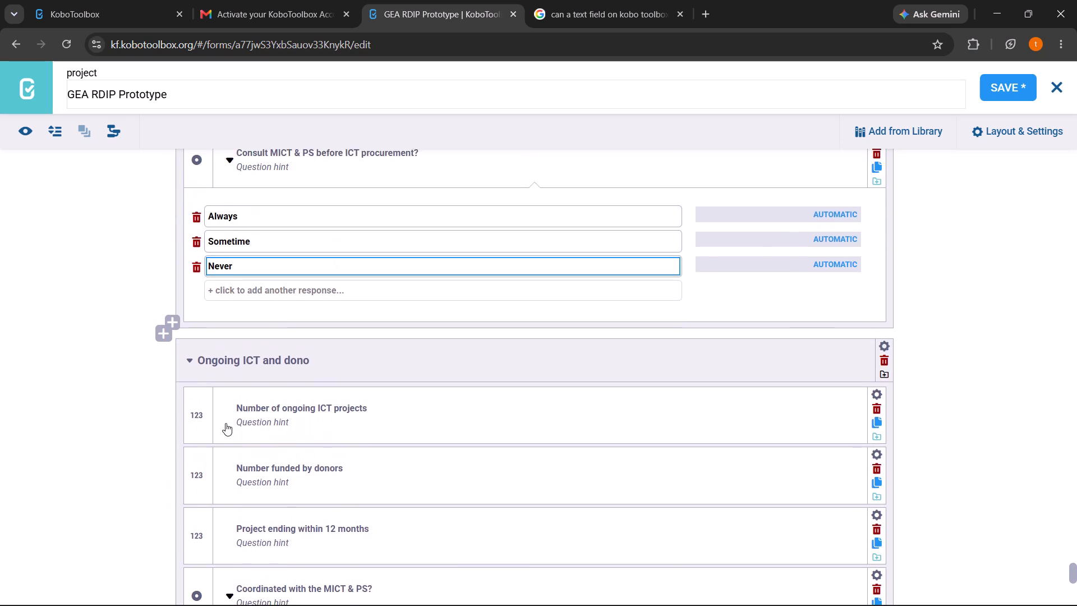
scroll(225, 423, "down", 15)
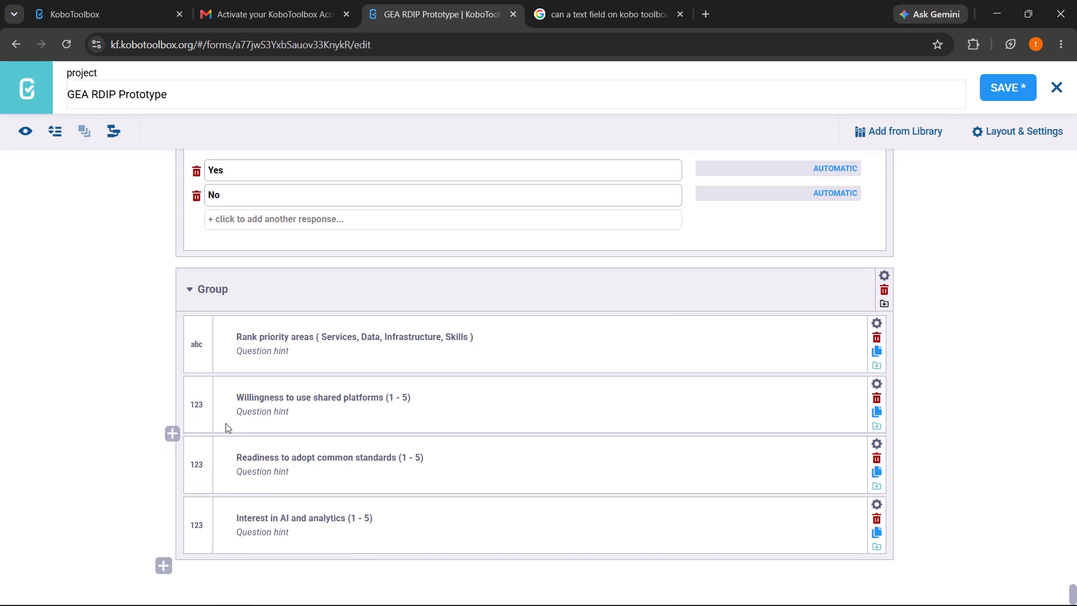
scroll(225, 423, "up", 6)
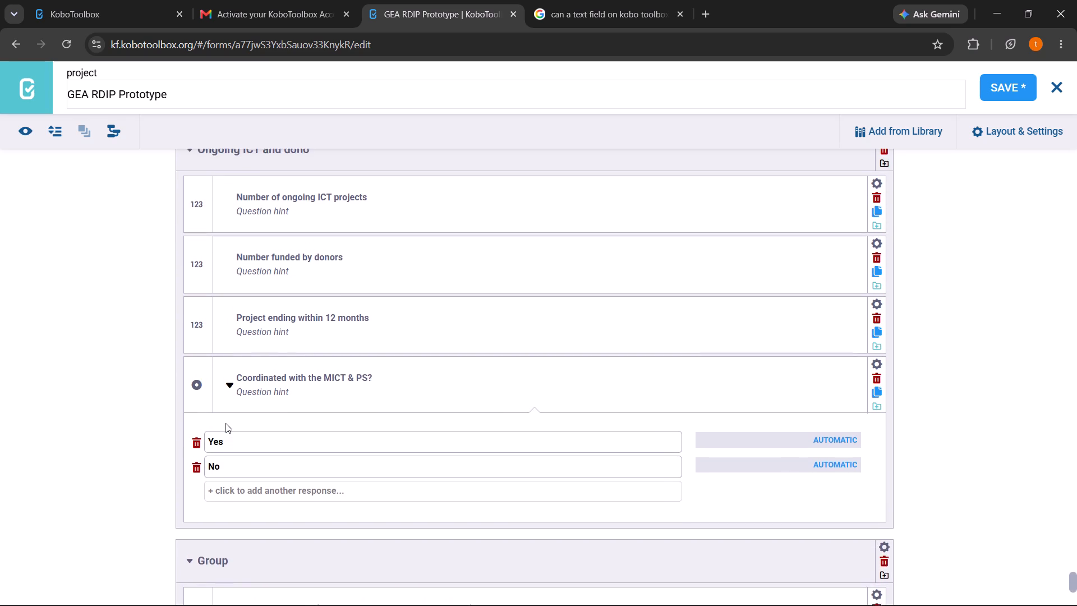
scroll(225, 423, "up", 2)
scroll(225, 423, "right", 1)
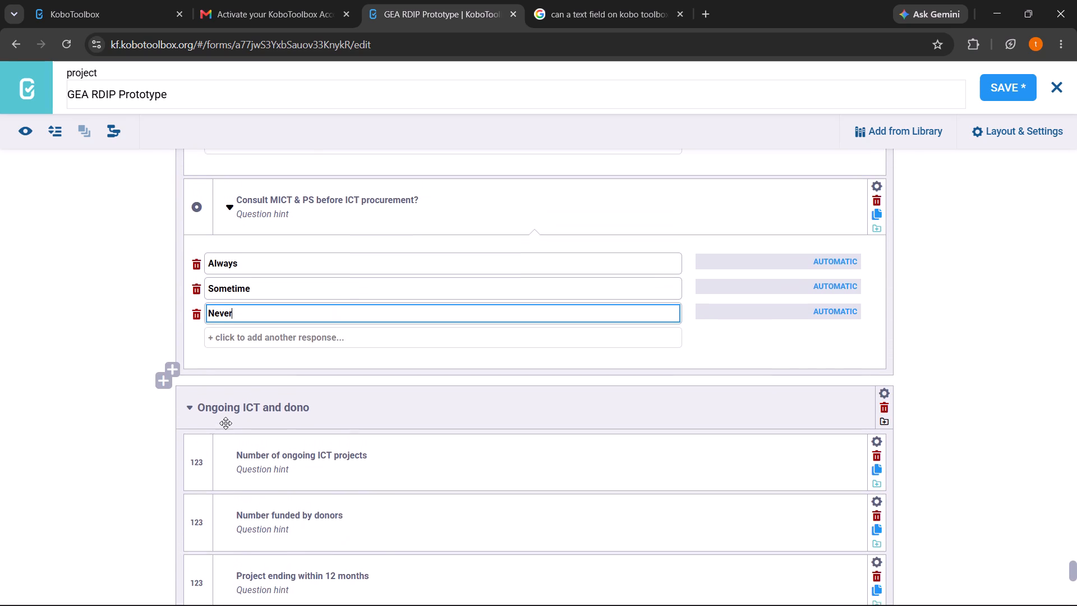
scroll(225, 423, "right", 1)
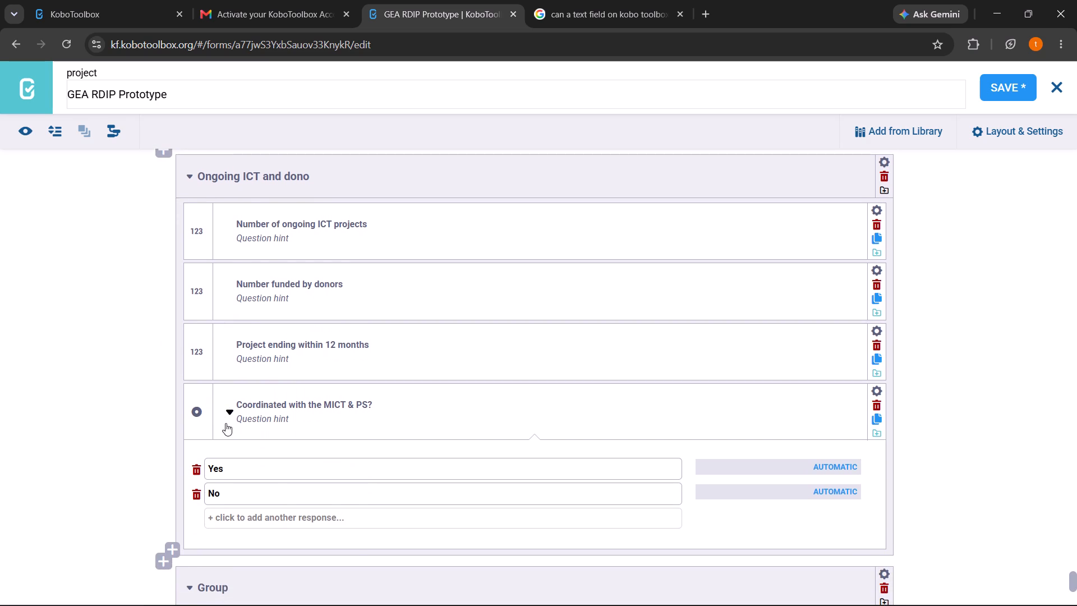
scroll(225, 423, "down", 8)
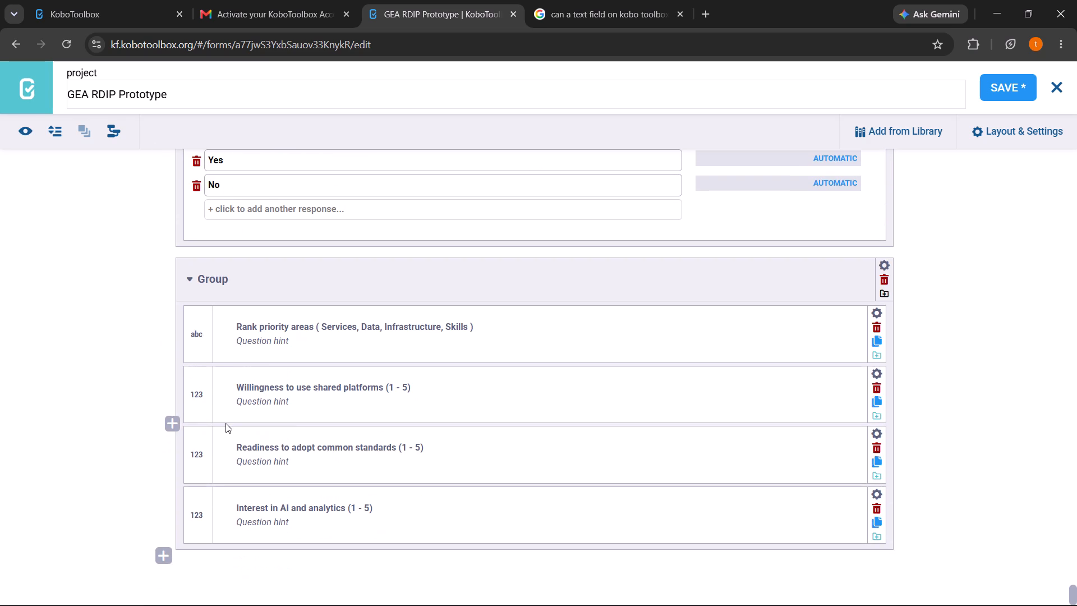
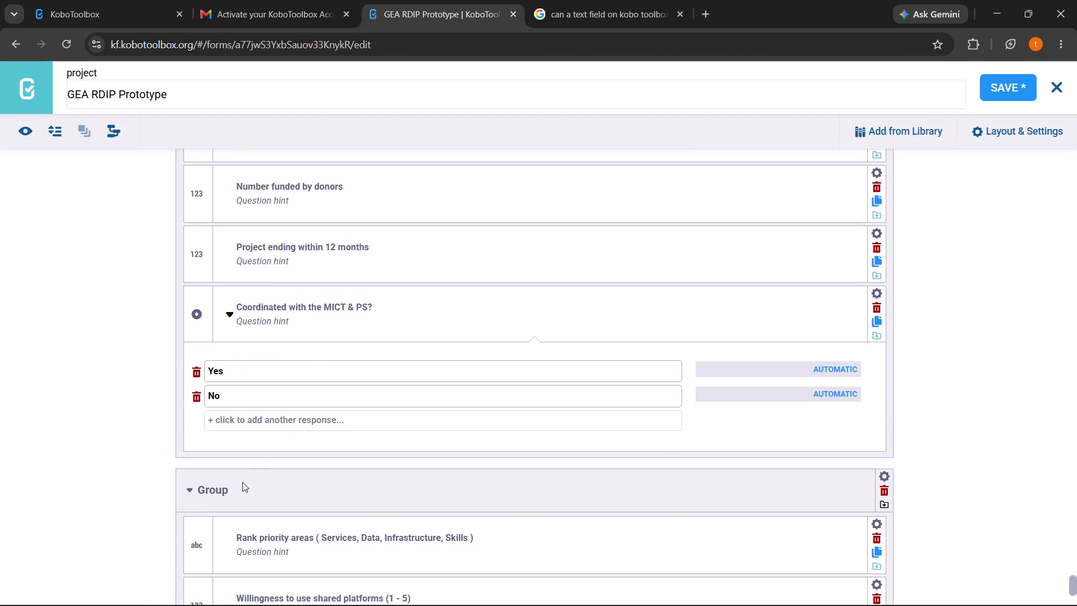
Rename the unnamed group containing the Rank priority areas question as Future Digital Priorities.
triple_click(240, 485)
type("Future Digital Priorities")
left_click(115, 426)
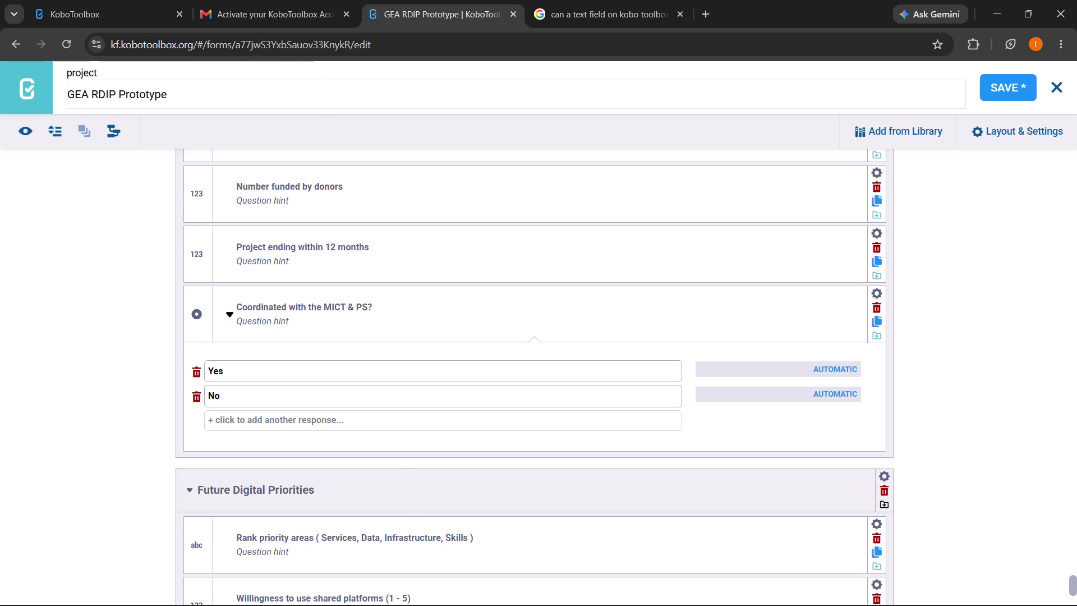
Review the choice questions from Future Digital Priorities back to Recurrent costs budgeted?, checking that their options use automatic values.
scroll(411, 517, "down", 3)
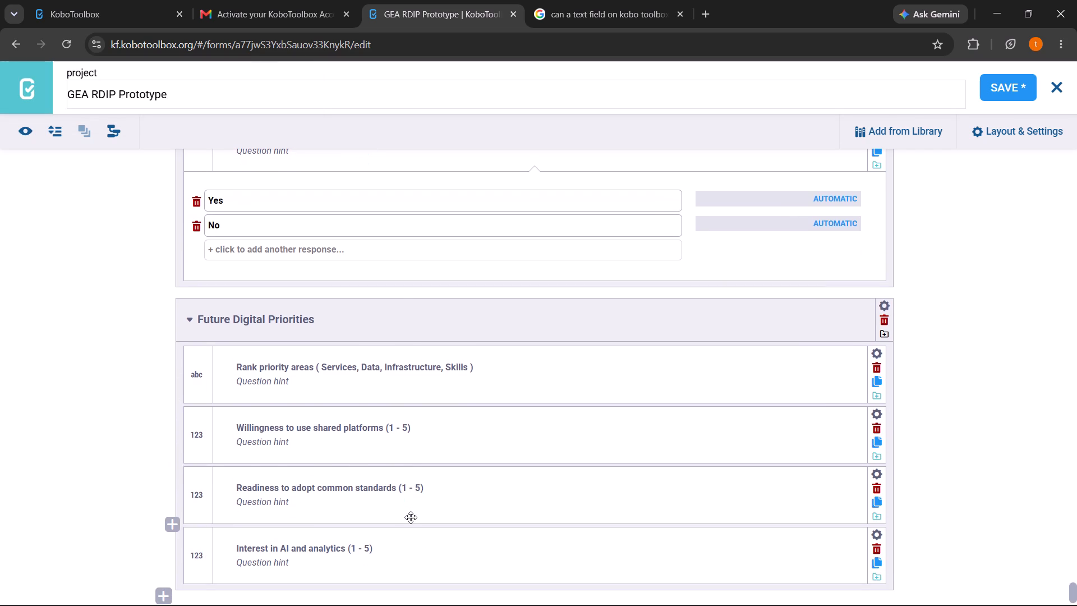
scroll(411, 517, "up", 5)
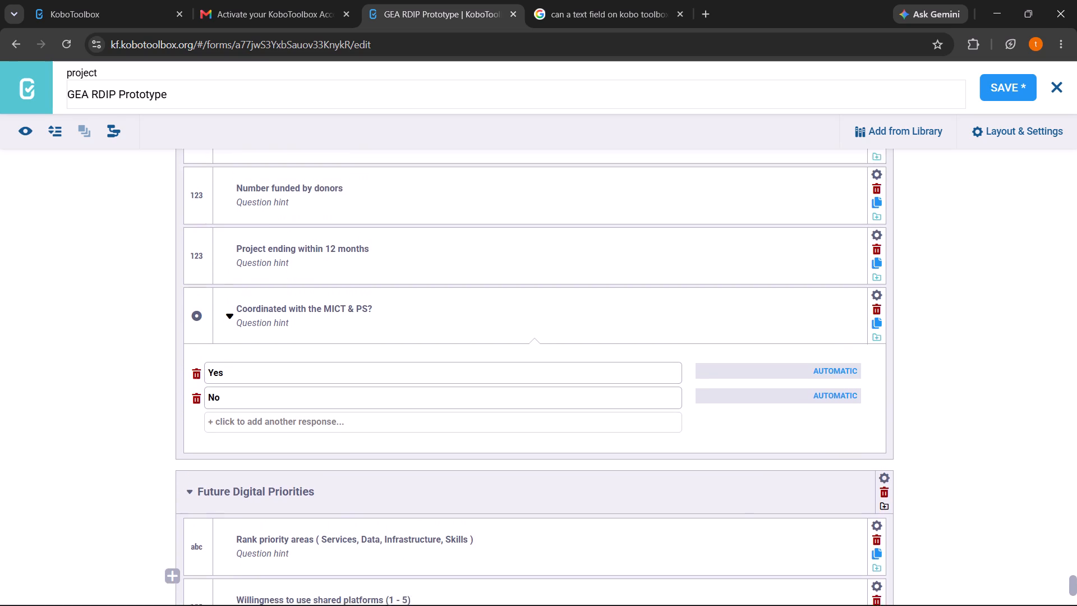
scroll(411, 517, "up", 6)
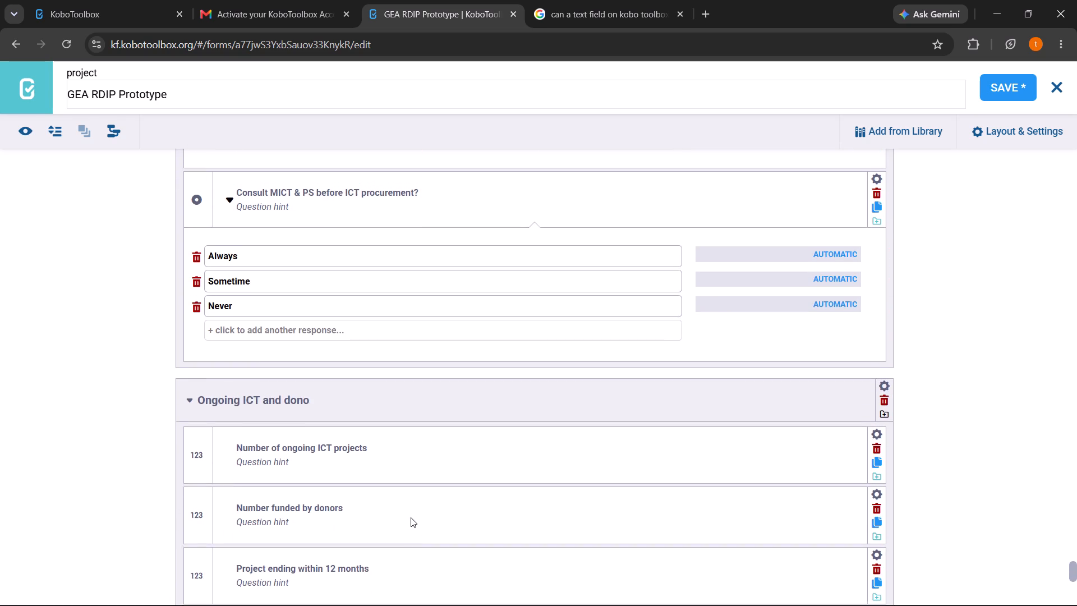
scroll(411, 517, "up", 6)
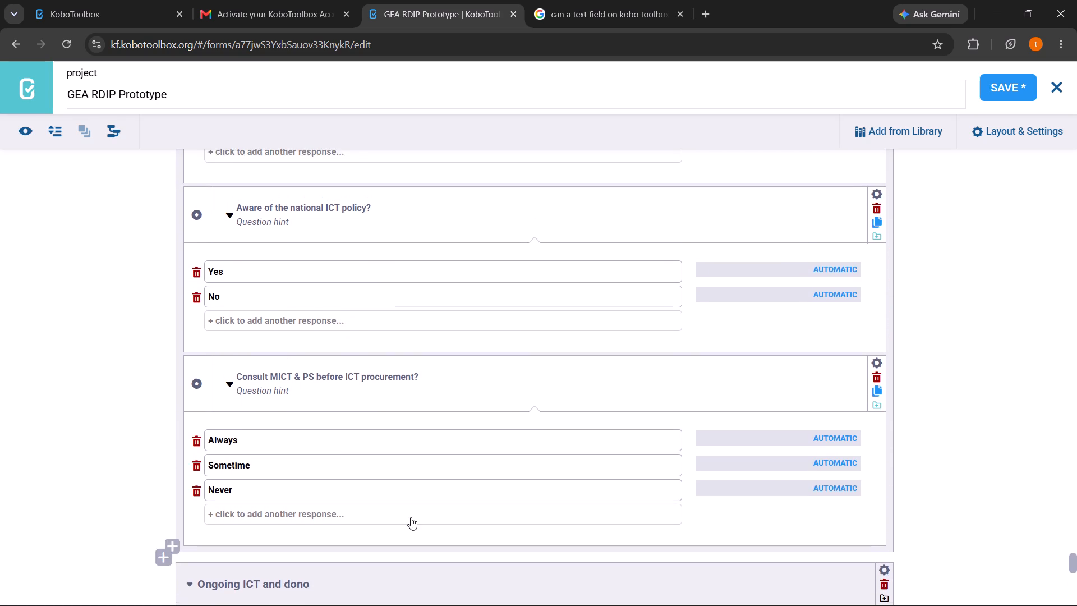
scroll(411, 517, "up", 8)
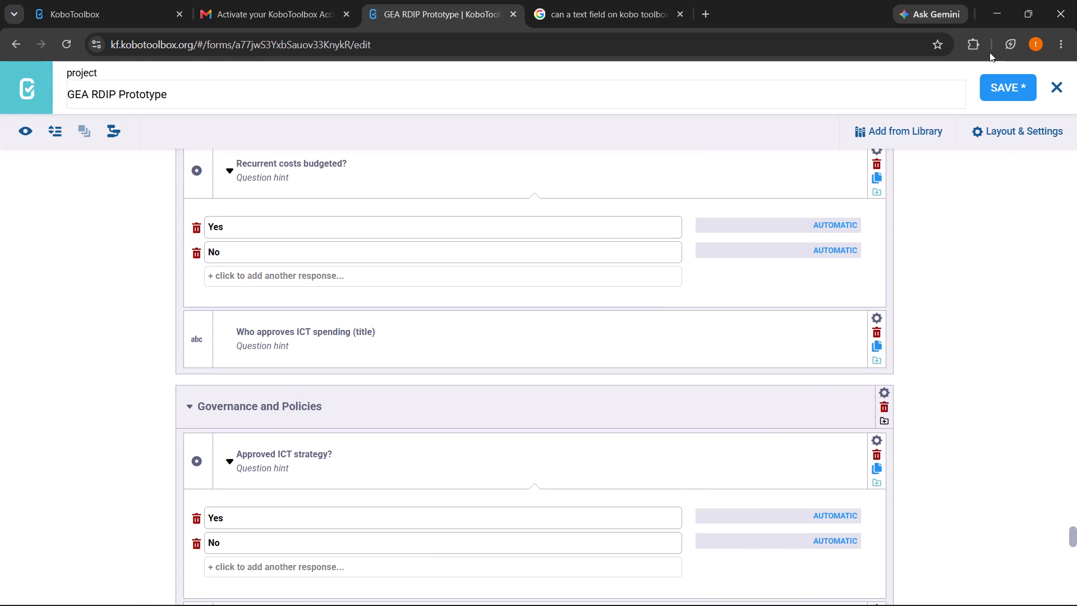
Save the GEA RDIP Prototype form with the re-created question options.
left_click(996, 95)
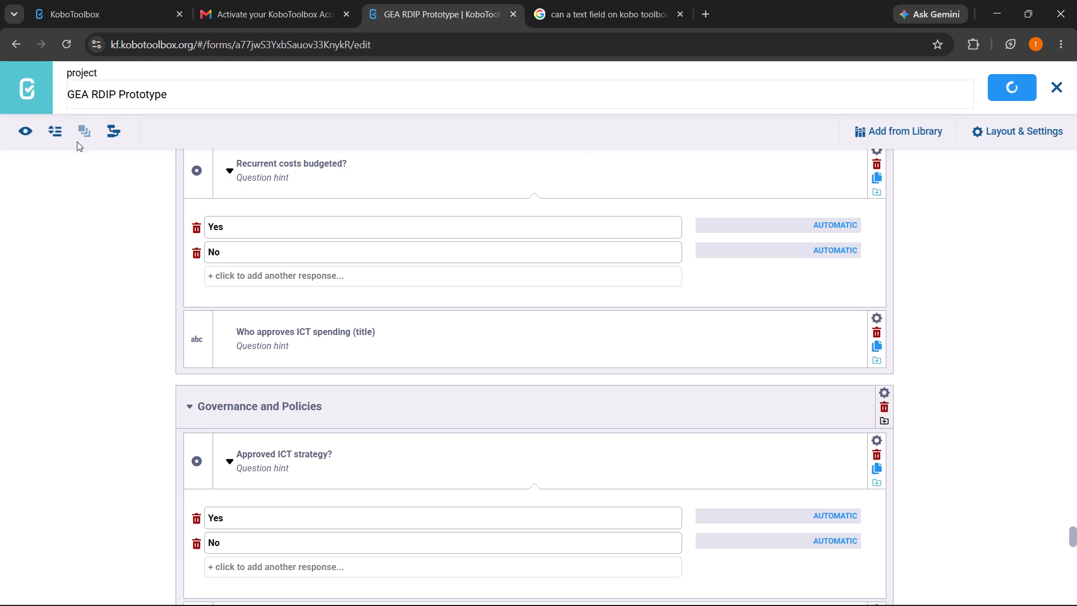
Open a preview of the GEA RDIP Prototype form.
left_click(25, 134)
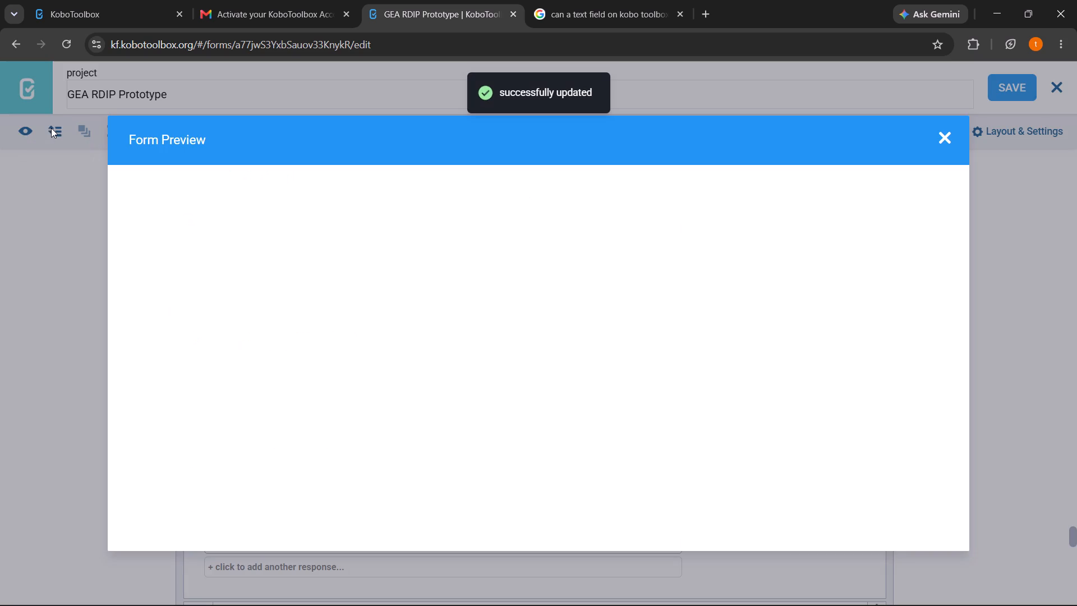
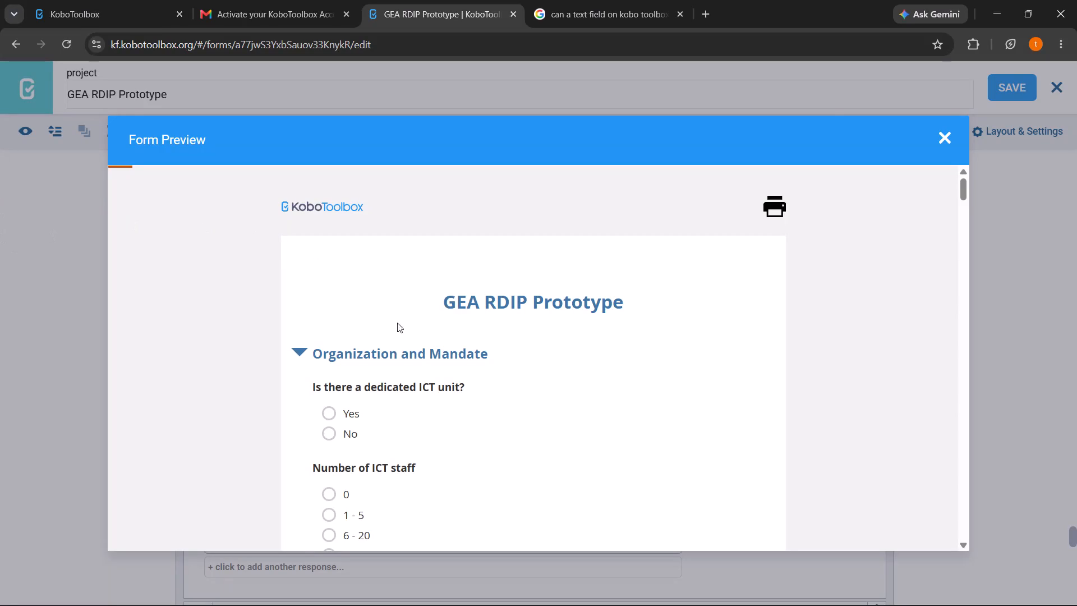
Check the Organization and Mandate, Government Services and Business Processes groups in the form preview, collapsing each one.
left_click(327, 411)
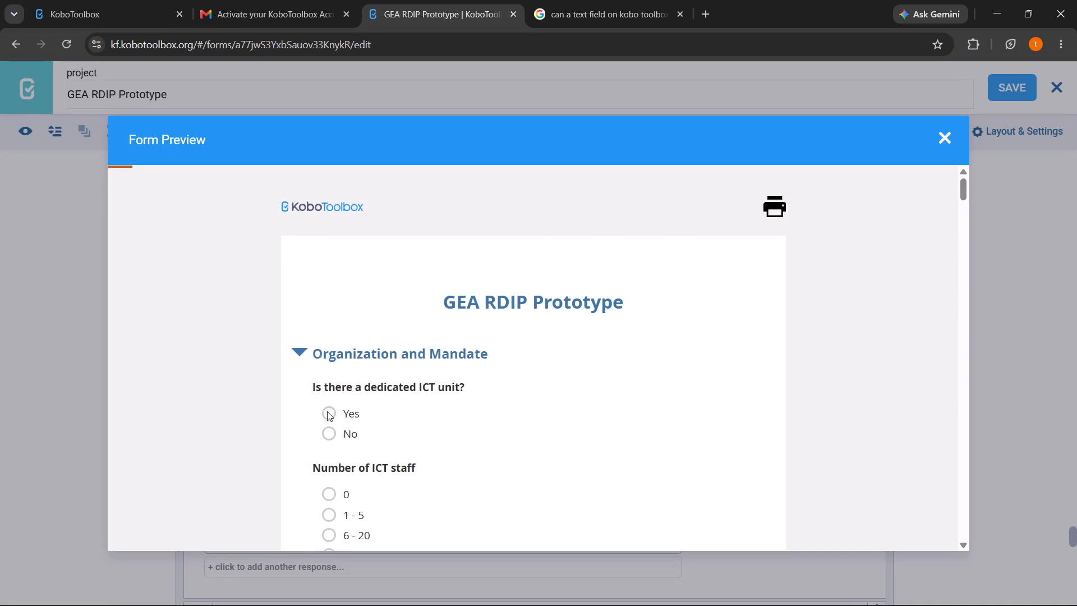
left_click(327, 411)
scroll(327, 411, "down", 5)
scroll(327, 411, "up", 3)
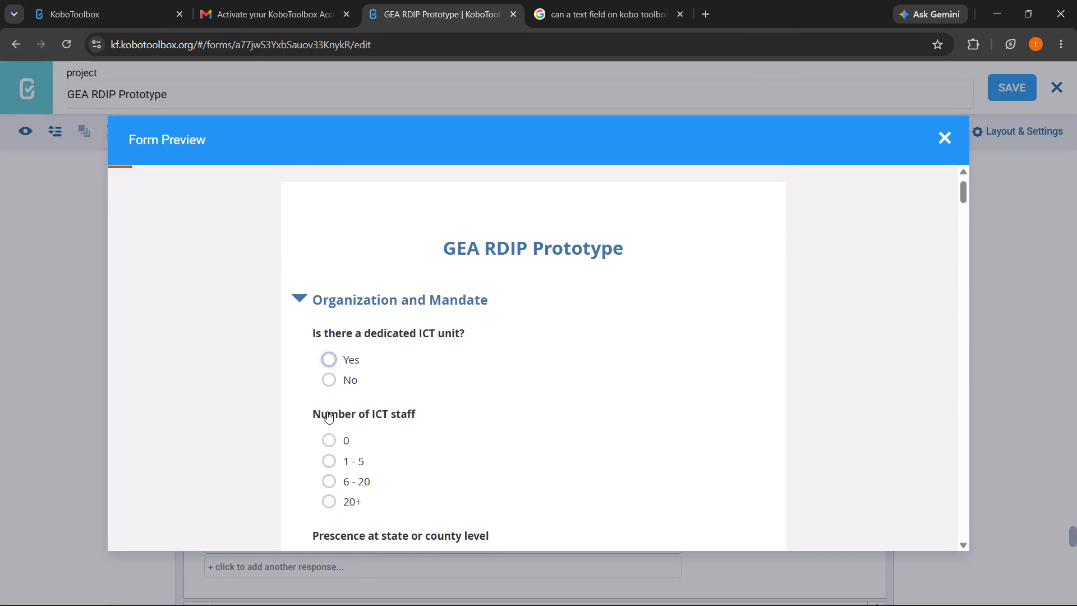
left_click(300, 301)
scroll(300, 301, "down", 1)
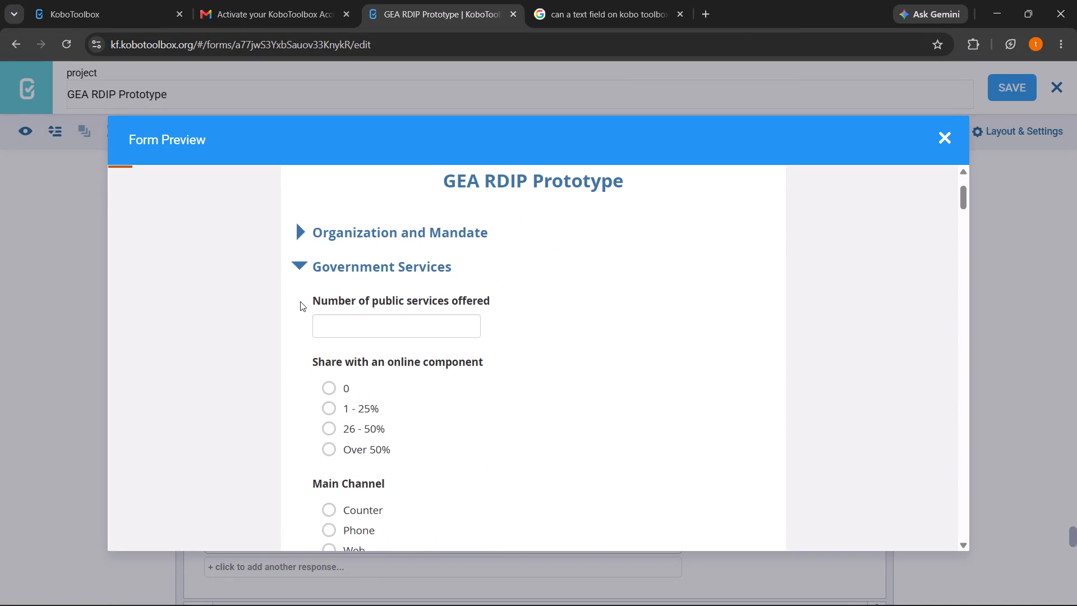
scroll(300, 301, "down", 1)
left_click(298, 265)
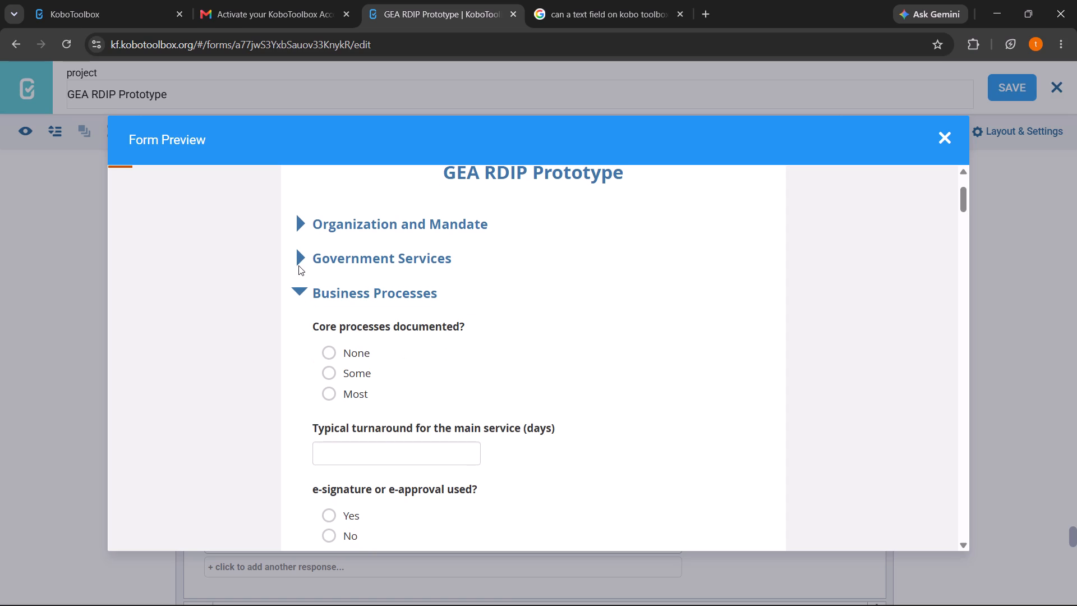
left_click(295, 285)
scroll(295, 285, "down", 1)
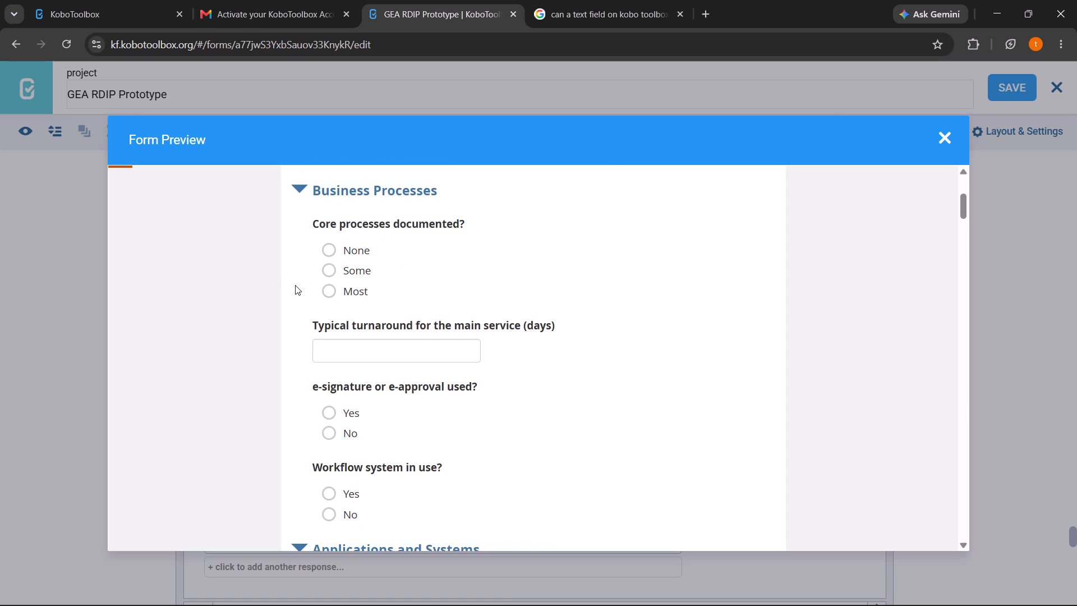
scroll(295, 285, "down", 1)
left_click(301, 190)
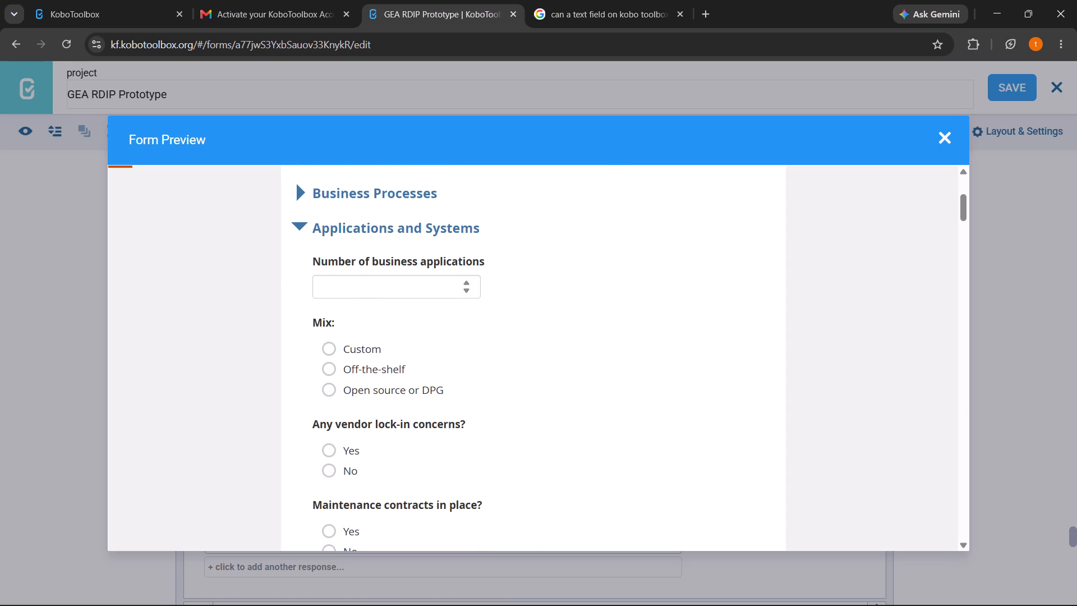
Test the Number of business applications field by stepping its value down to -1 and up to 4.
left_click(465, 291)
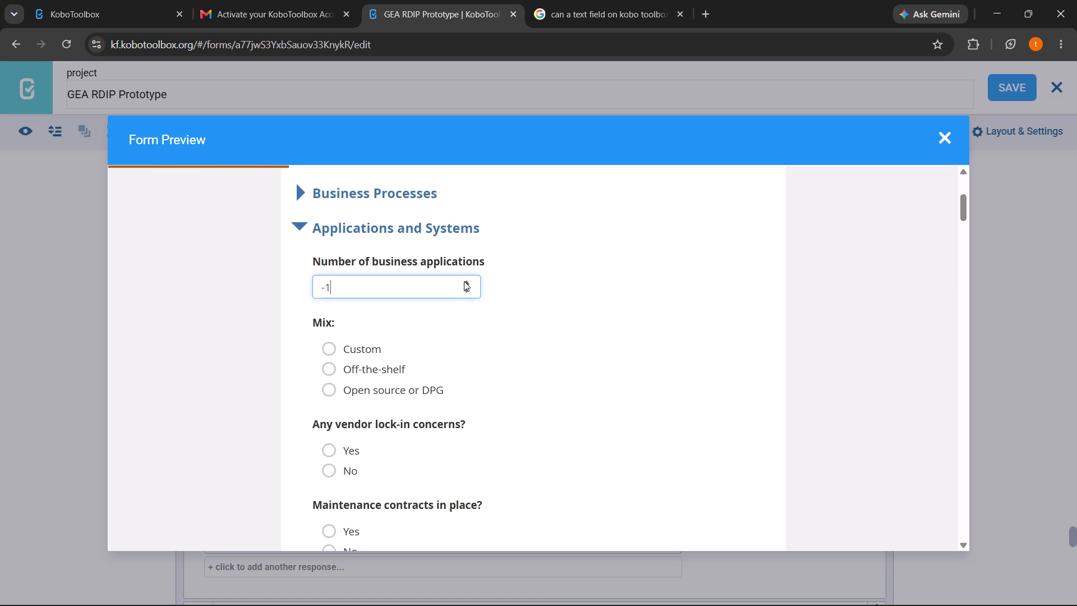
double_click(464, 281)
triple_click(464, 281)
Check and collapse the Applications and Systems, National Registries, Data Architecture, and Integration and Interoperability groups in the preview.
left_click(307, 228)
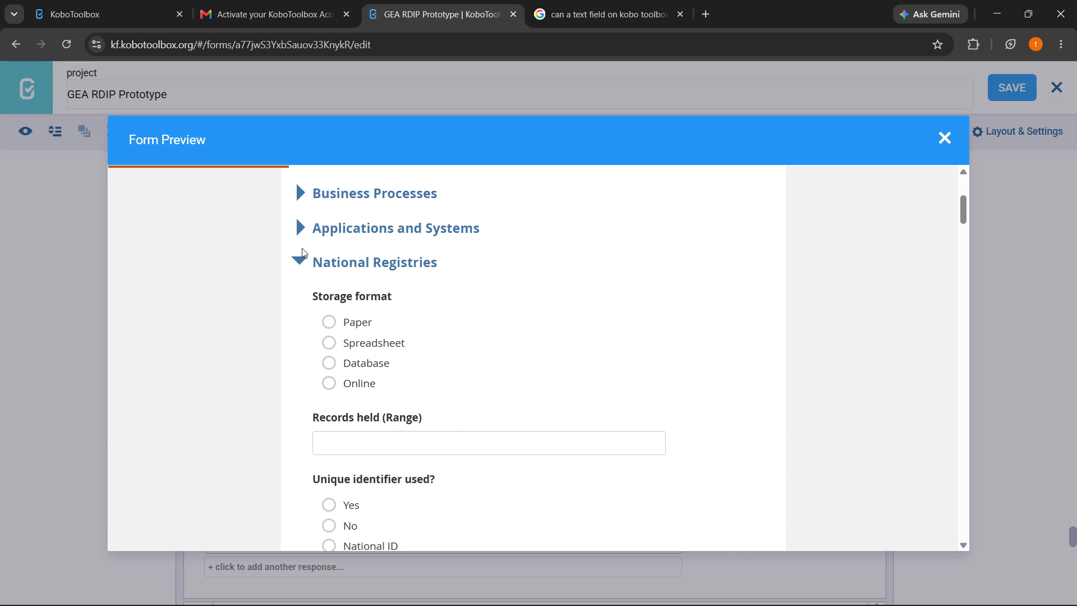
left_click(297, 258)
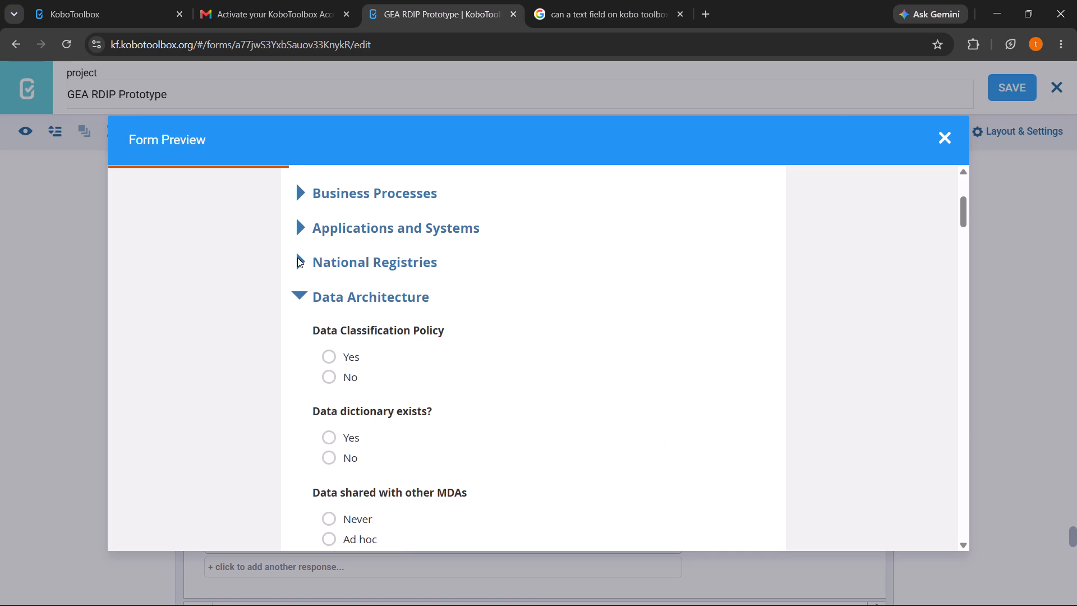
left_click(288, 293)
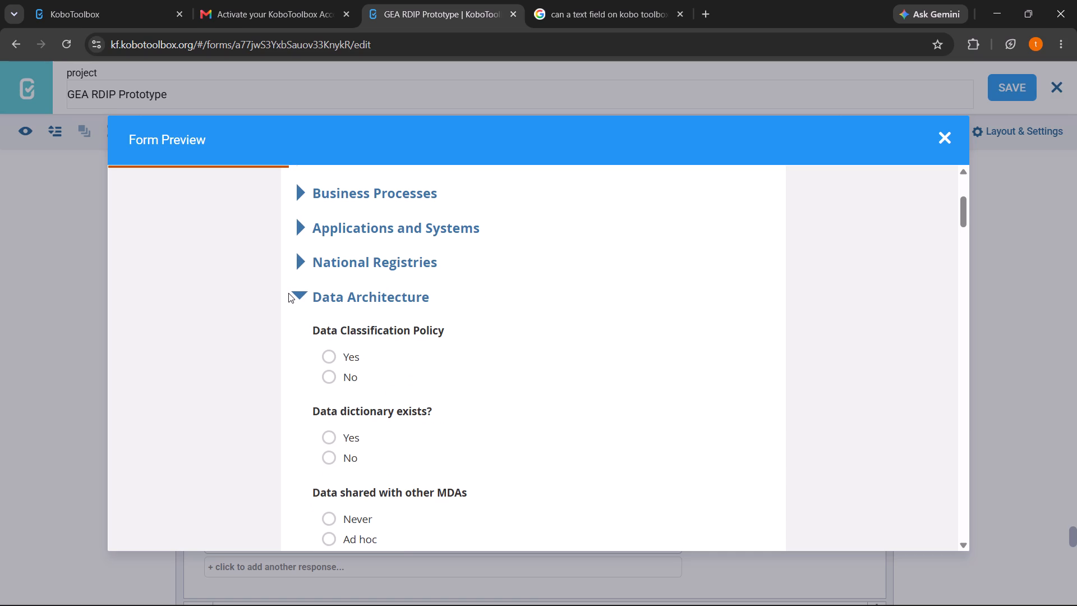
left_click(293, 296)
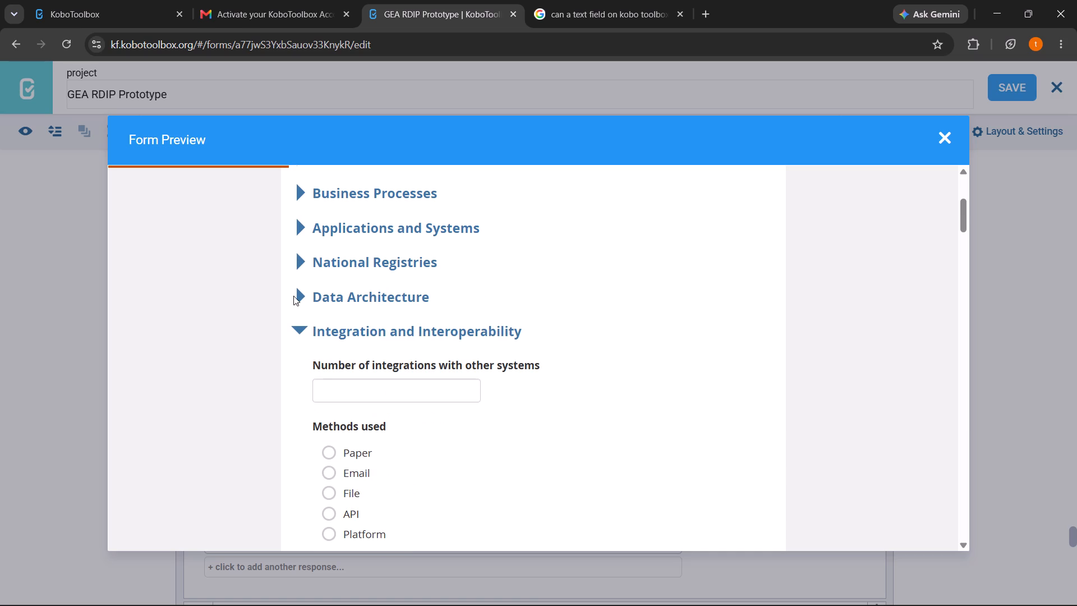
left_click(400, 380)
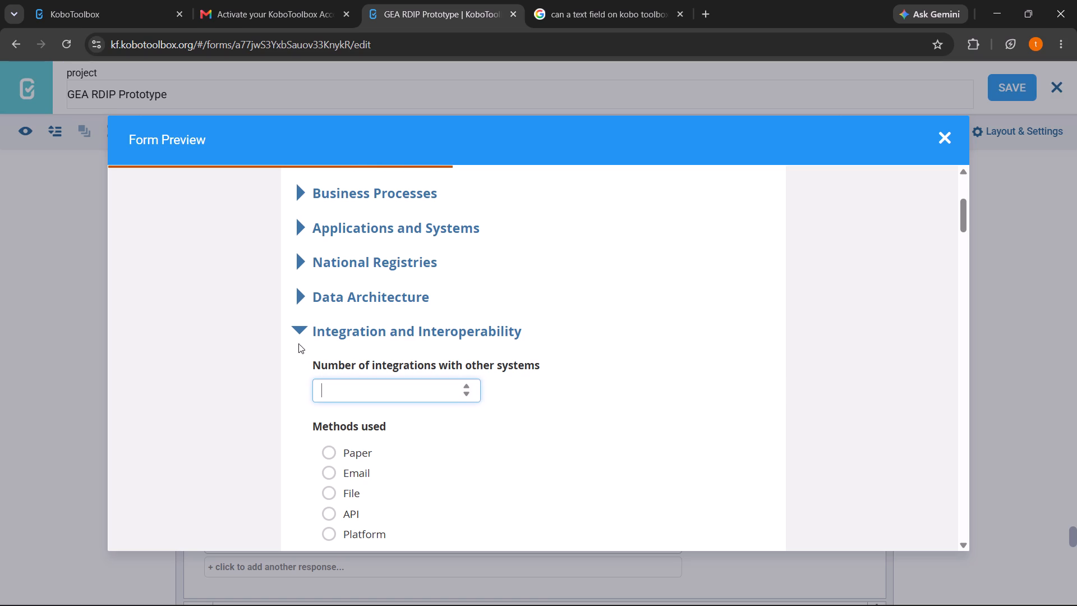
left_click(297, 328)
Check and collapse the Infrastructure and Connectivity, Cybersecurity, Resilience and continuity, and System Development, Procurement and Operations groups in the preview.
scroll(297, 328, "down", 1)
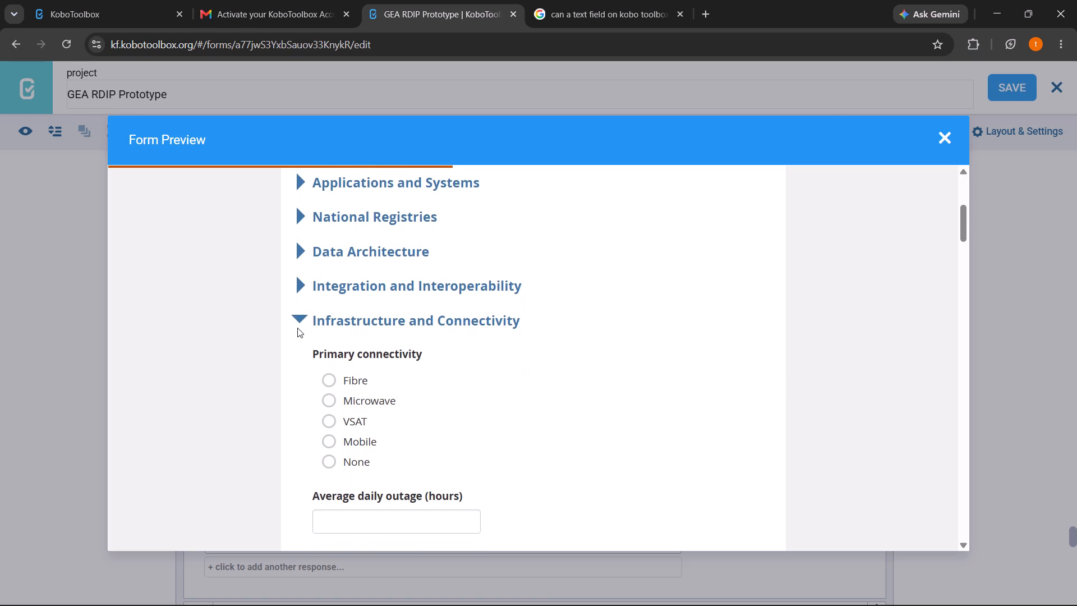
scroll(297, 328, "down", 2)
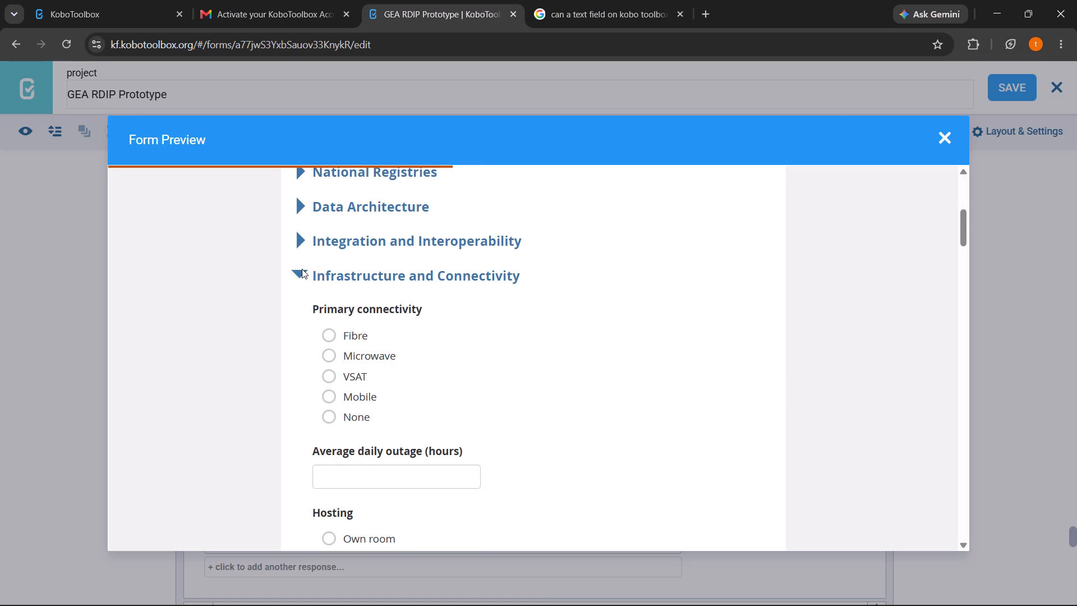
left_click(301, 270)
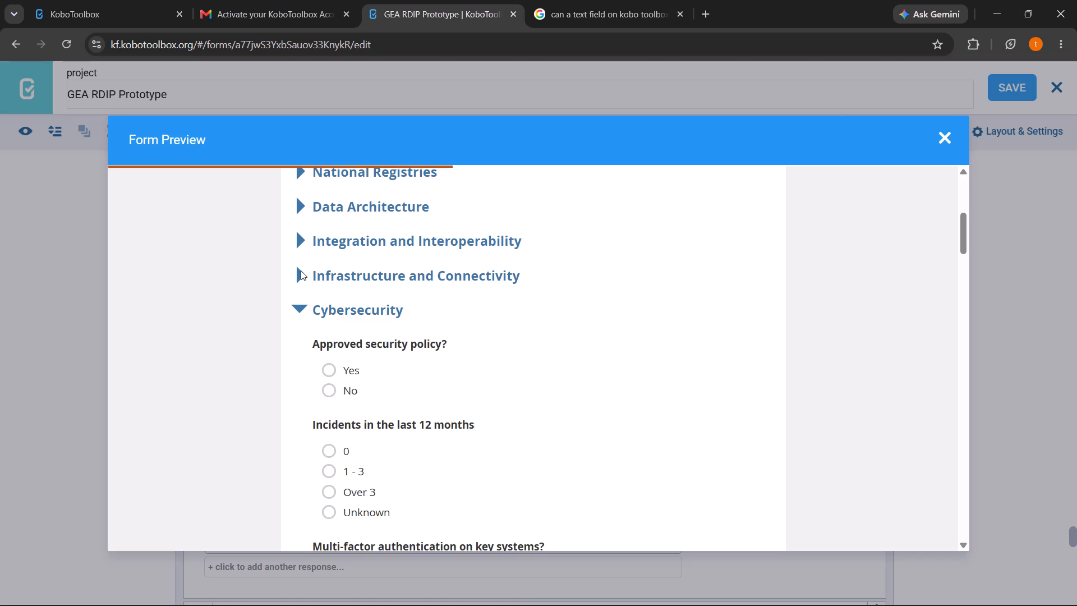
left_click(301, 303)
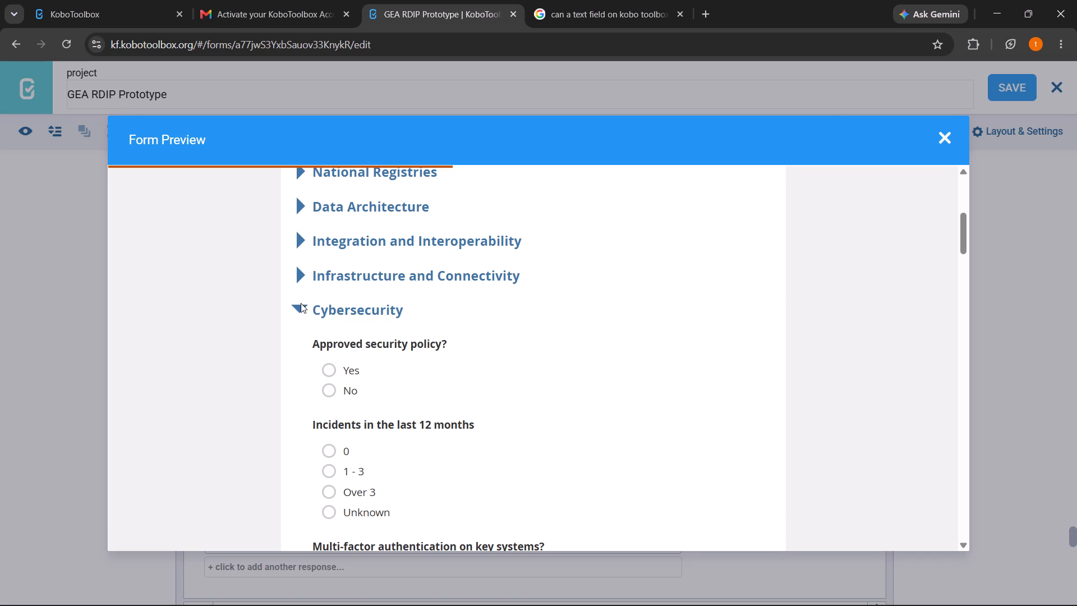
left_click(300, 307)
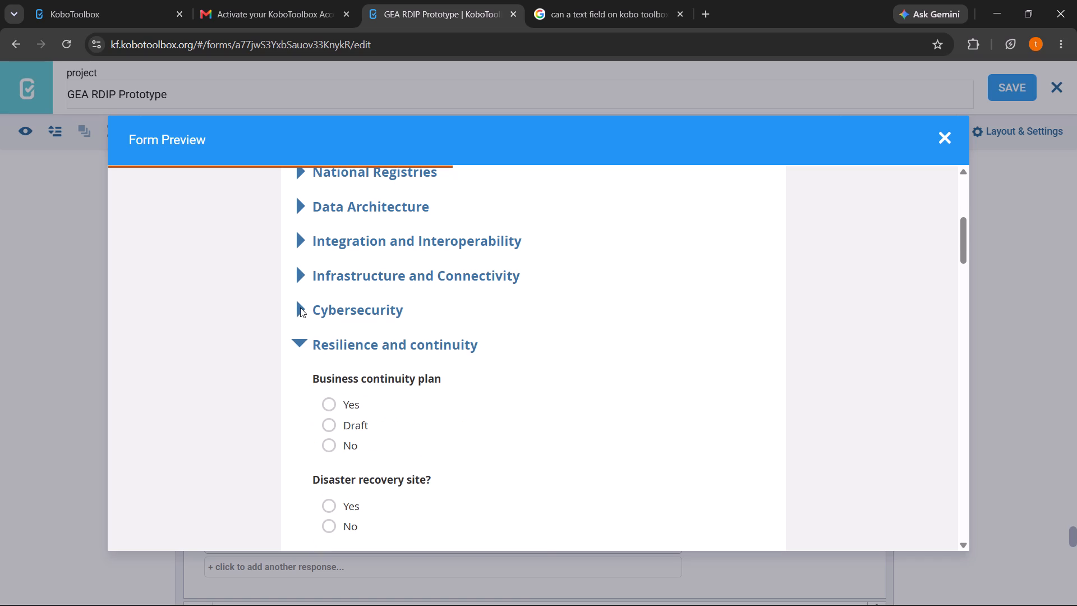
left_click(300, 328)
left_click(298, 342)
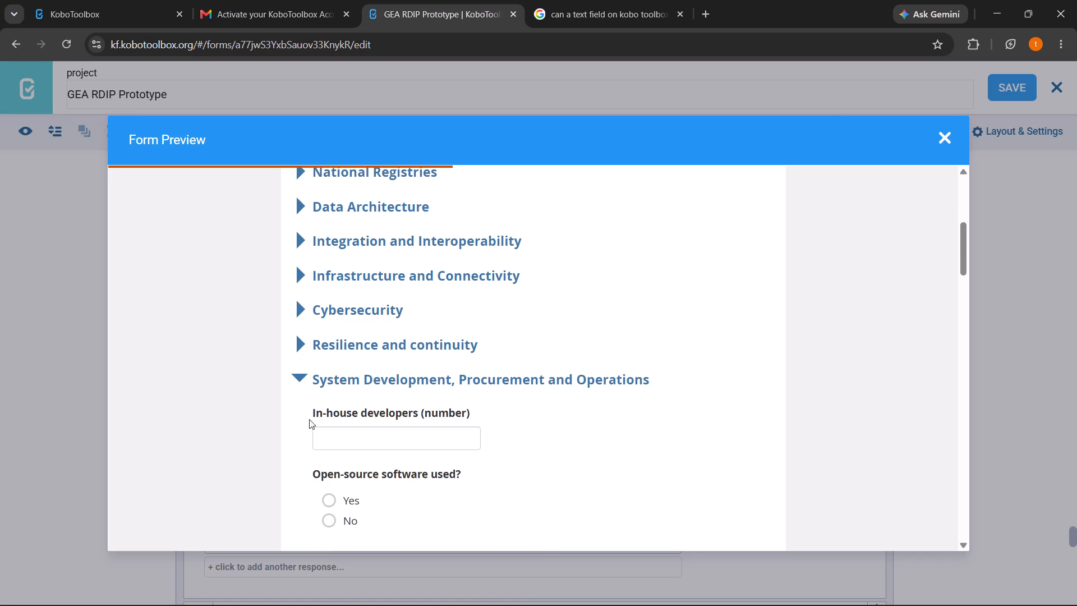
left_click(299, 368)
left_click(298, 373)
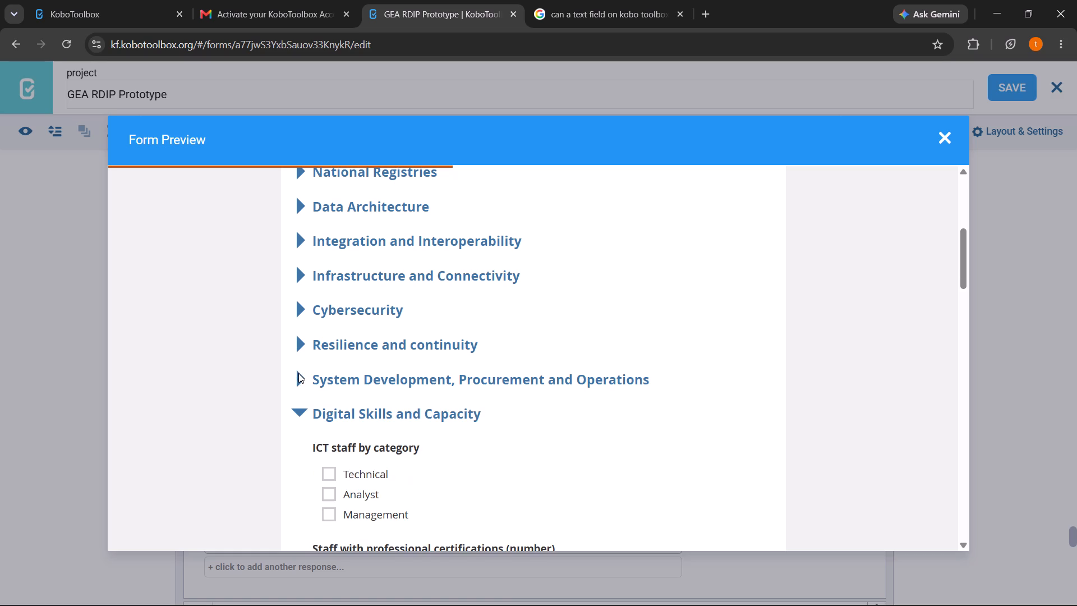
Check and collapse the Digital Skills and Capacity, ICT Financing and Budgets, and Governance and Policies groups in the preview.
scroll(298, 373, "down", 2)
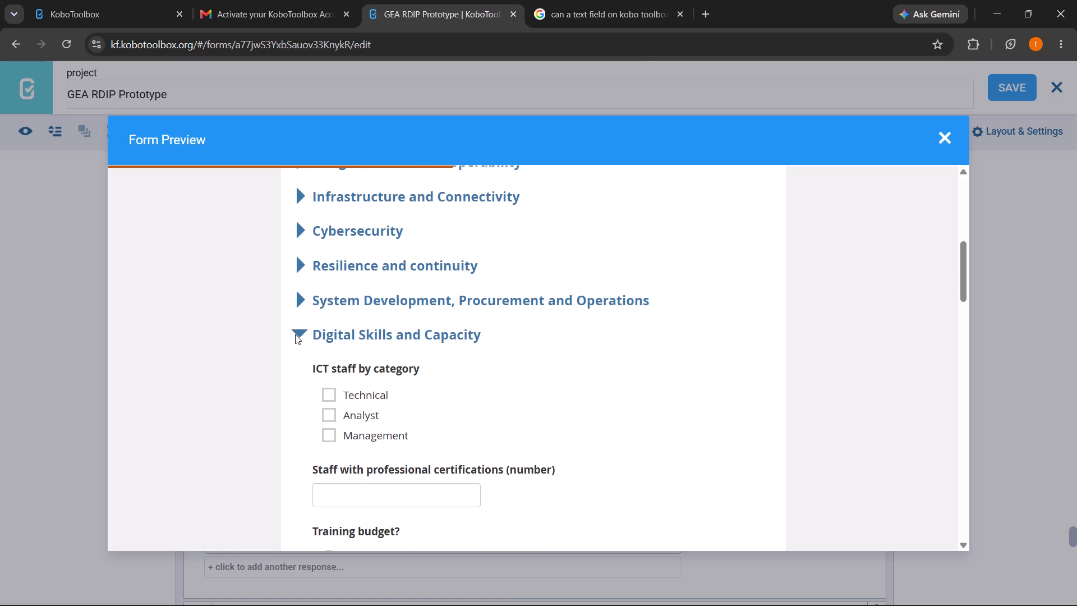
left_click(295, 334)
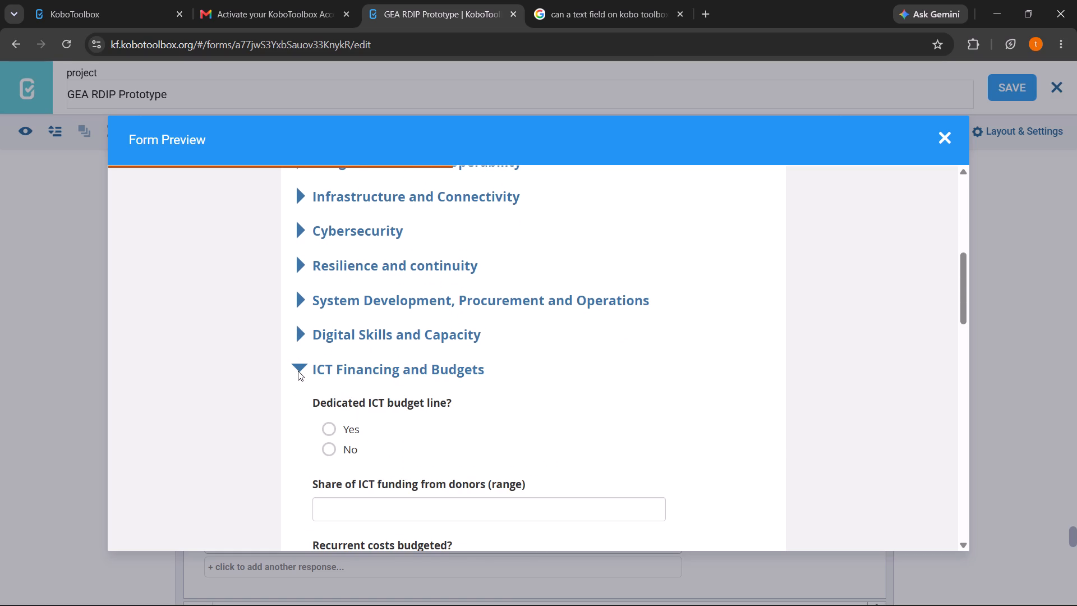
left_click(298, 369)
scroll(298, 369, "down", 1)
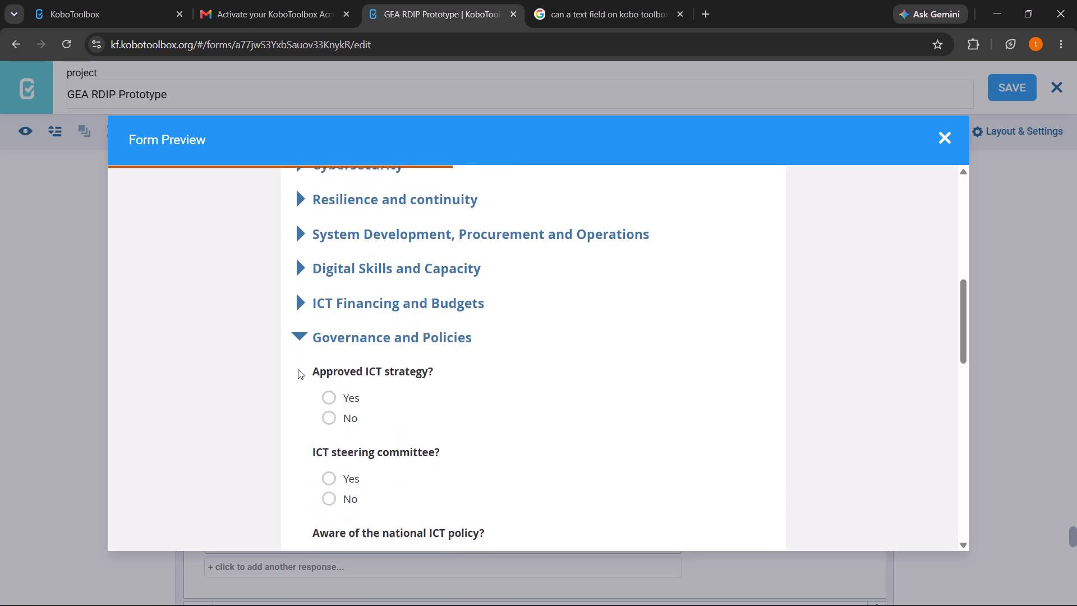
scroll(298, 369, "down", 1)
left_click(305, 325)
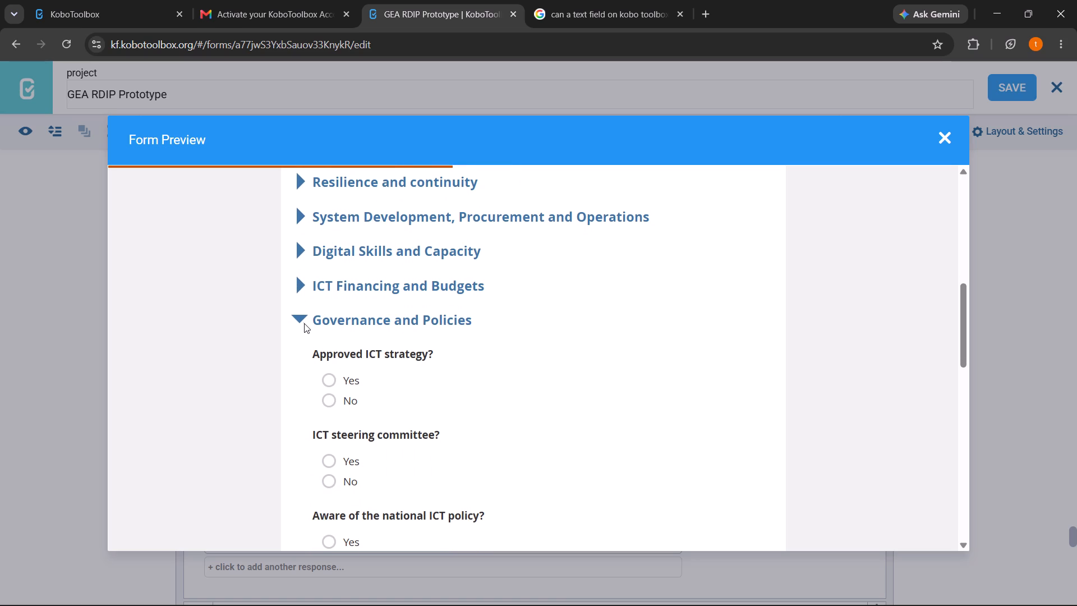
left_click(303, 322)
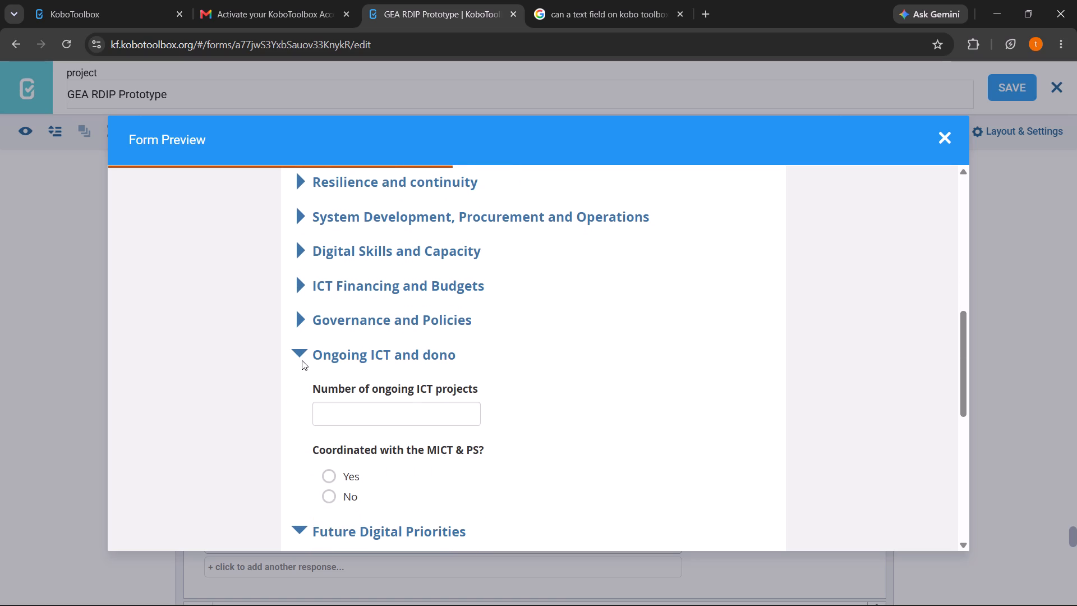
Enter 4 for Number of ongoing ICT projects in the preview to test its dependent questions.
left_click(323, 420)
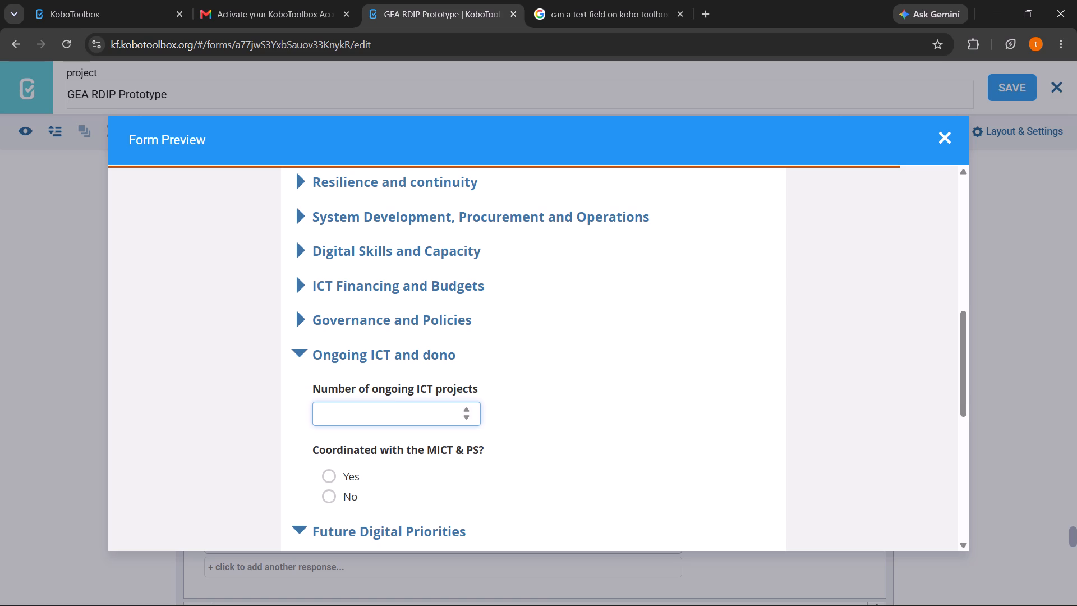
key("4")
scroll(323, 420, "down", 3)
scroll(323, 420, "up", 2)
left_click(564, 397)
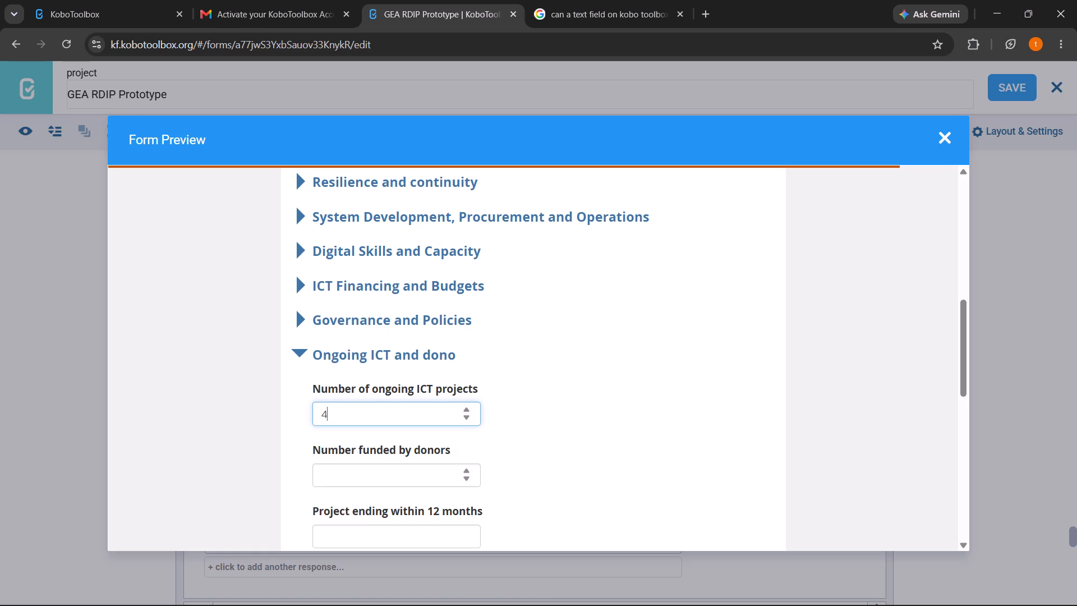
Clear Number of ongoing ICT projects, try negative values, and set it to 0 to test the dependent questions.
key("BackSpace")
key("BackSpace")
scroll(370, 416, "down", 2)
scroll(370, 416, "up", 3)
left_click(468, 412)
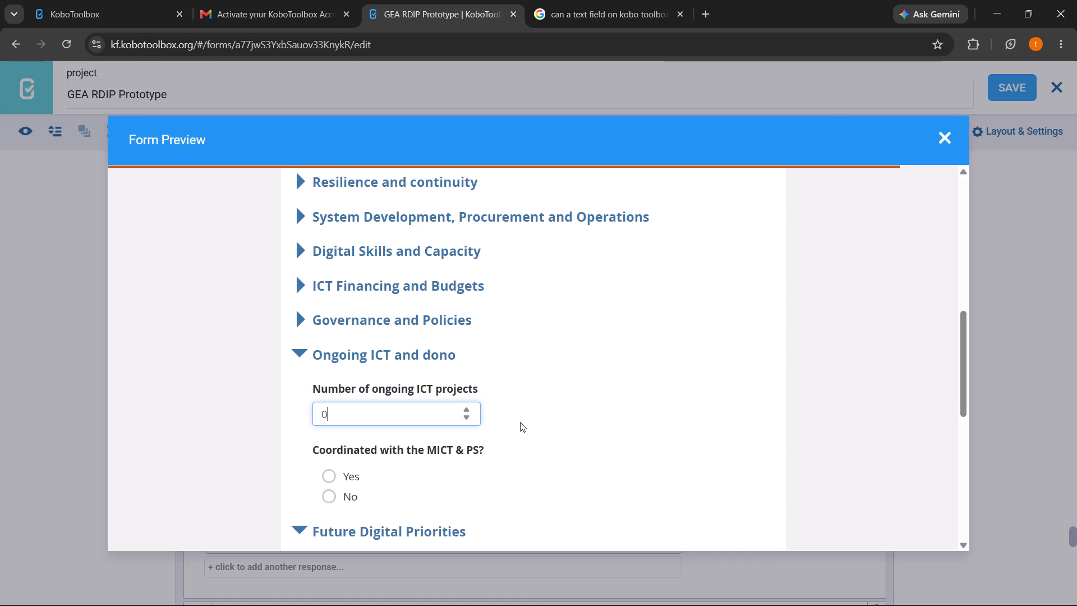
Check the Future Digital Priorities group in the preview, collapsing and re-expanding it.
left_click(524, 425)
scroll(357, 470, "down", 2)
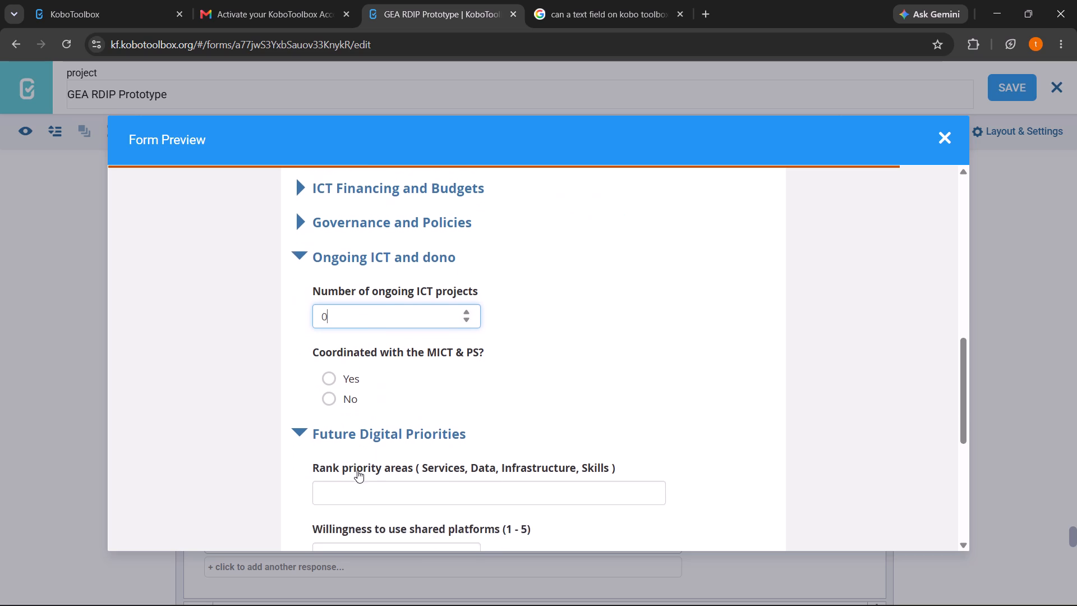
scroll(357, 470, "down", 4)
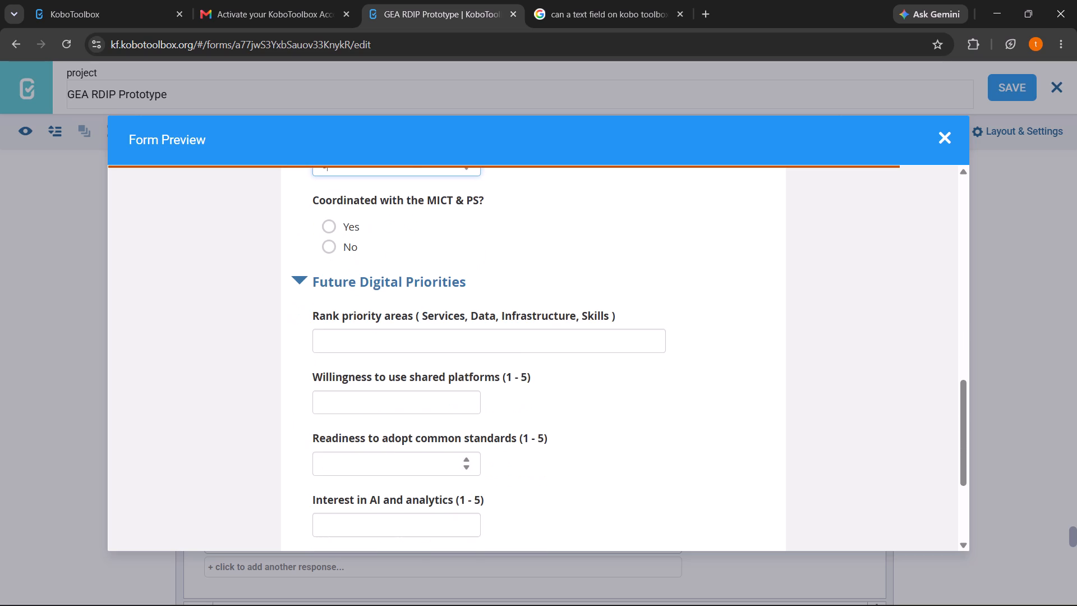
scroll(357, 470, "down", 1)
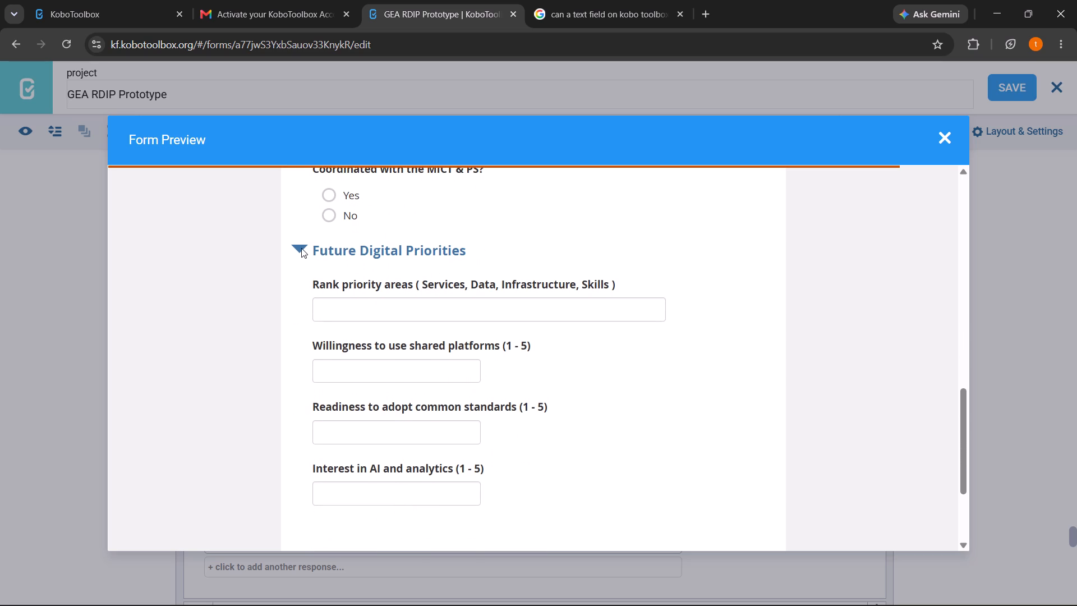
left_click(301, 248)
left_click(297, 333)
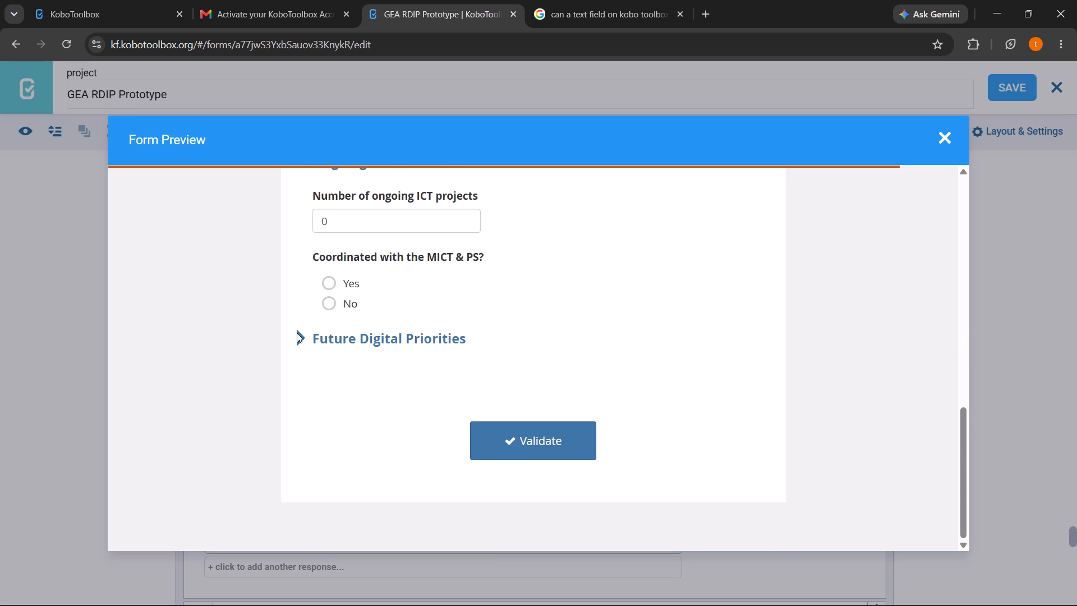
Try 67 in Interest in AI and analytics (1 - 5) to test its range, clear it, and close the form preview.
left_click(390, 488)
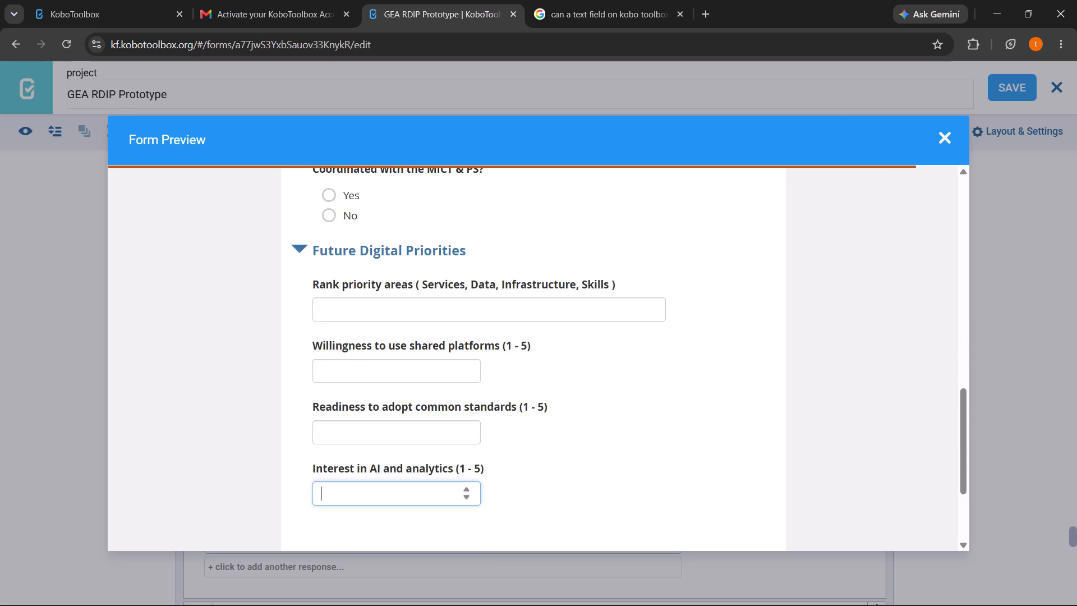
type("67")
key("BackSpace")
key("BackSpace")
key("BackSpace")
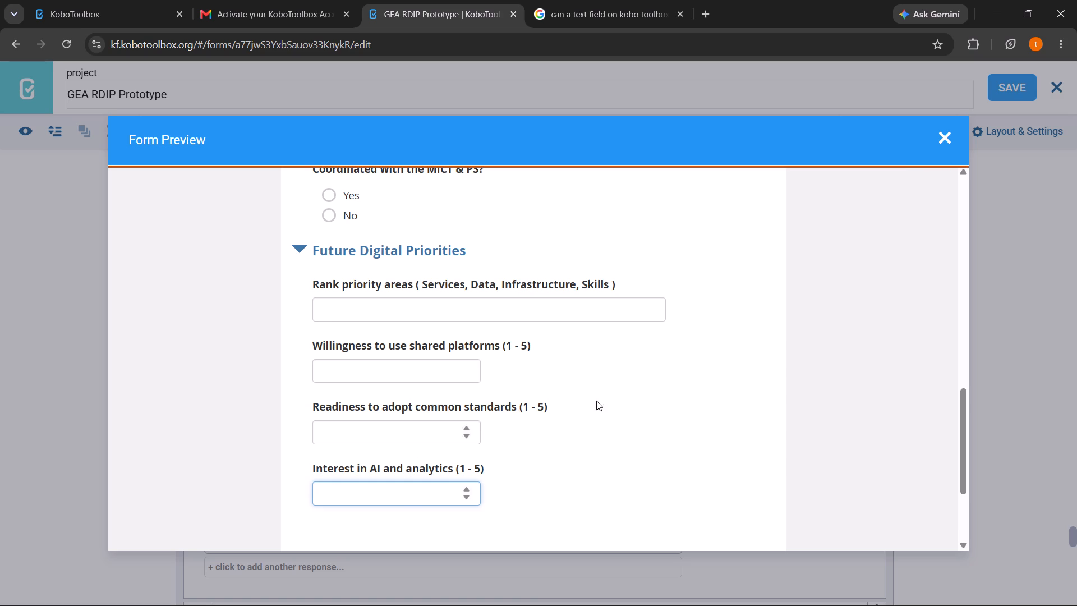
scroll(632, 374, "up", 7)
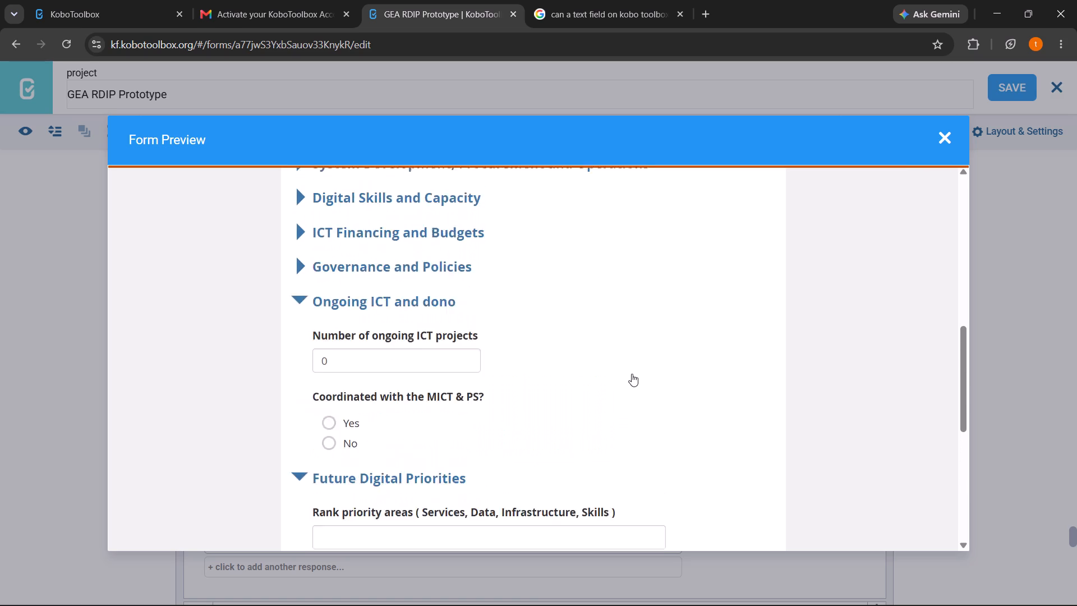
scroll(632, 374, "up", 7)
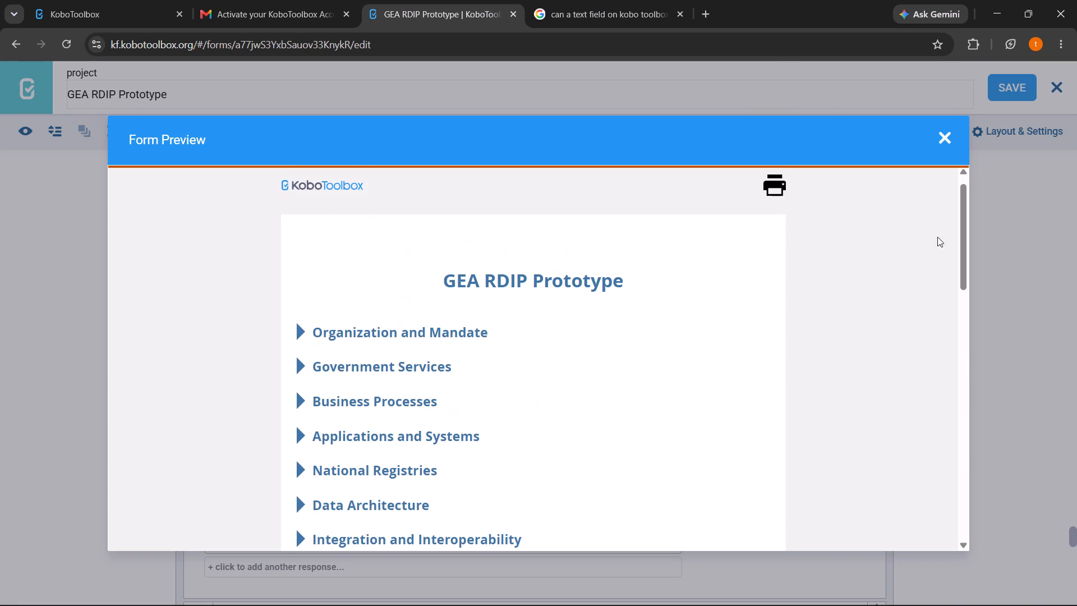
left_click(946, 145)
Add a validation condition to Willingness to use shared platforms (1 - 5) requiring a response greater than 0.
scroll(642, 448, "down", 13)
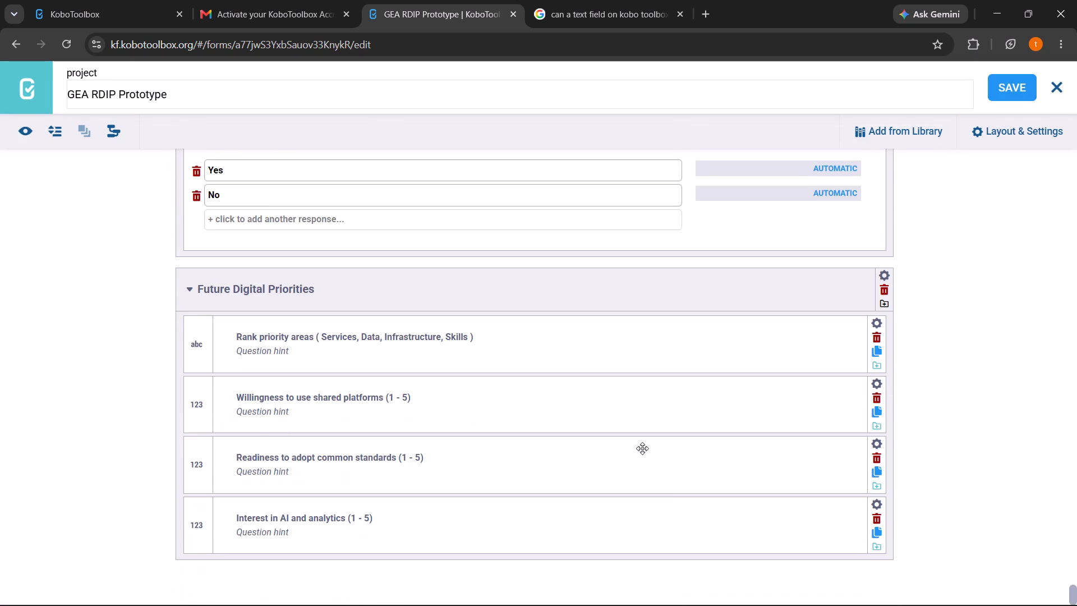
scroll(642, 448, "down", 5)
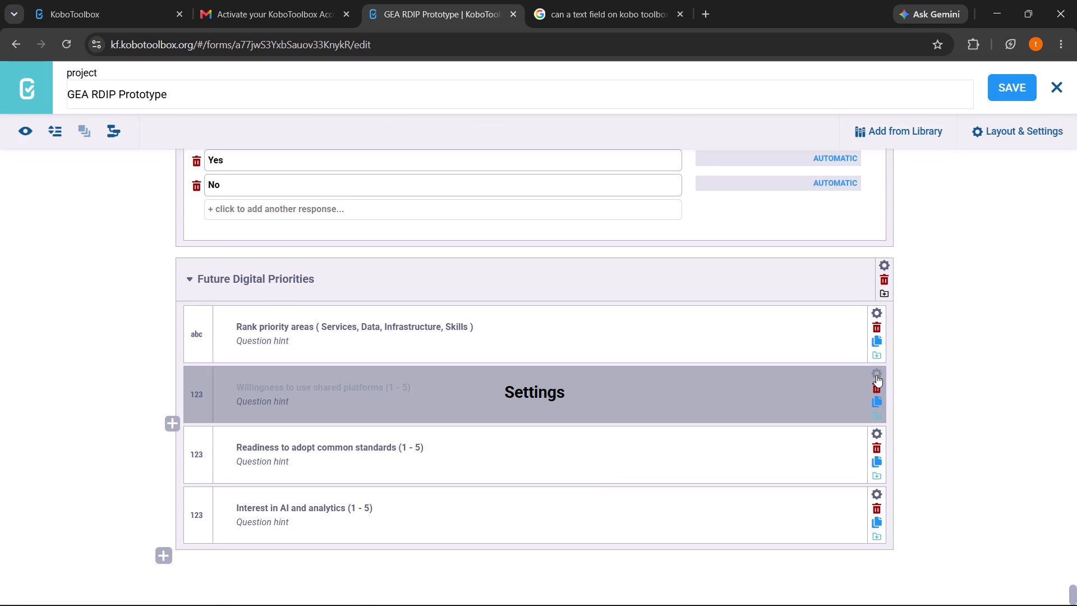
left_click(876, 375)
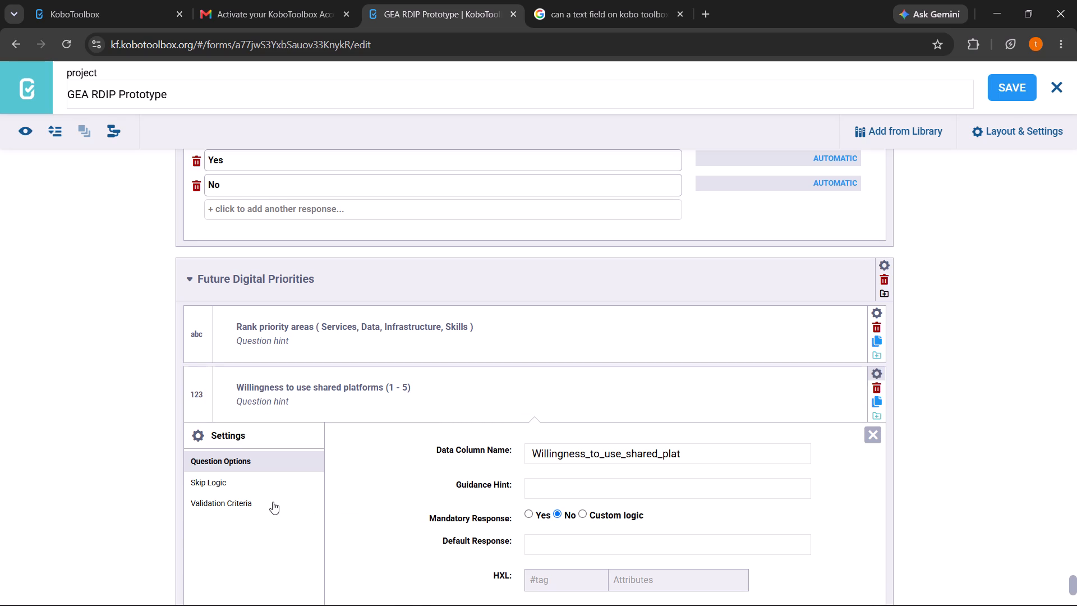
left_click(273, 502)
left_click(555, 450)
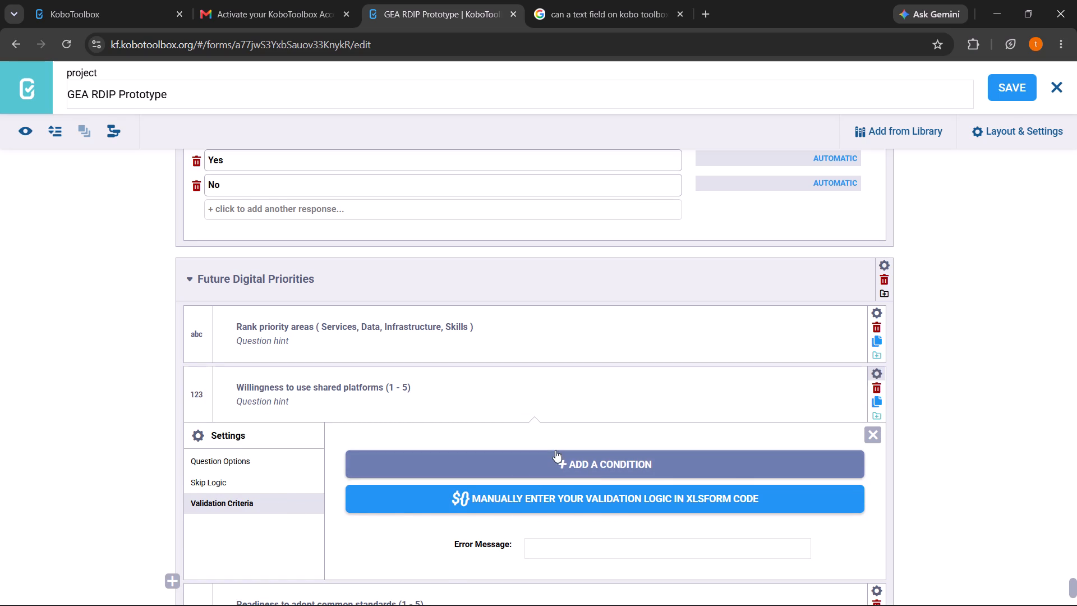
scroll(555, 450, "down", 1)
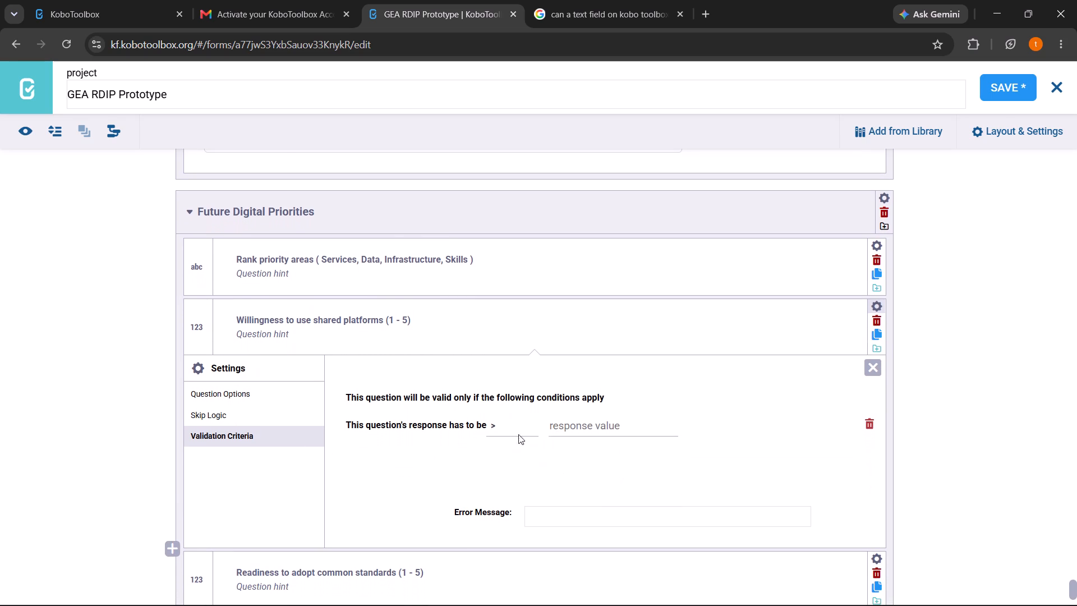
left_click(507, 426)
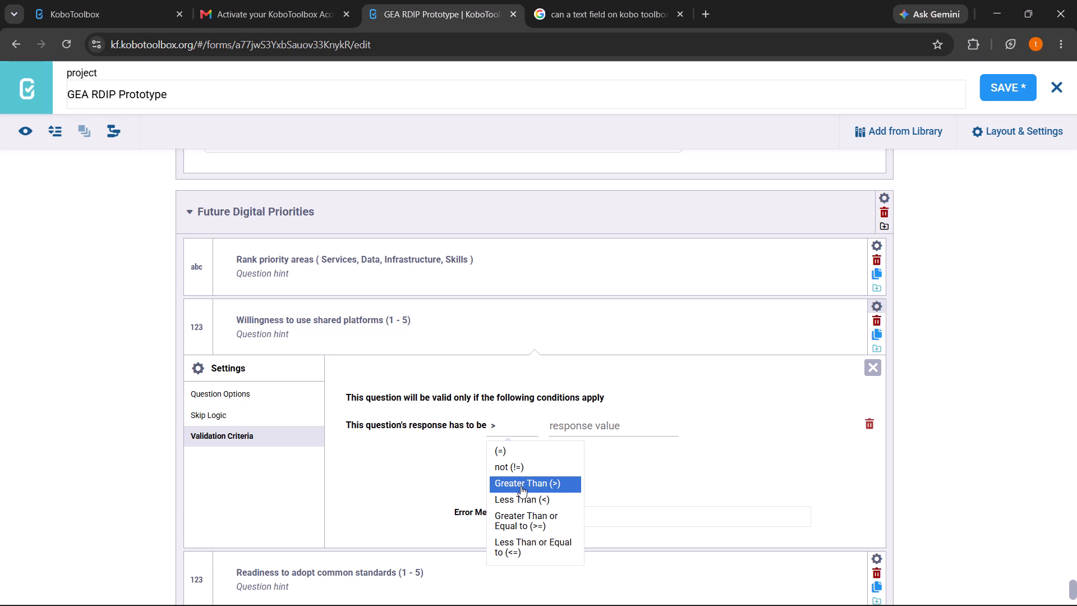
left_click(521, 486)
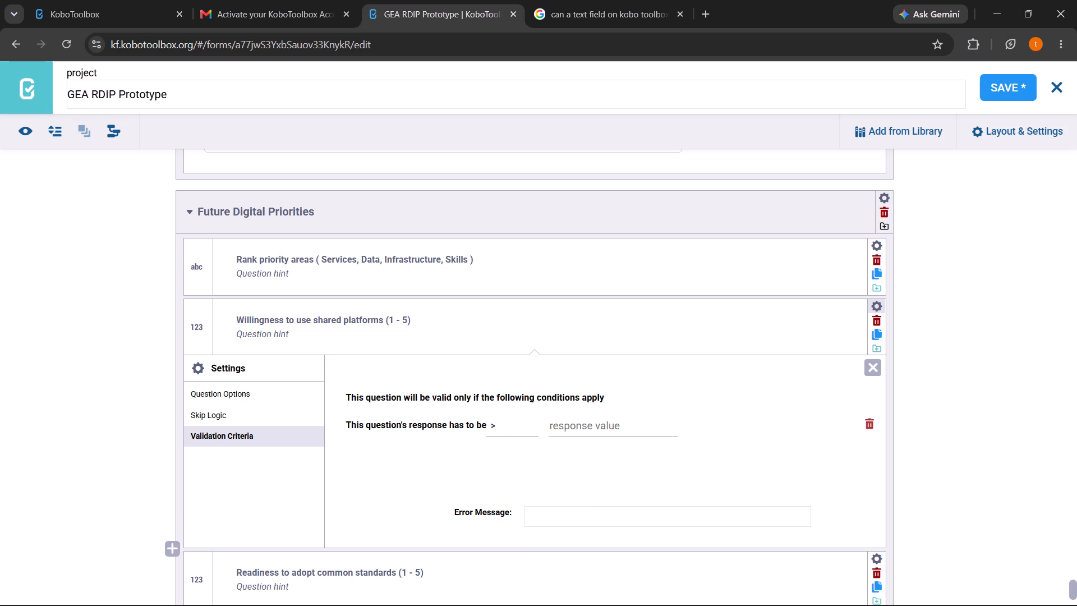
left_click(574, 430)
key("0")
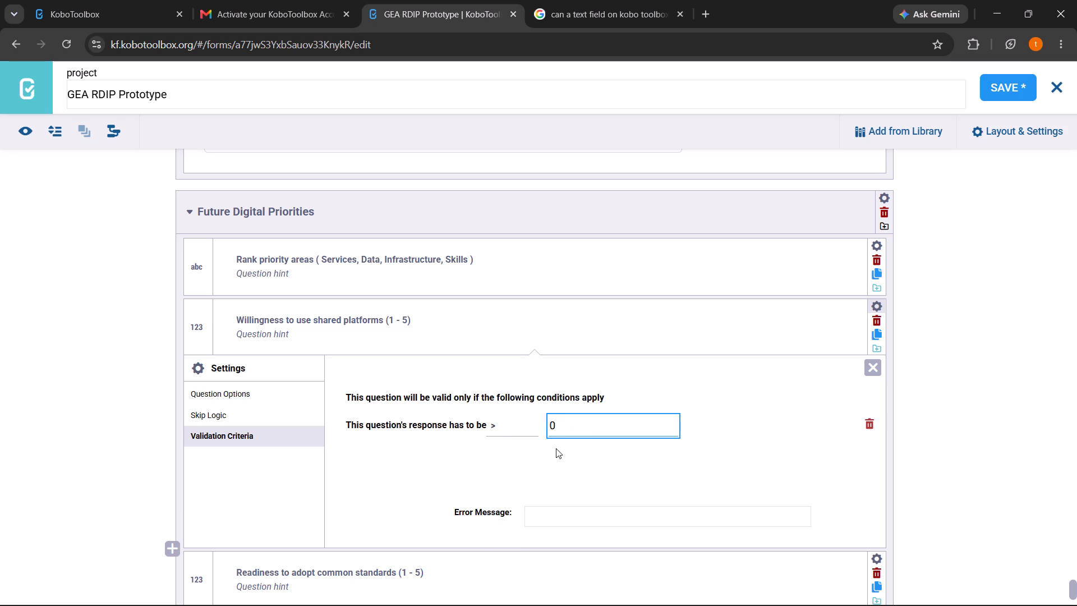
Add a second validation condition to Willingness to use shared platforms requiring a response less than or equal to 5.
scroll(487, 478, "down", 2)
left_click(434, 325)
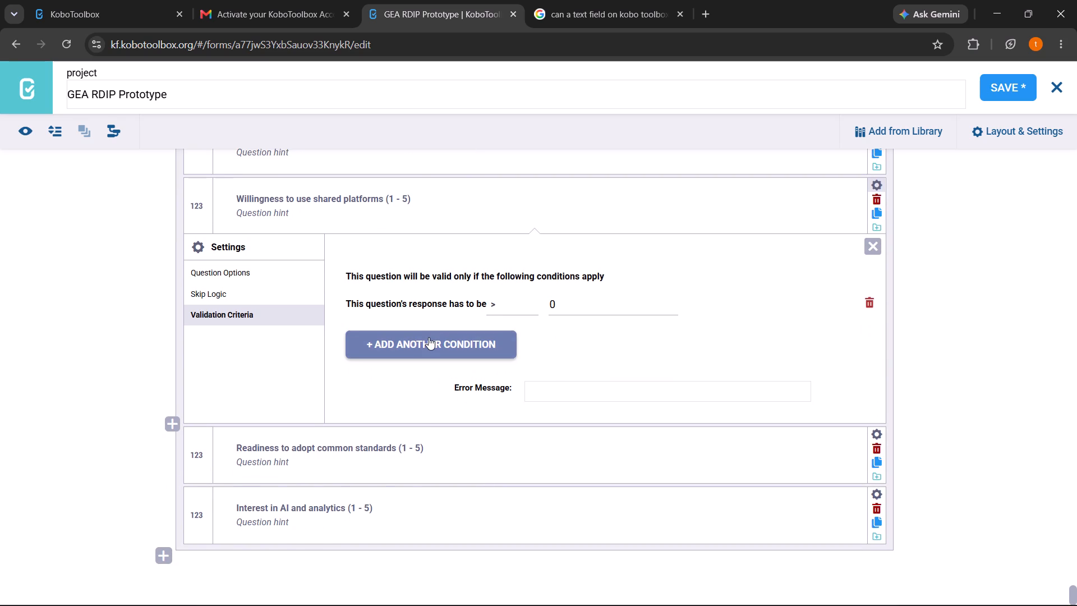
left_click(429, 337)
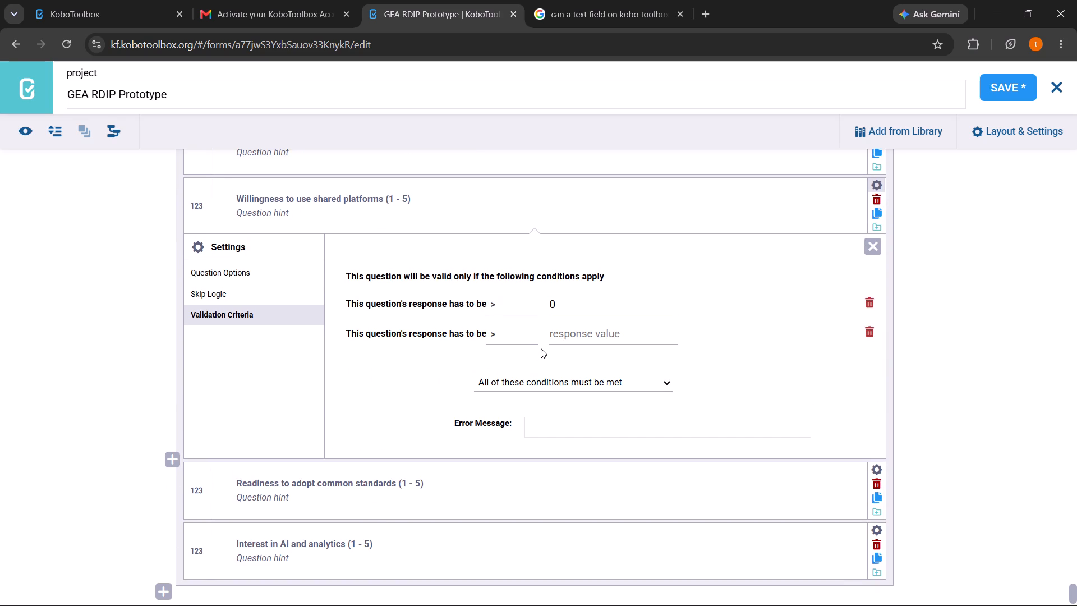
left_click(508, 339)
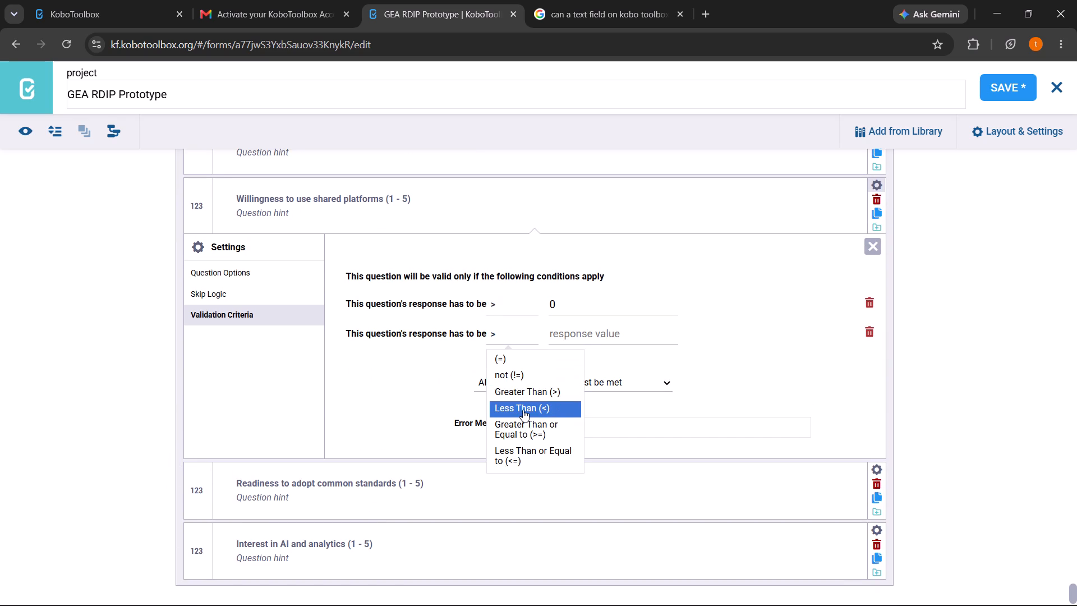
left_click(523, 410)
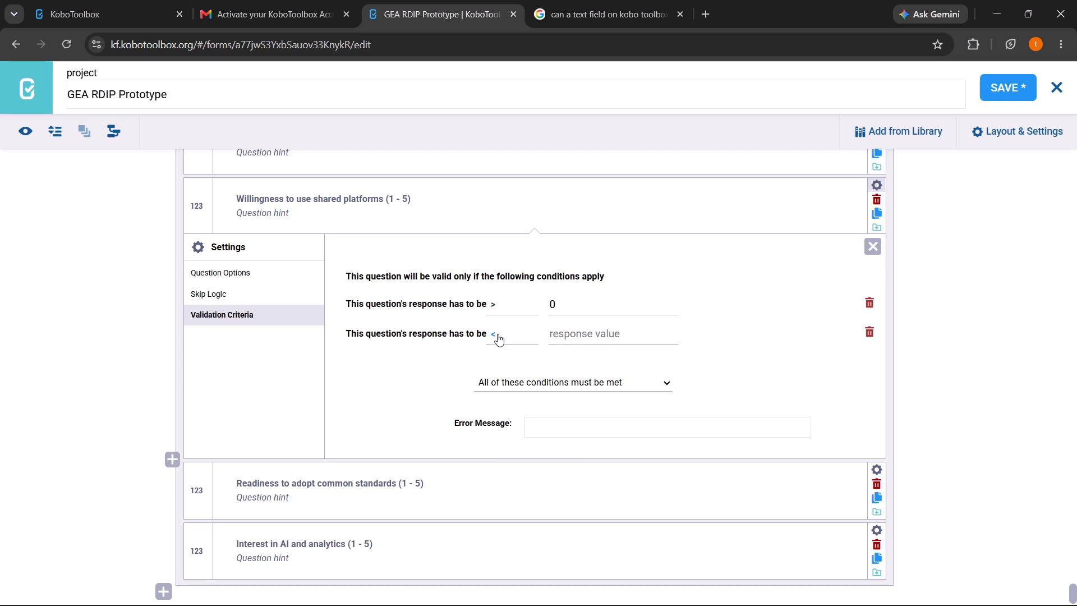
left_click(497, 334)
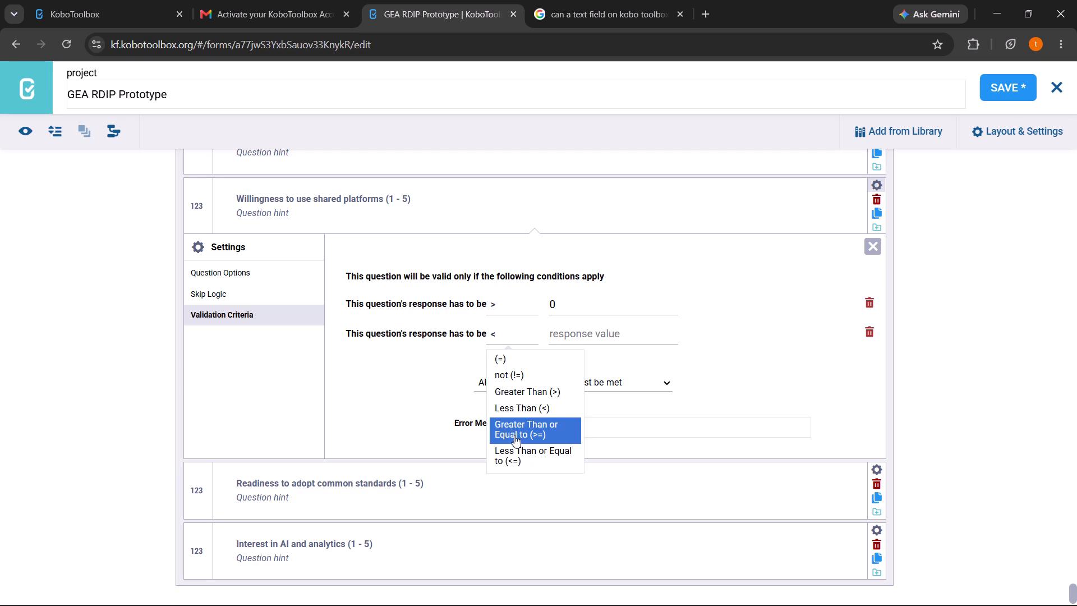
left_click(514, 443)
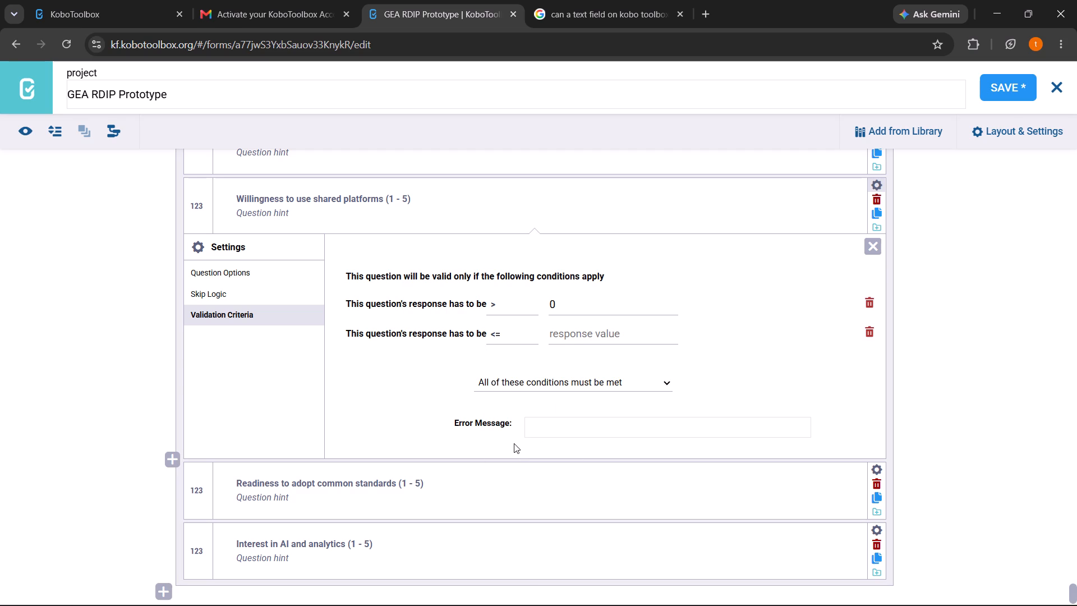
left_click(607, 338)
key("5")
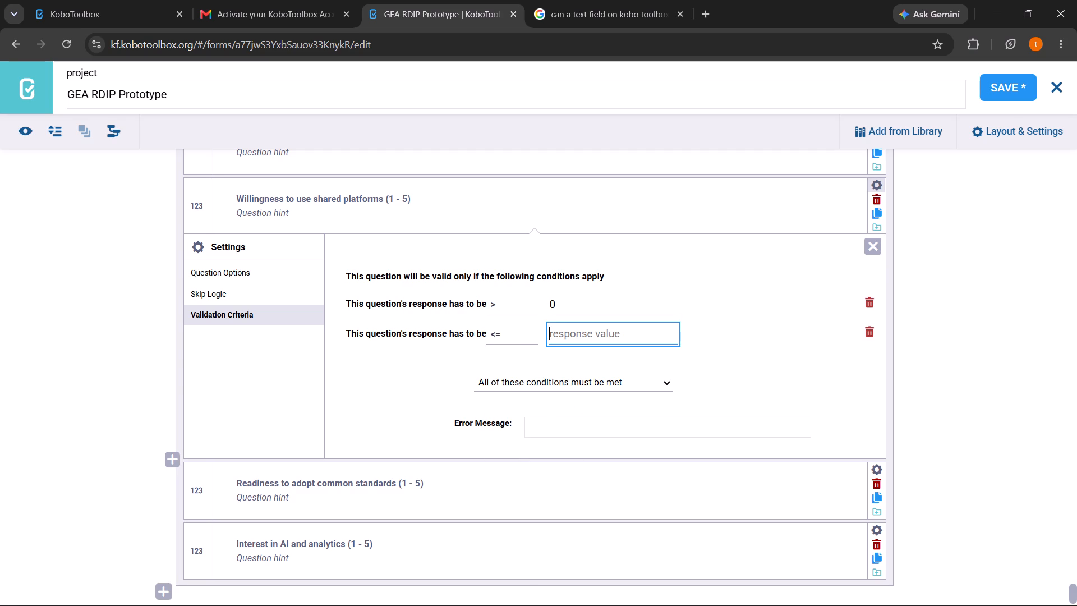
Change the first Willingness to use shared platforms condition to greater than or equal to 1 and close the question's settings.
left_click(499, 309)
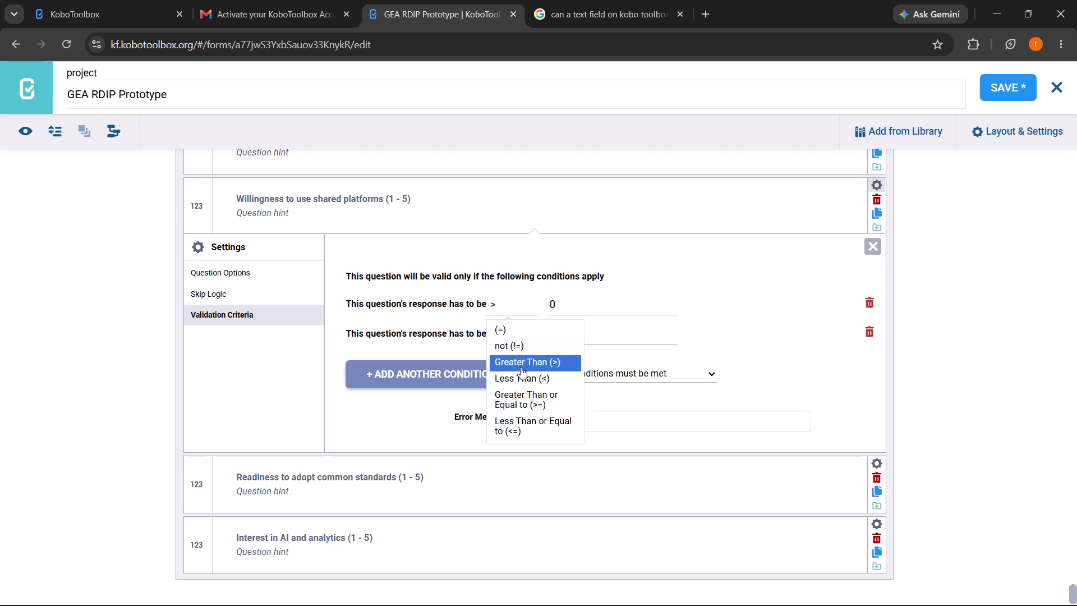
left_click(524, 392)
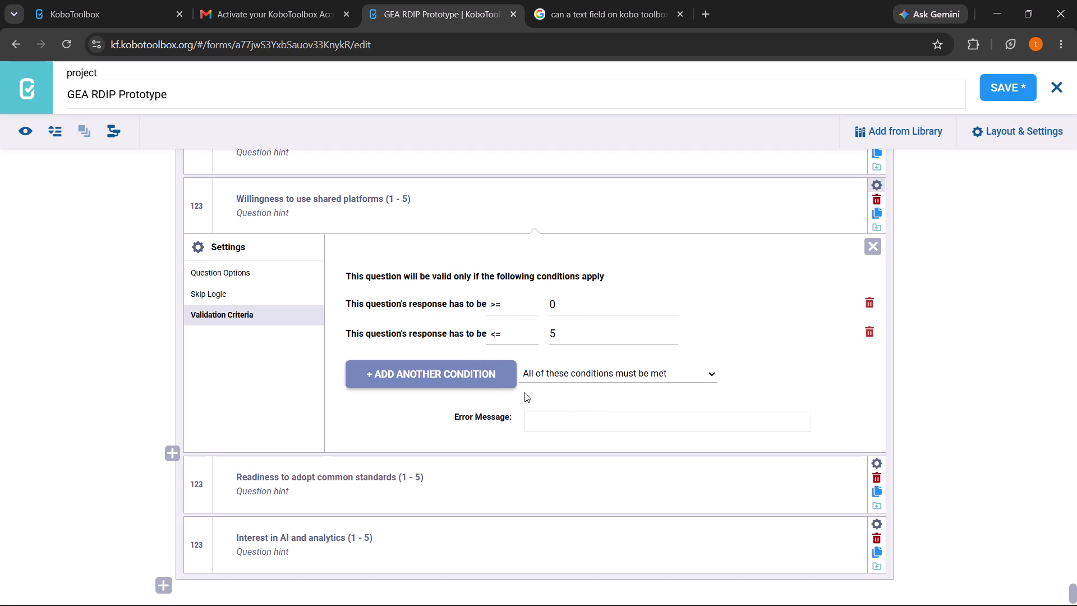
left_click(583, 313)
key("BackSpace")
key("1")
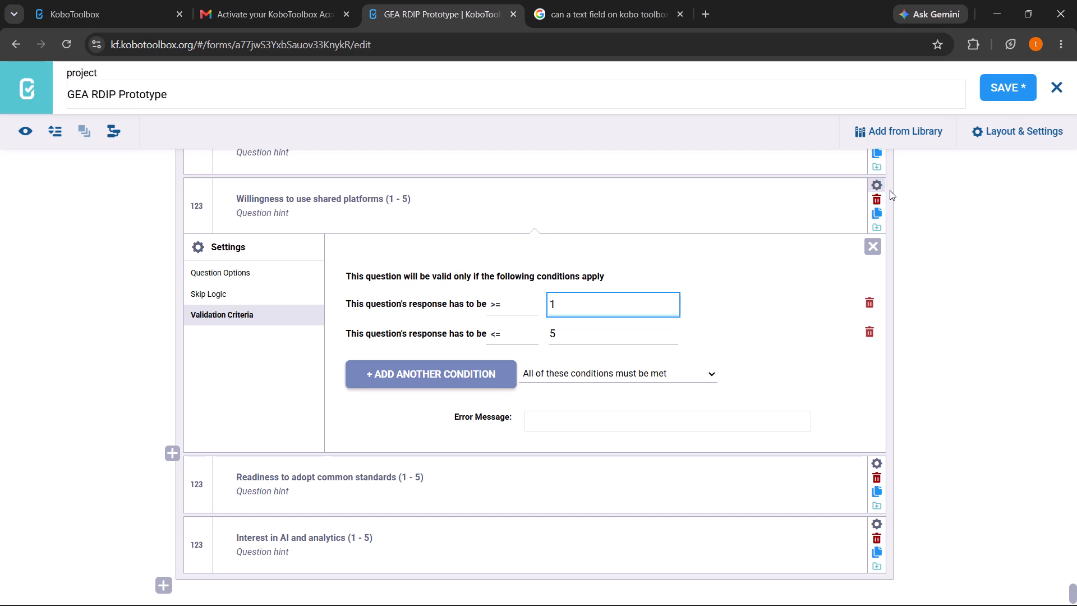
left_click(876, 186)
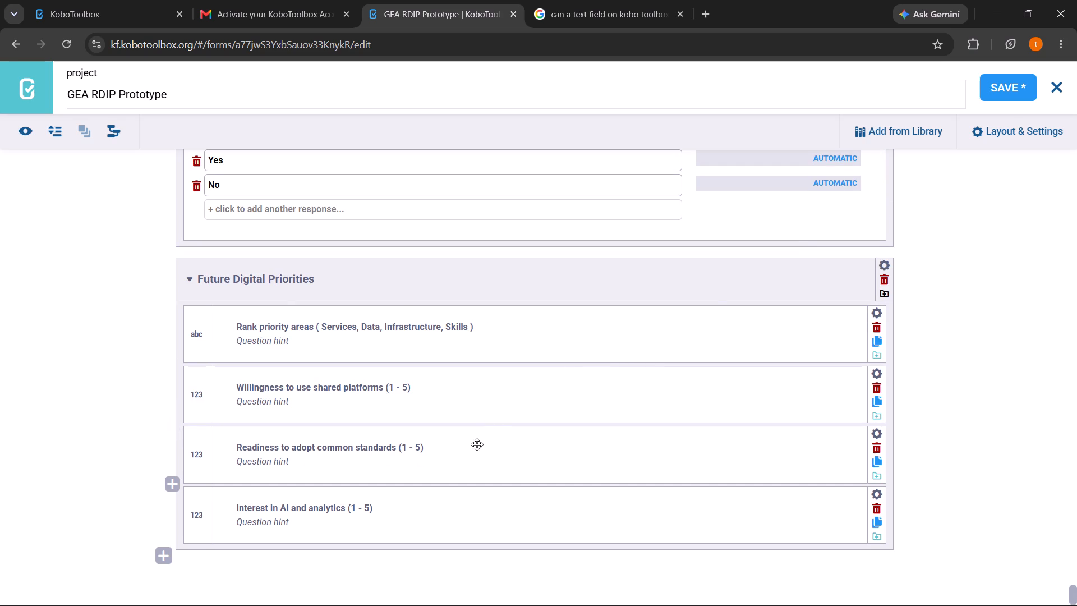
Add a validation condition to Readiness to adopt common standards (1 - 5) requiring a response greater than 0.
left_click(472, 452)
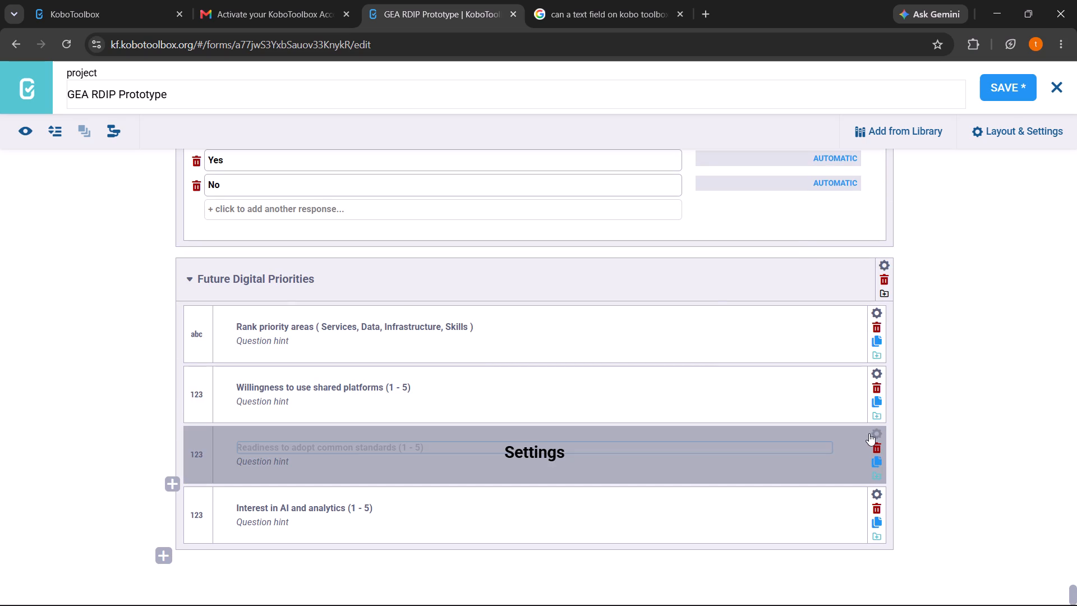
left_click(869, 434)
scroll(625, 471, "down", 3)
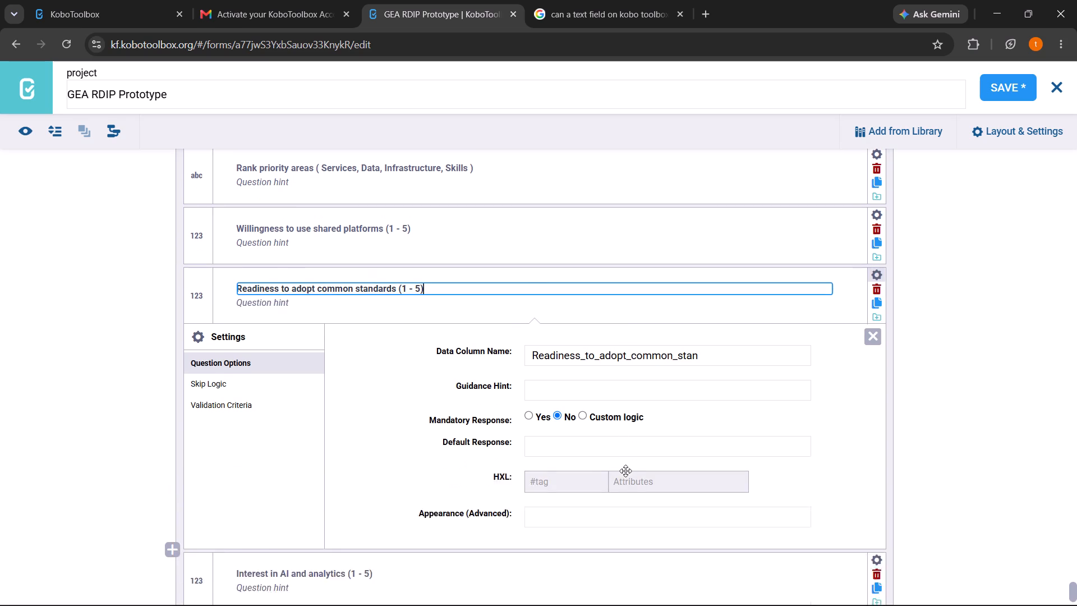
left_click(236, 385)
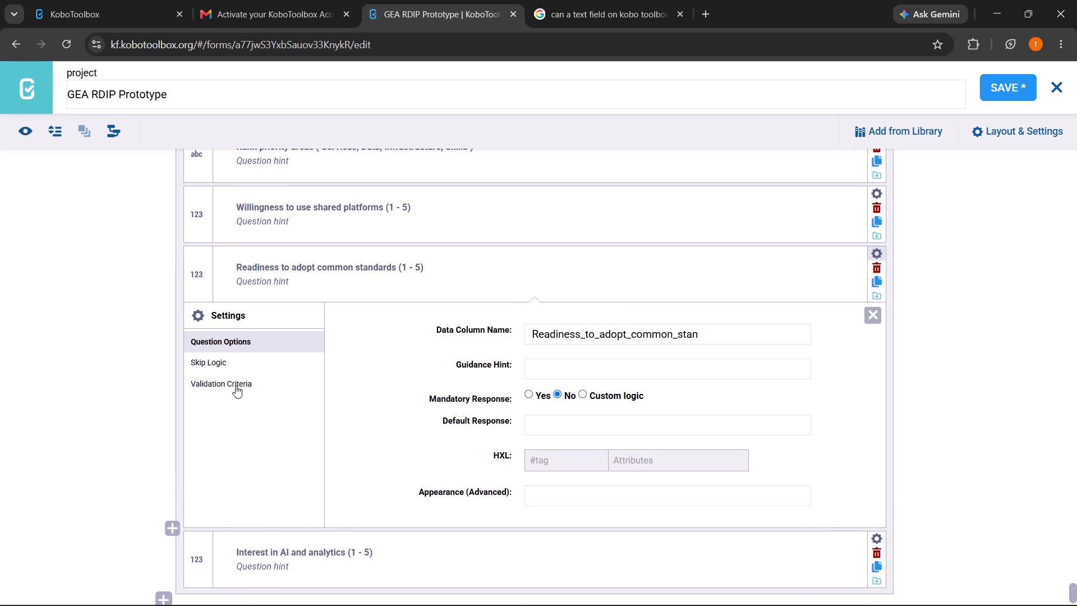
left_click(582, 357)
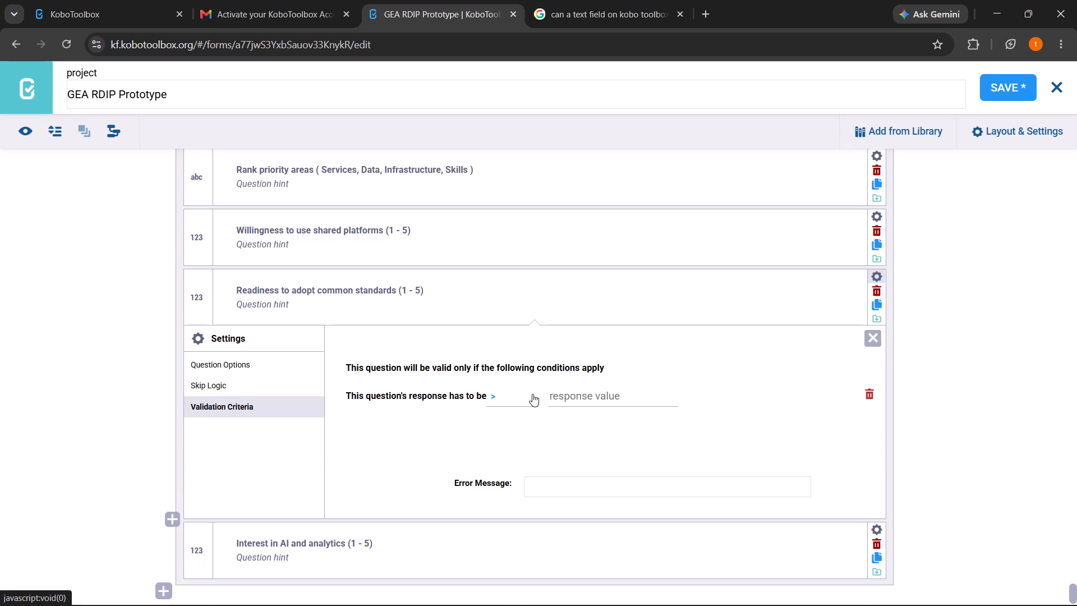
left_click(555, 392)
key("0")
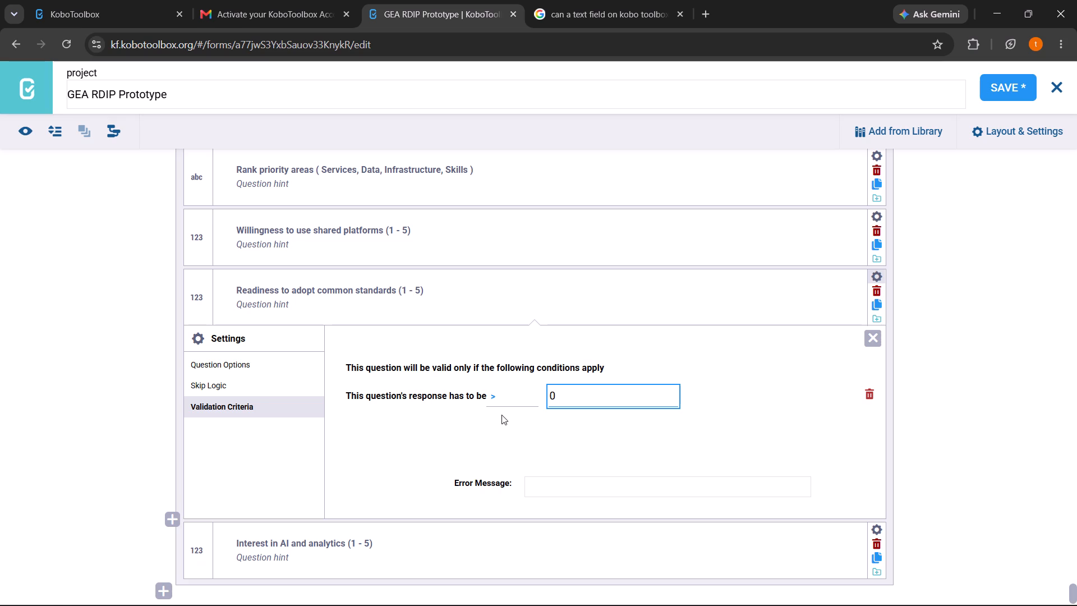
Add a second validation condition to Readiness to adopt common standards (1 - 5) requiring a response less than or equal to 5.
left_click(491, 453)
left_click(486, 448)
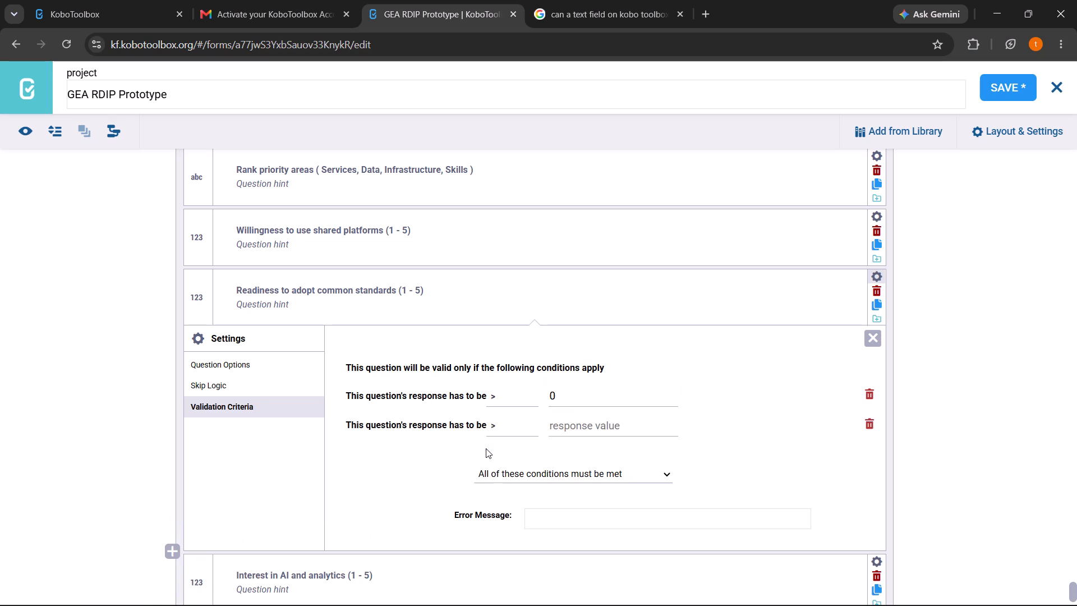
left_click(493, 420)
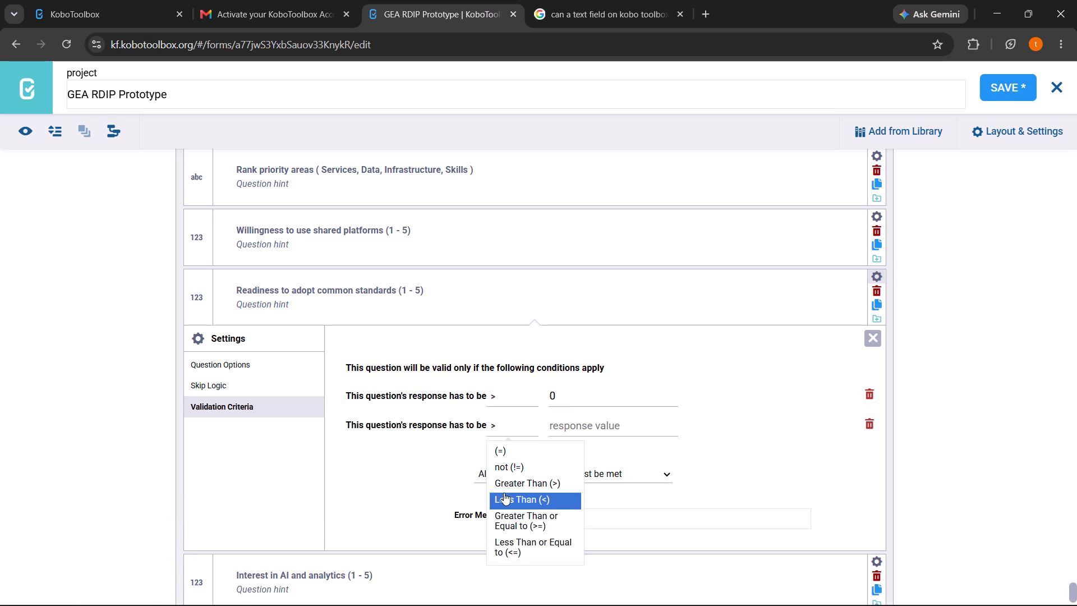
left_click(508, 547)
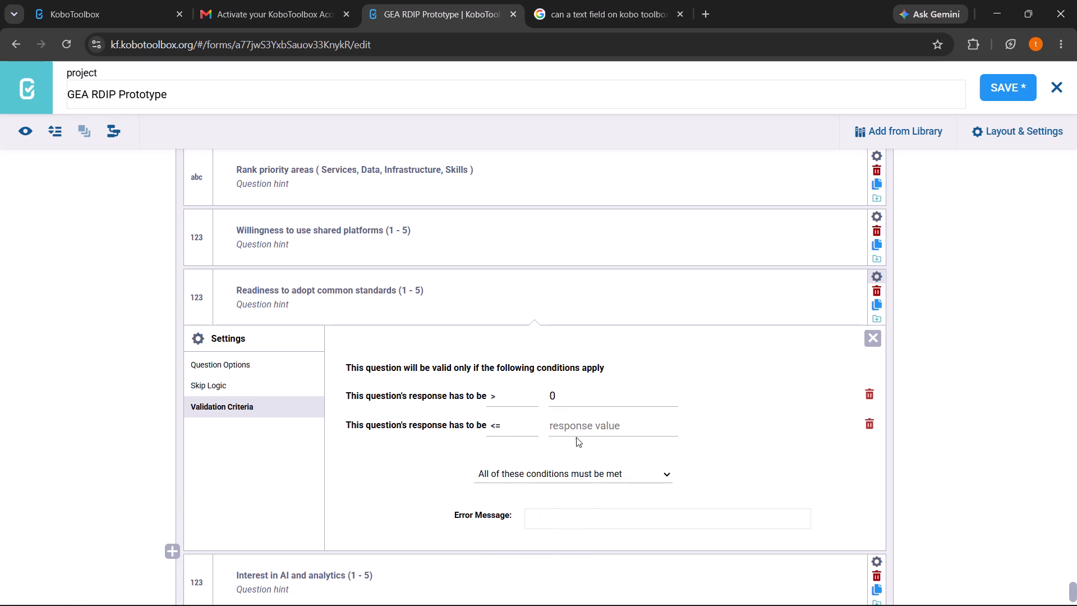
left_click(574, 425)
key("5")
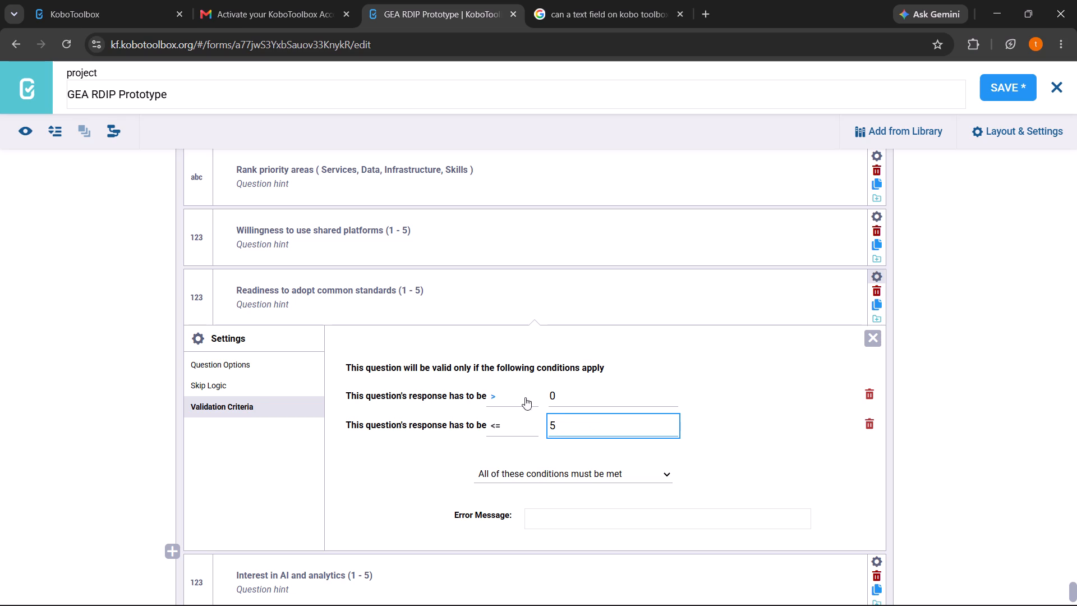
Change the first Readiness to adopt common standards condition to greater than or equal to 1 and close the question's settings.
left_click(511, 399)
left_click(507, 481)
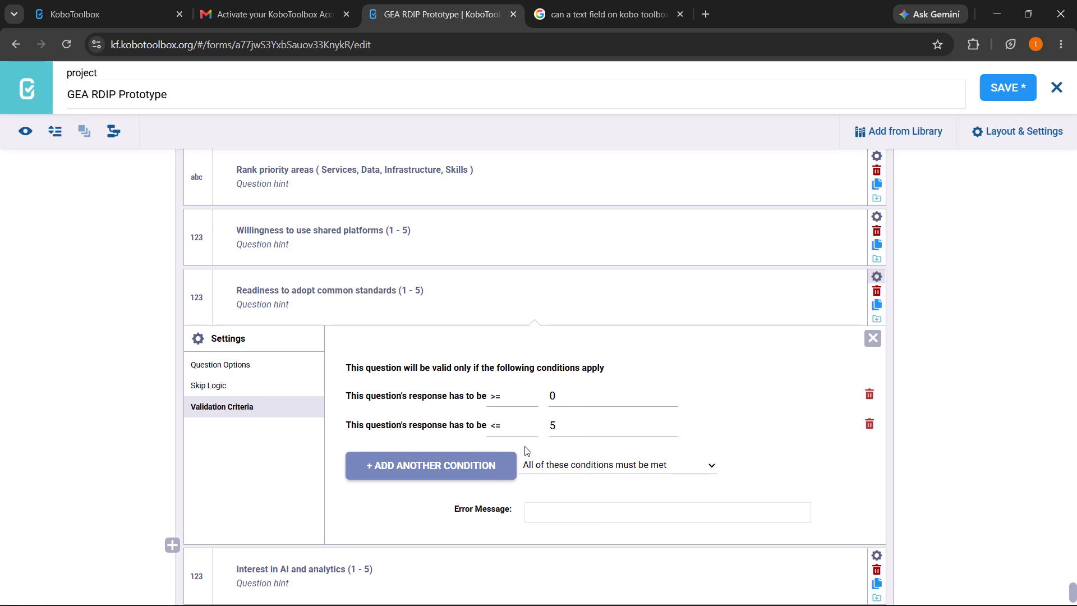
left_click(564, 400)
key("BackSpace")
key("1")
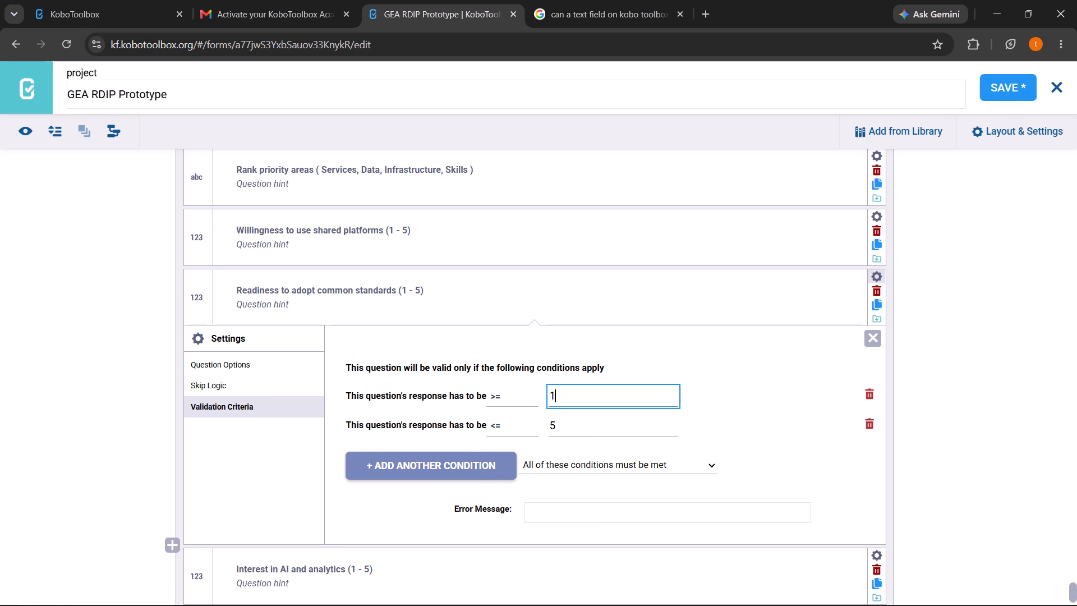
left_click(873, 276)
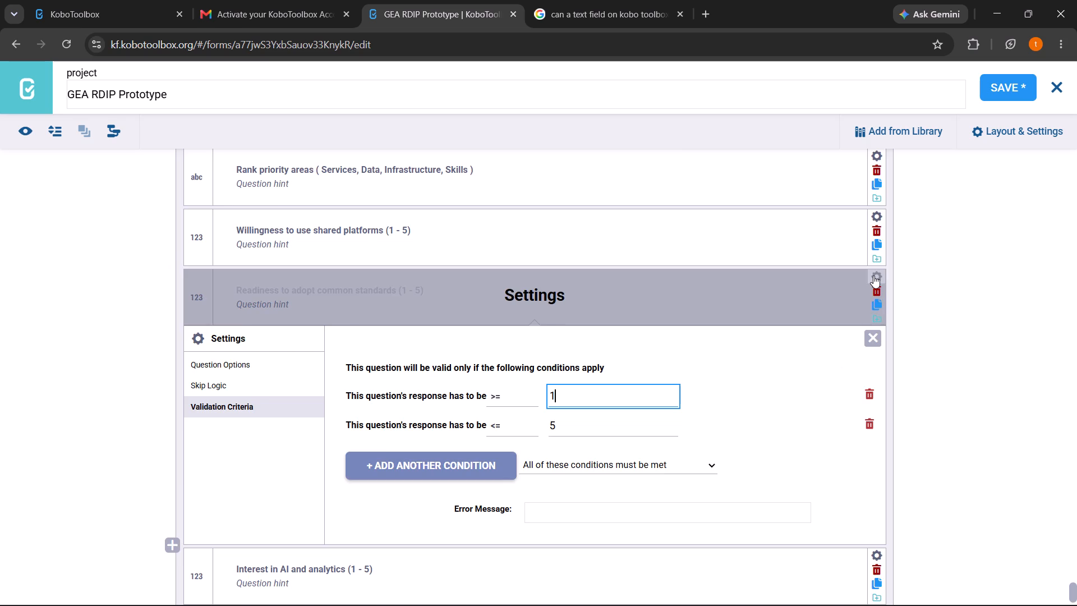
Add a validation condition to Interest in AI and analytics (1 - 5) requiring a response greater than or equal to 1.
left_click(462, 520)
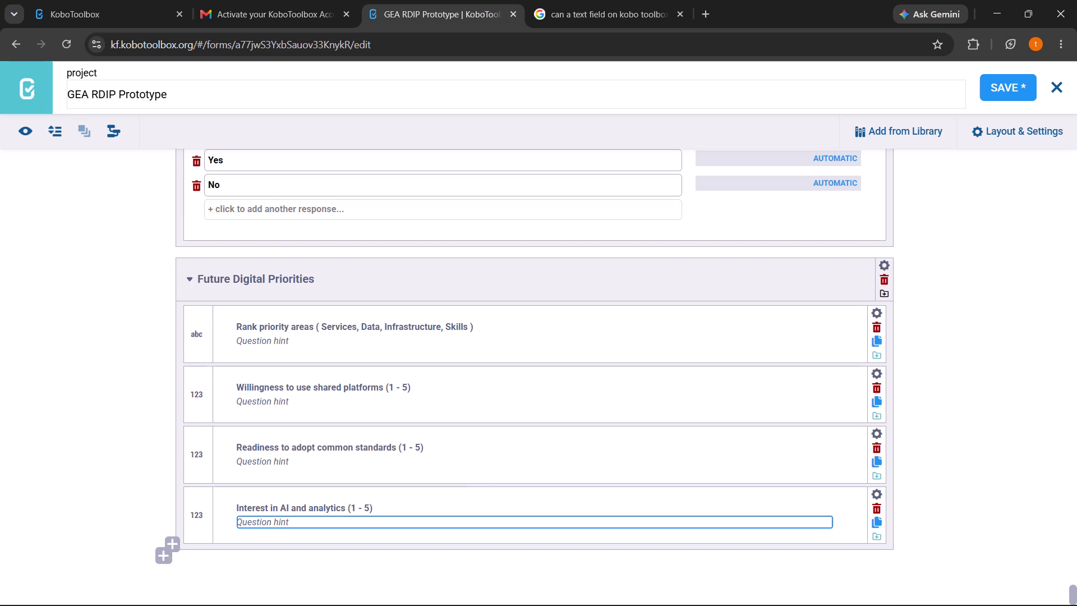
left_click(878, 492)
scroll(416, 424, "down", 5)
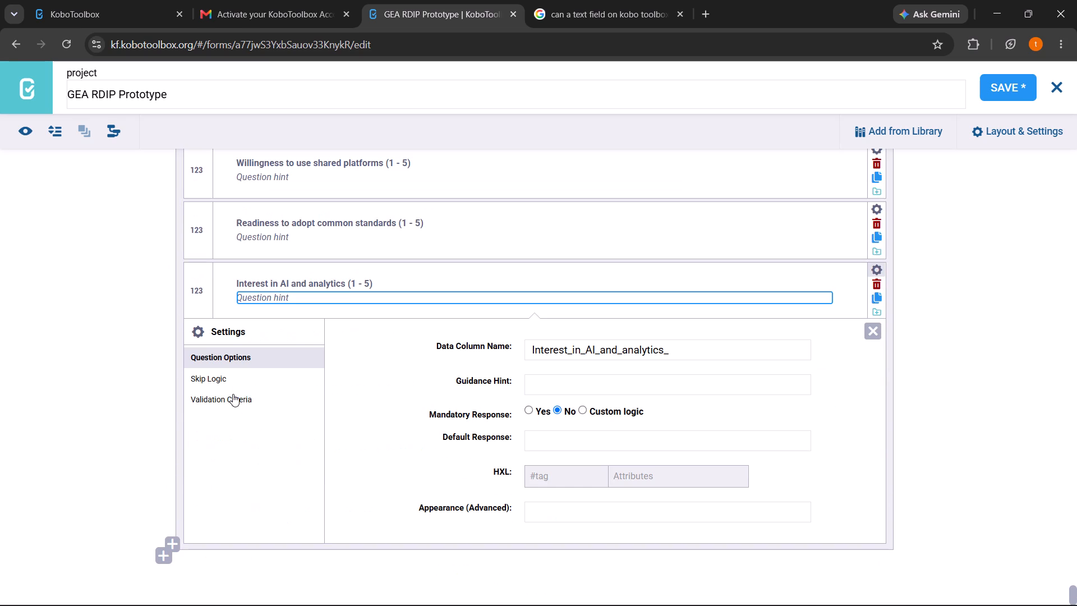
left_click(233, 394)
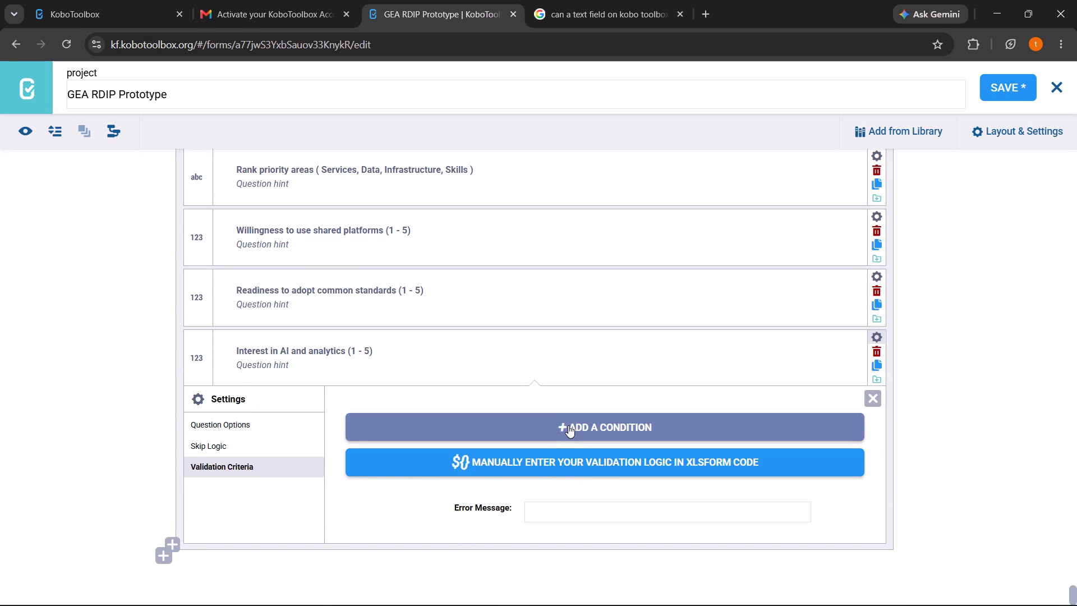
left_click(568, 425)
left_click(528, 451)
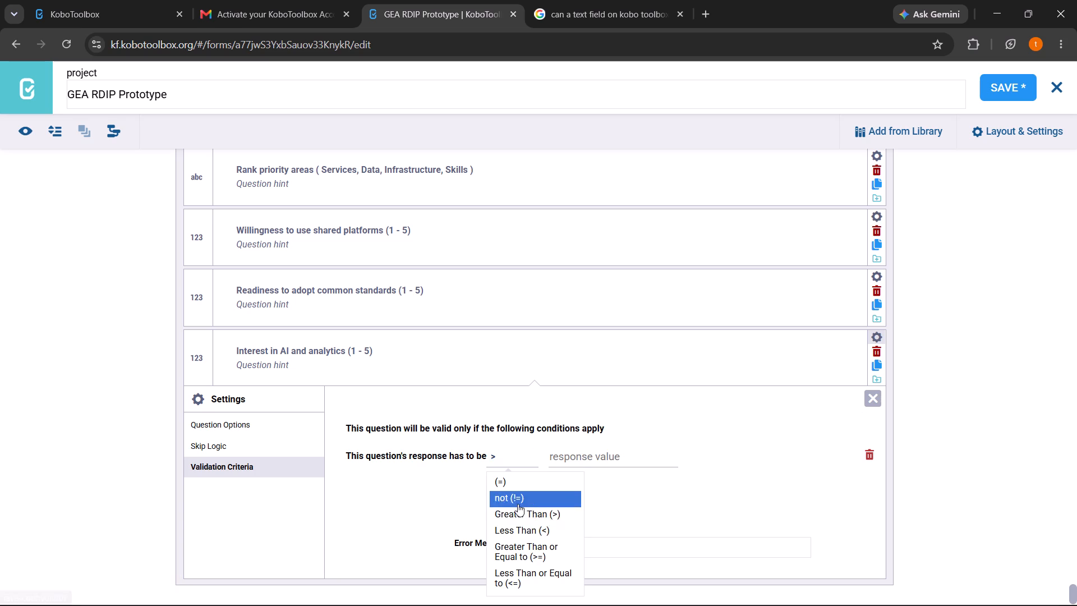
left_click(509, 545)
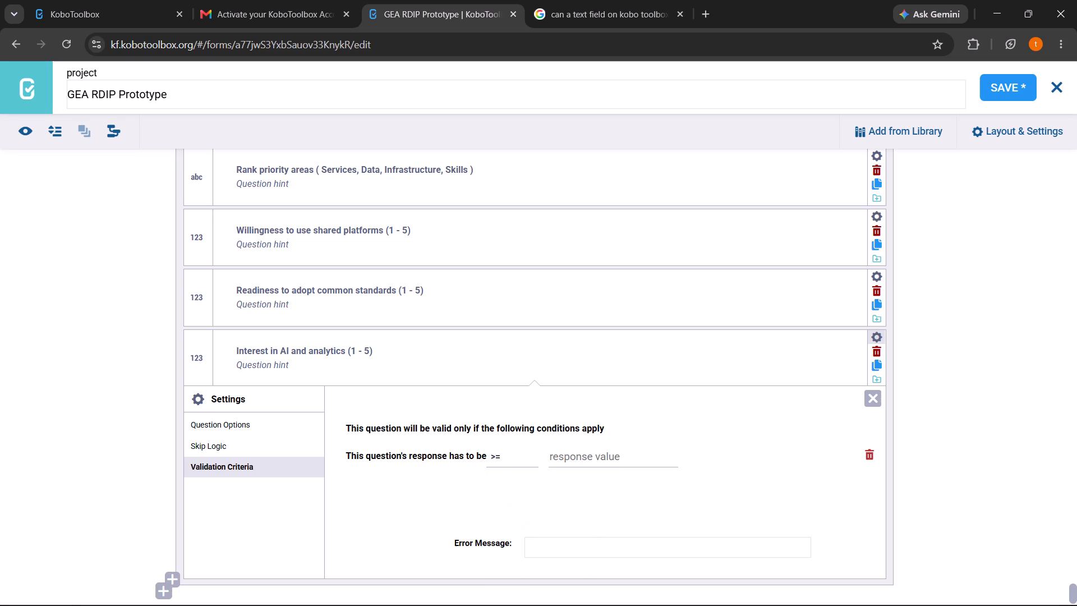
left_click(608, 459)
key("1")
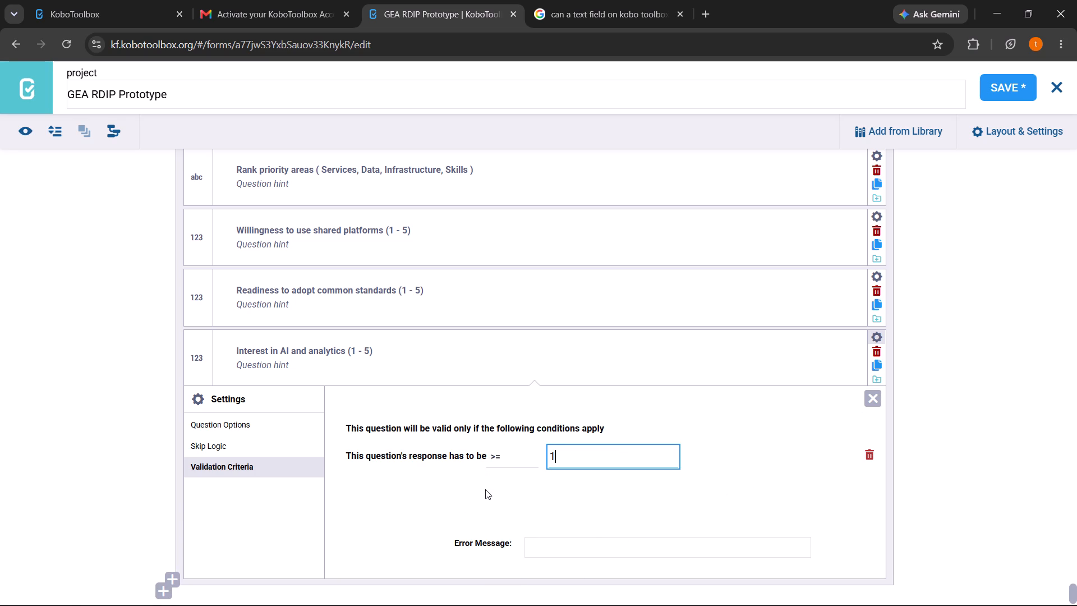
Add a second Interest in AI and analytics validation condition requiring a response less than or equal to 5, and close the question's settings.
left_click(485, 489)
left_click(484, 489)
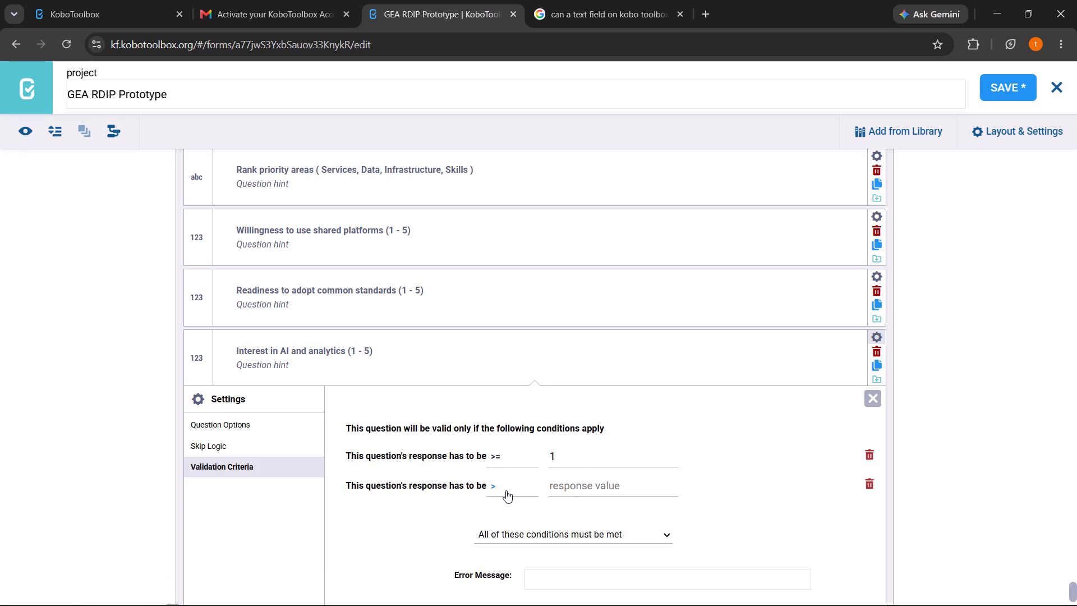
left_click(506, 490)
left_click(529, 452)
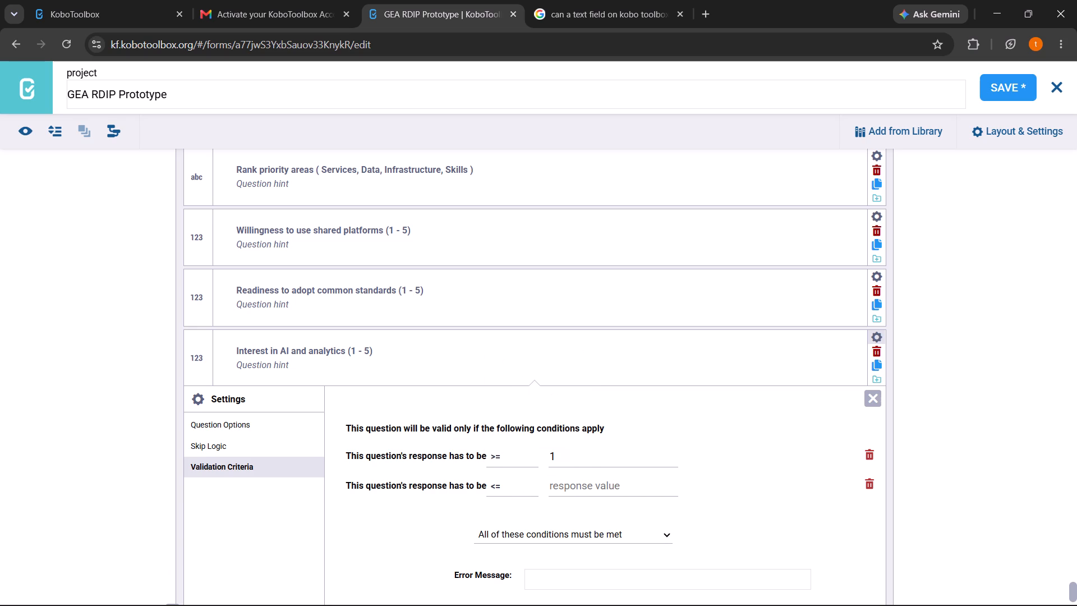
left_click(569, 483)
key("5")
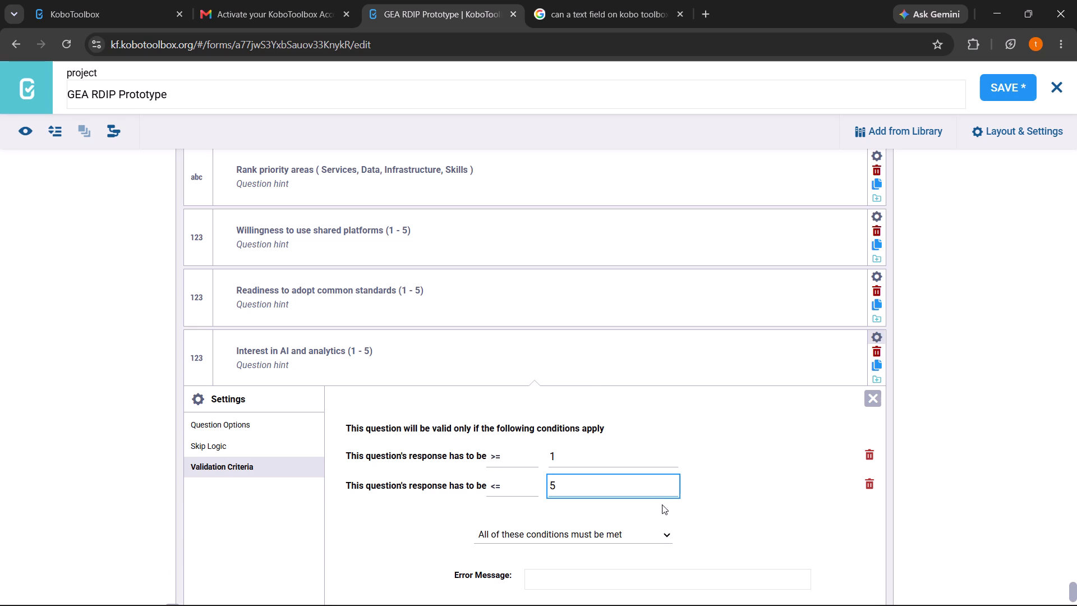
left_click(878, 339)
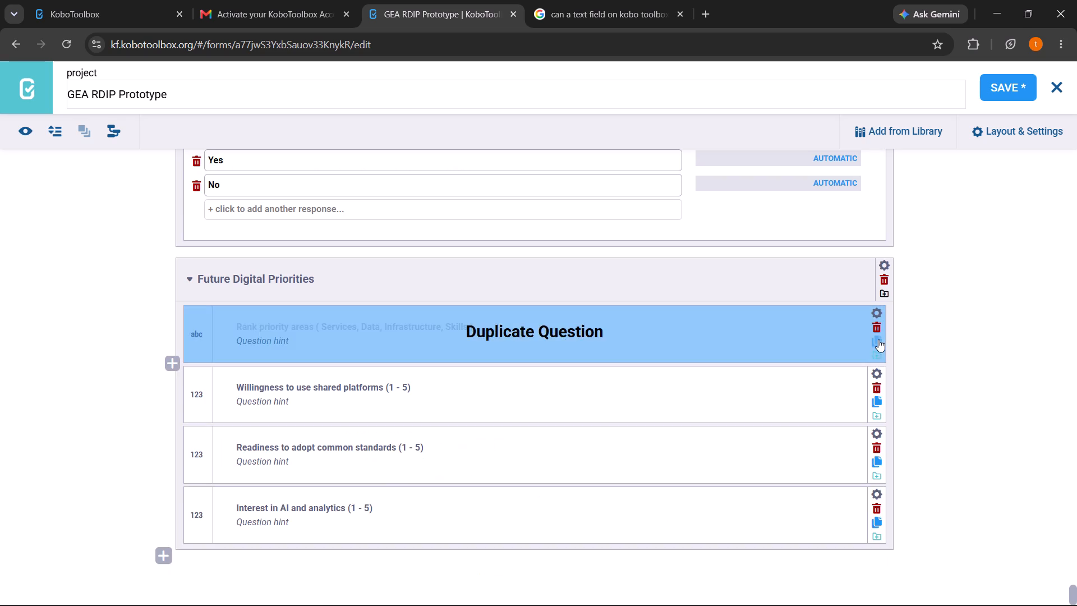
Save the GEA RDIP Prototype form.
left_click(1002, 85)
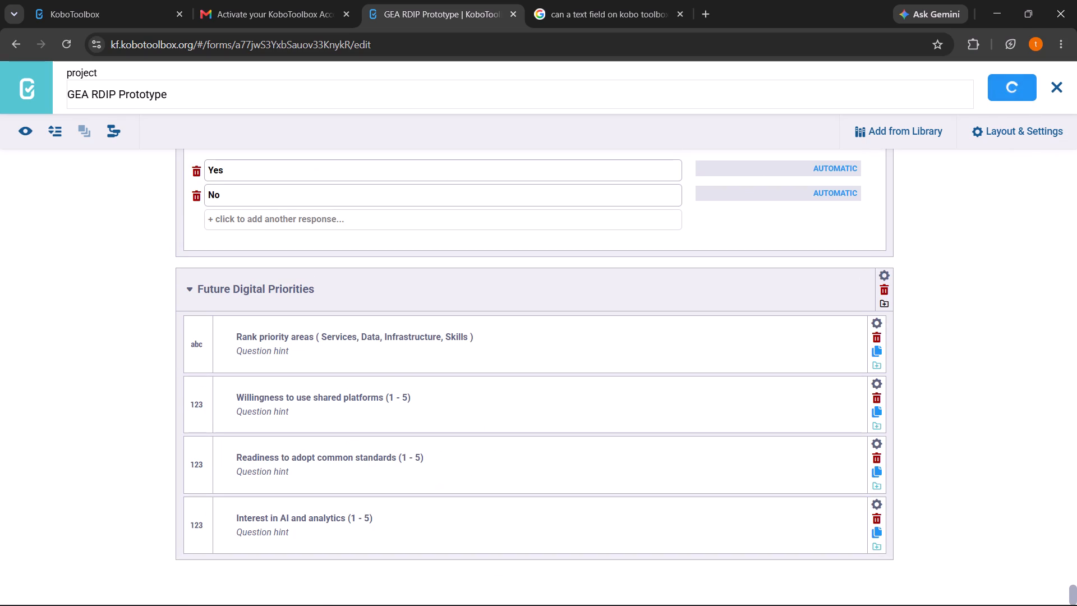
Open a preview of the GEA RDIP Prototype form.
left_click(24, 134)
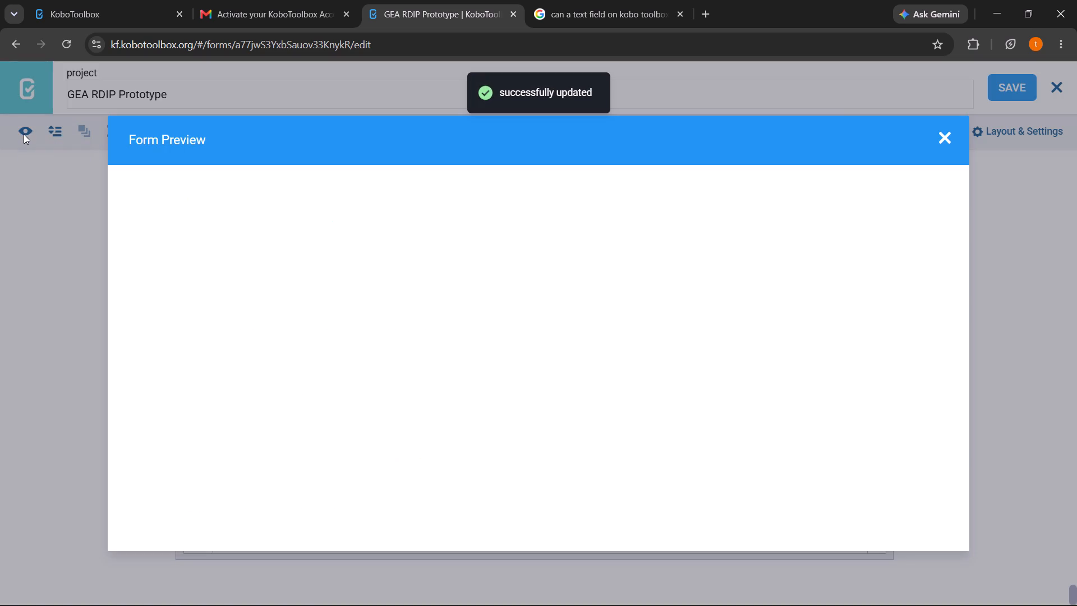
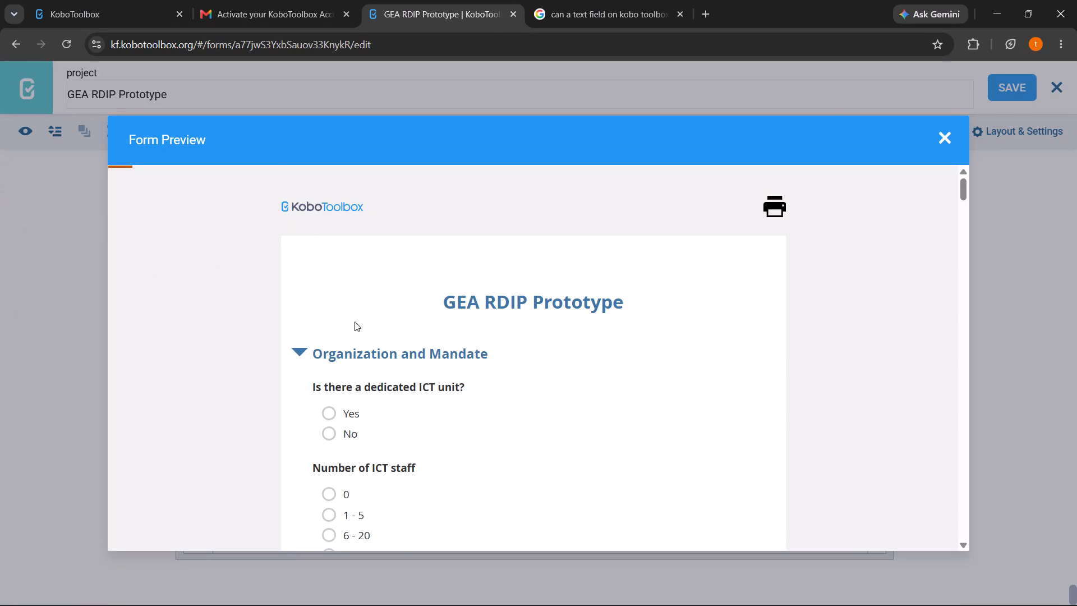
Test the Readiness to adopt common standards (1 - 5) limit with a response of 7, clear the response, and close the preview.
scroll(367, 330, "down", 13)
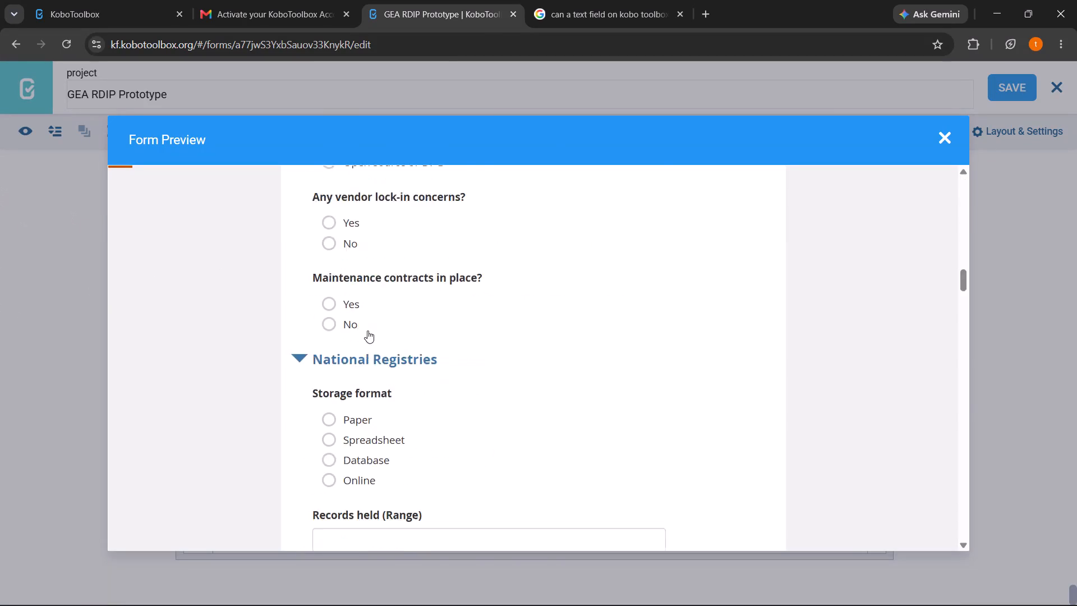
scroll(367, 330, "down", 18)
scroll(367, 330, "up", 1)
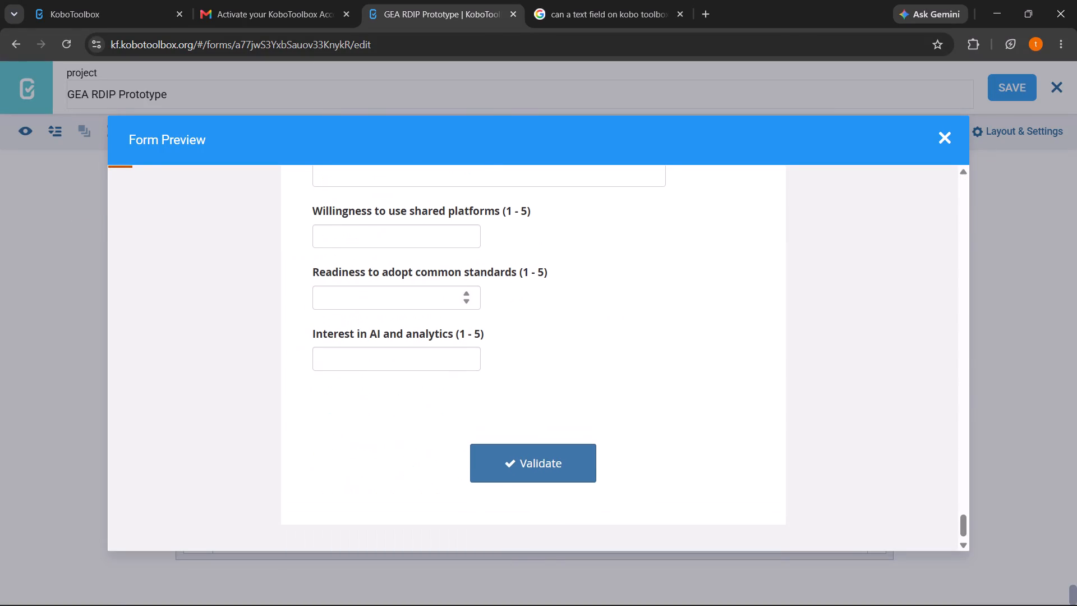
left_click(369, 292)
key("7")
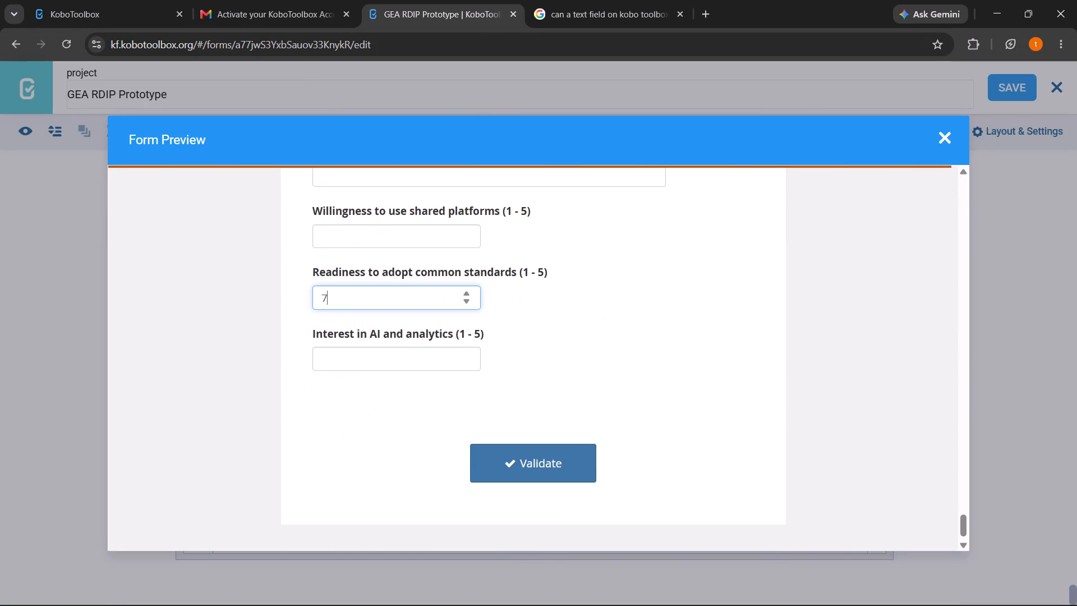
left_click(418, 356)
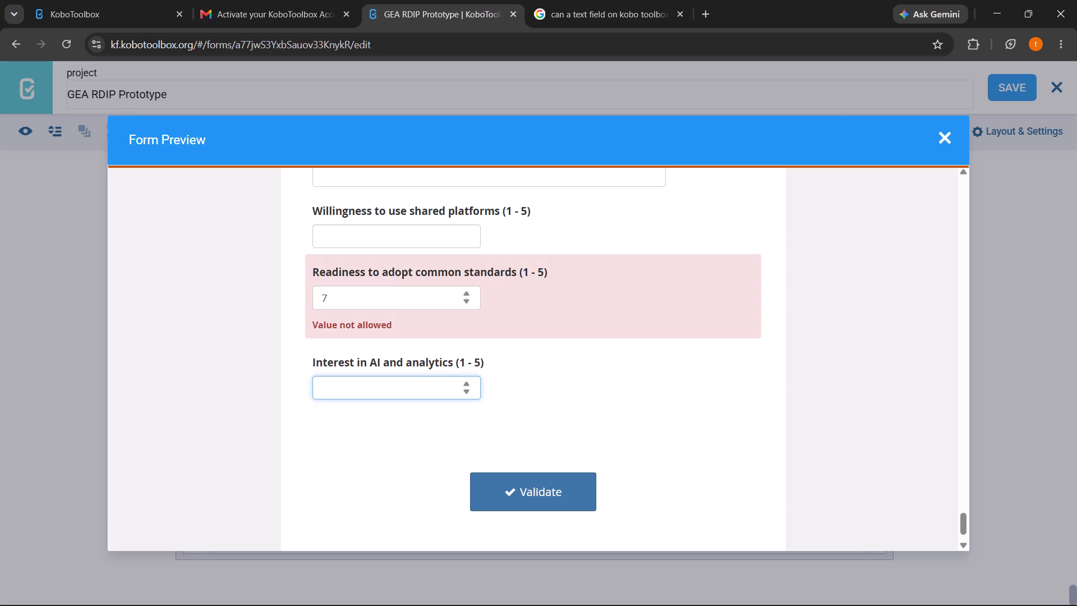
left_click(384, 302)
key("BackSpace")
key("BackSpace")
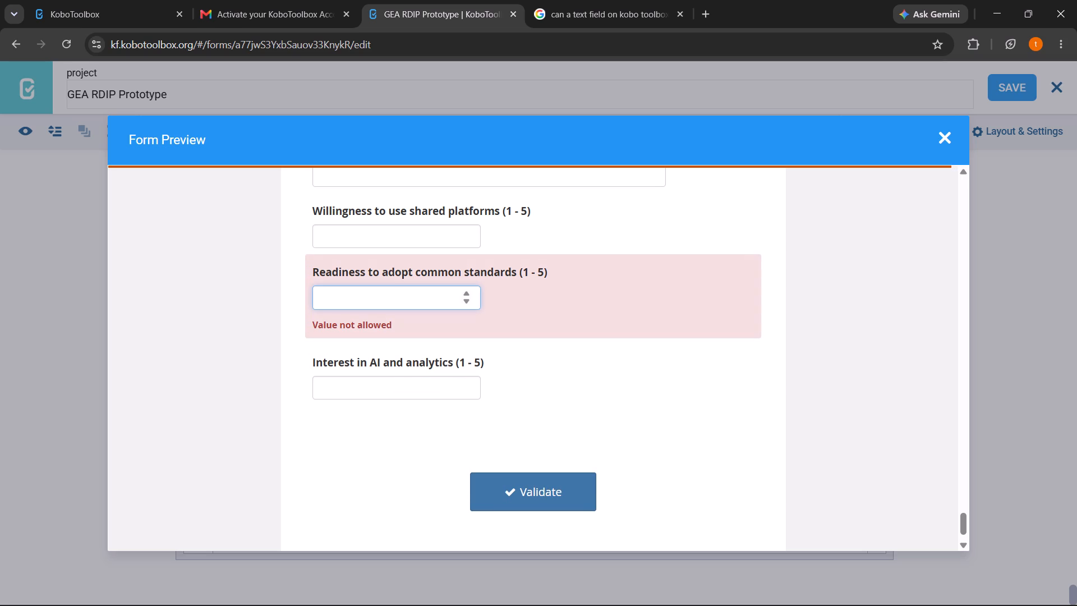
left_click(938, 136)
Set the validation error message for Willingness to use shared platforms (1 - 5) to "Enter value 1 - 5".
scroll(586, 334, "down", 4)
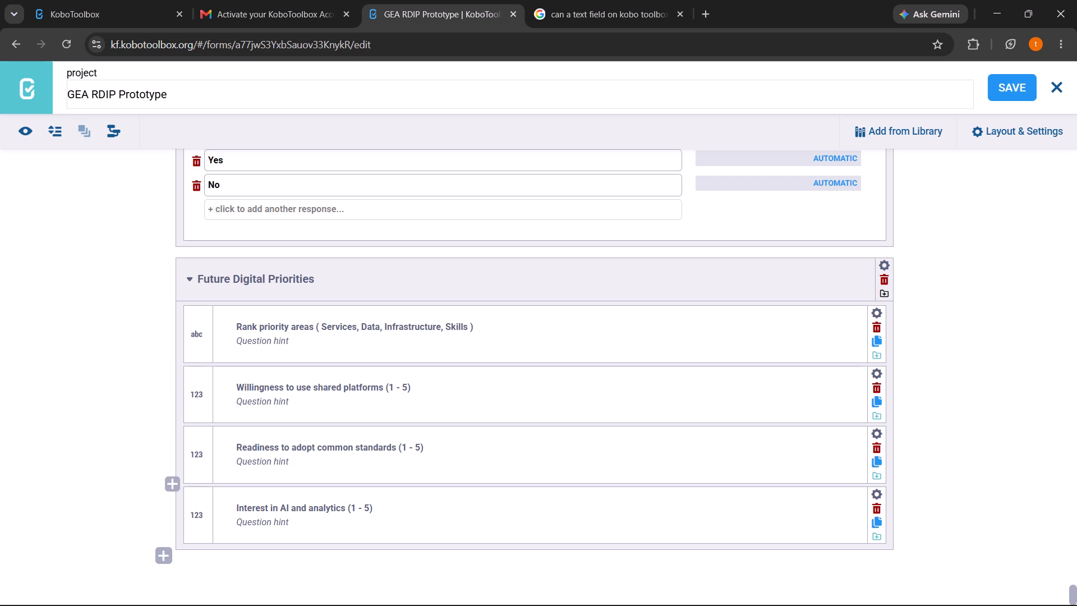
left_click(876, 375)
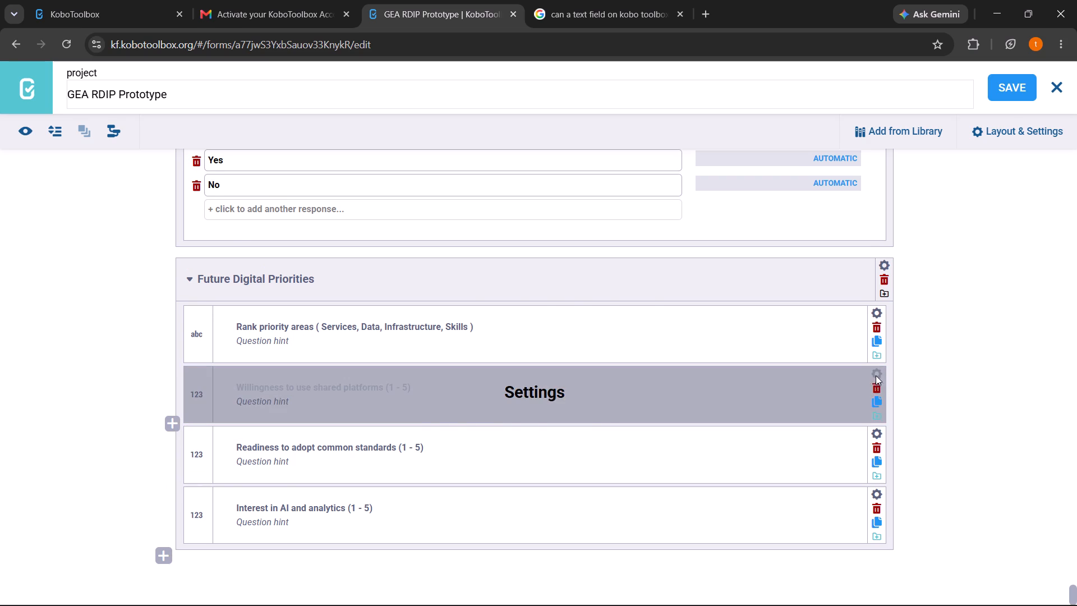
scroll(717, 458, "down", 1)
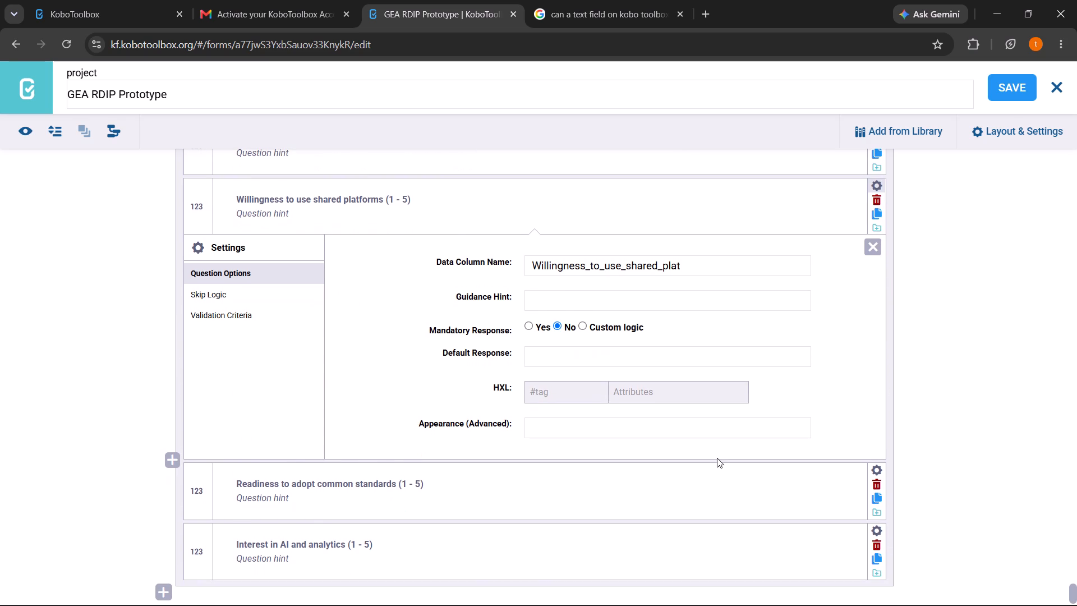
scroll(468, 447, "down", 1)
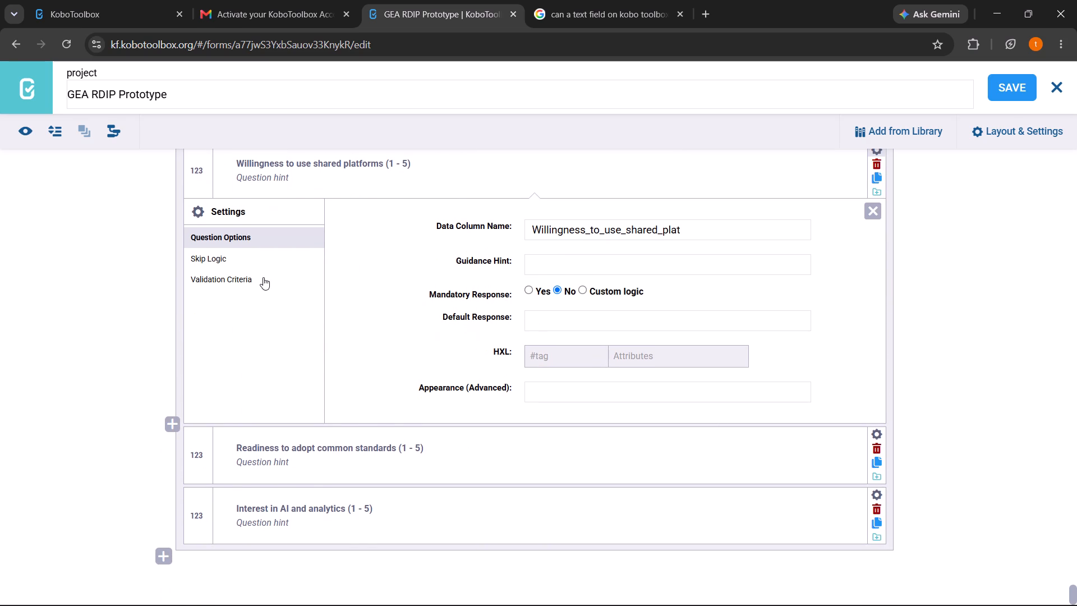
left_click(263, 277)
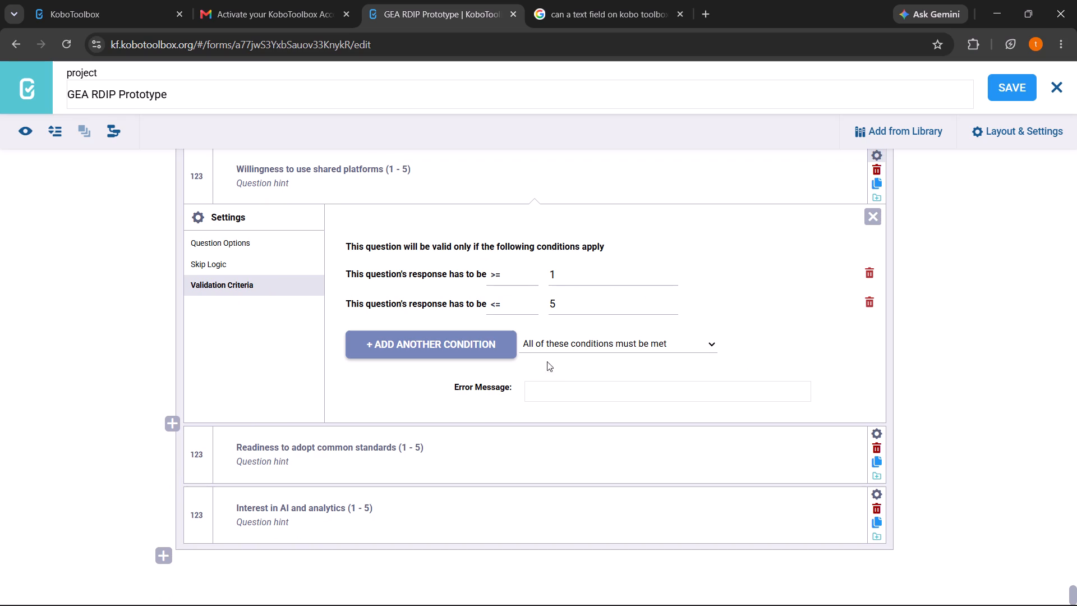
left_click(567, 385)
type("Enter value from")
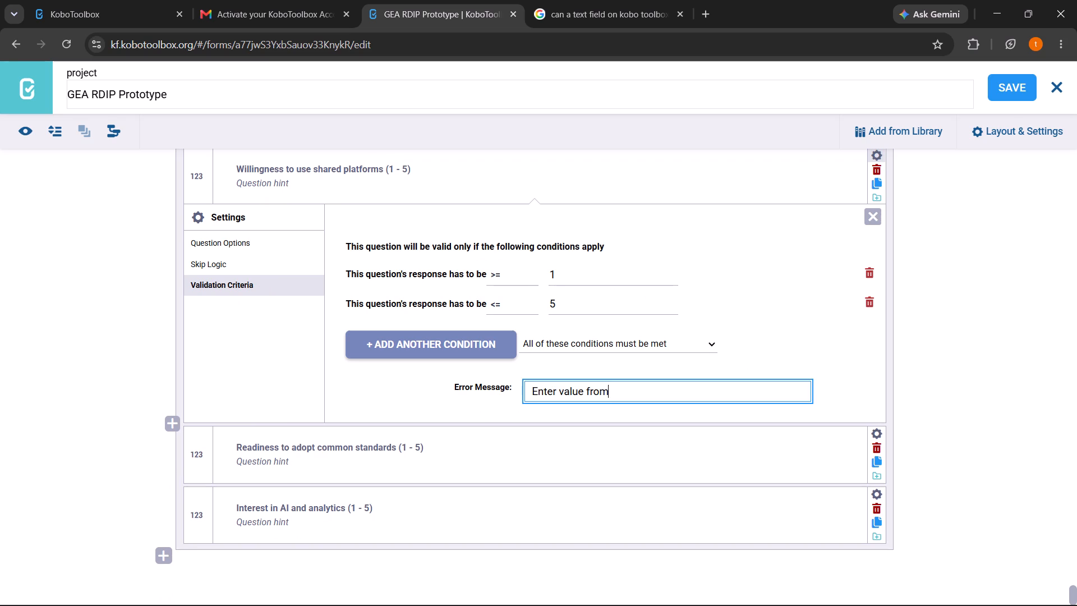
key("BackSpace")
key("BackSpace")
key("BackSpace")
key("BackSpace")
key("1")
key("BackSpace")
key("1")
key("space")
type("-")
key("space")
key("5")
Open the settings of Readiness to adopt common standards (1 - 5) and reword the Willingness error message to "Enter a value 1 - 5".
left_click(875, 436)
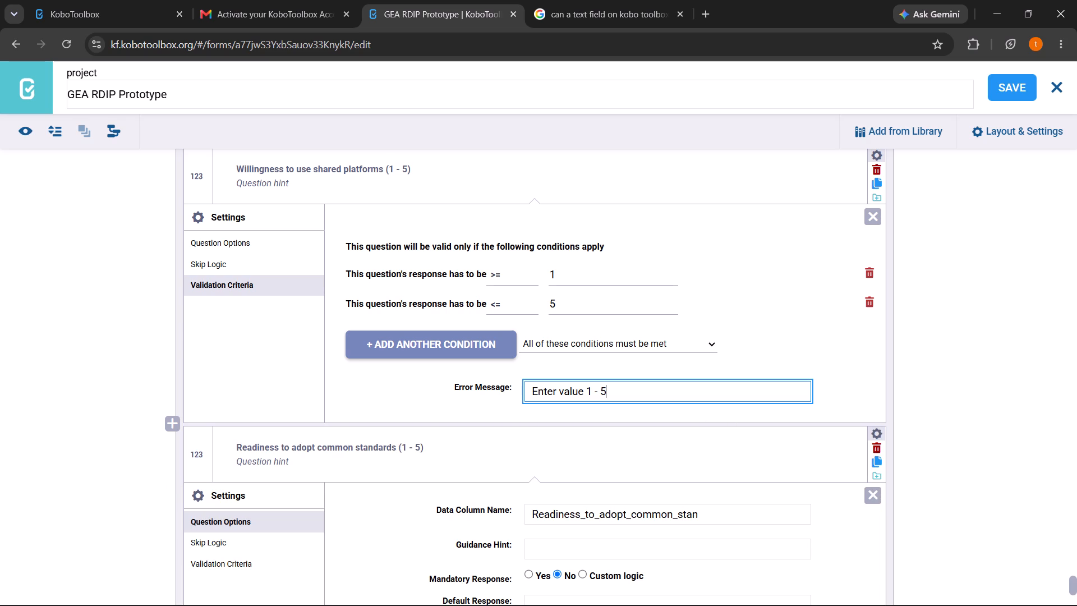
left_click(556, 389)
key("space")
type("a")
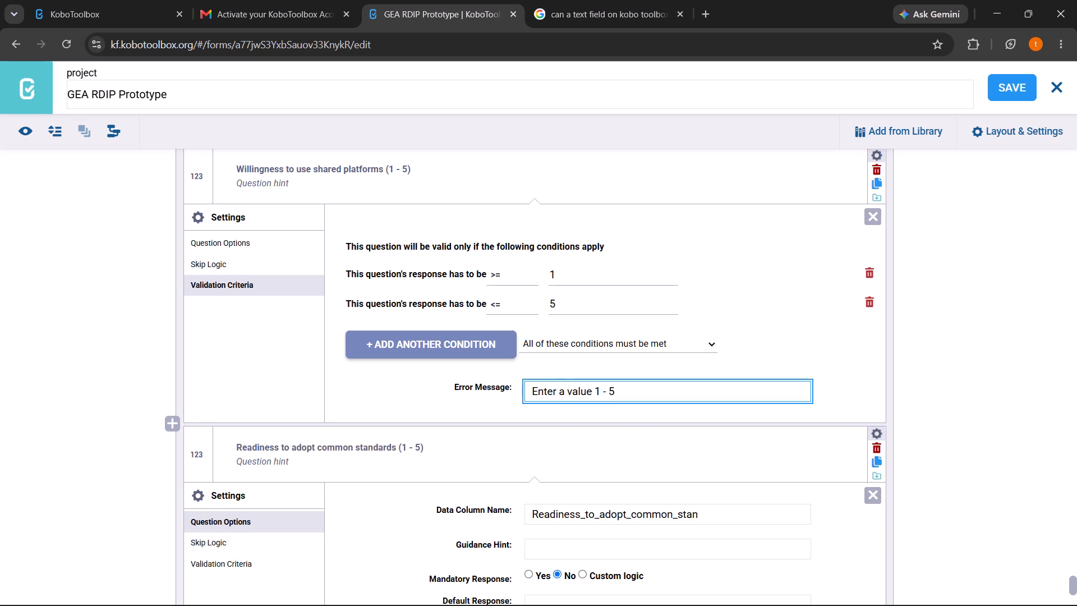
Set the validation error message for Readiness to adopt common standards (1 - 5) to "Enter a value 1 - 5".
scroll(612, 478, "down", 3)
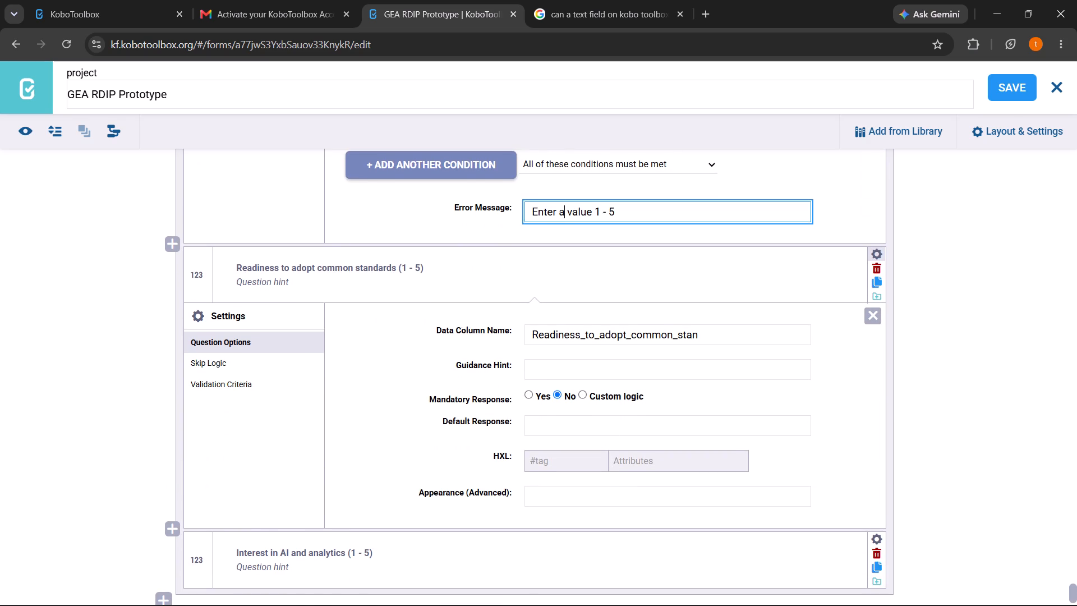
left_click(250, 386)
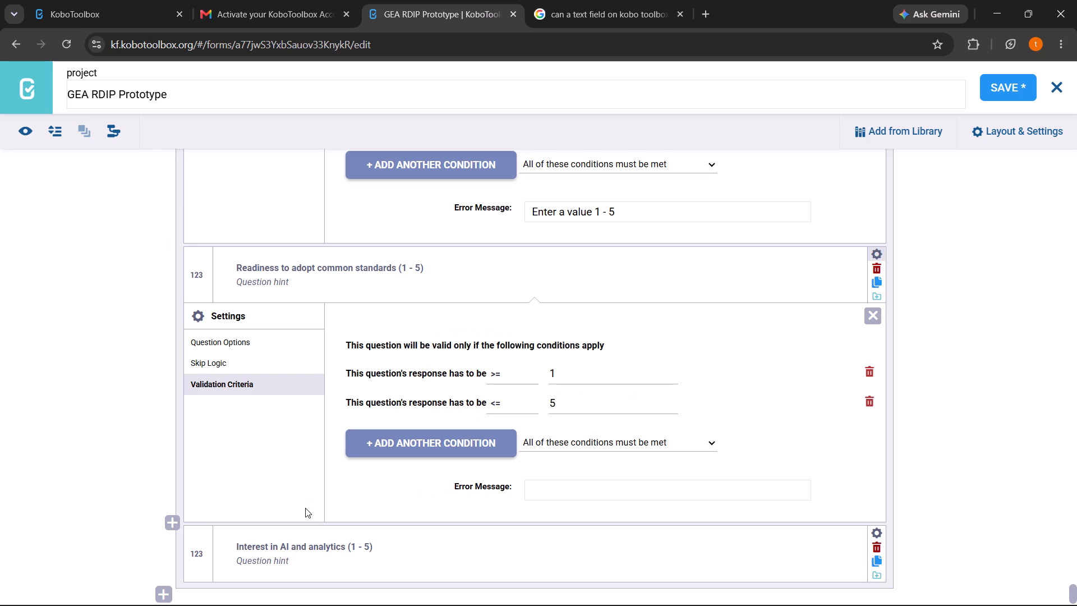
left_click(551, 497)
type("Enter a value")
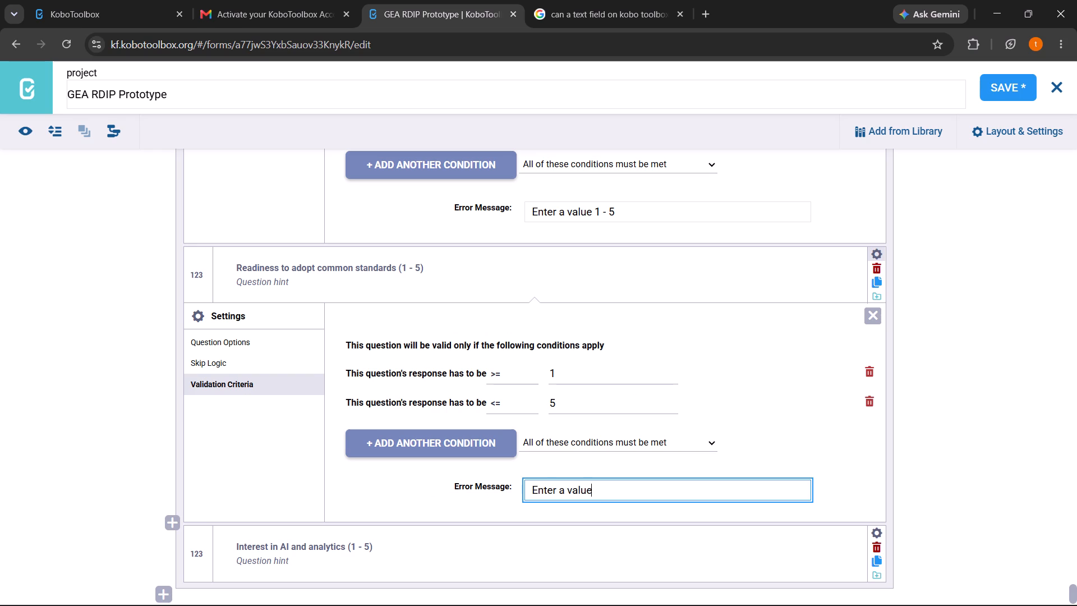
key("space")
type("1 -5")
key("BackSpace")
key("space")
type("5")
Open the settings of Interest in AI and analytics (1 - 5) and set Appearance (Advanced) to "Enter a value ranging 1 - 5".
left_click(877, 534)
scroll(630, 452, "down", 5)
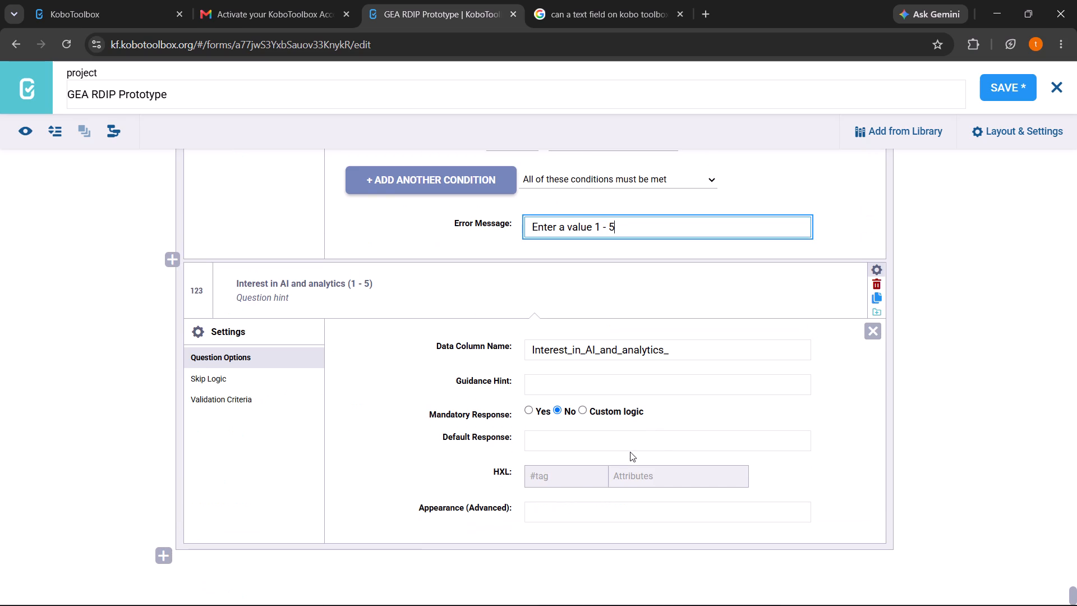
left_click(587, 511)
type("Enter a value")
key("space")
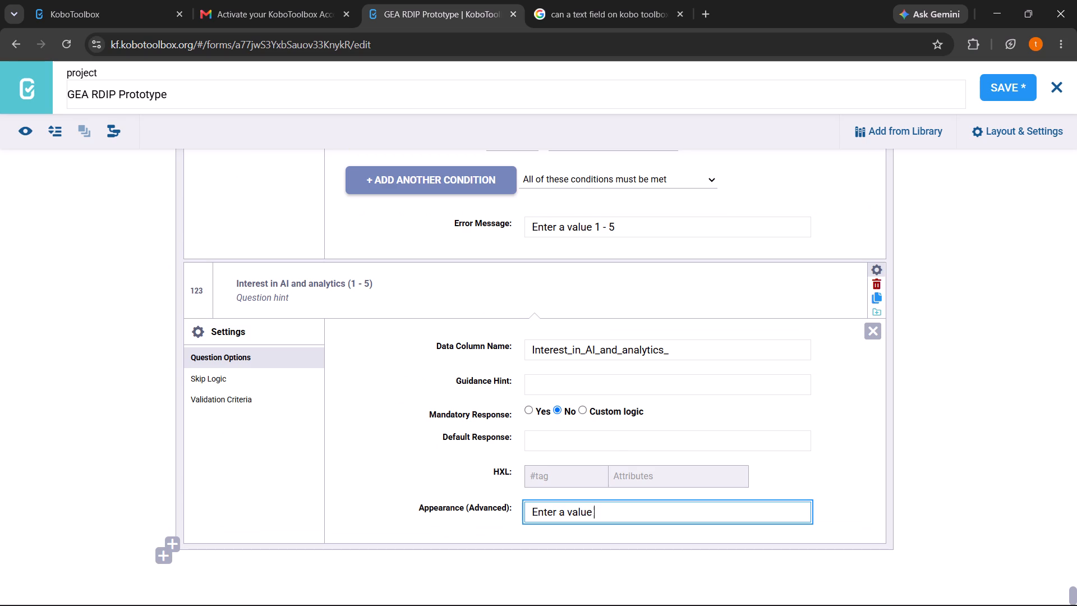
type("1 -")
key("space")
type("5")
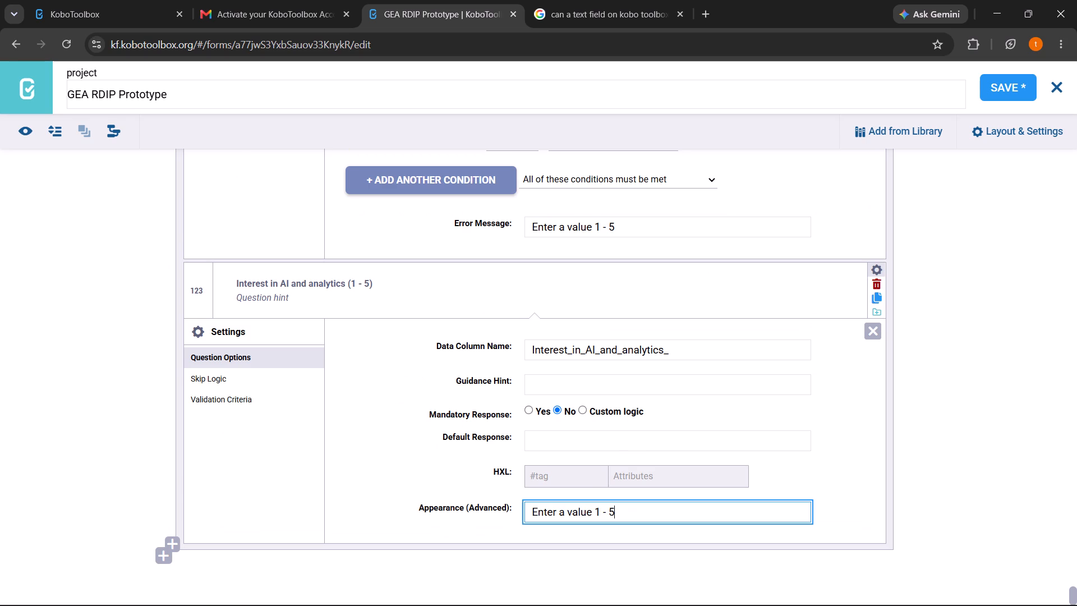
left_click(595, 515)
key("space")
type("rangin")
type("g")
key("space")
Change the error message of Readiness to adopt common standards (1 - 5) to "Enter a value ranging 1 - 5".
left_click(593, 229)
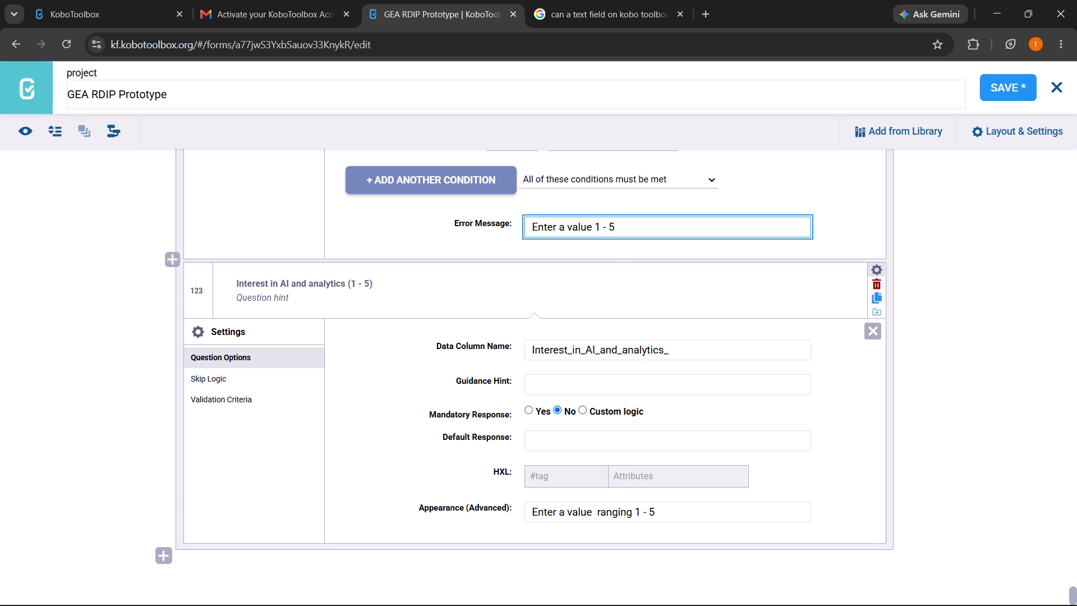
key("space")
type("rani=gi")
key("BackSpace")
key("BackSpace")
key("BackSpace")
key("BackSpace")
type("ging")
key("space")
key("BackSpace")
Change the error message of Willingness to use shared platforms (1 - 5) to "Enter a value ranging 1 - 5".
scroll(636, 498, "up", 7)
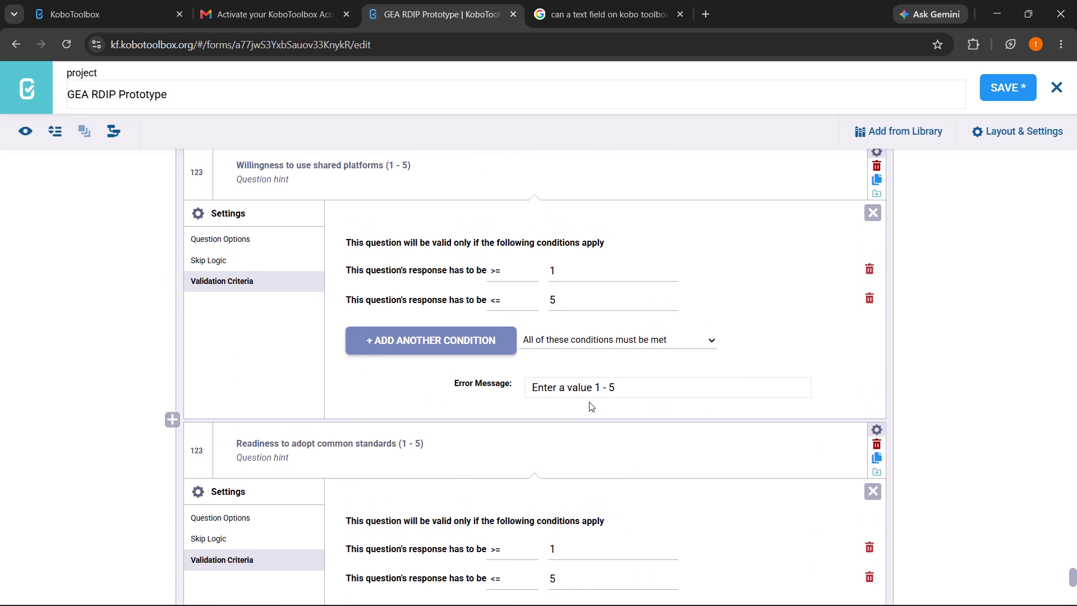
left_click(591, 386)
key("space")
type("ra")
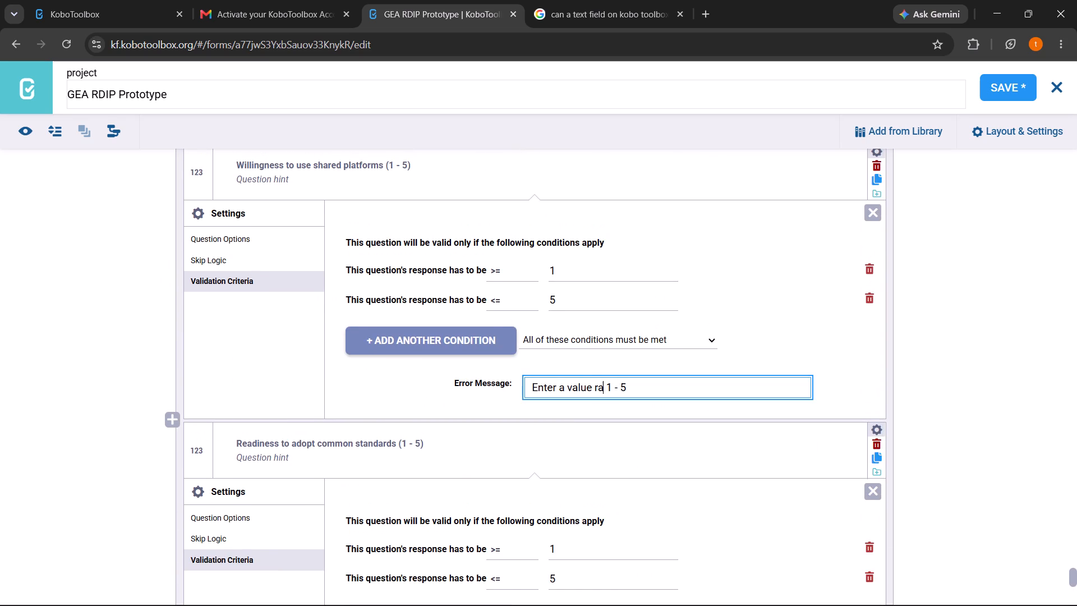
type("nging")
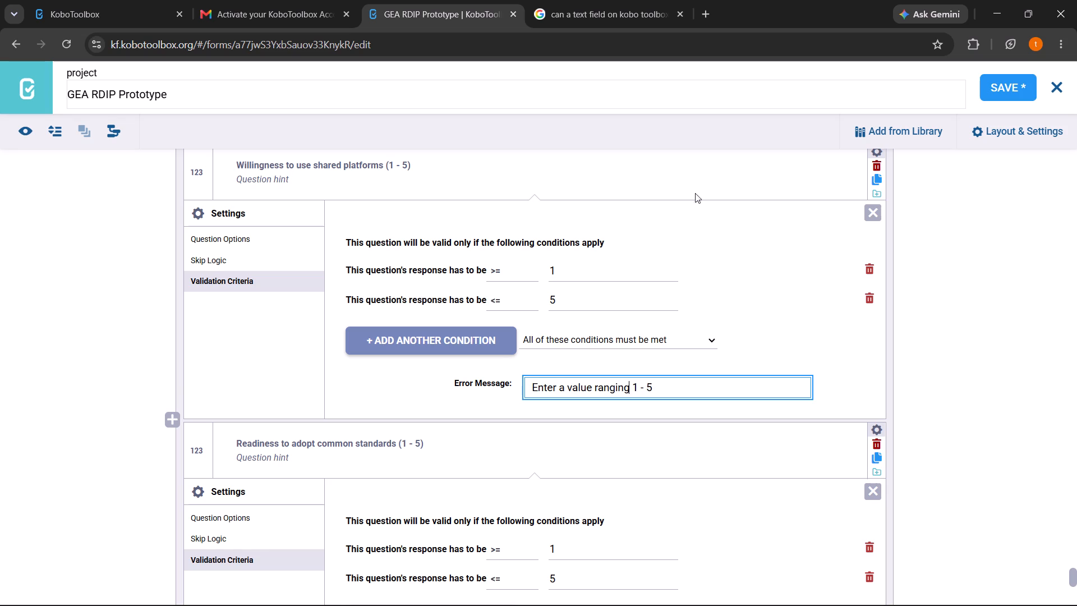
Save the GEA RDIP Prototype form.
left_click(992, 91)
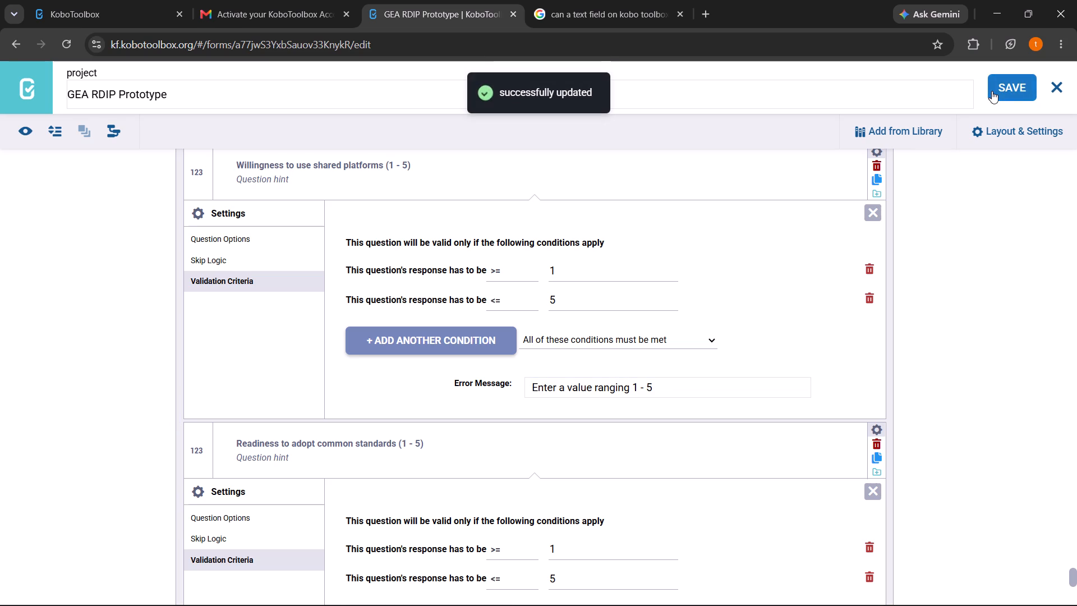
Open a preview of the GEA RDIP Prototype form.
left_click(25, 134)
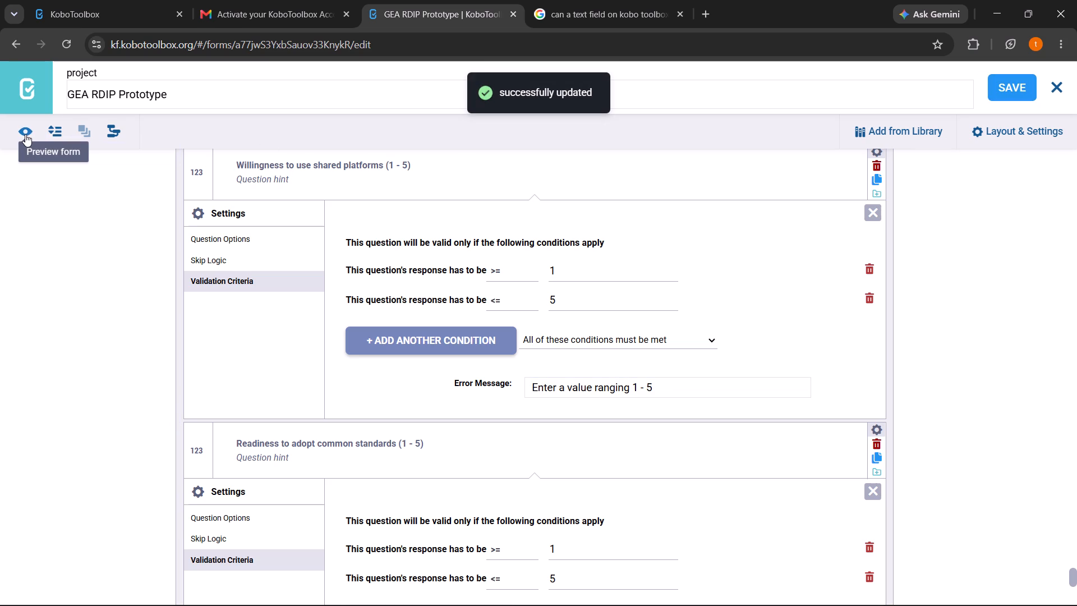
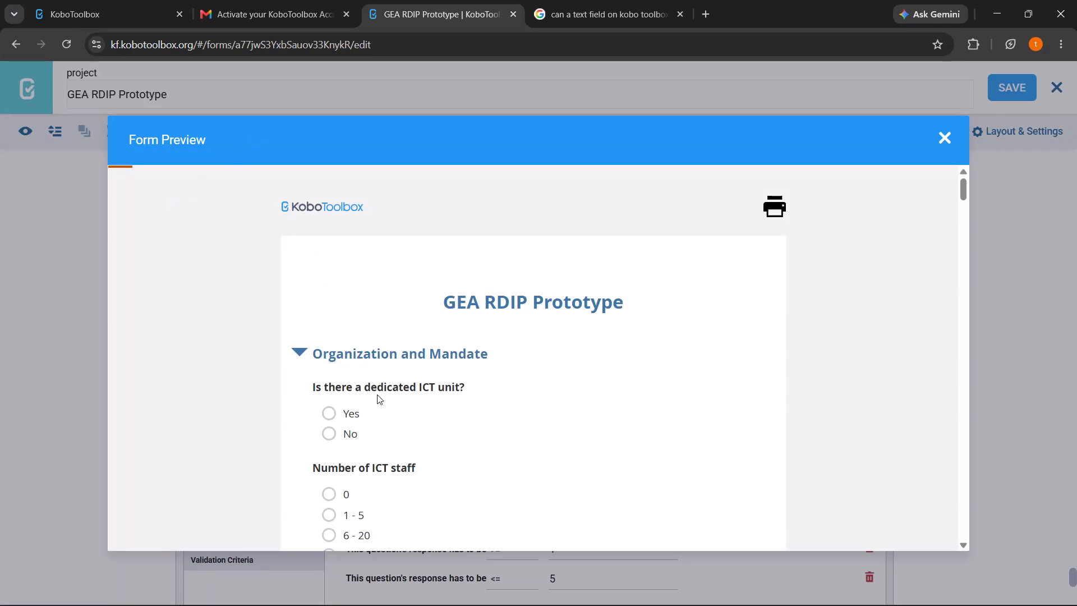
Test the preview's validation with 6 for Interest in AI and analytics and 7 for Readiness to adopt common standards, then close the preview.
scroll(377, 394, "down", 20)
scroll(377, 394, "down", 8)
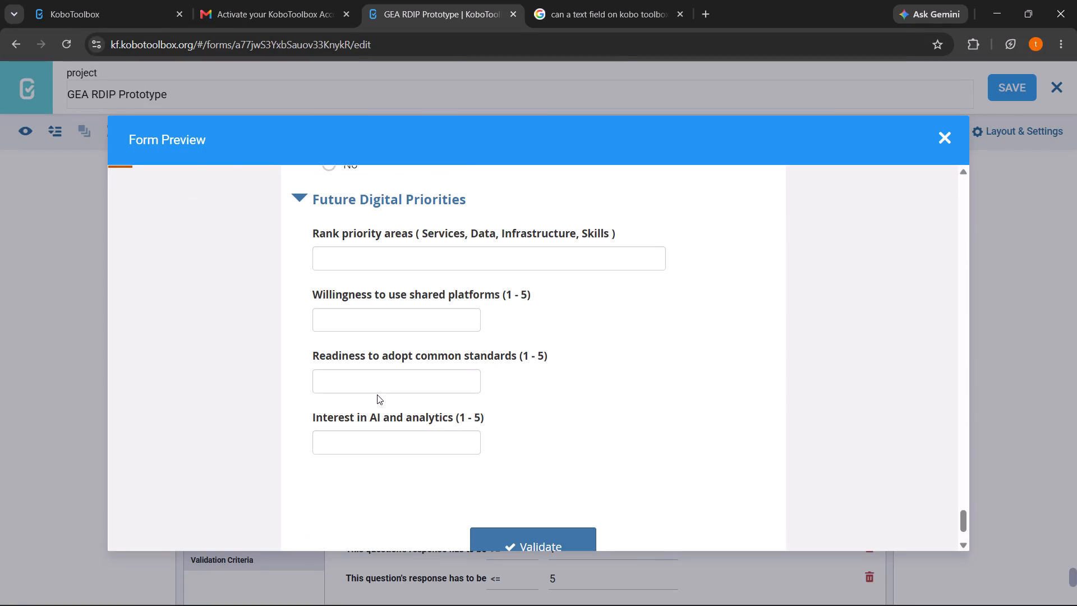
left_click(376, 336)
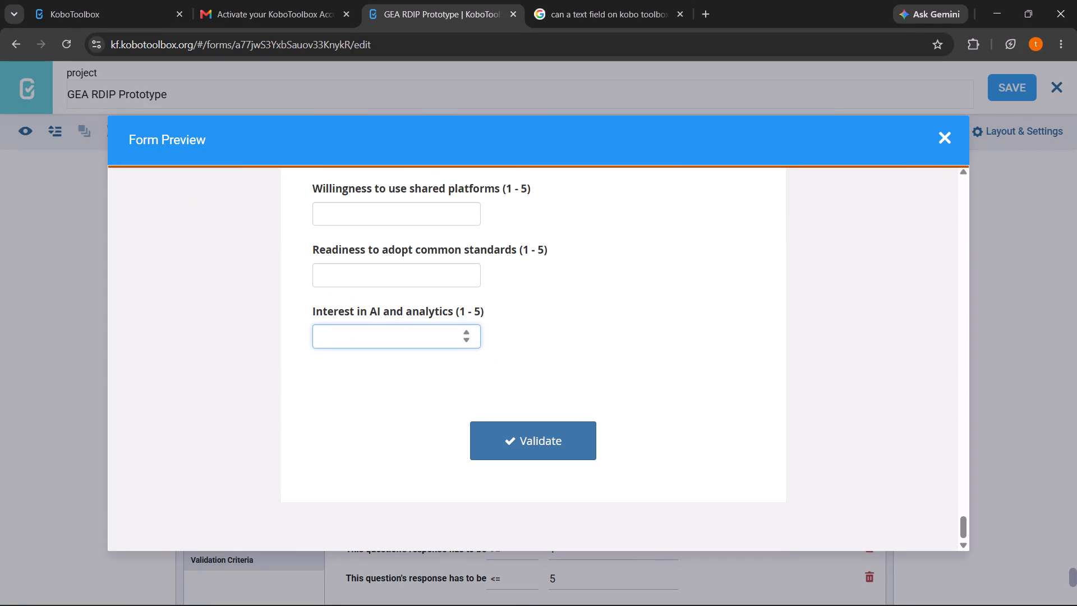
key("6")
left_click(529, 318)
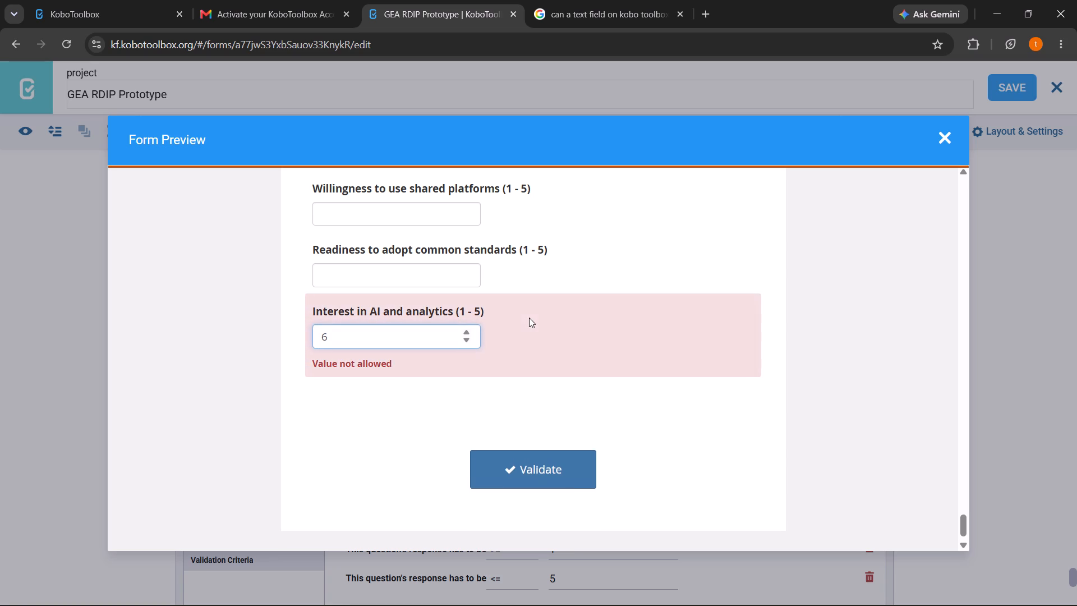
left_click(389, 277)
key("7")
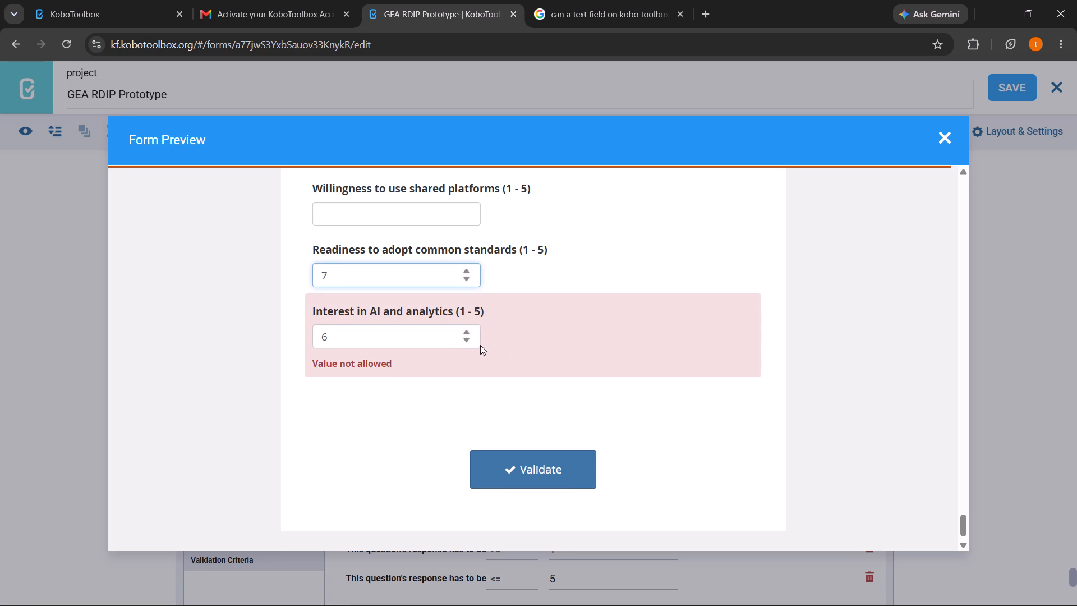
left_click(628, 268)
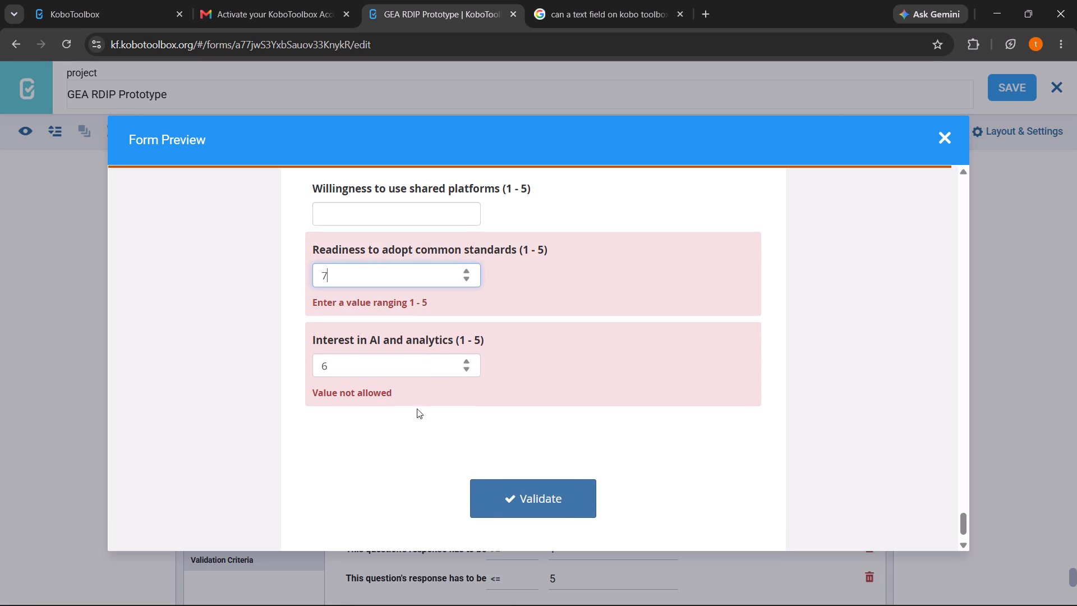
left_click(550, 604)
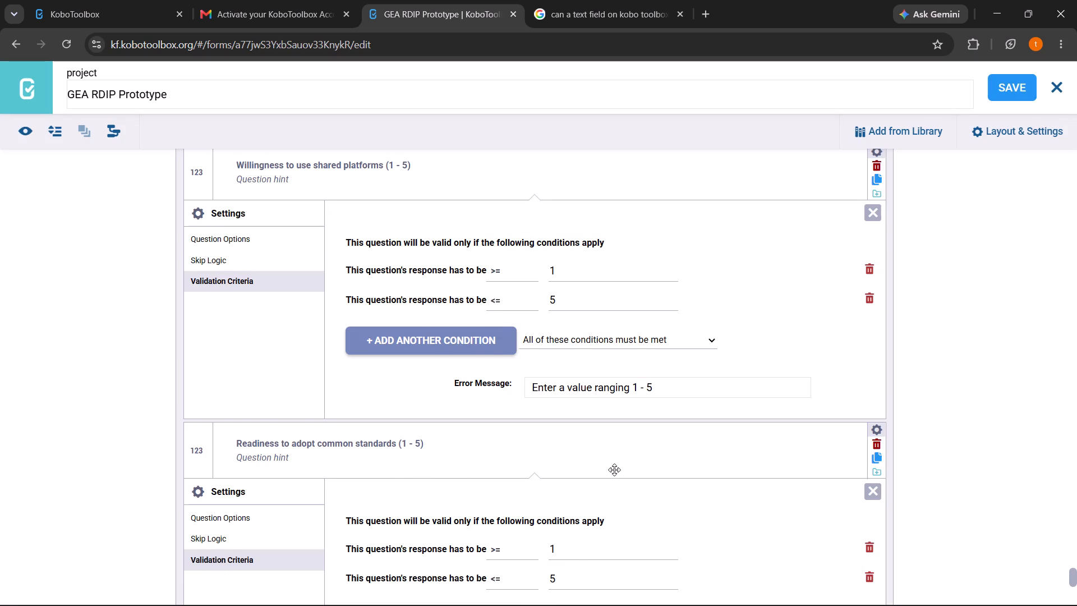
Clear the Appearance (Advanced) text of the Interest in AI and analytics (1 - 5) question.
scroll(614, 470, "down", 13)
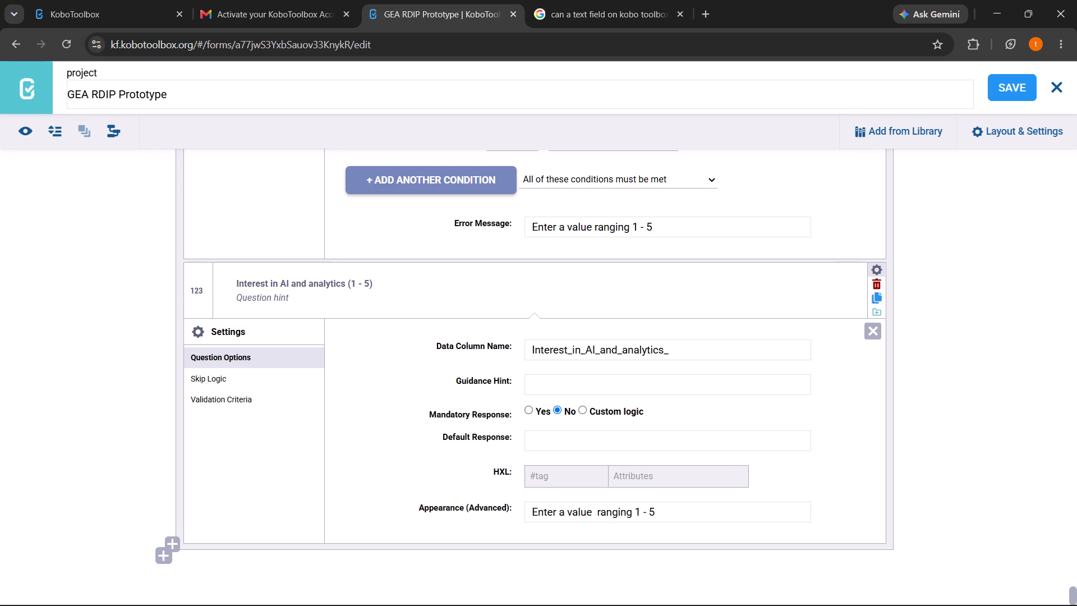
double_click(700, 509)
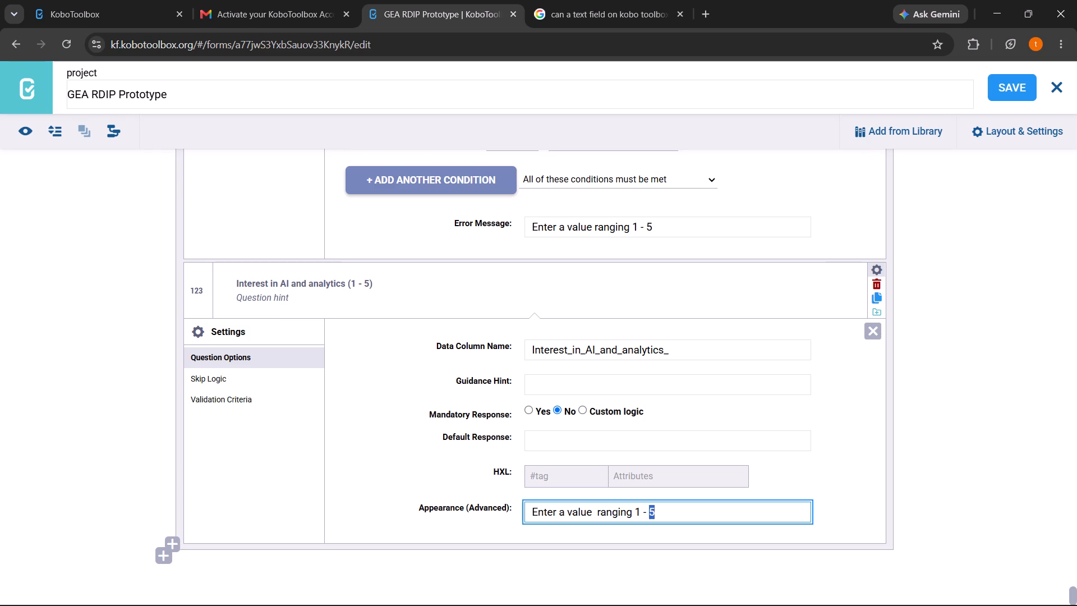
triple_click(700, 509)
left_click(700, 509)
key("BackSpace")
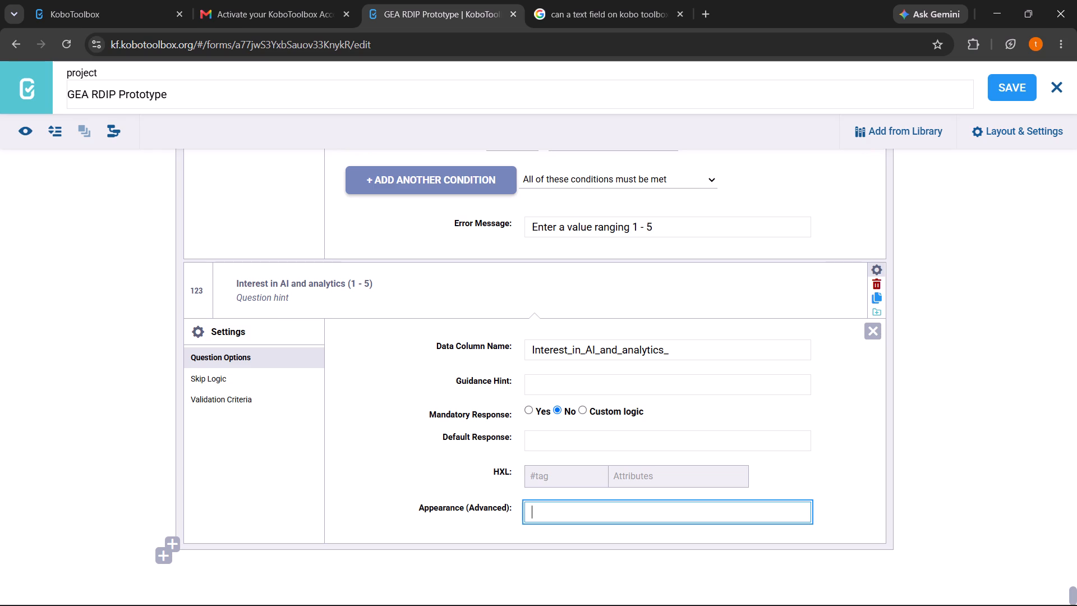
Set the validation error message of Interest in AI and analytics (1 - 5) to "Enter a value ranging 1 - 5".
left_click(264, 392)
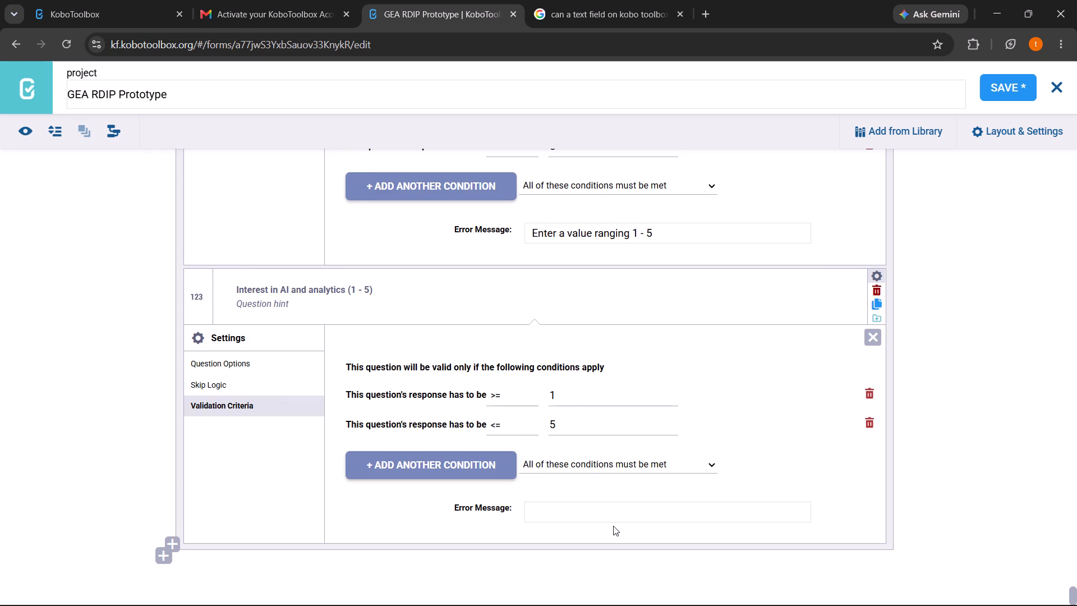
left_click(615, 514)
type("Enter a value ranging")
key("space")
type("1 - 5")
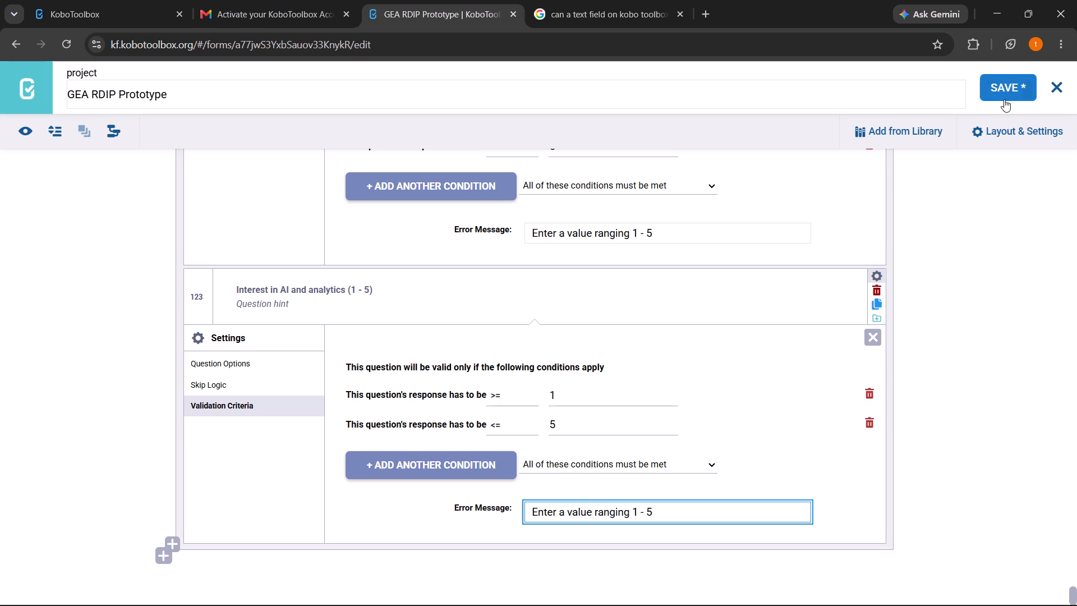
Save the GEA RDIP Prototype form.
left_click(1004, 99)
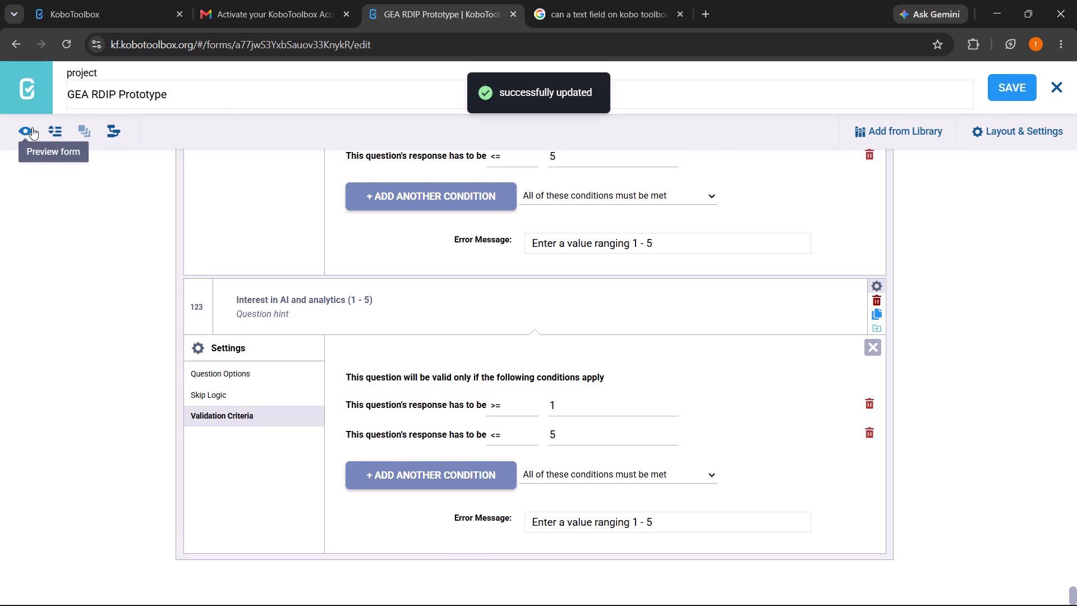
Preview the form and test its validation with 7 for Interest in AI and 6 for both Willingness and Readiness.
left_click(32, 127)
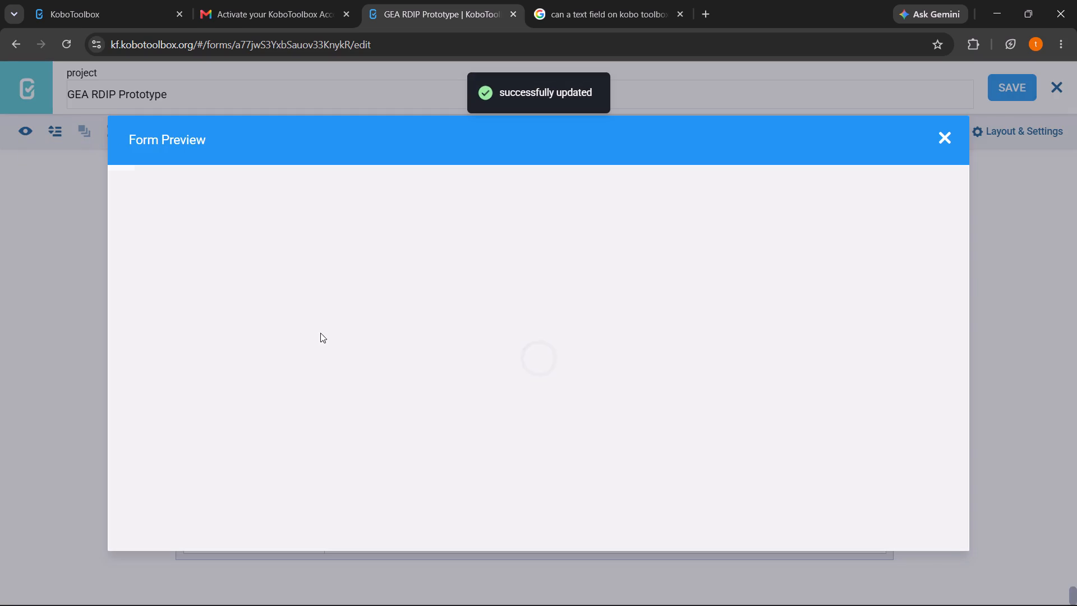
scroll(496, 491, "down", 10)
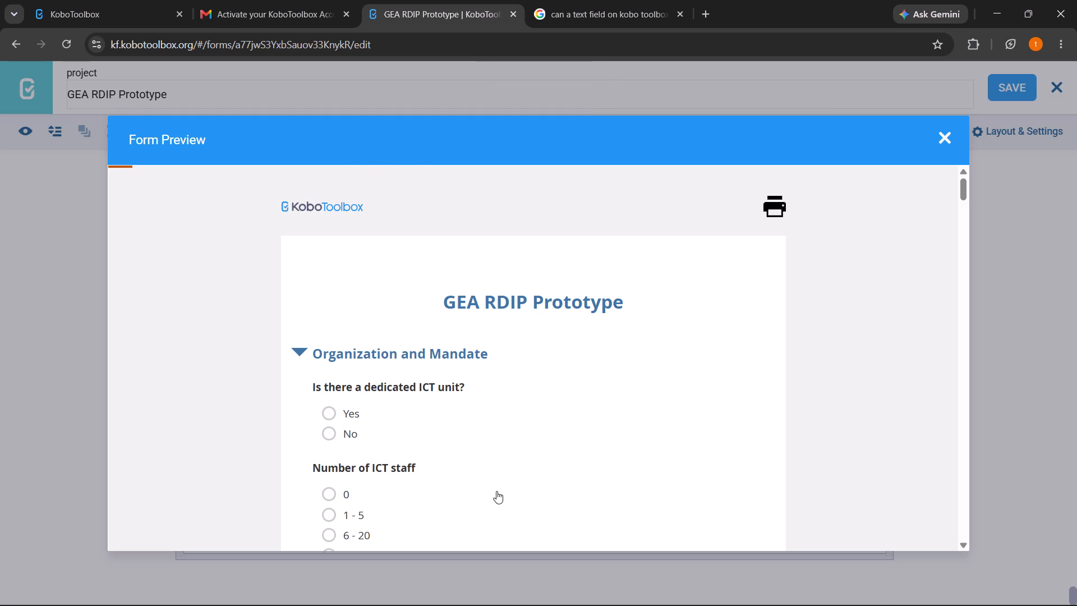
scroll(496, 491, "down", 20)
scroll(496, 491, "down", 8)
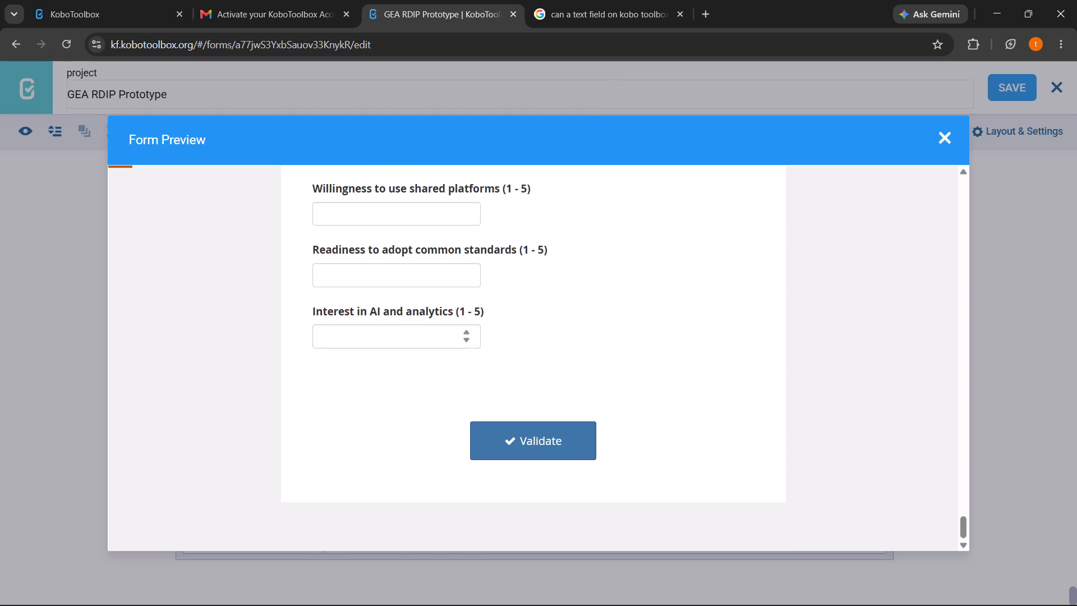
left_click(375, 332)
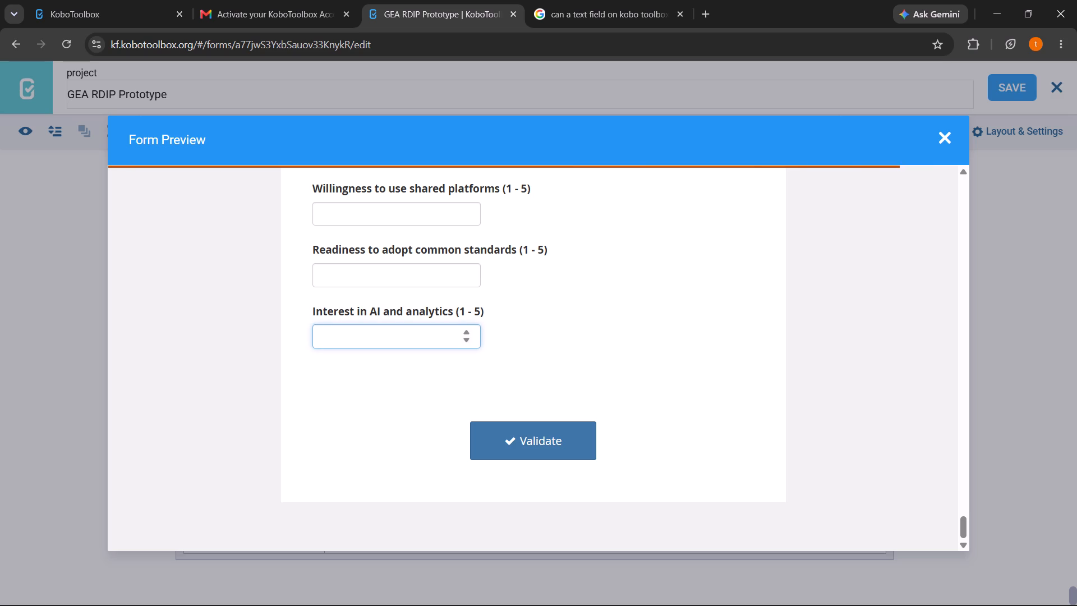
key("7")
left_click(414, 271)
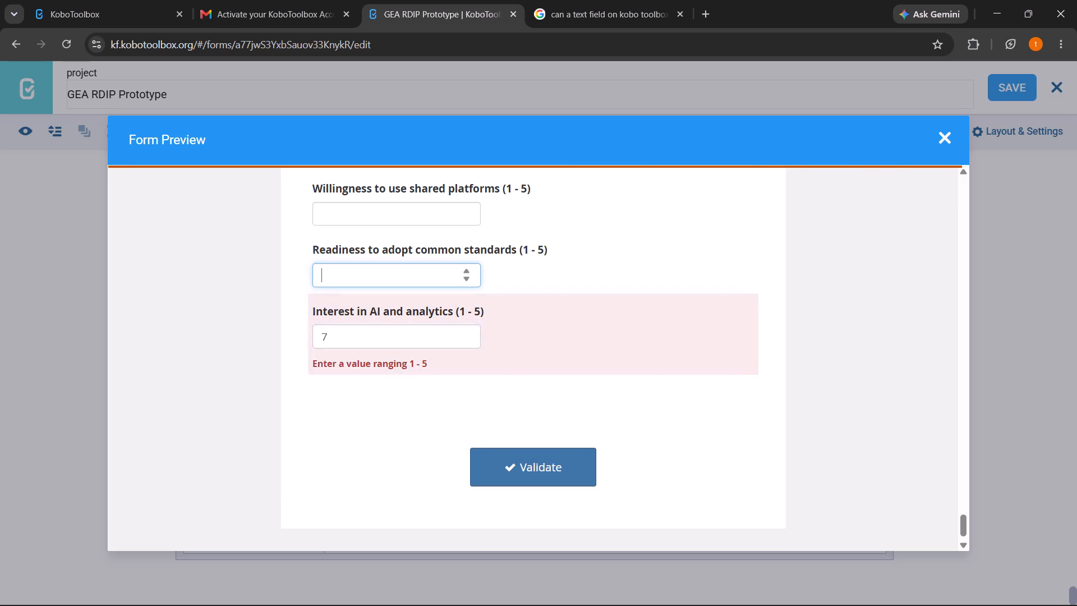
left_click(398, 218)
key("t")
key("6")
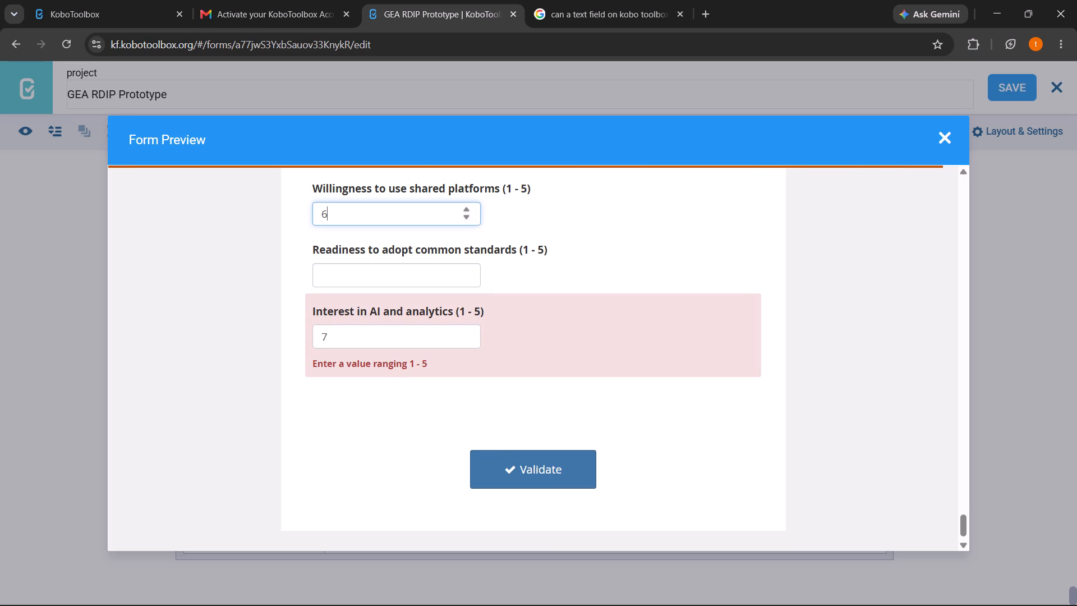
left_click(399, 281)
key("6")
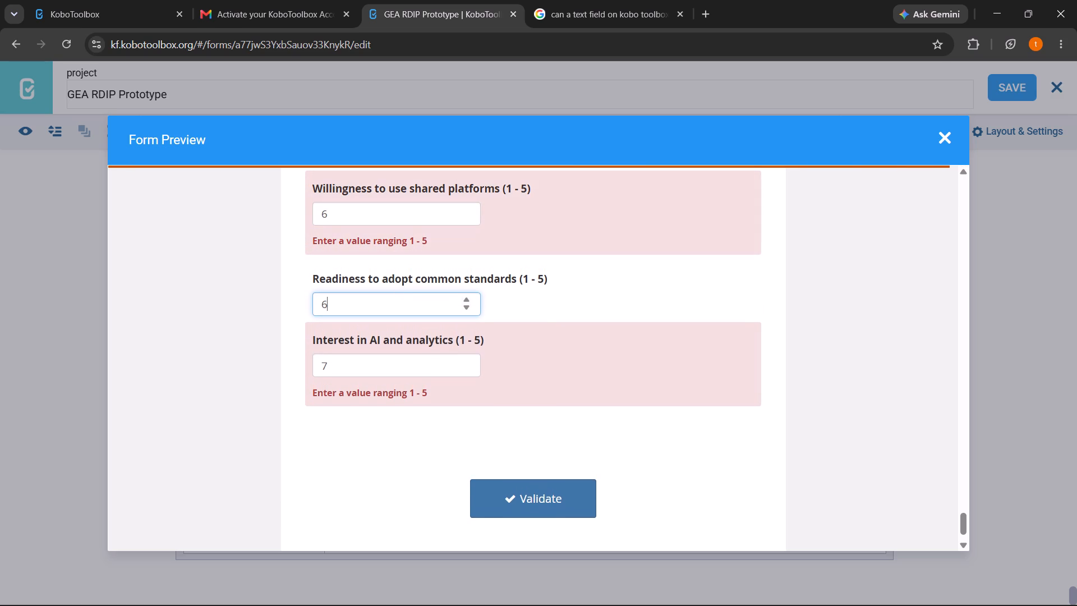
left_click(274, 260)
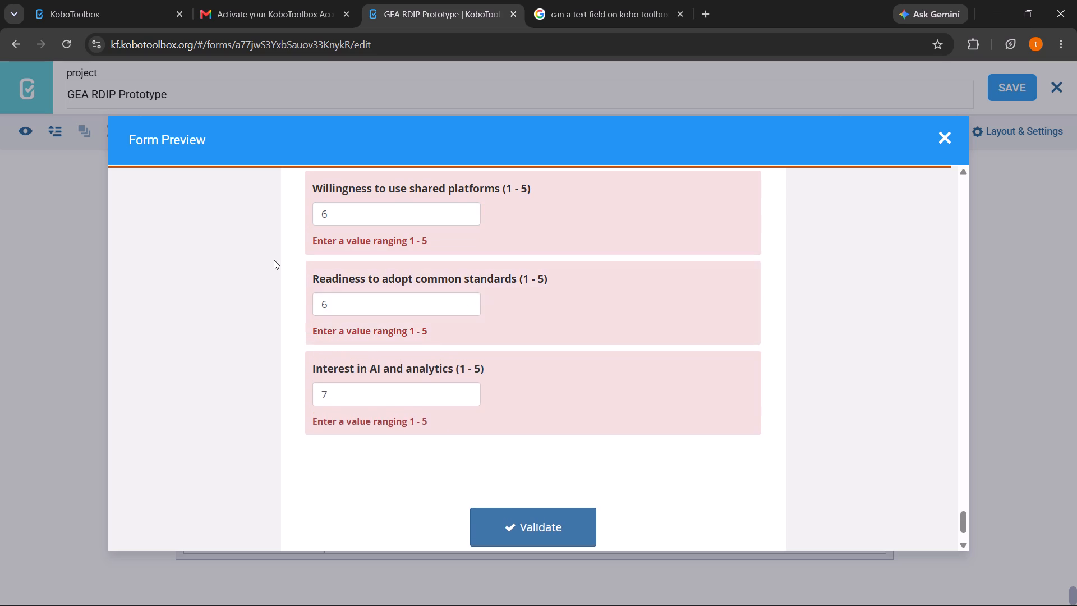
Review the form's print layout from the preview, without printing it, and close the form preview.
scroll(434, 333, "up", 20)
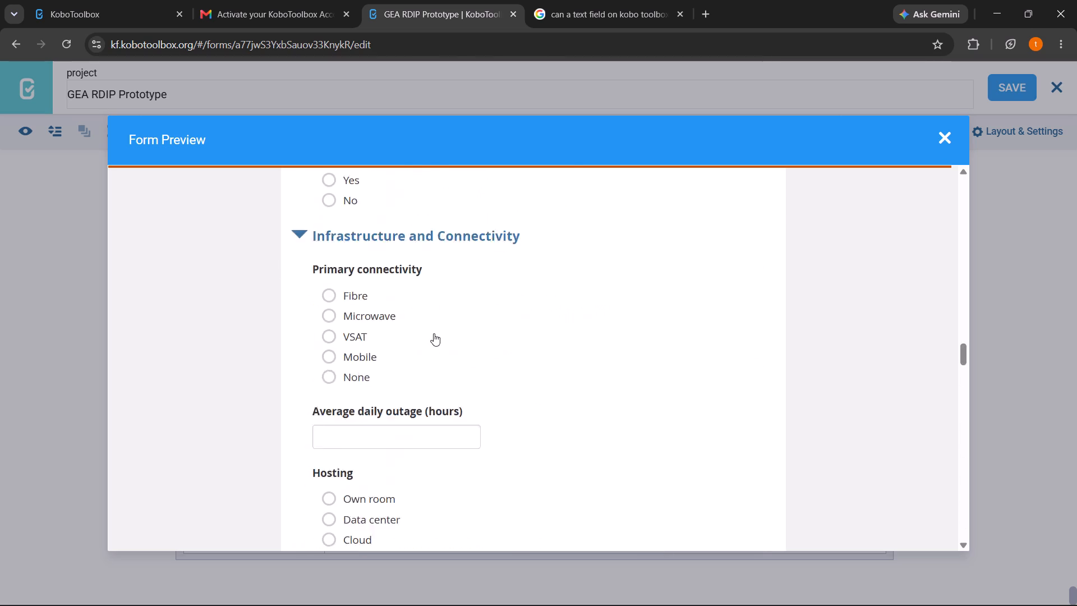
scroll(434, 333, "up", 4)
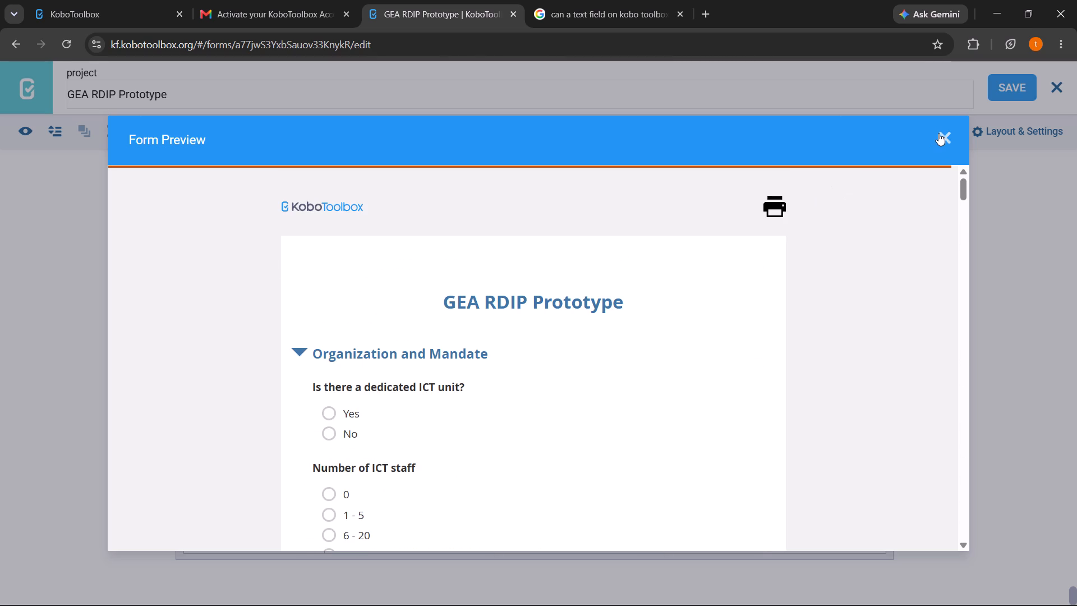
left_click(775, 208)
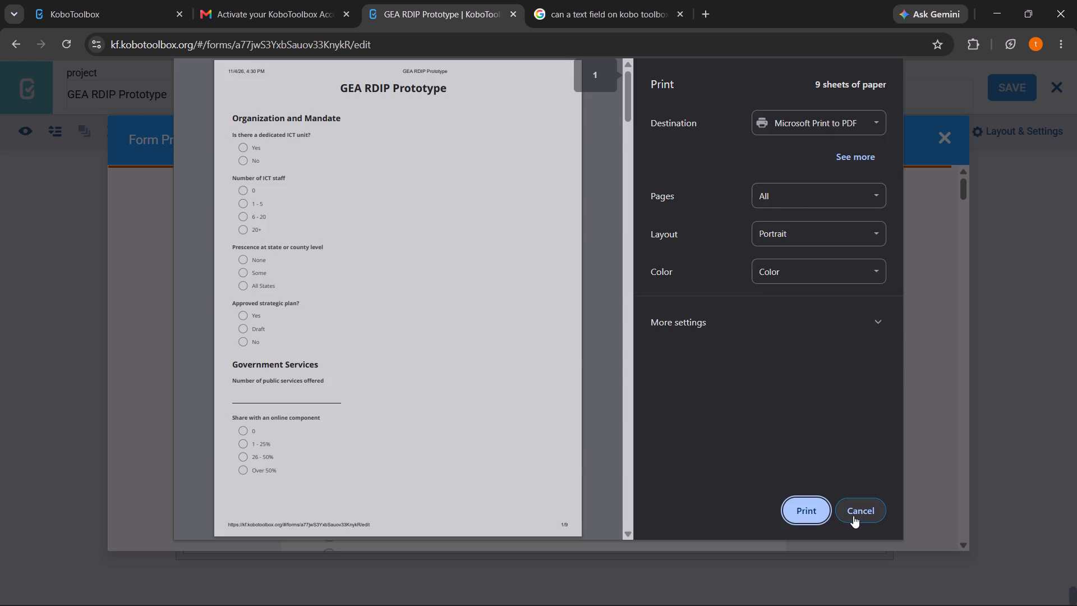
scroll(440, 396, "down", 9)
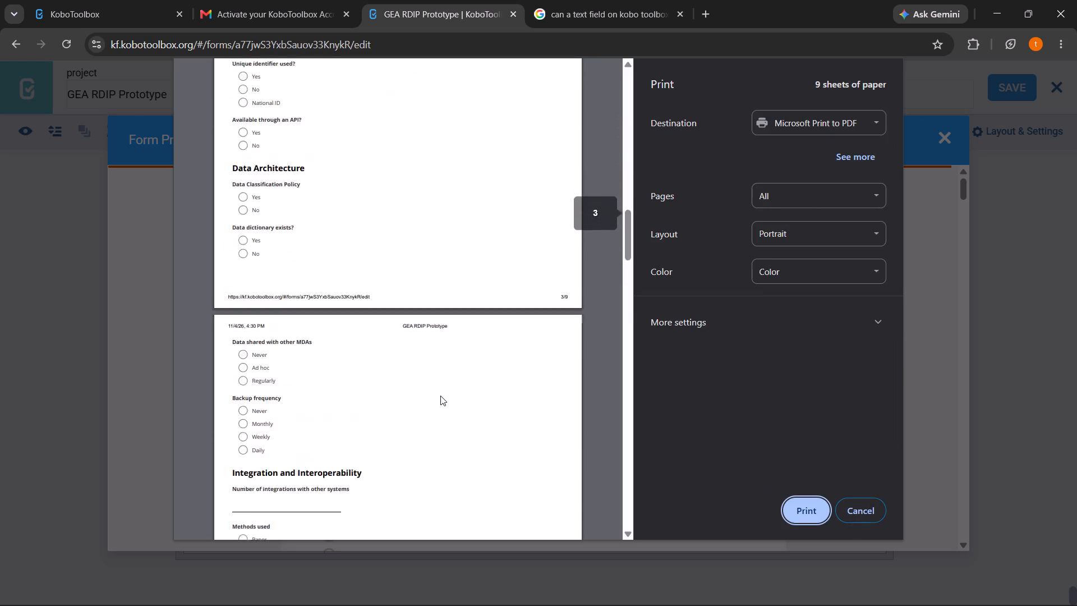
scroll(440, 396, "down", 13)
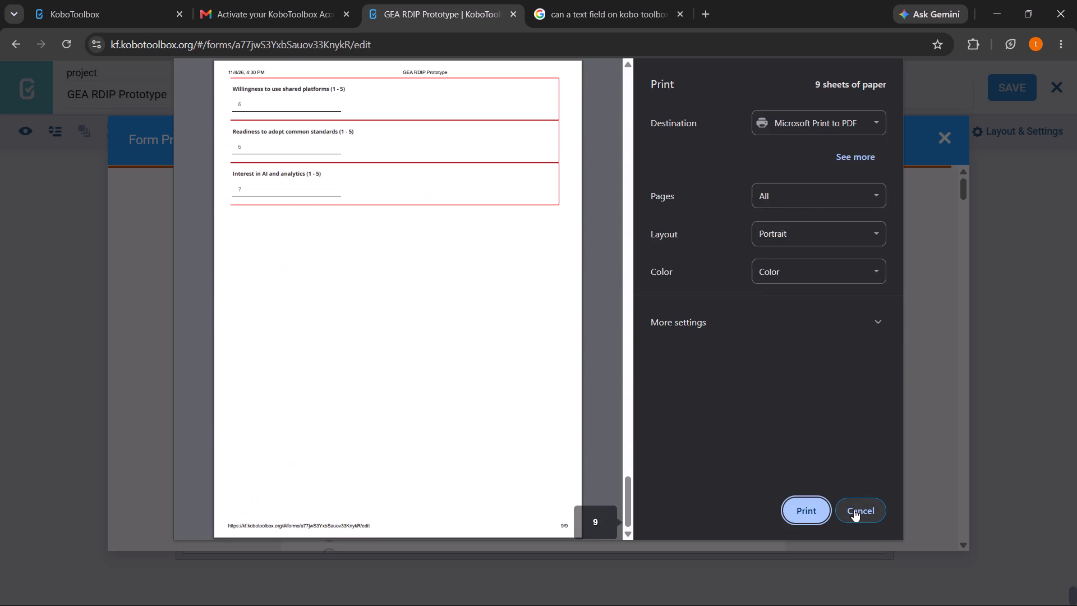
left_click(854, 509)
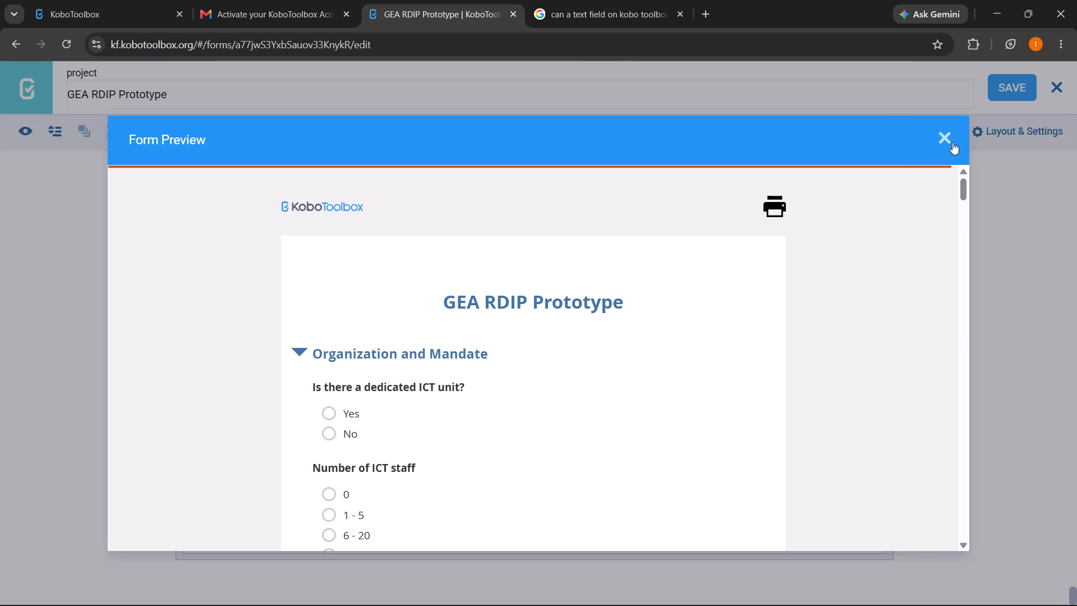
left_click(952, 142)
Save the GEA RDIP Prototype form again.
scroll(381, 303, "up", 13)
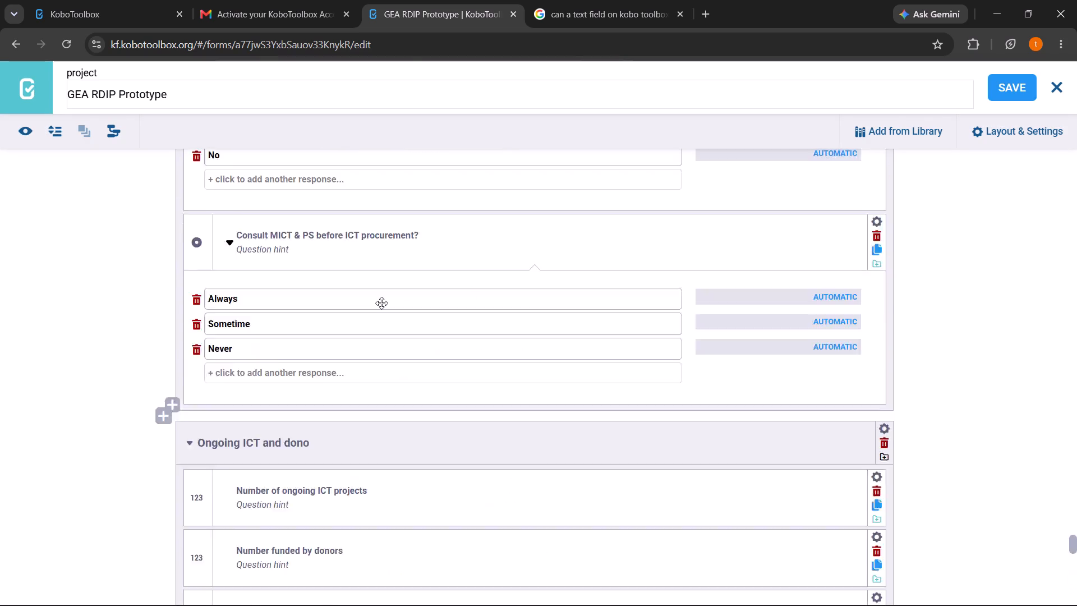
scroll(381, 303, "up", 20)
scroll(381, 303, "up", 20)
scroll(381, 303, "up", 10)
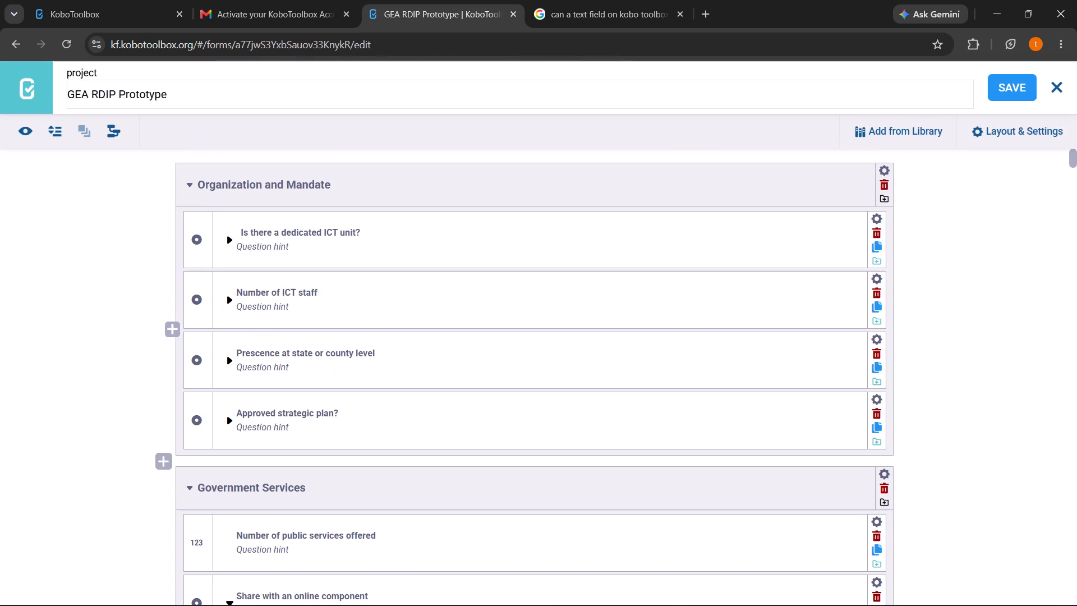
left_click(998, 91)
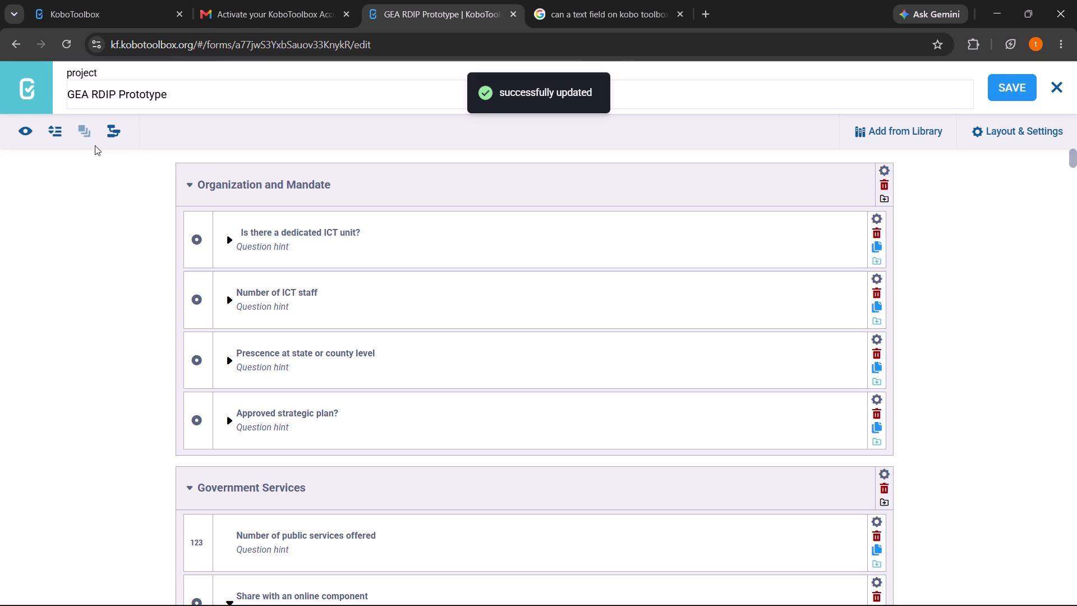
Collapse all question groups and look over the form's list of sections.
left_click(54, 130)
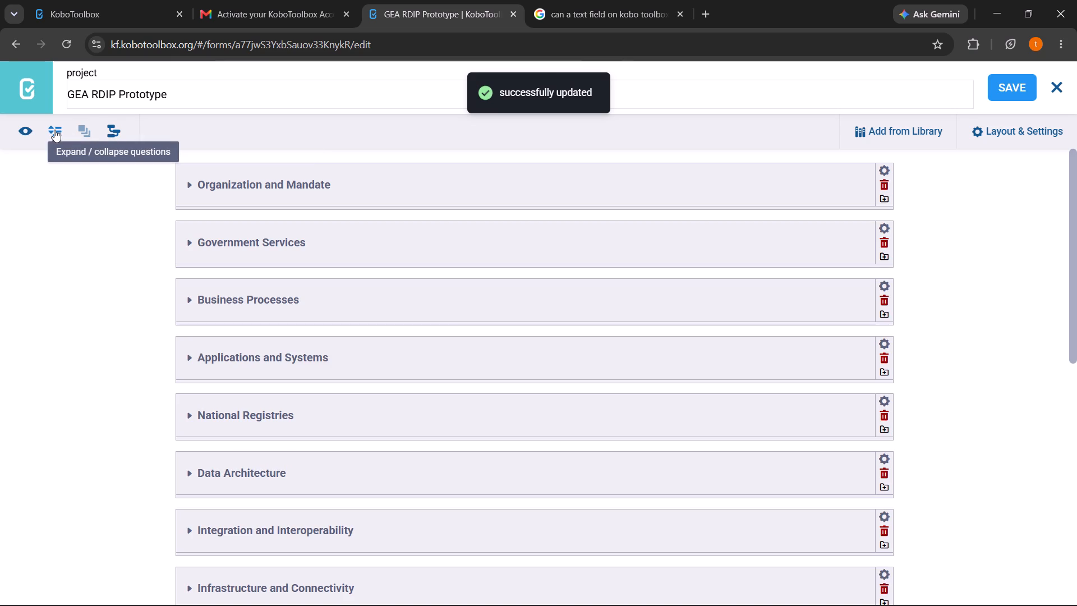
scroll(455, 341, "down", 9)
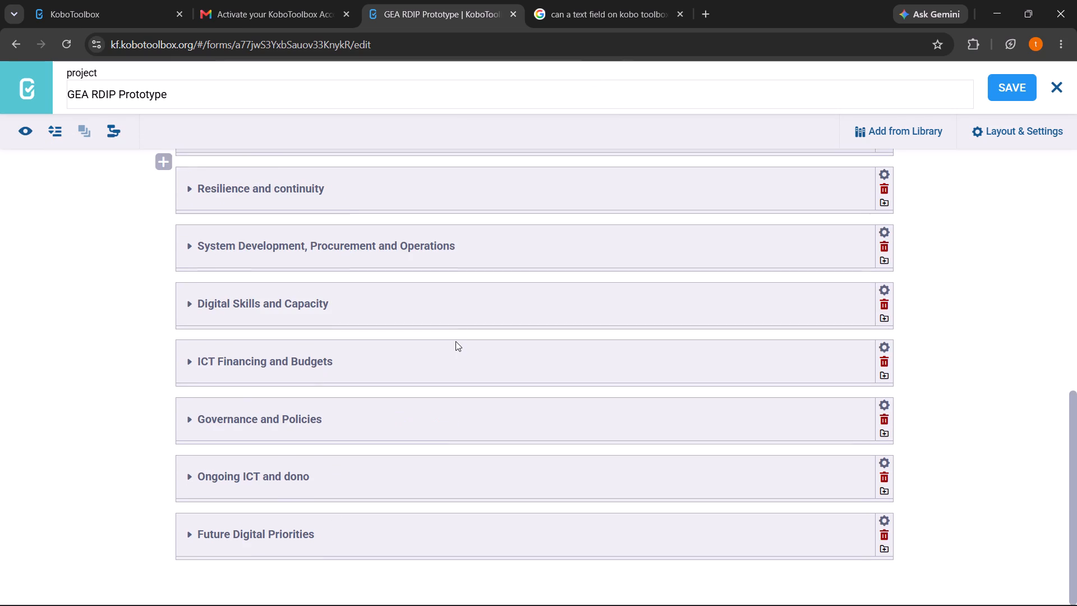
scroll(455, 341, "down", 3)
scroll(455, 341, "up", 14)
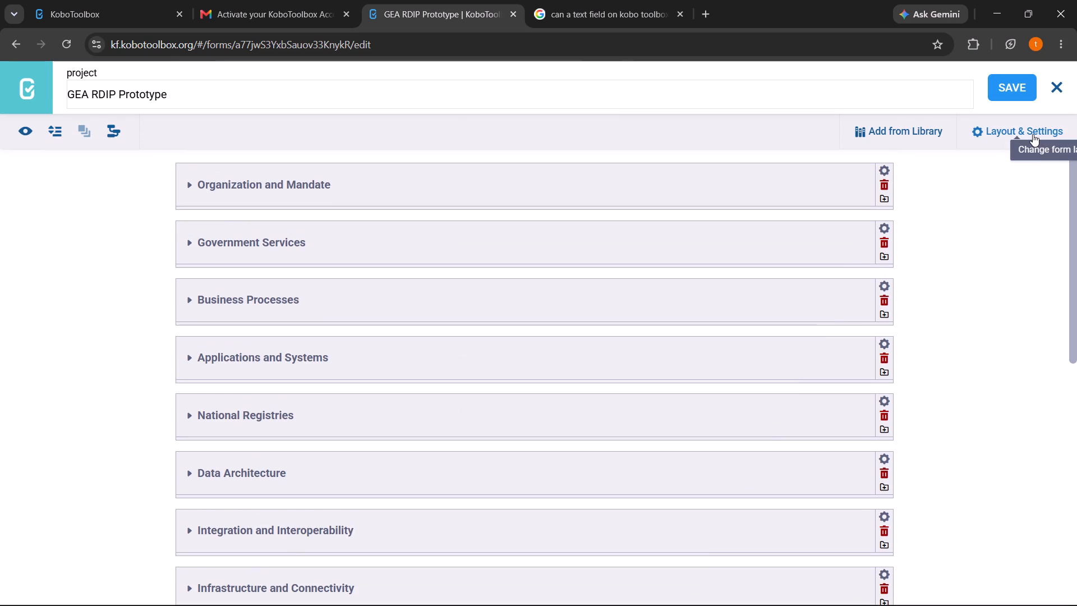
Check the form's style, metadata and background audio settings, and close them without changes.
left_click(1022, 132)
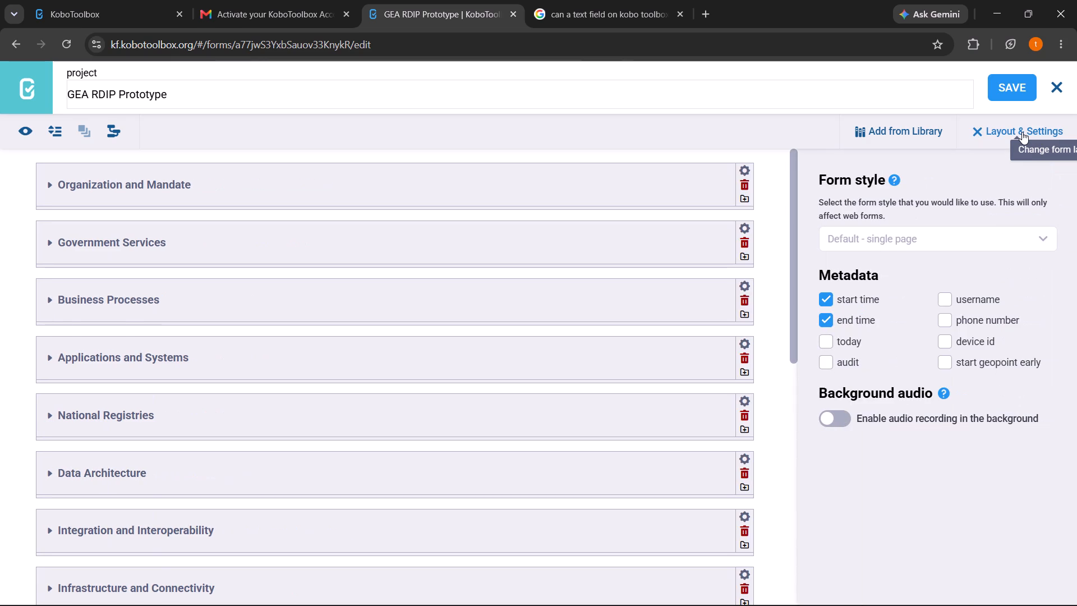
left_click(1022, 132)
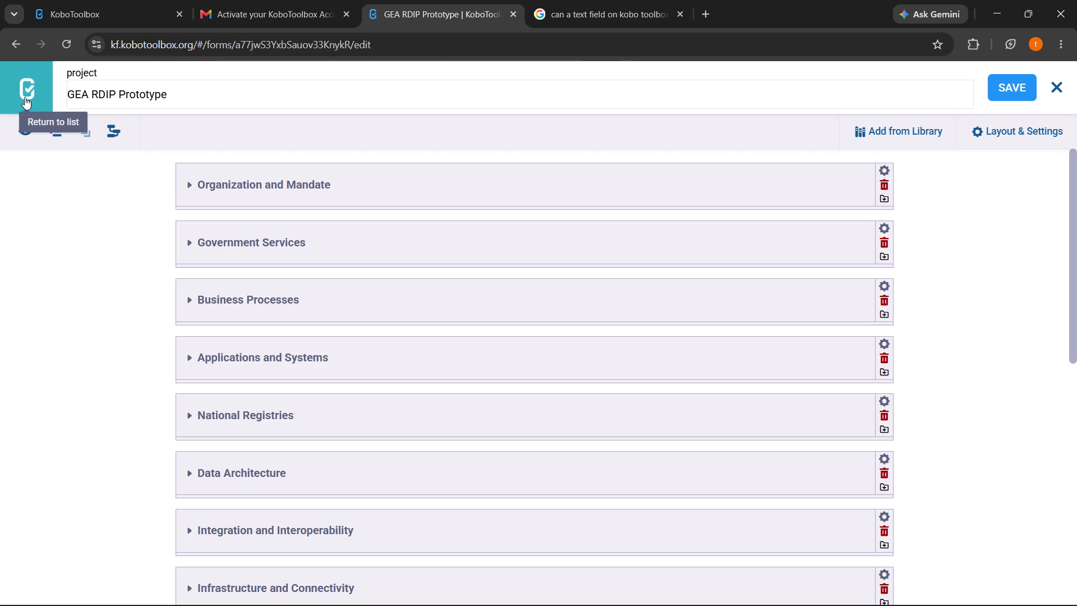
Leave the form editor and open the GEA RDIP Prototype project's summary from the project list.
left_click(25, 97)
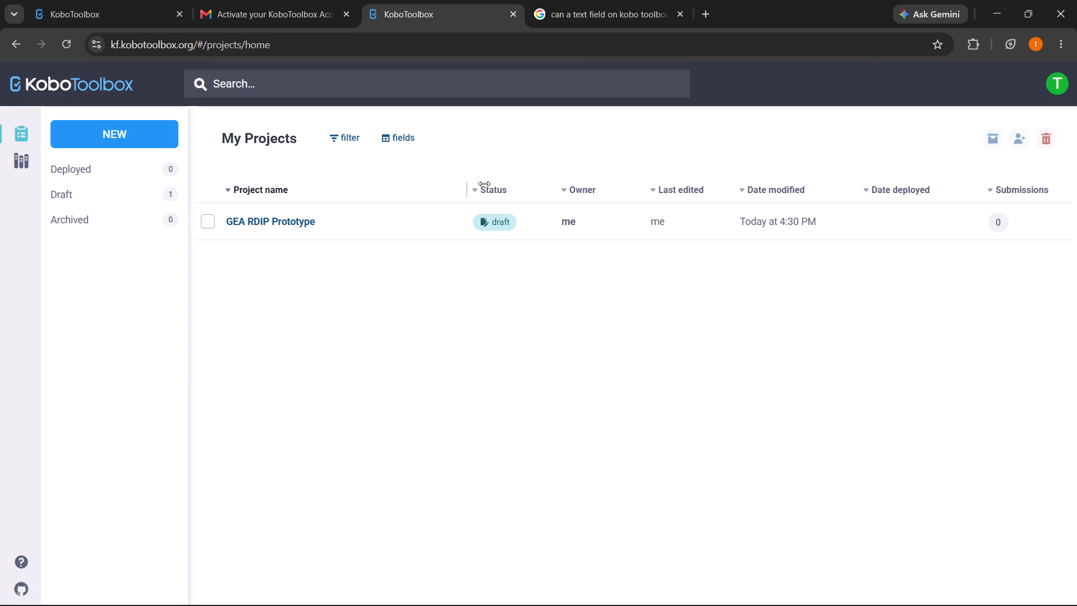
left_click(208, 222)
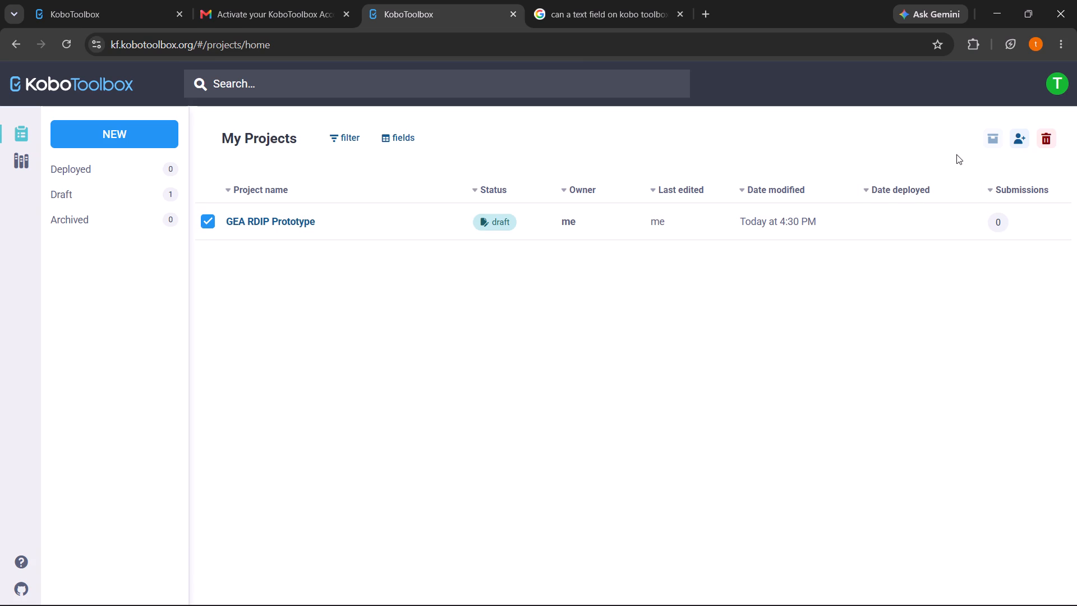
left_click(621, 329)
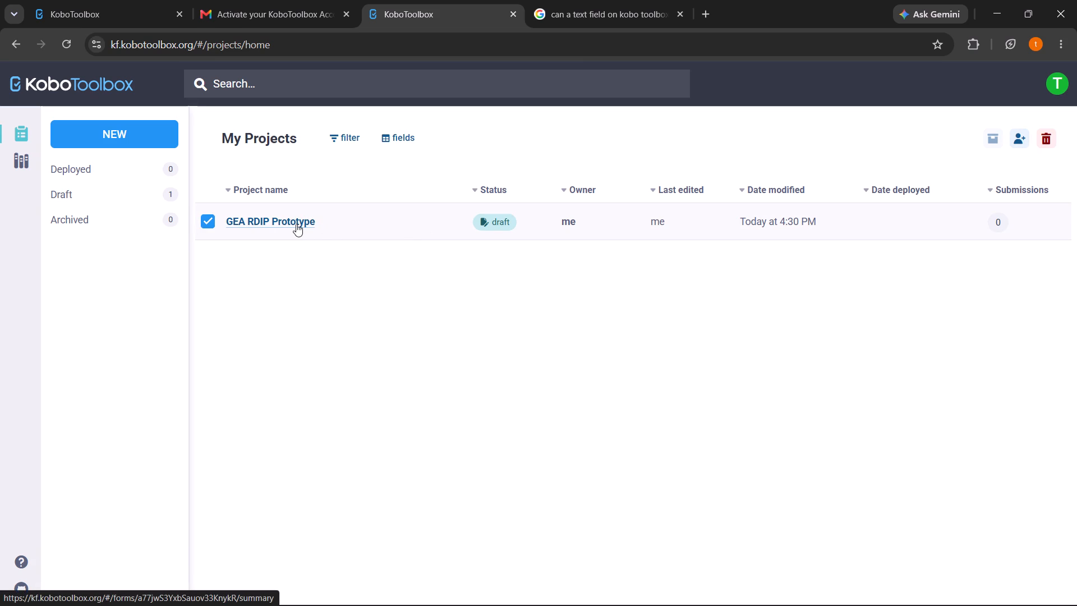
left_click(296, 224)
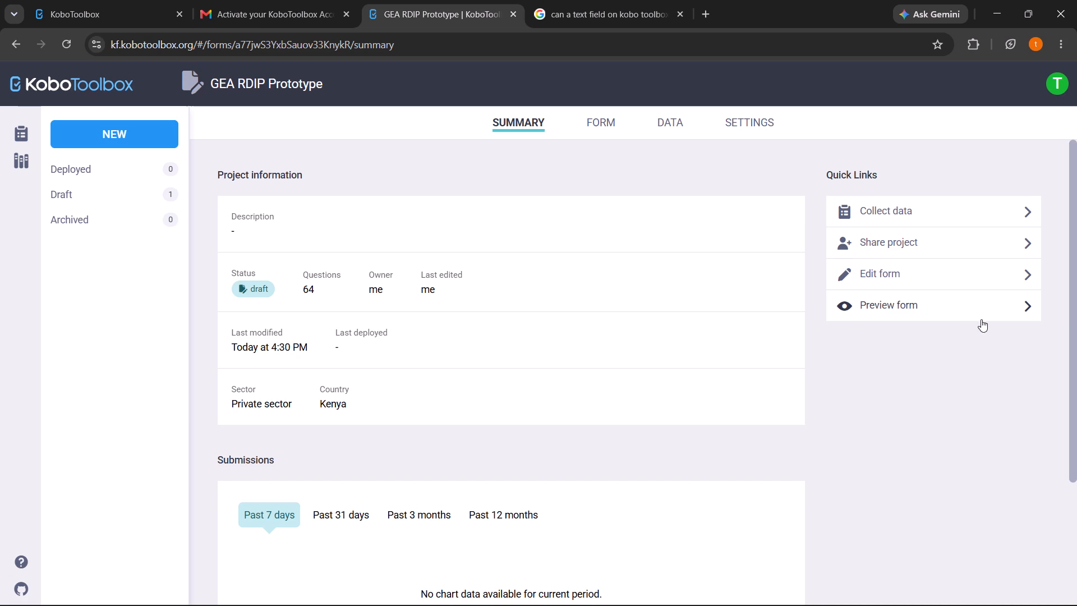
Look over the project's summary information and submissions, and check its sharing permissions without changing them.
scroll(564, 465, "down", 1)
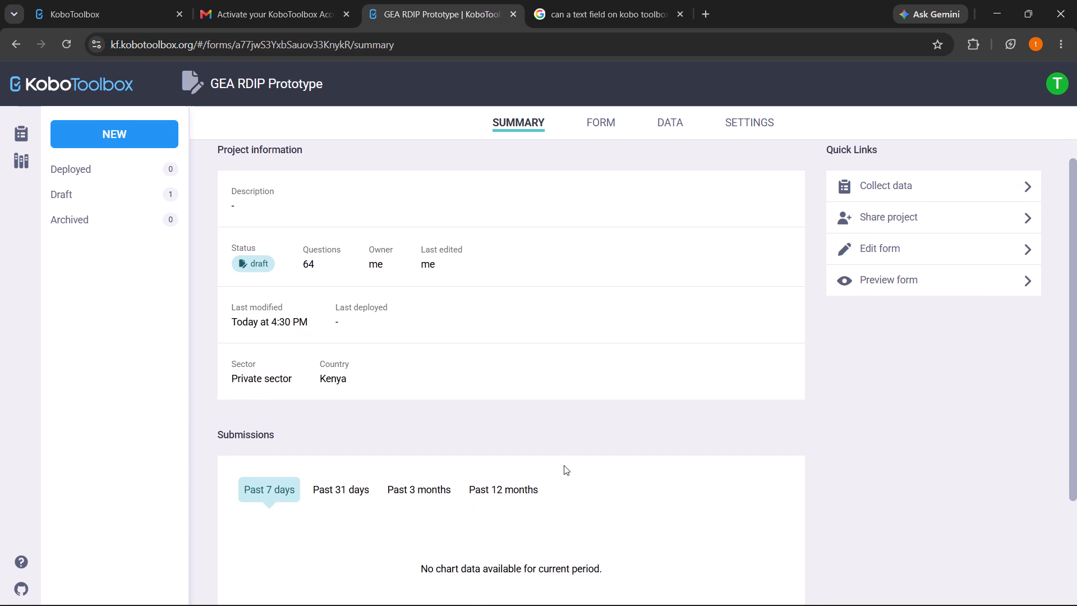
scroll(564, 465, "down", 2)
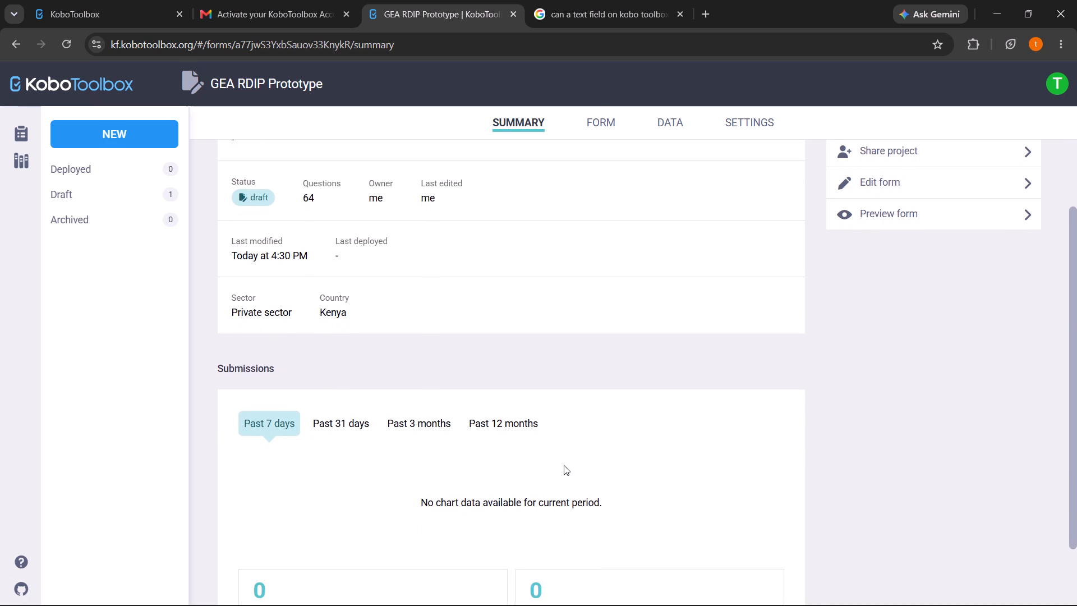
scroll(564, 465, "down", 5)
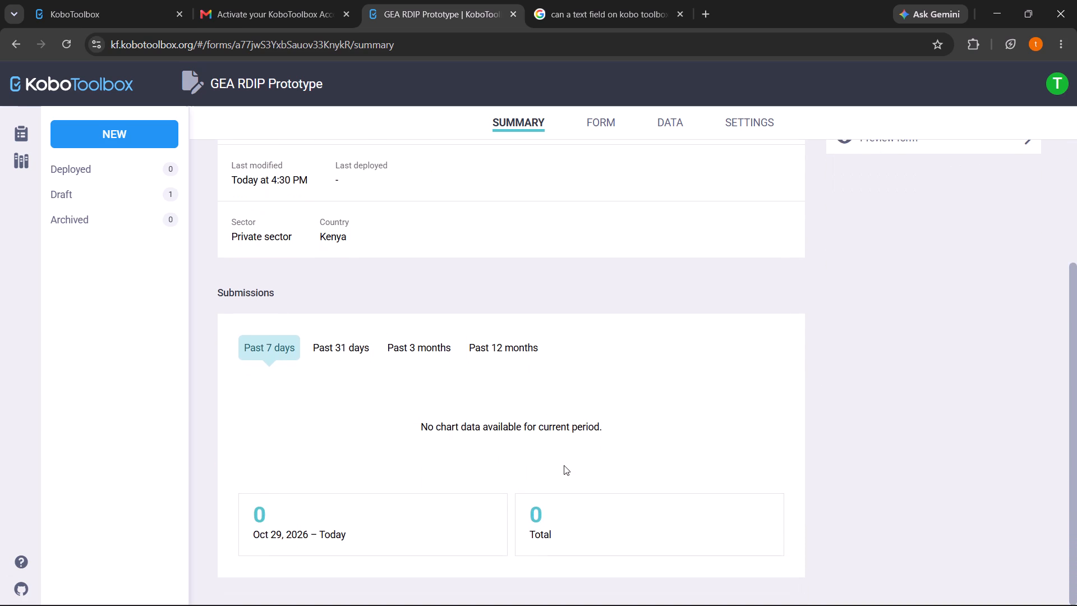
scroll(564, 465, "up", 6)
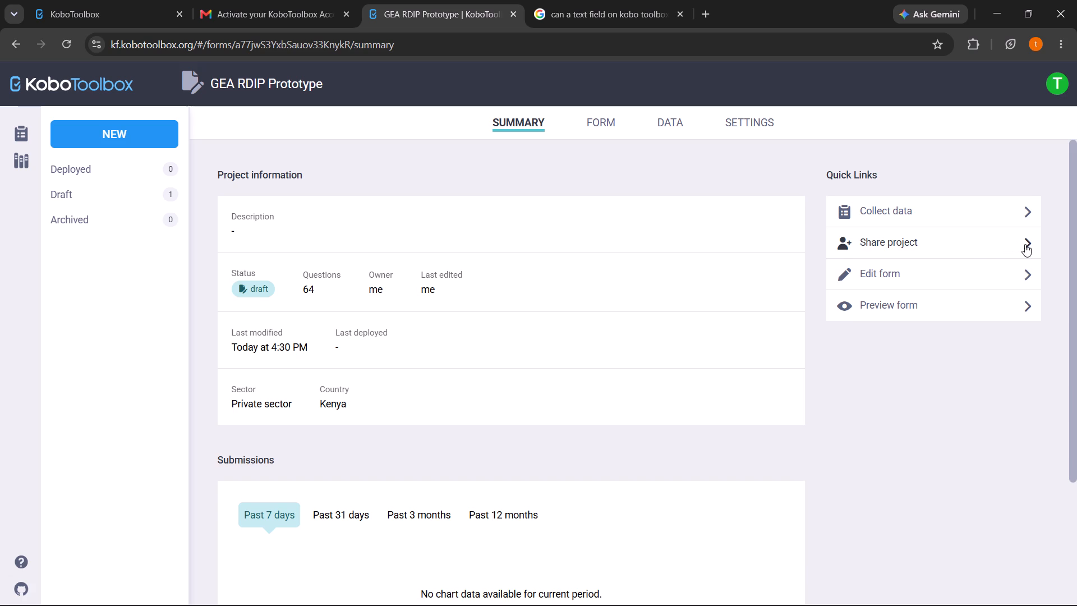
left_click(1025, 244)
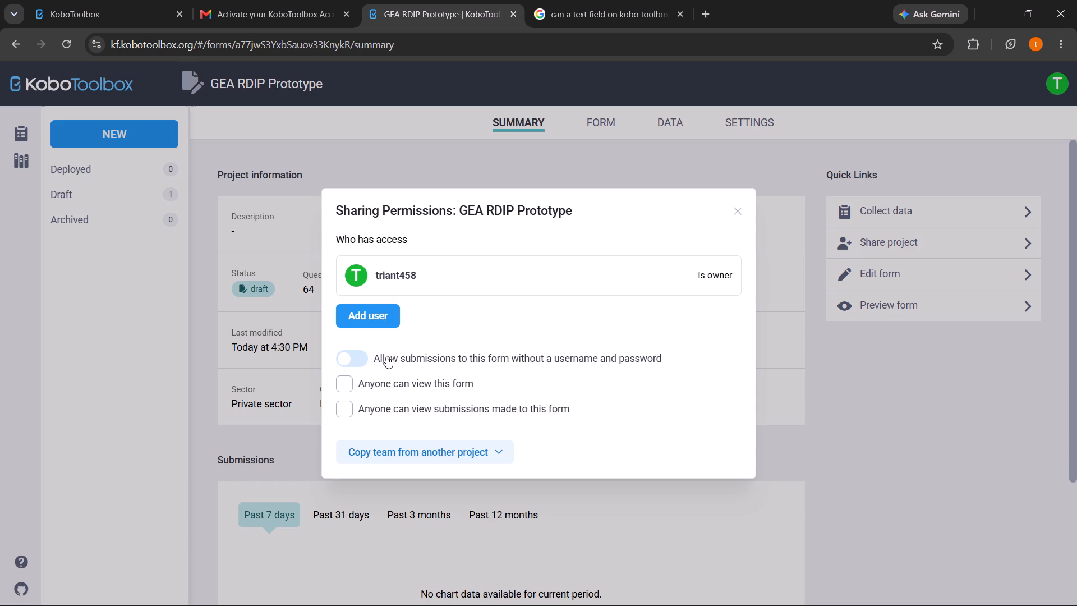
left_click(859, 466)
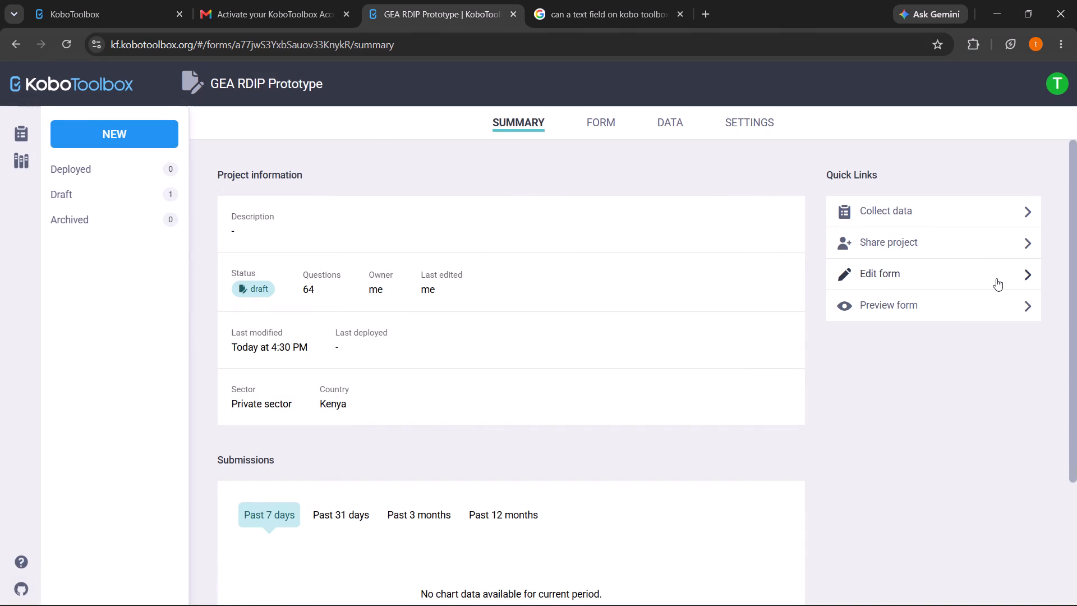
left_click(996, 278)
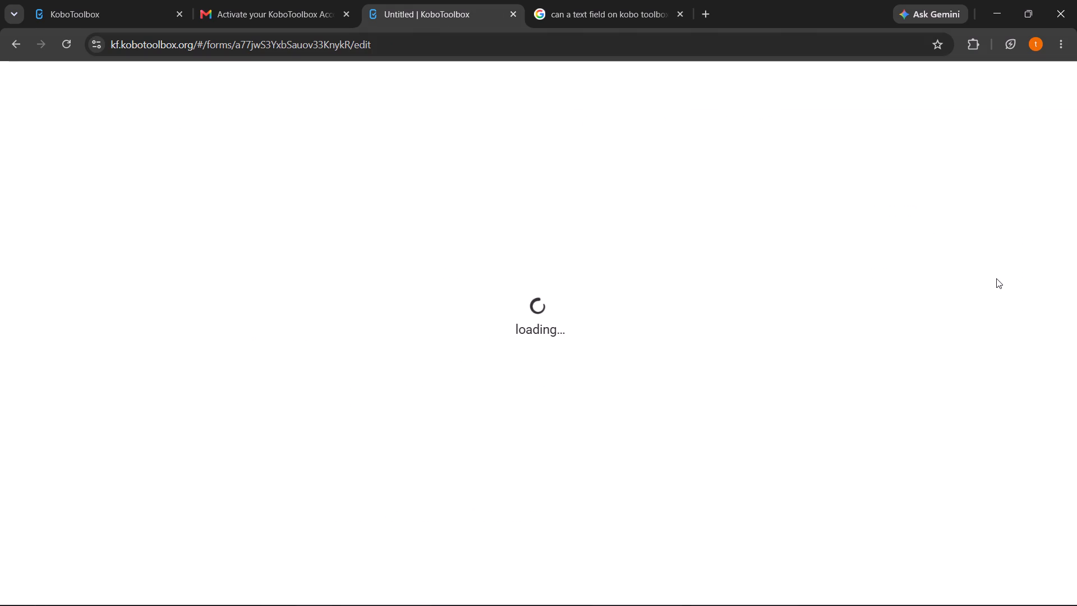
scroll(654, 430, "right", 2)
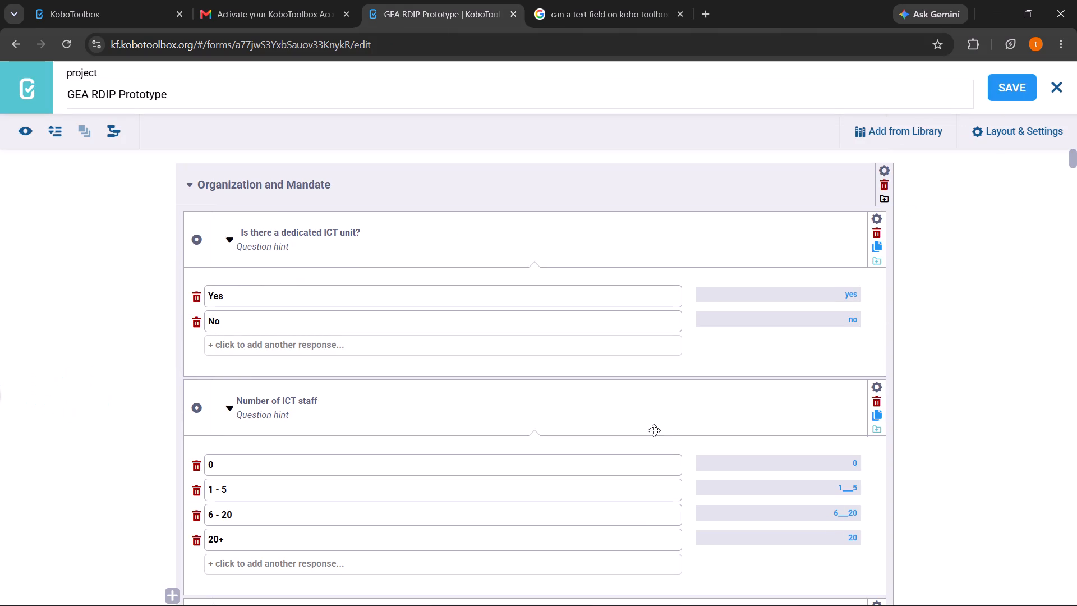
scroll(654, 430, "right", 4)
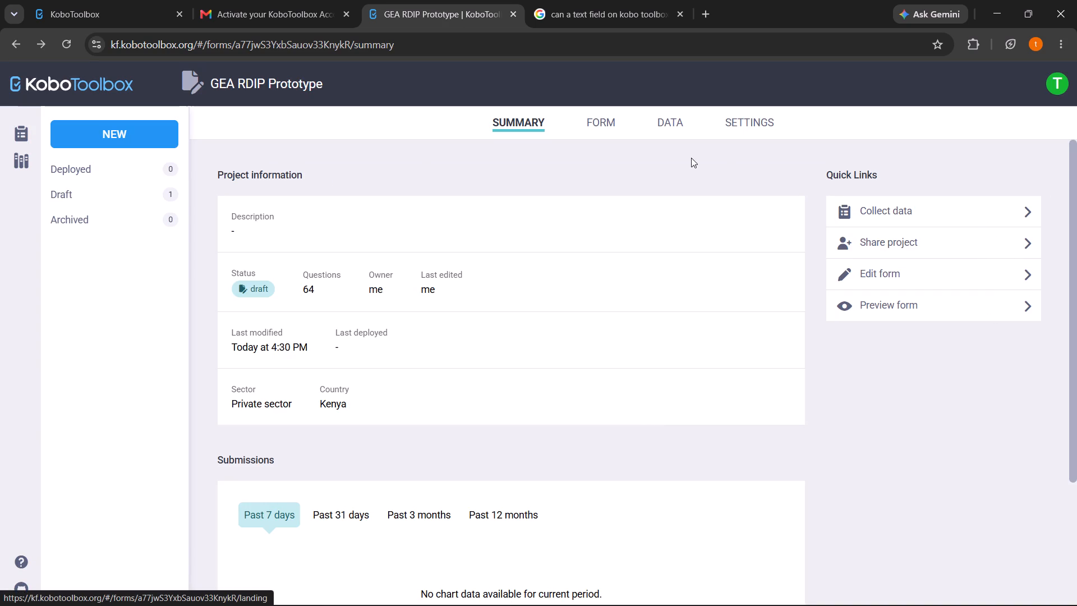
Check the project's draft version and deployment page, and return to the project summary without deploying.
left_click(602, 115)
left_click(602, 126)
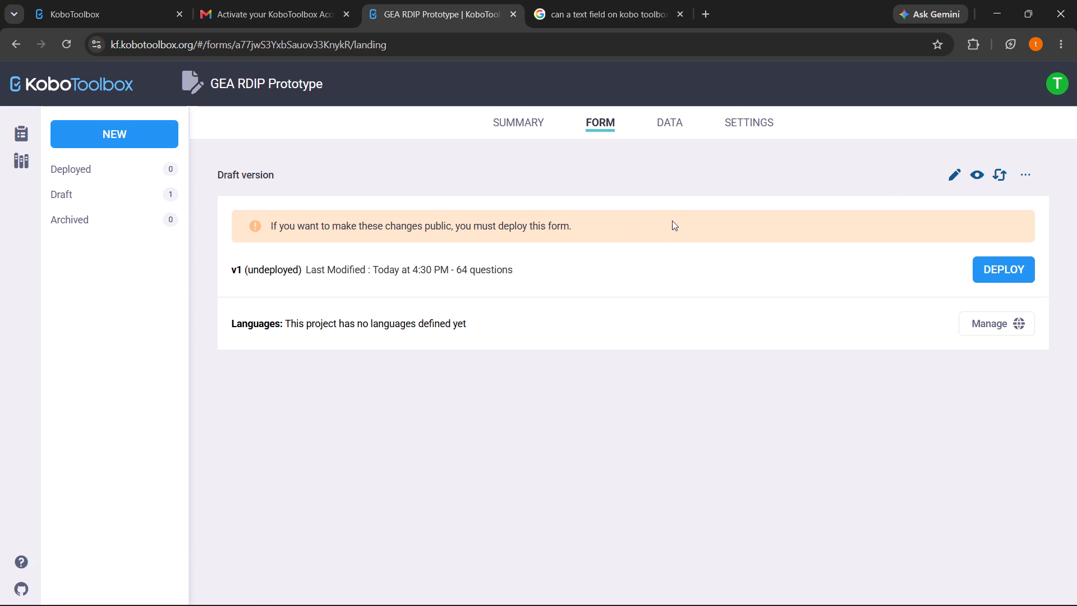
left_click(523, 122)
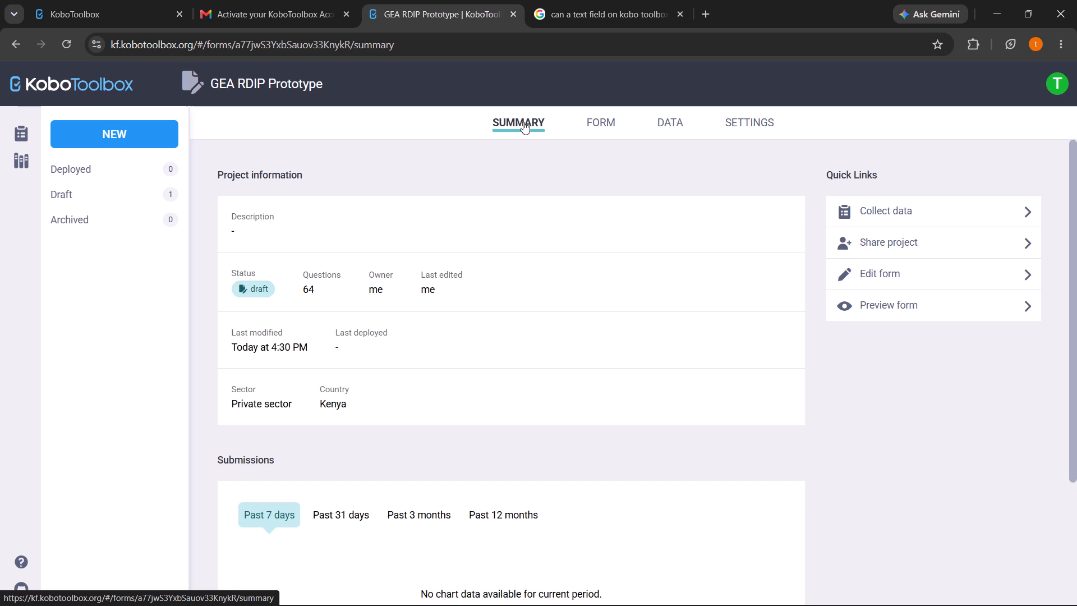
left_click(523, 122)
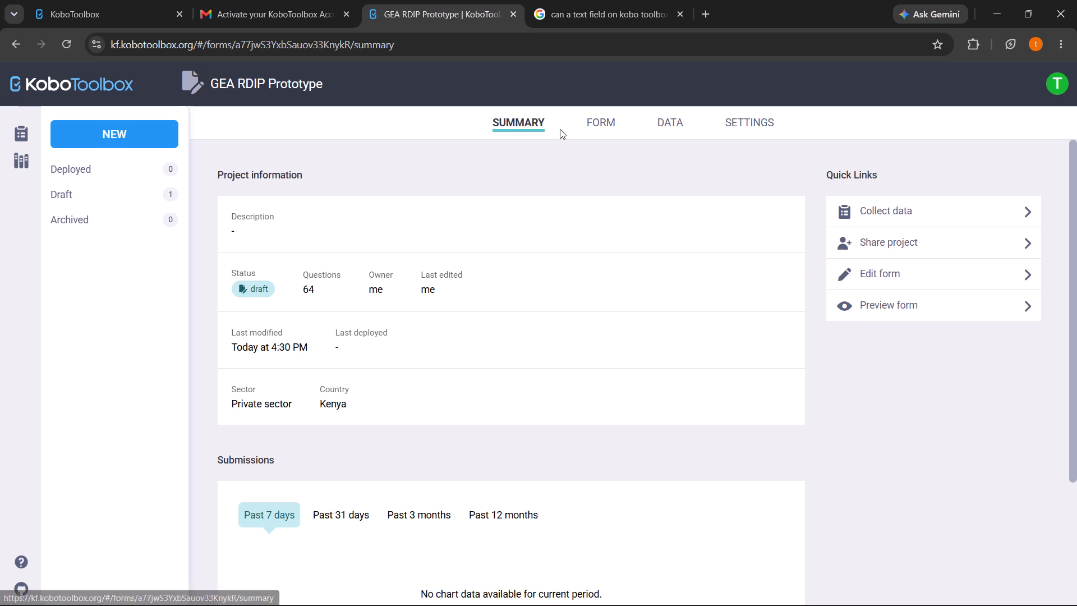
Switch to the Google AI chat and ask "how to download xlsx without deploying form".
left_click(669, 0)
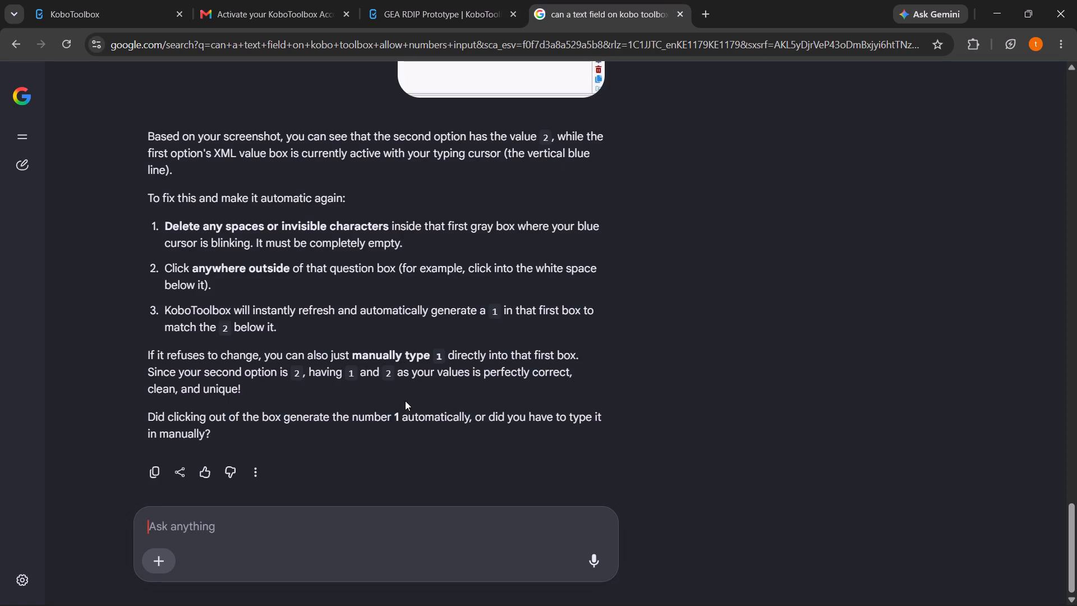
type("how to do")
type("wnload")
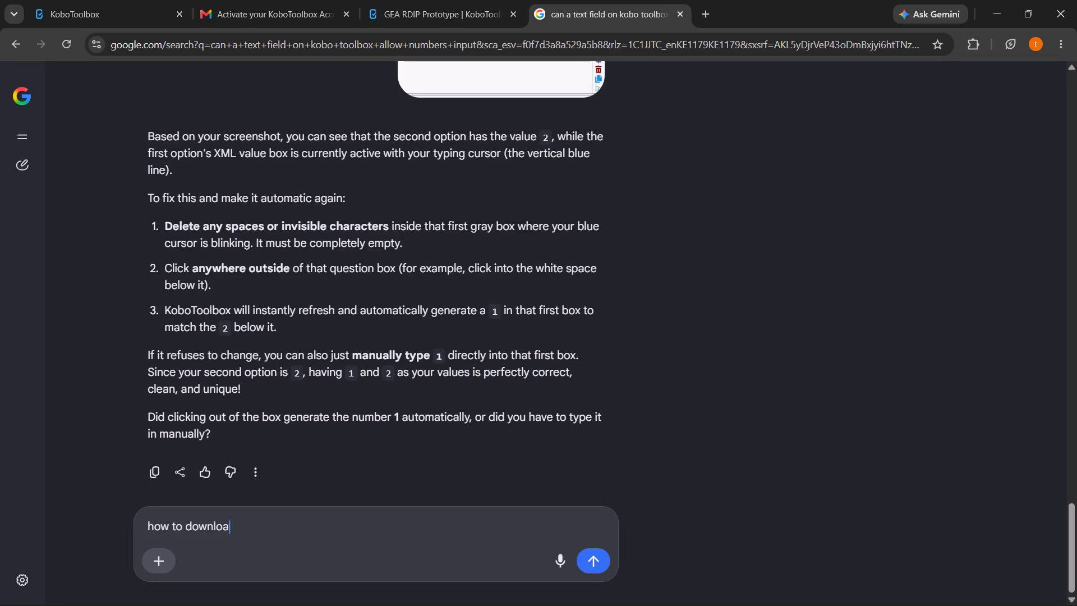
key("space")
key("x")
type("lsx witho")
type("ut deploying p")
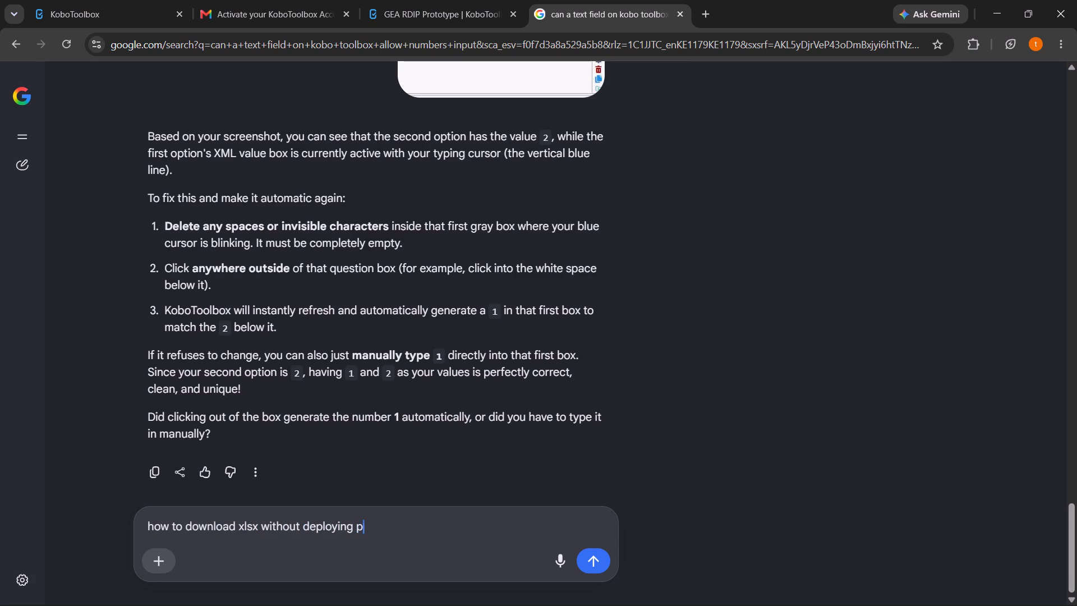
key("BackSpace")
type("form")
key("Return")
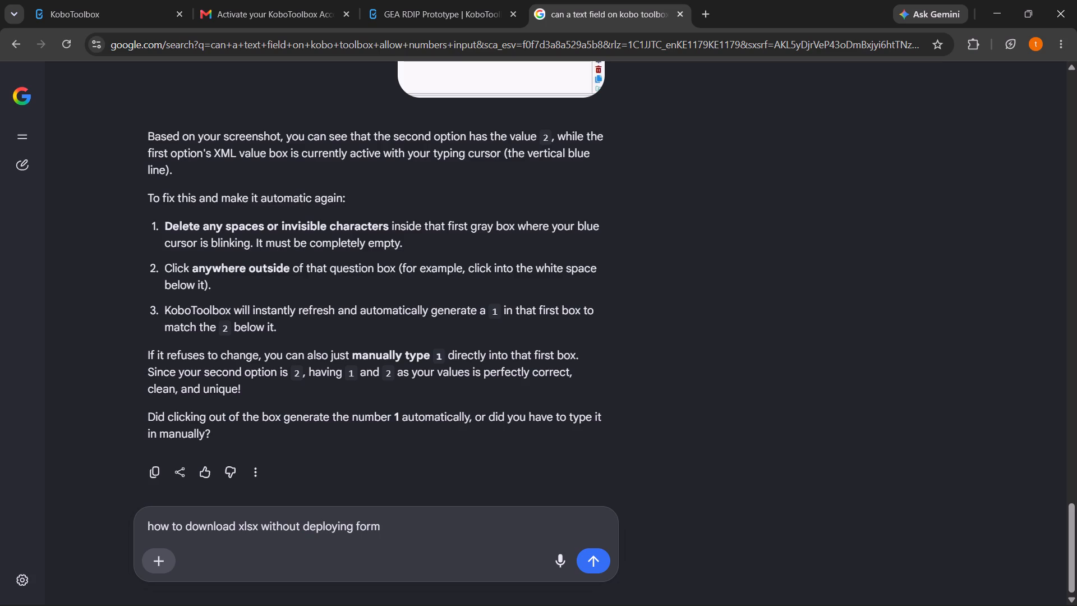
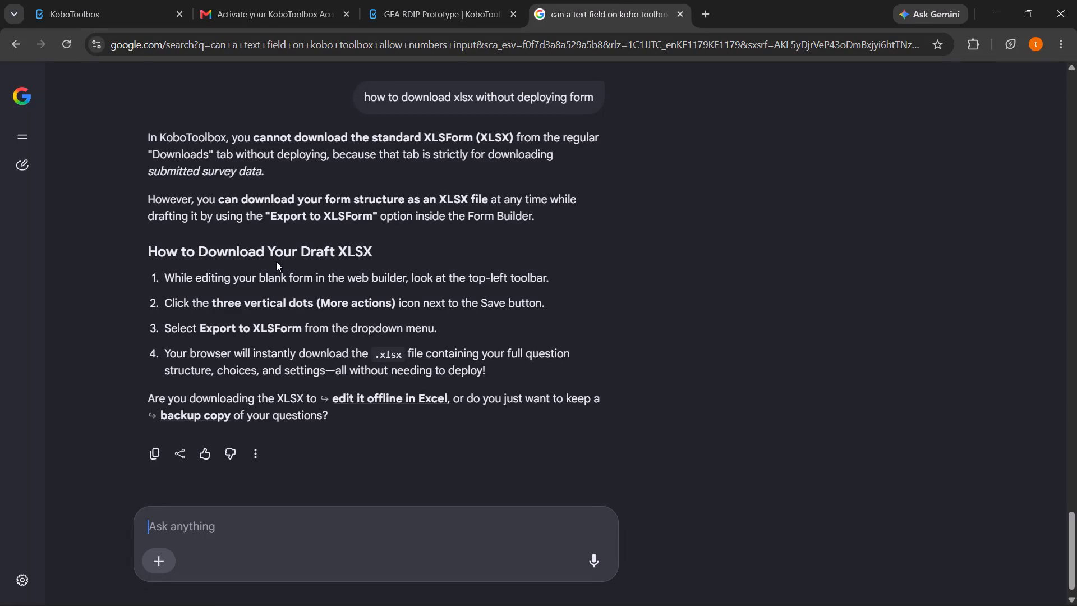
Open the GEA RDIP Prototype form for editing and look through the form builder for an XLSForm export option.
left_click(464, 0)
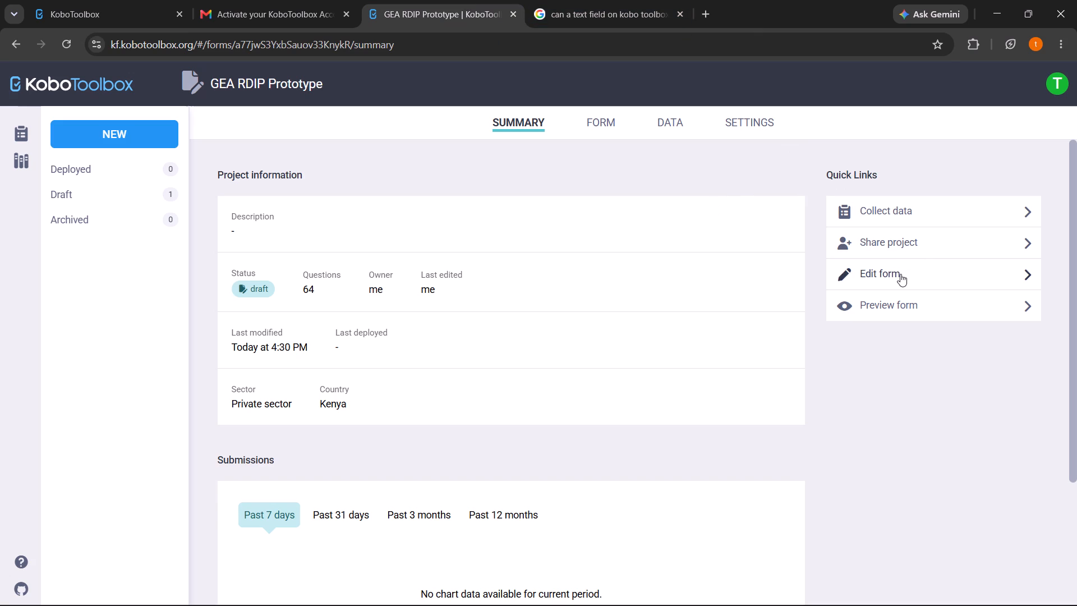
left_click(900, 274)
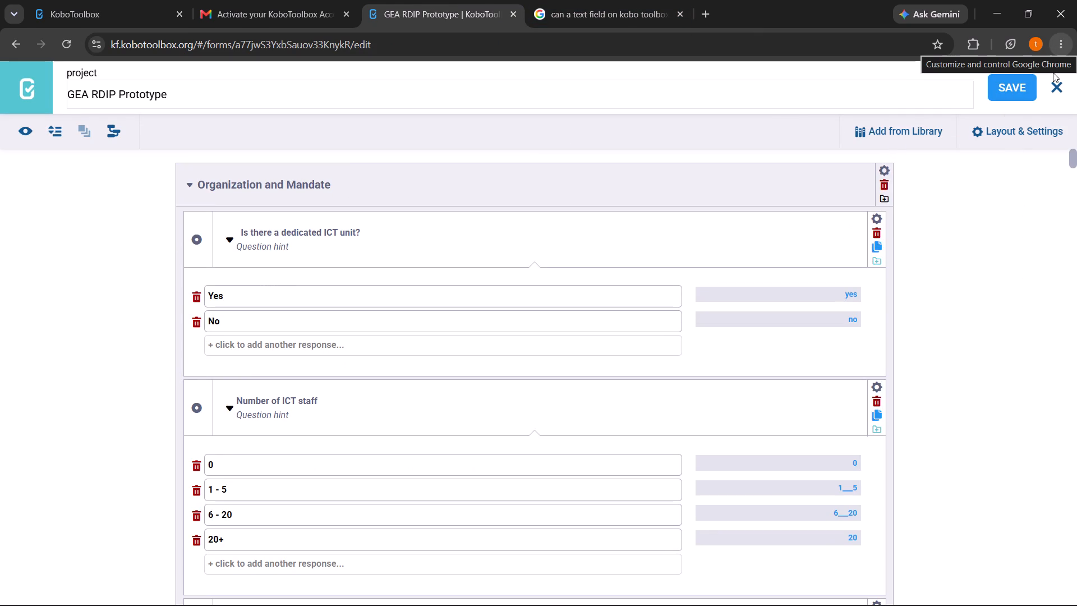
scroll(951, 235, "up", 5)
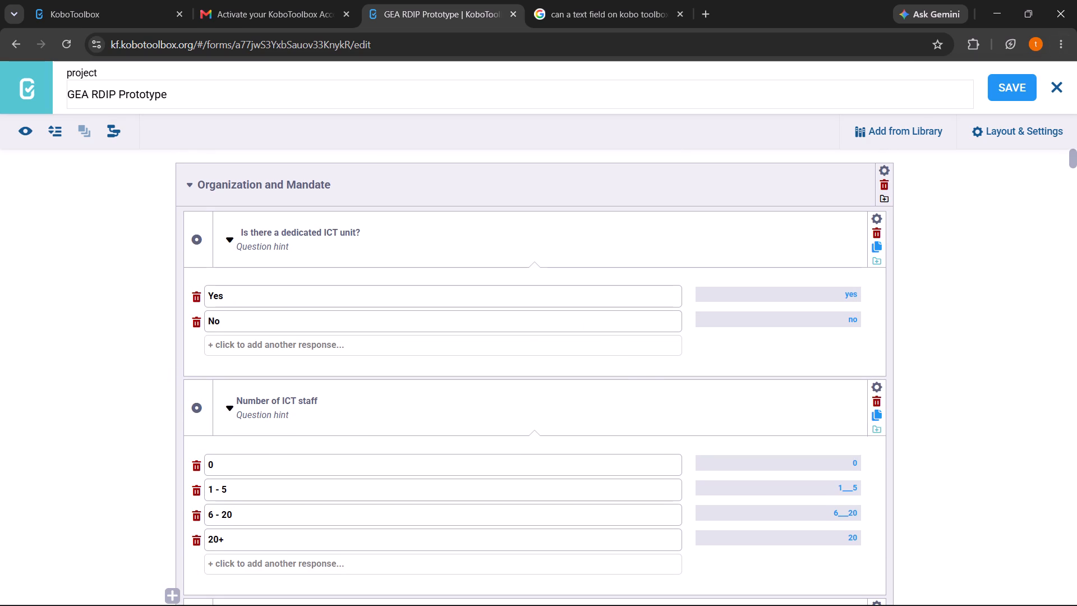
scroll(571, 398, "down", 12)
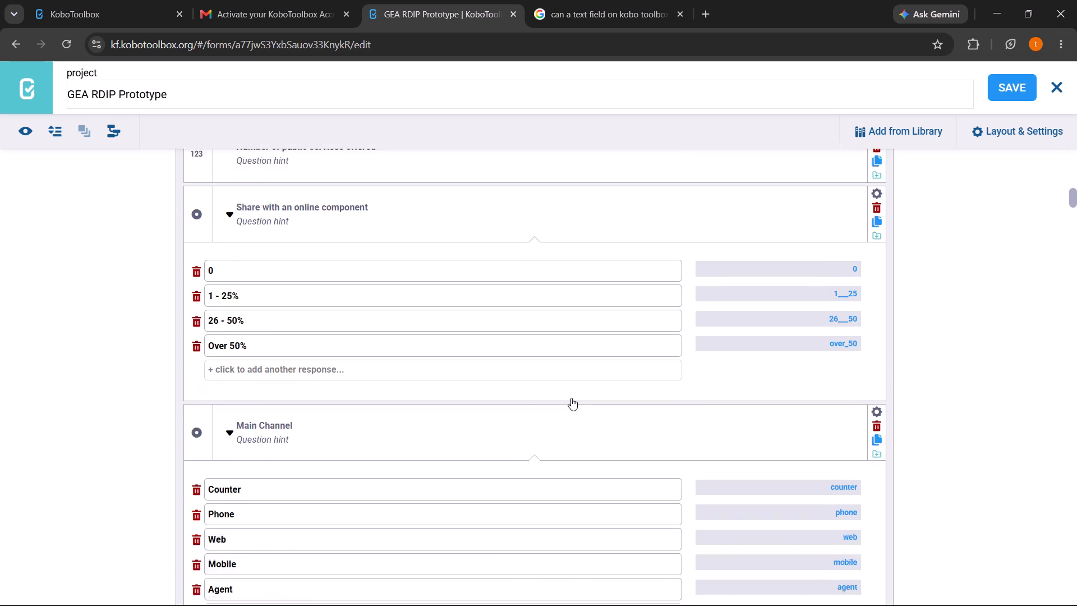
scroll(571, 398, "down", 16)
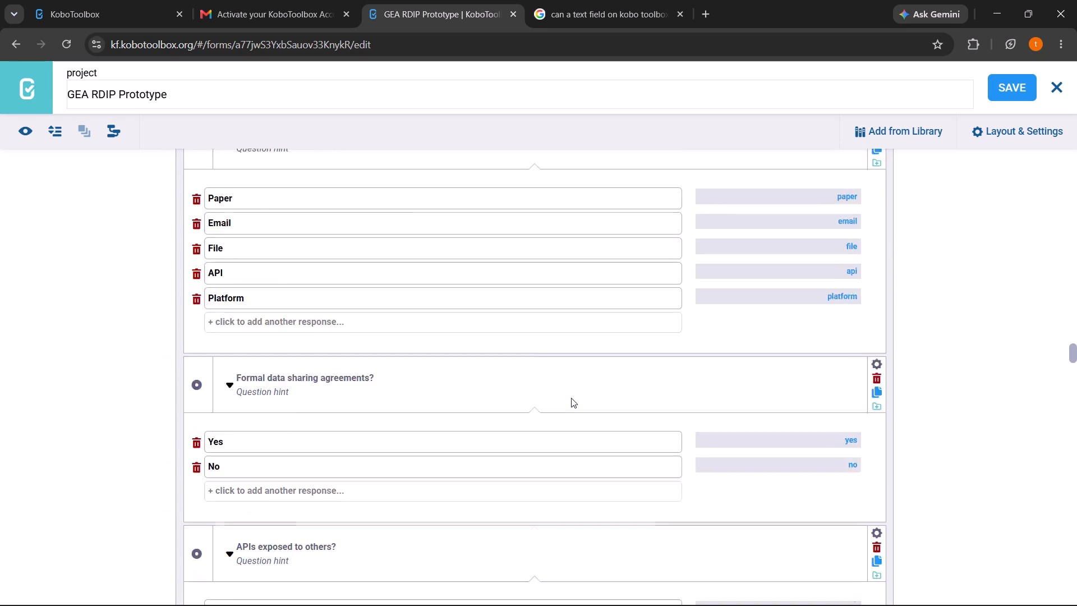
scroll(571, 398, "down", 12)
scroll(571, 398, "up", 14)
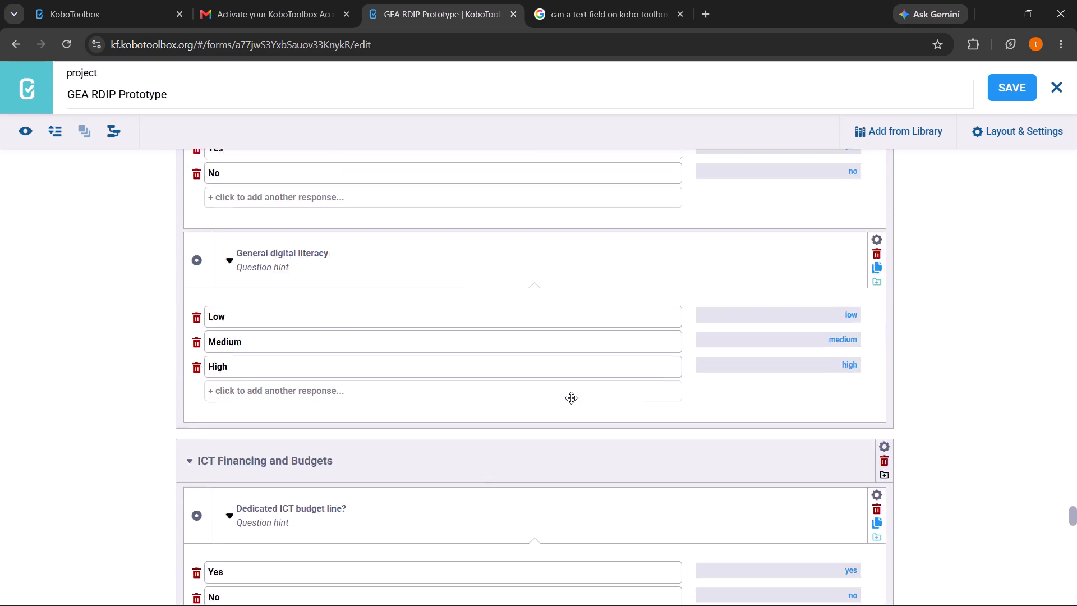
scroll(571, 398, "up", 20)
scroll(571, 398, "up", 11)
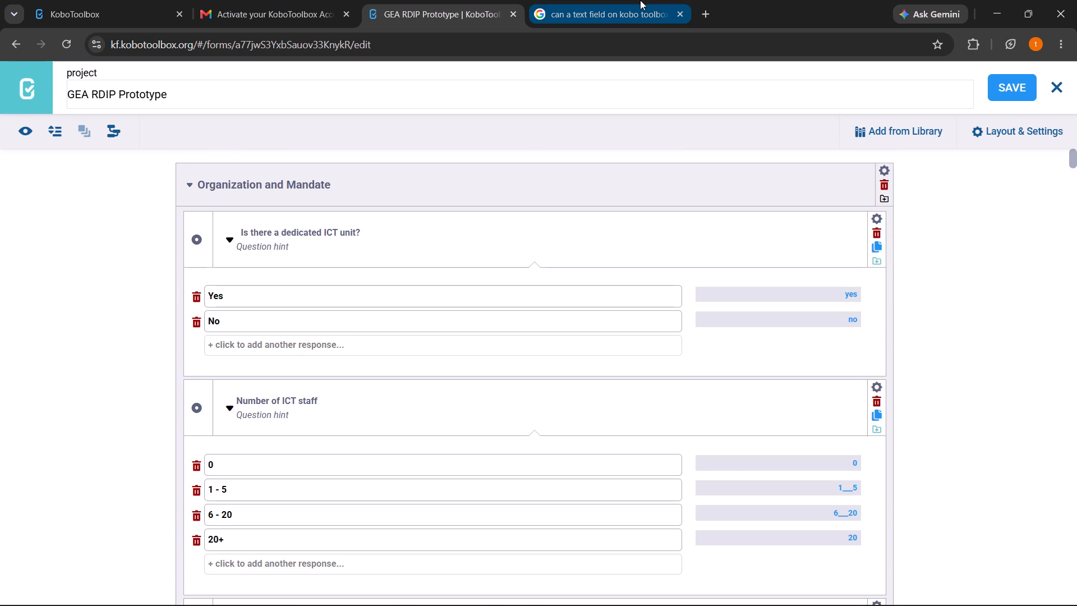
Reread the AI chat's XLSX download instructions and compare them with the options in the form builder.
left_click(640, 0)
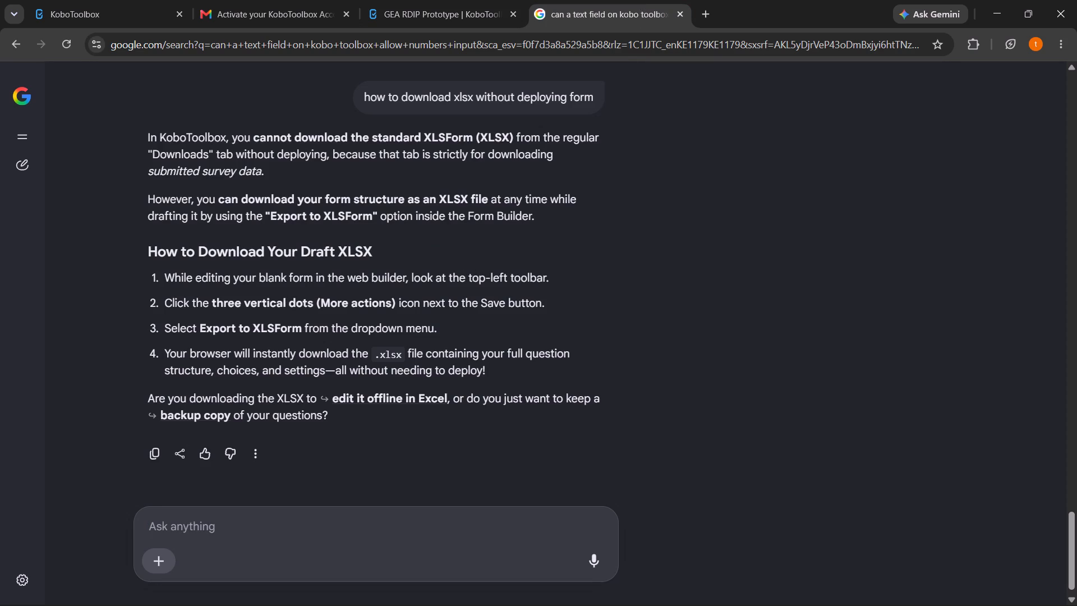
left_click(489, 0)
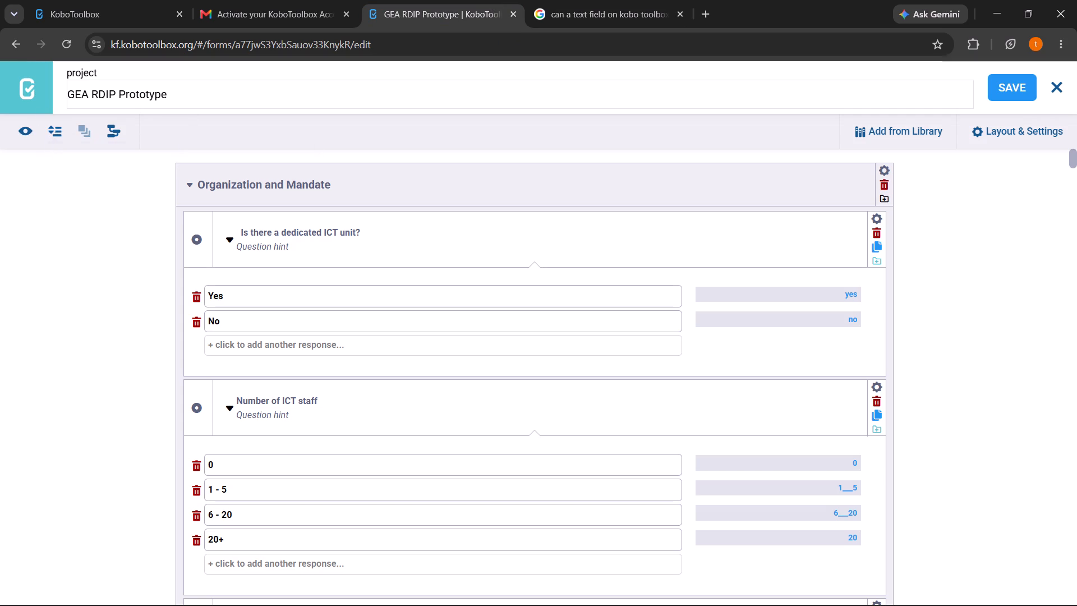
left_click(559, 0)
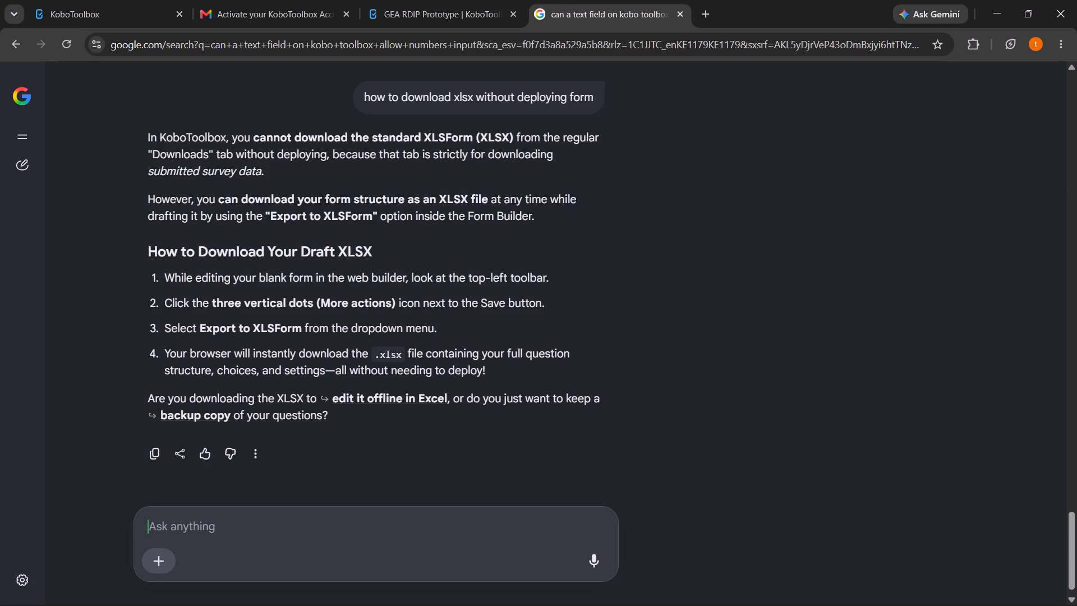
left_click(476, 11)
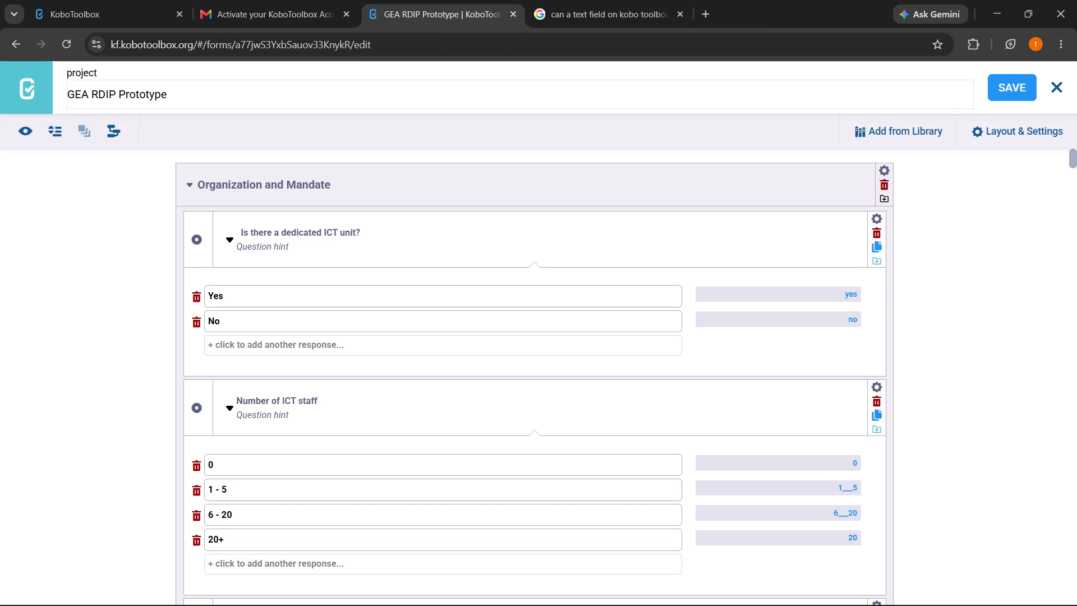
Leave the form builder, download the draft version of the form as XLS, and open the downloaded file.
left_click(1055, 87)
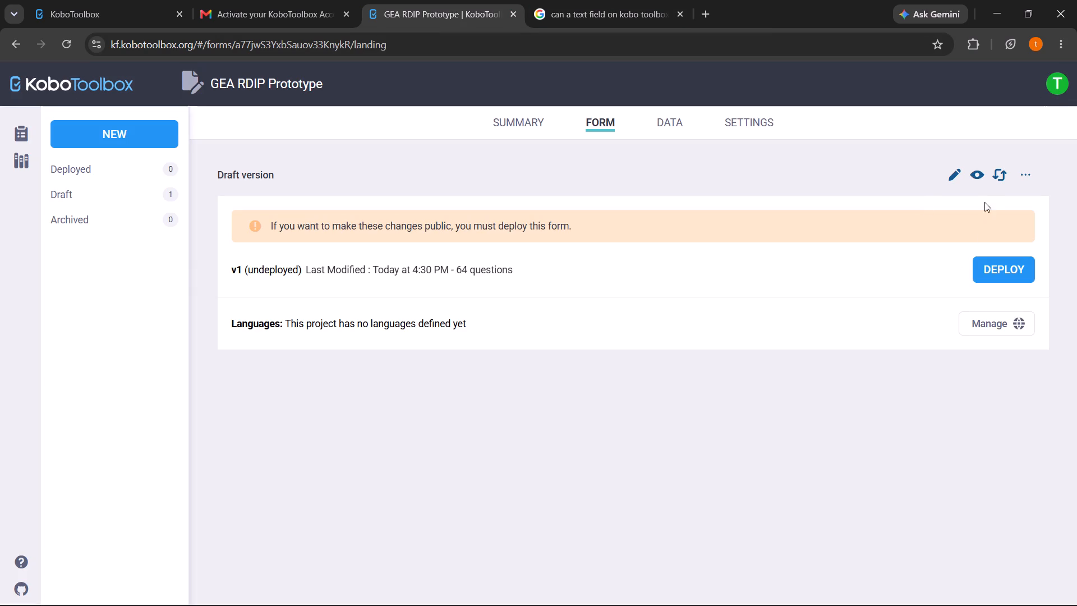
left_click(1020, 173)
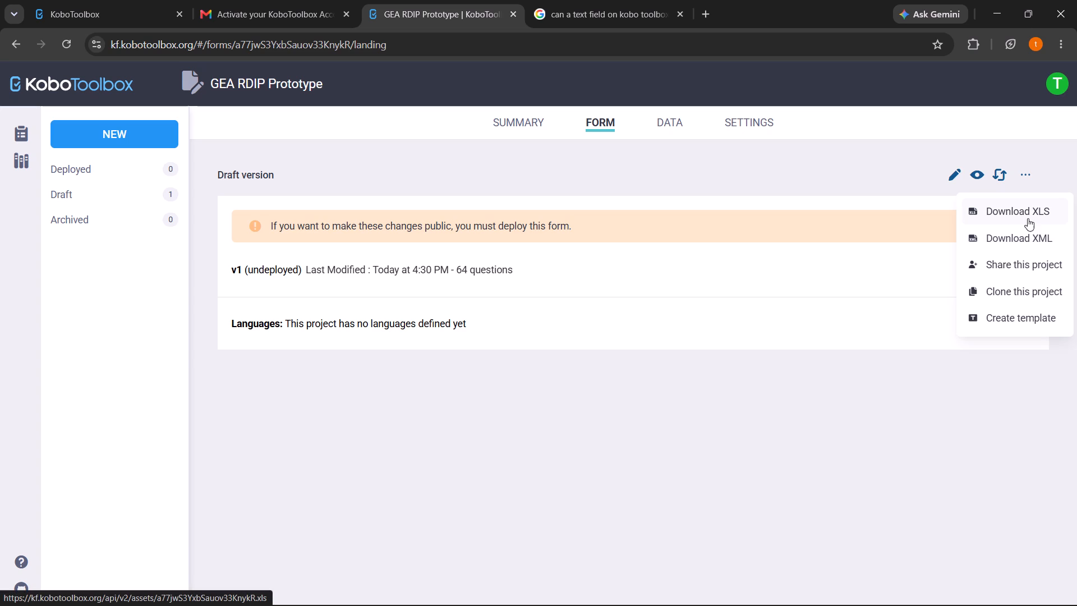
left_click(1028, 215)
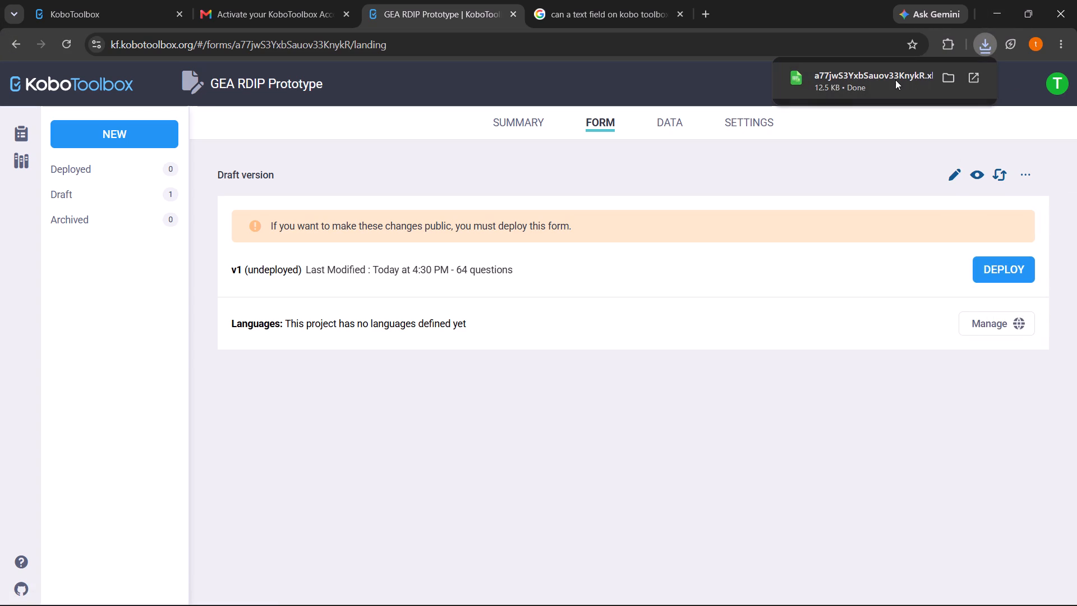
left_click(895, 80)
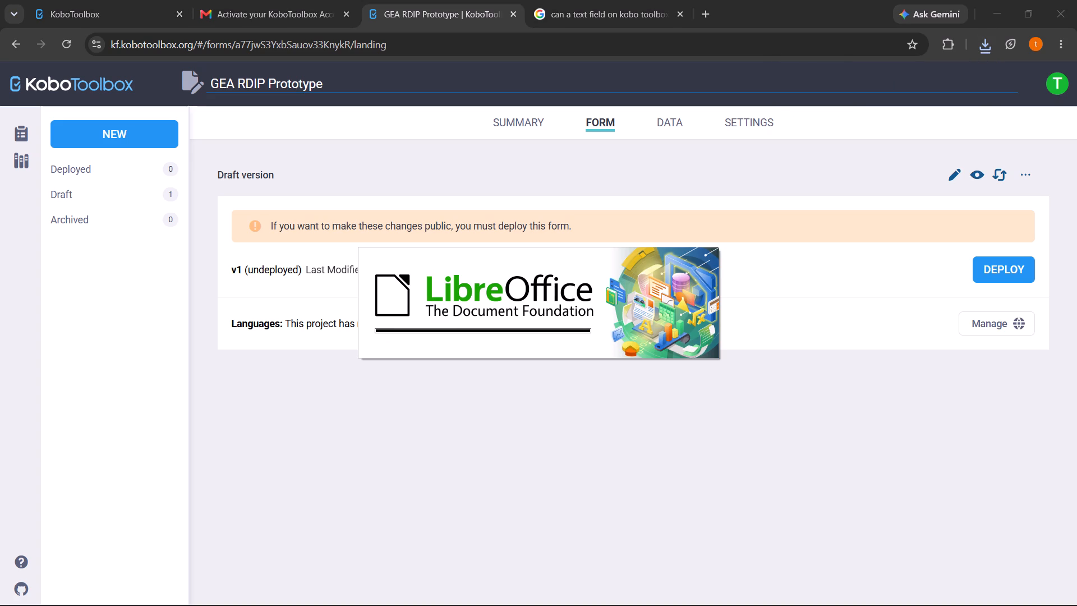
Search for "google sheets" in a new browser tab and open the Google Sheets home page with the recent spreadsheets.
left_click(706, 16)
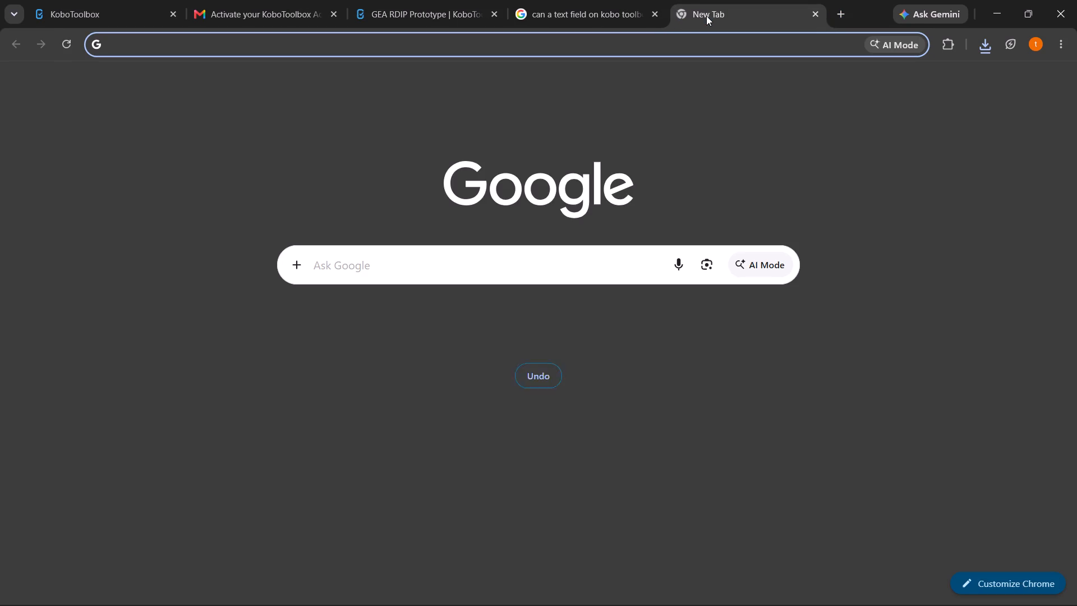
type("google sh")
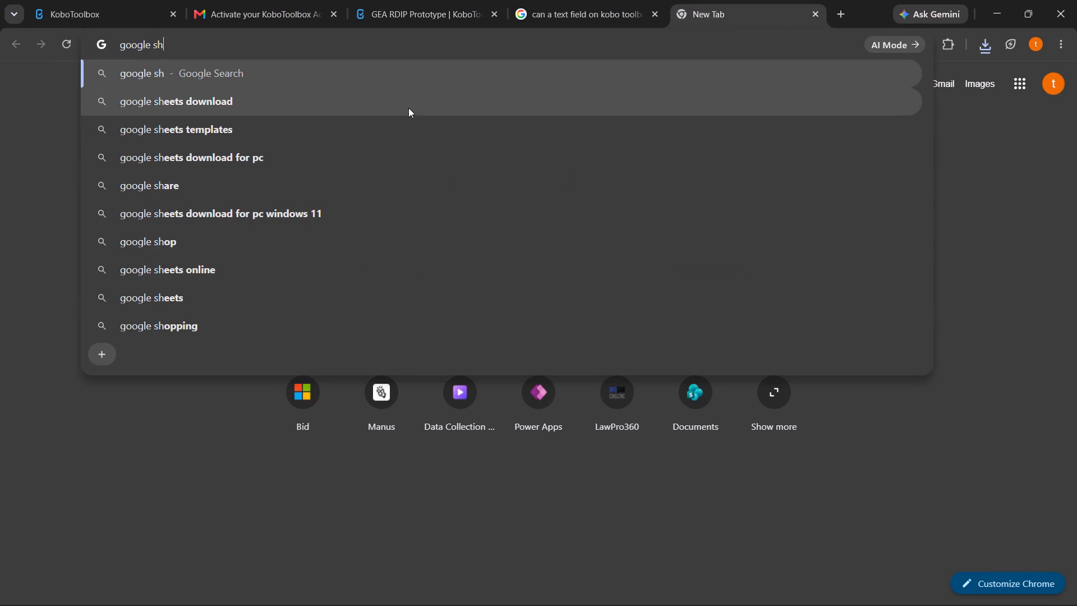
type("eets")
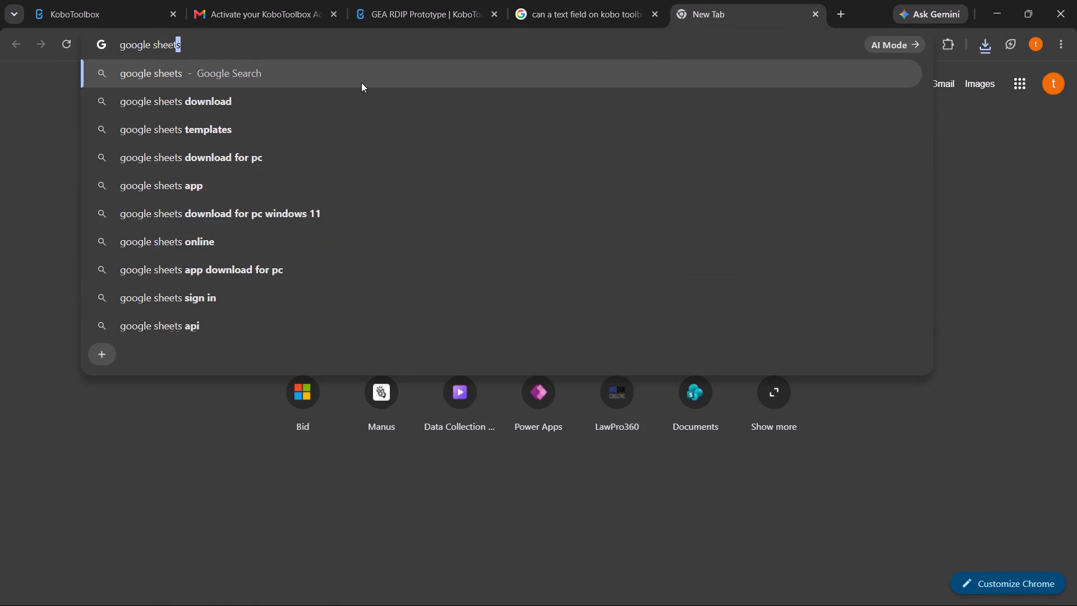
key("Return")
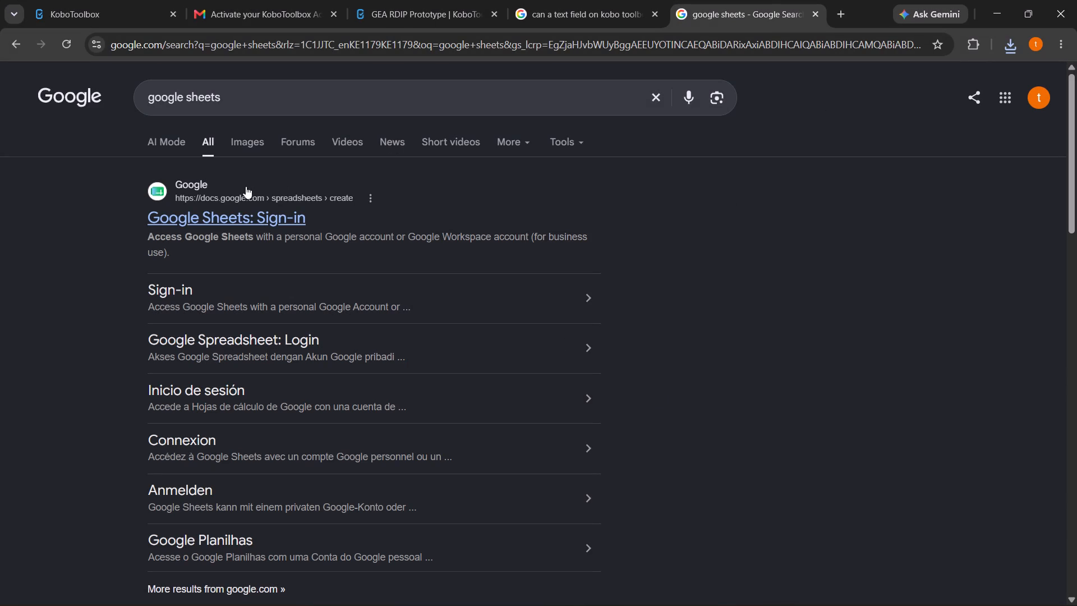
left_click(239, 208)
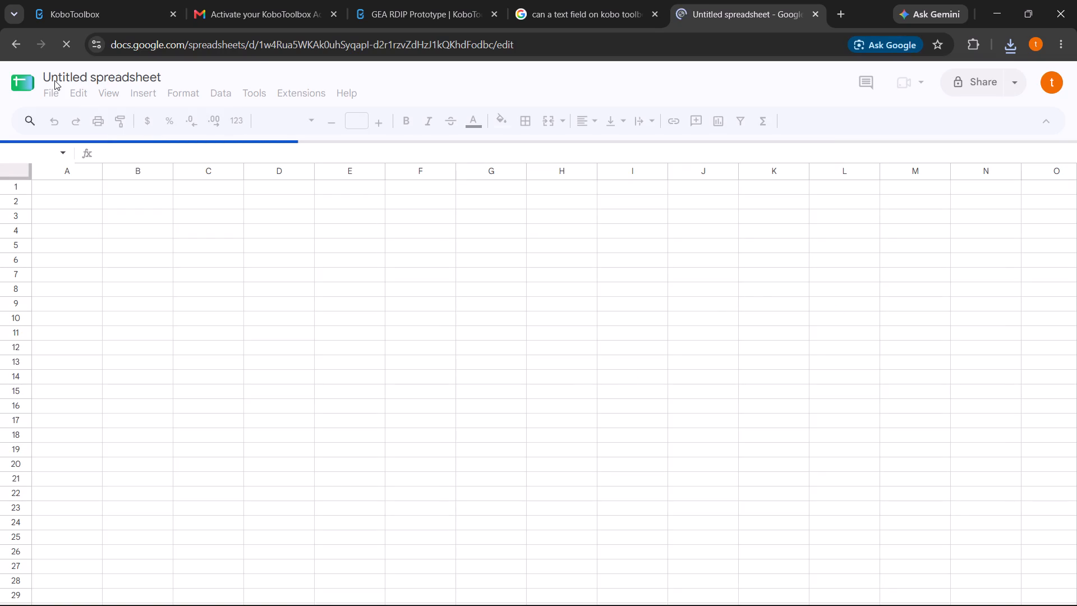
left_click(21, 80)
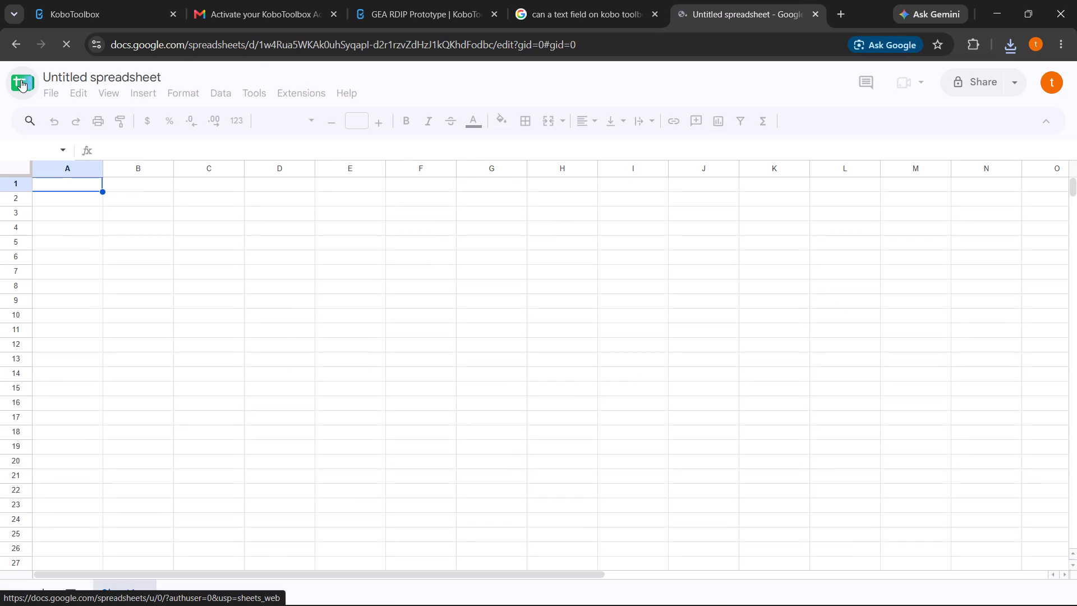
left_click(21, 80)
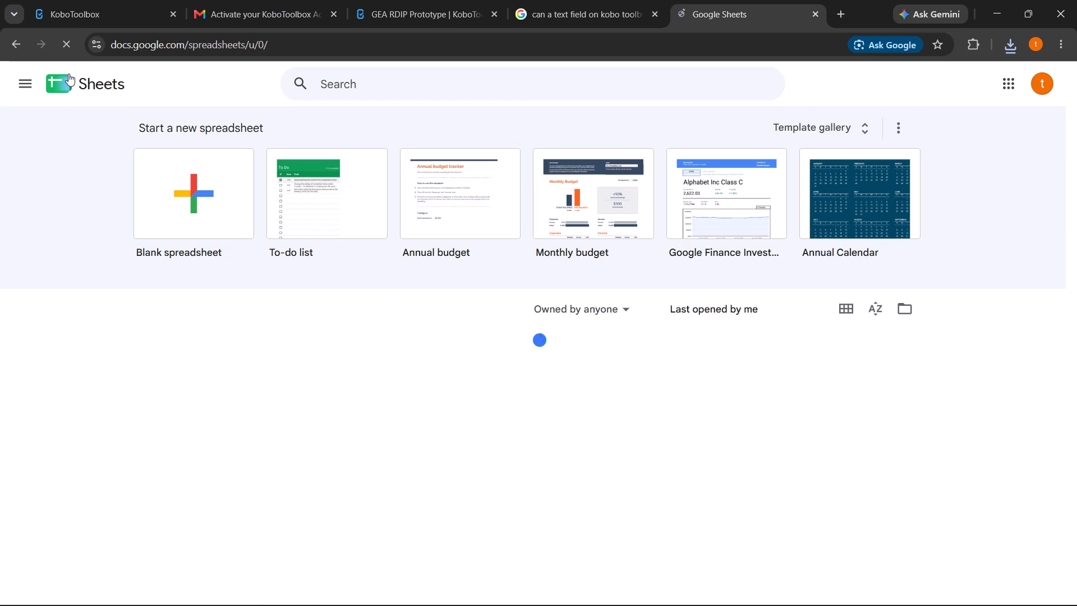
left_click(27, 81)
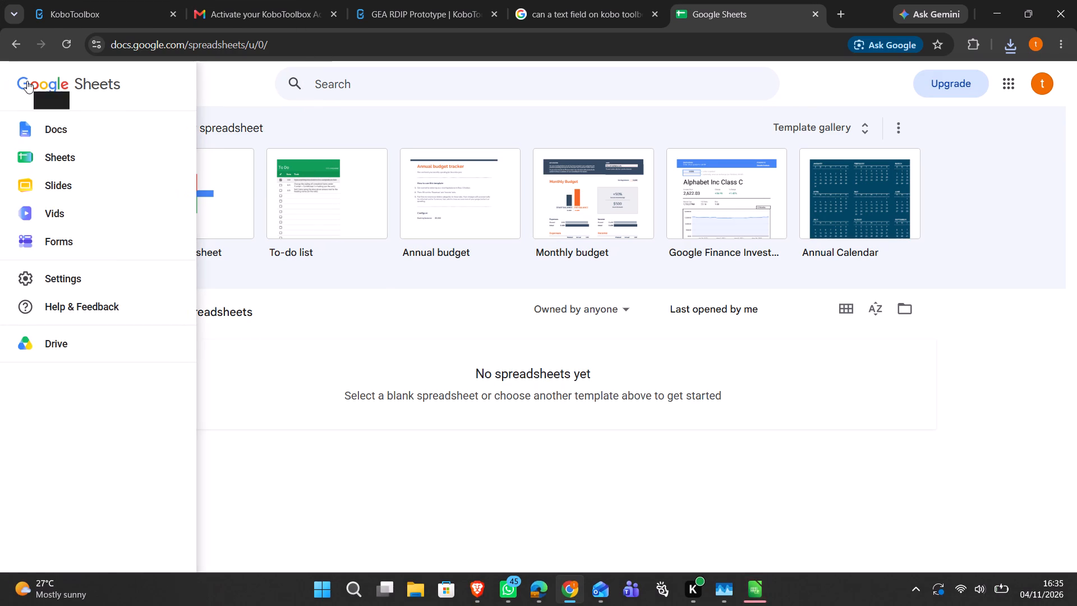
left_click(245, 384)
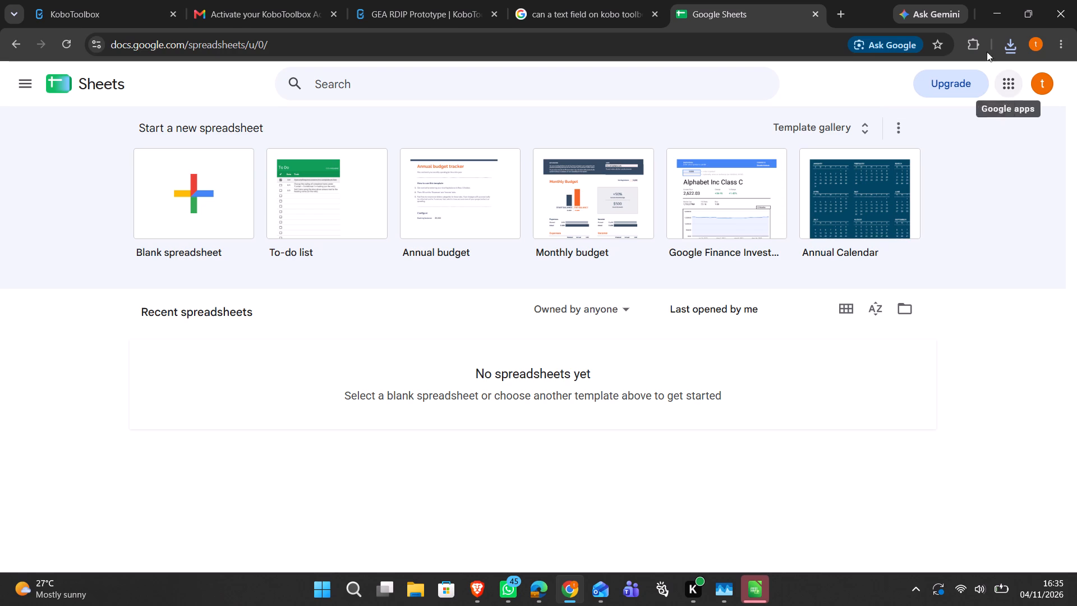
Switch to the downloaded form spreadsheet in LibreOffice Calc and dismiss the Tip of the Day.
left_click(1014, 46)
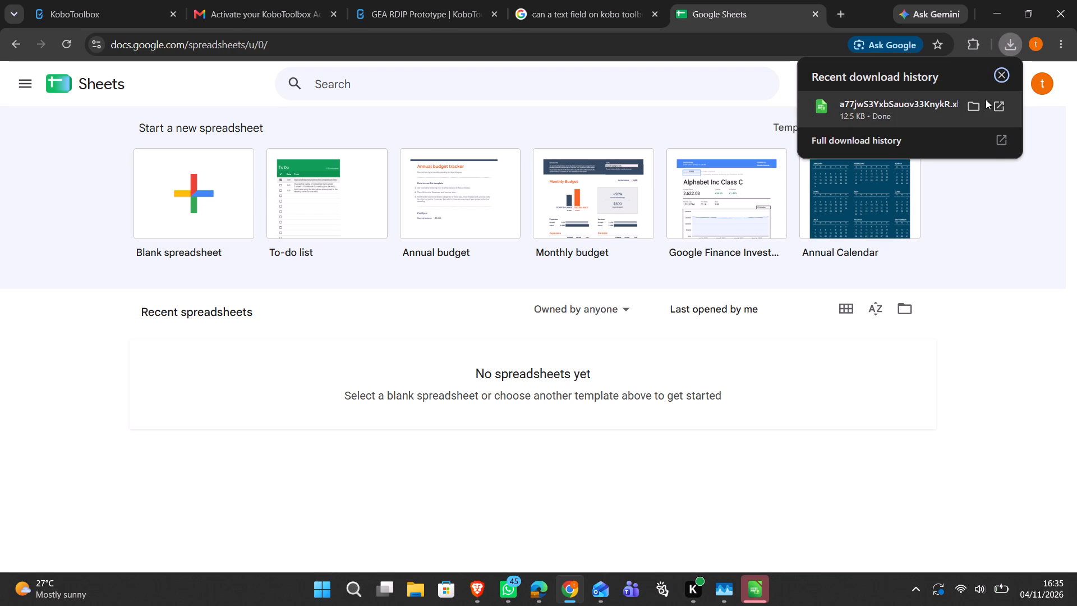
left_click(747, 589)
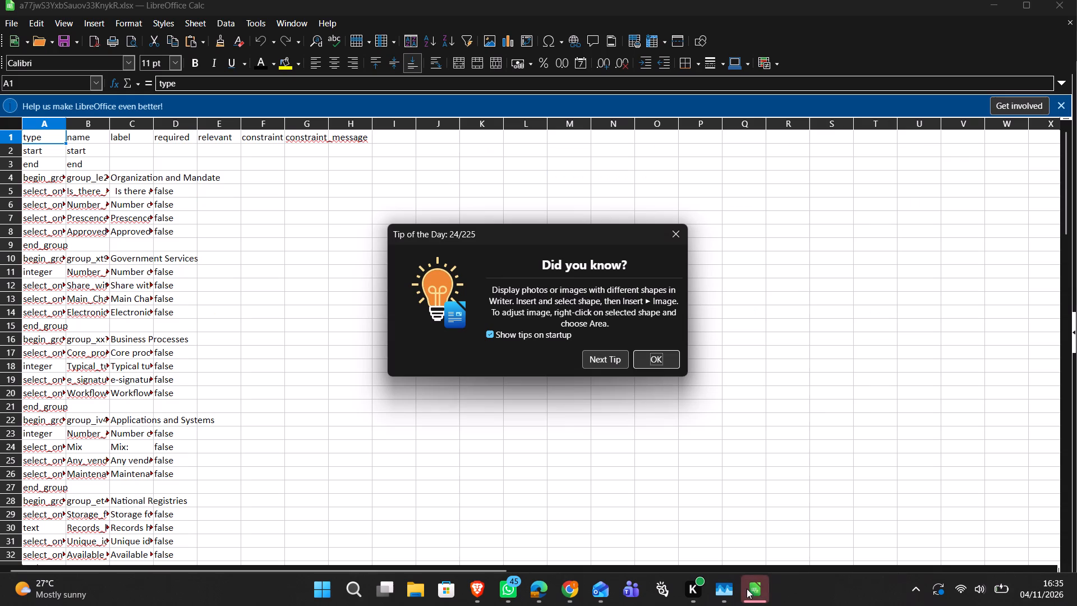
left_click(651, 361)
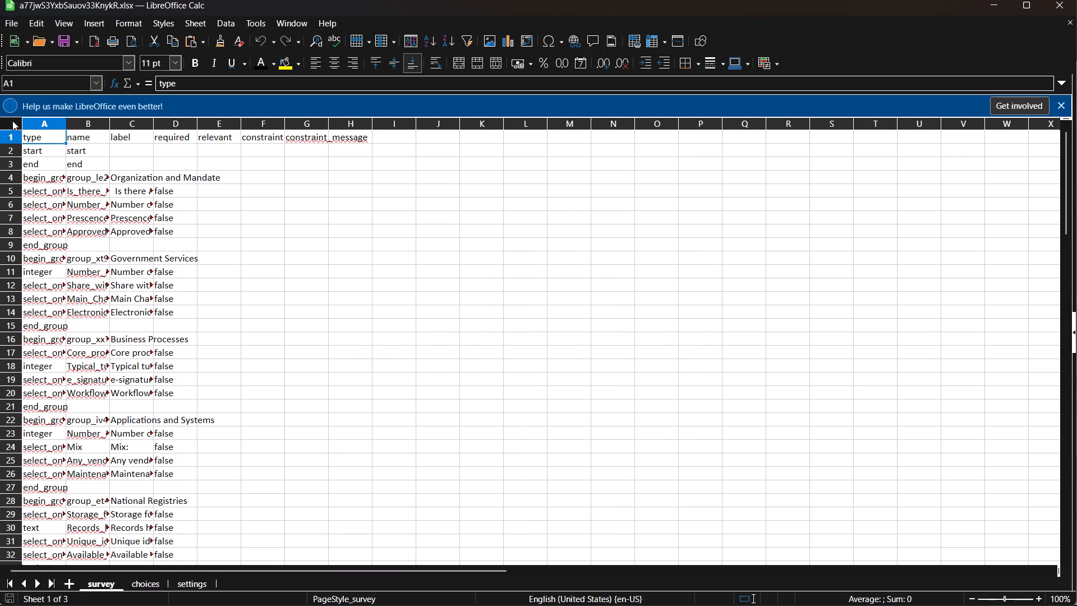
Fit the widths of the type, name, label and required columns to their contents on the survey sheet.
left_click(11, 120)
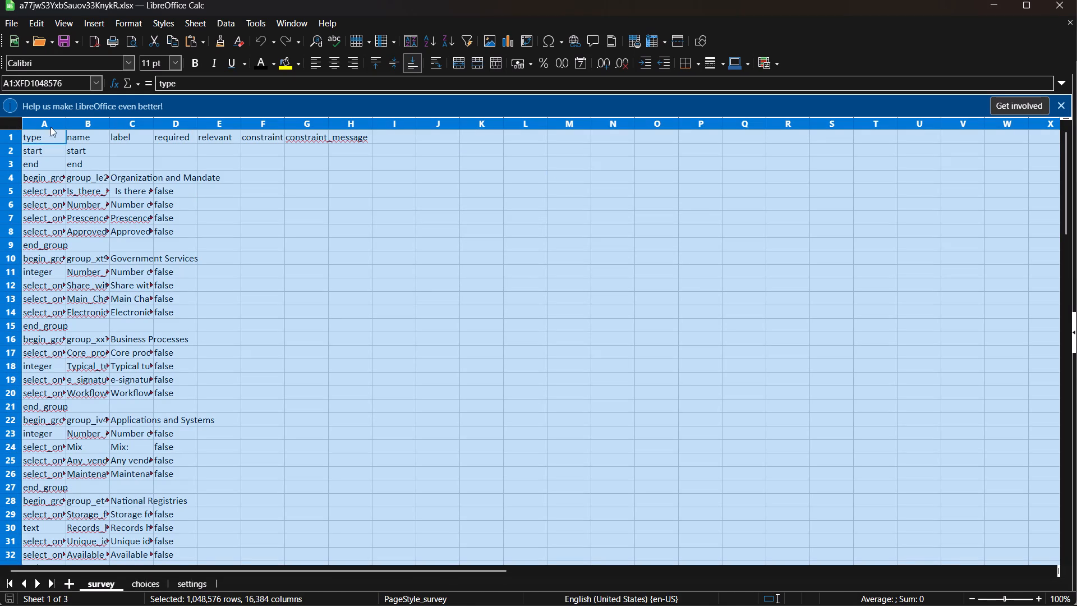
left_click(56, 125)
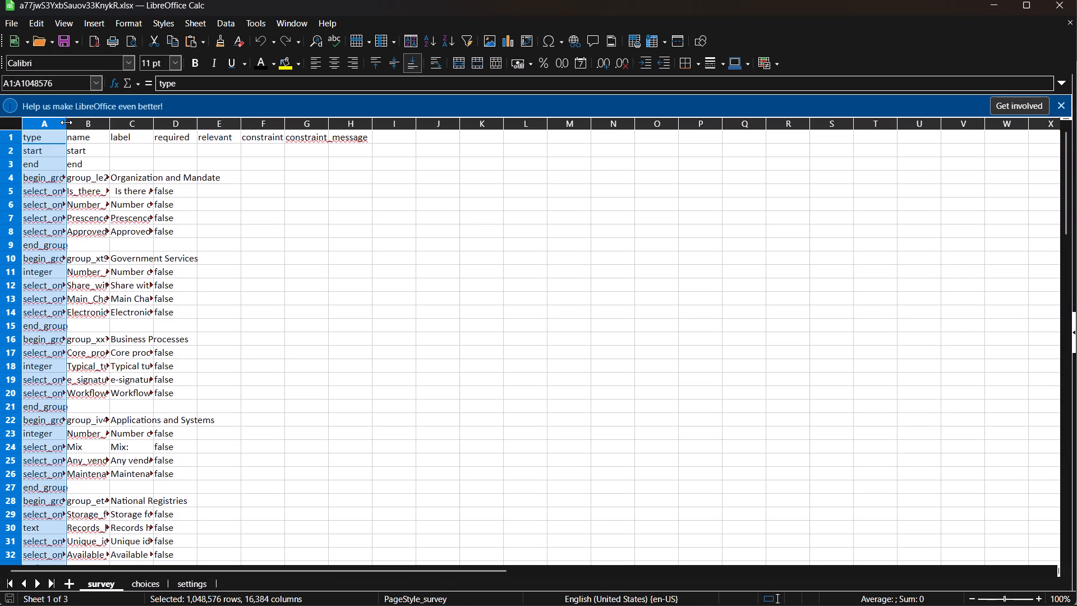
double_click(66, 122)
left_click(135, 121)
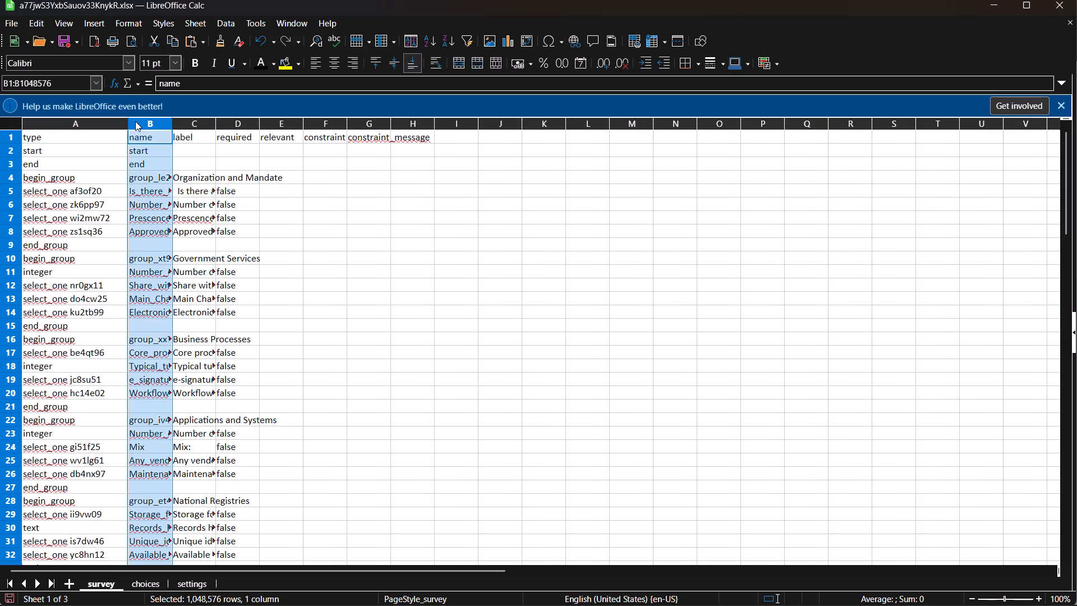
double_click(171, 123)
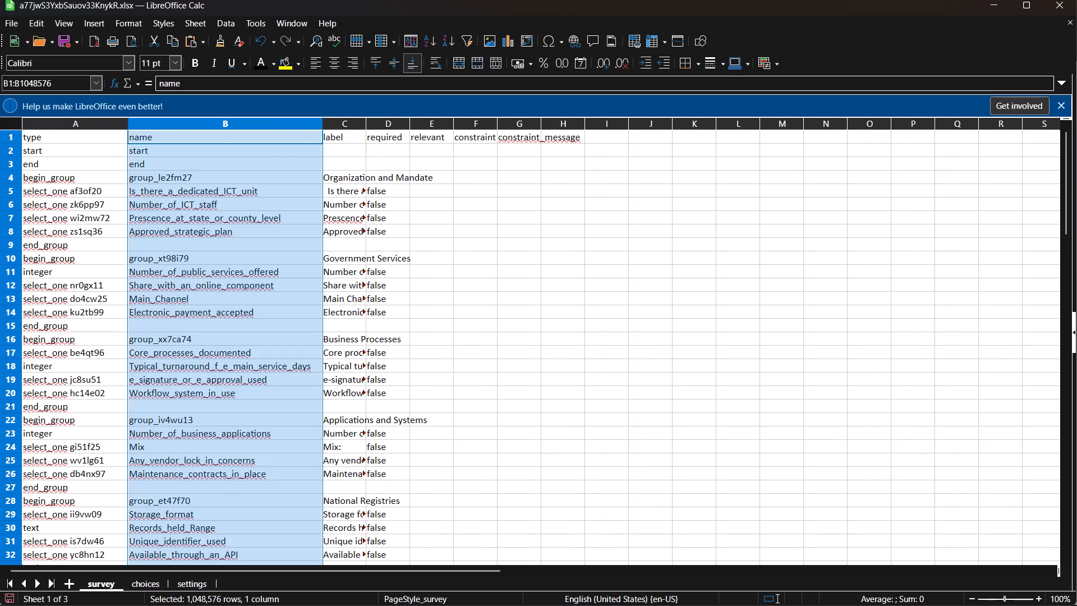
left_click(334, 120)
double_click(367, 122)
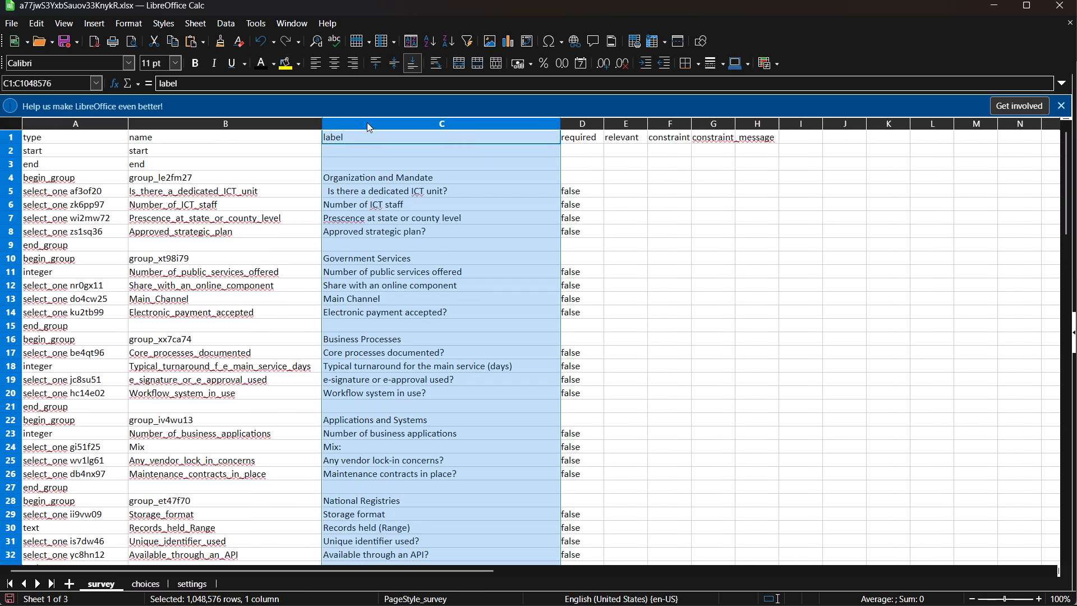
left_click(580, 123)
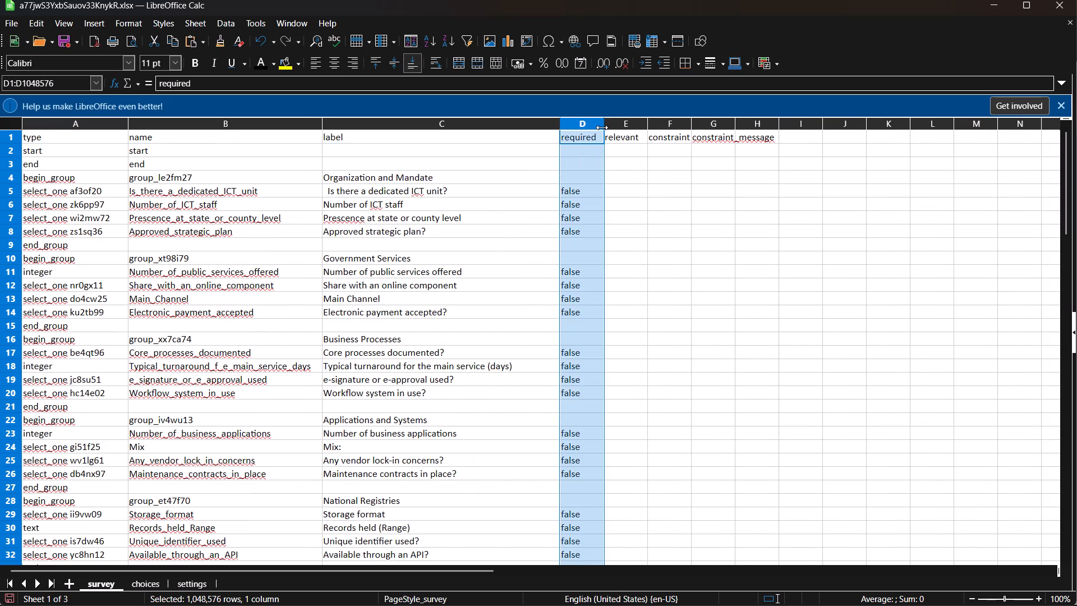
double_click(602, 127)
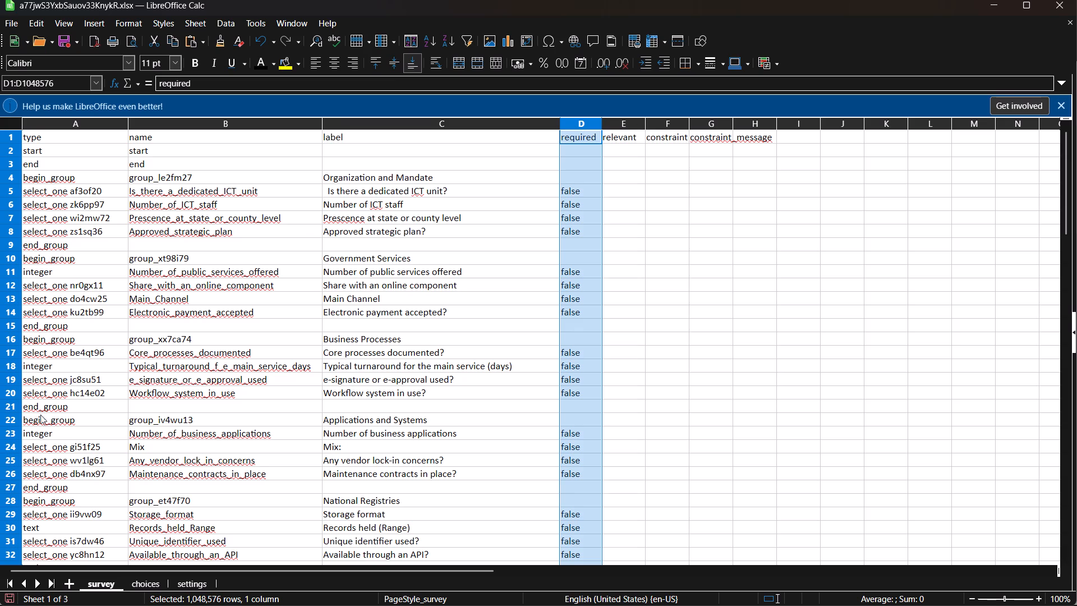
Fit the list_name, name and label columns to their contents on the choices sheet, and minimize the spreadsheet window.
left_click(146, 582)
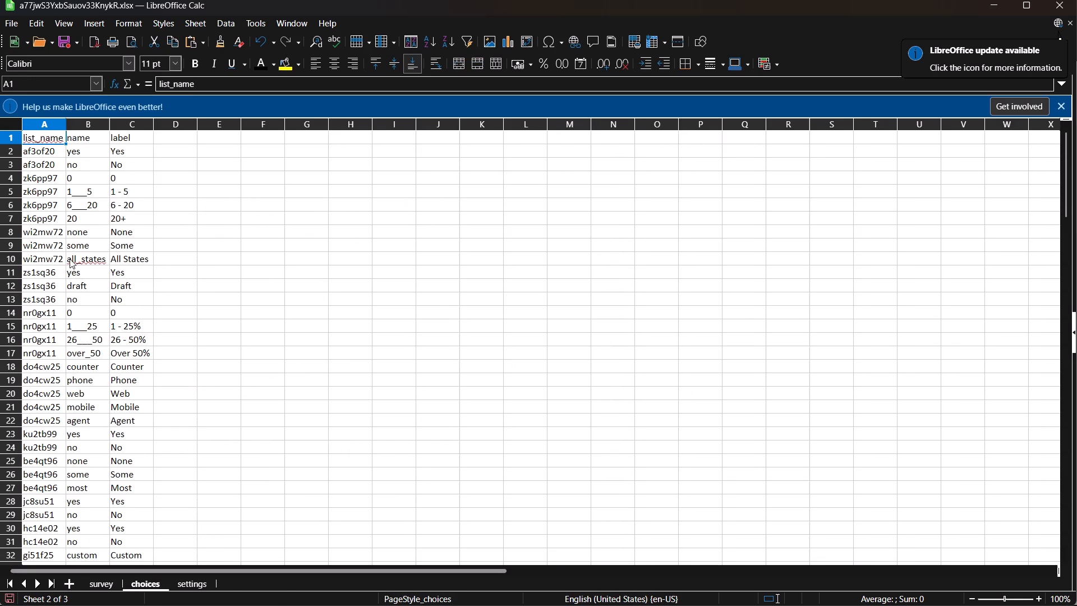
double_click(67, 126)
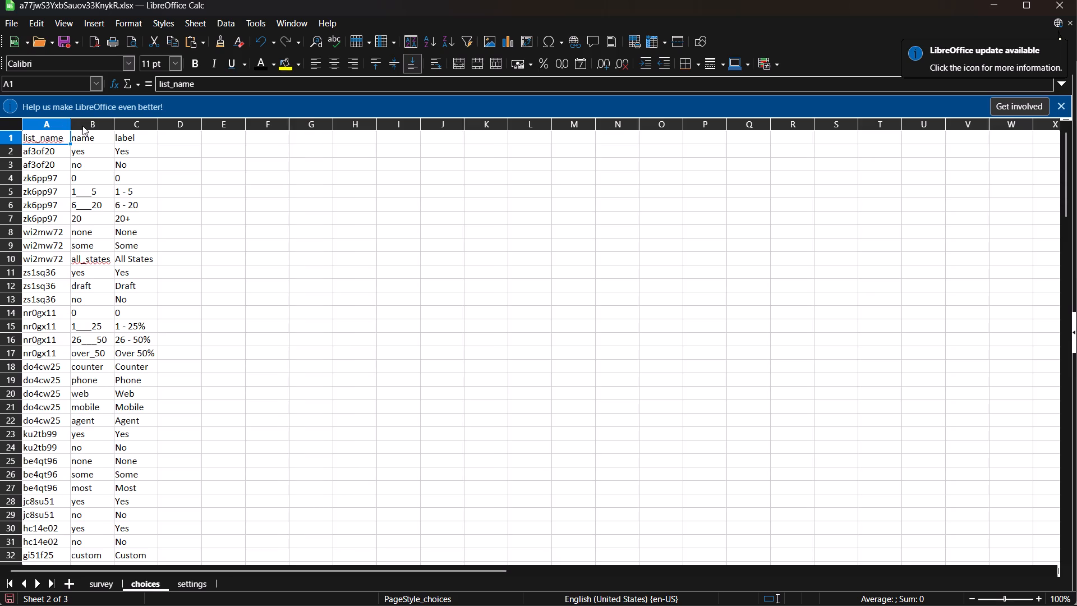
left_click(84, 126)
double_click(113, 121)
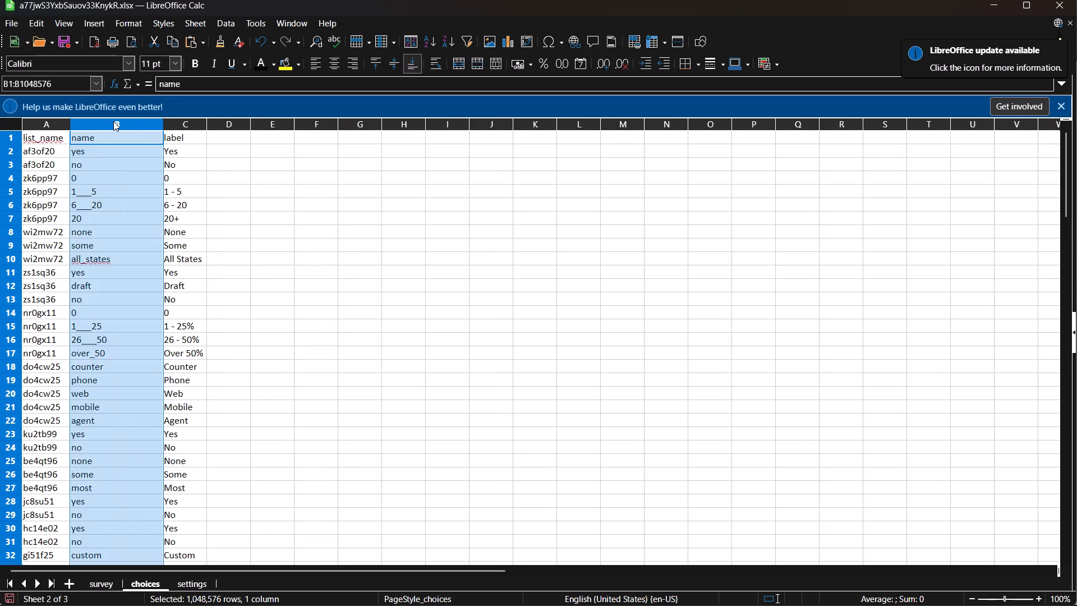
left_click(171, 123)
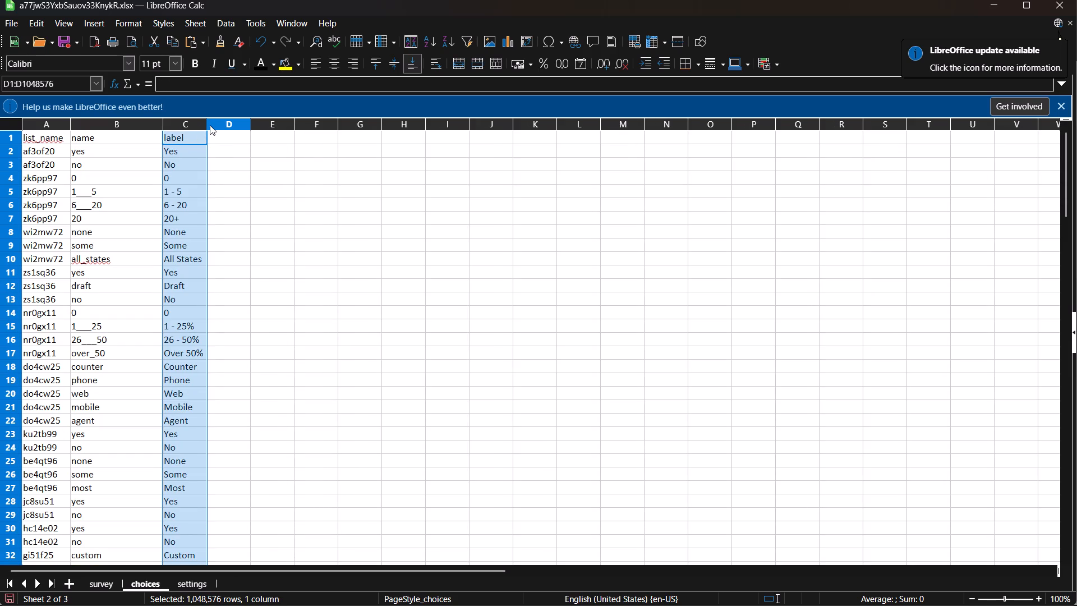
left_click(210, 125)
left_click(201, 125)
double_click(206, 125)
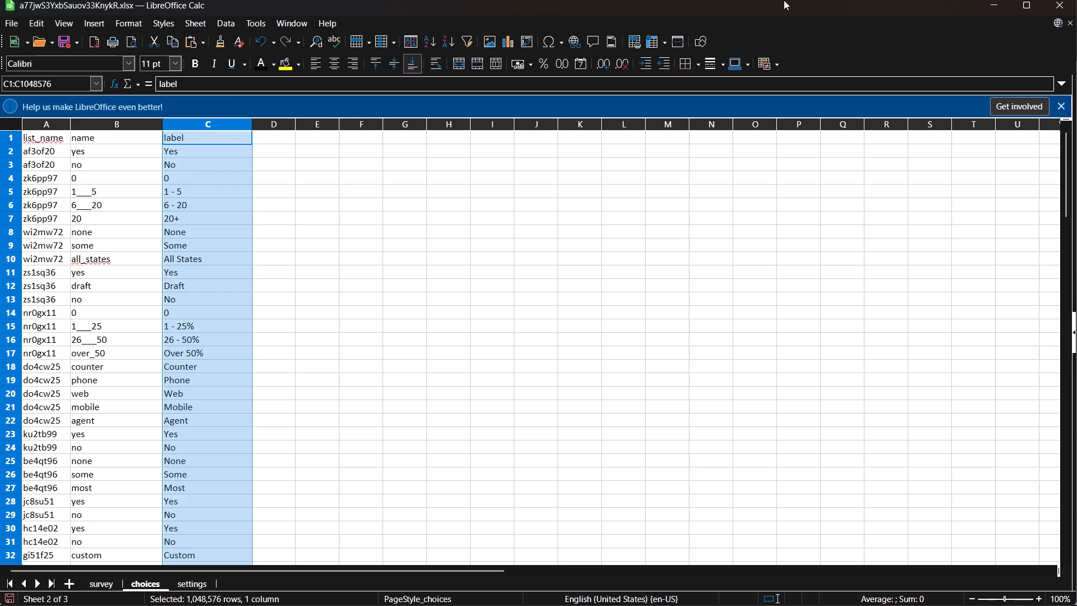
left_click(1000, 0)
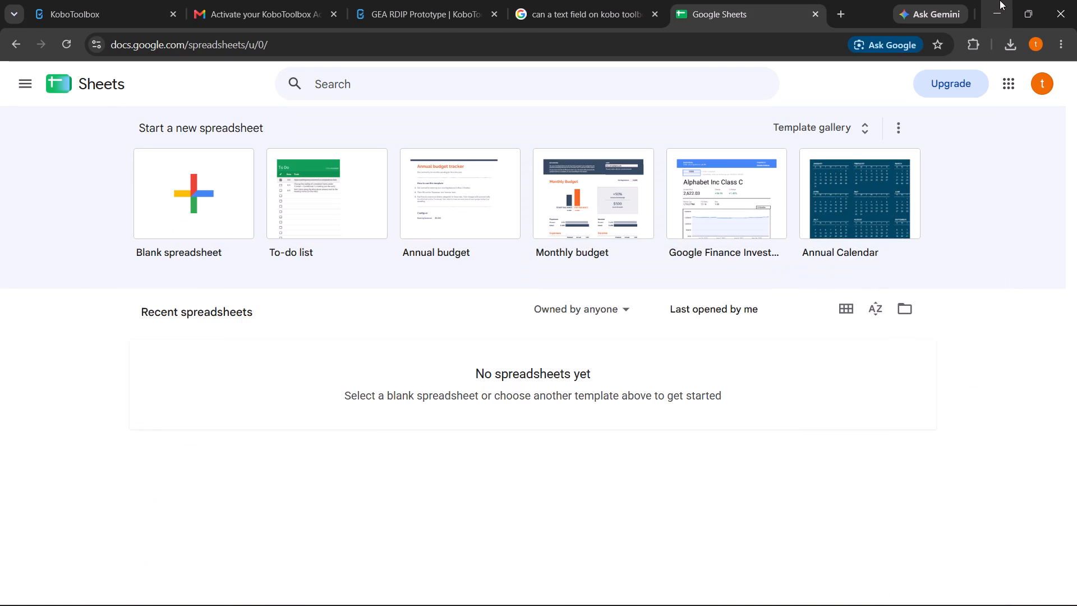